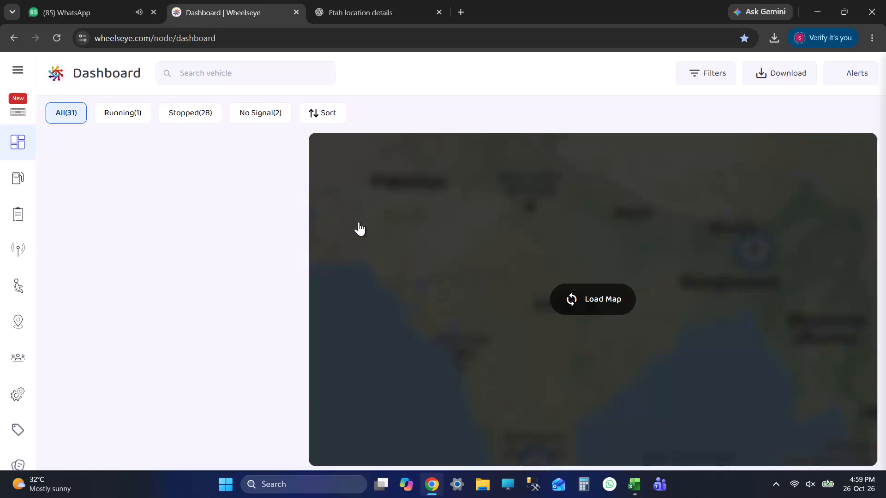
{"action": "left_click", "coordinate": [535, 305]}
{"action": "key", "text": "alt+Tab"}
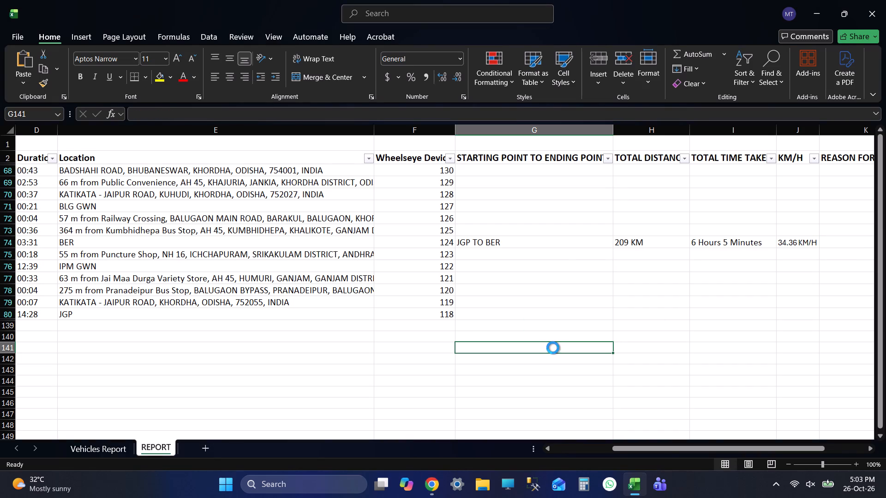
{"action": "key", "text": "ctrl+s"}
{"action": "key", "text": "ctrl+s"}
{"action": "key", "text": "ctrl+s"}
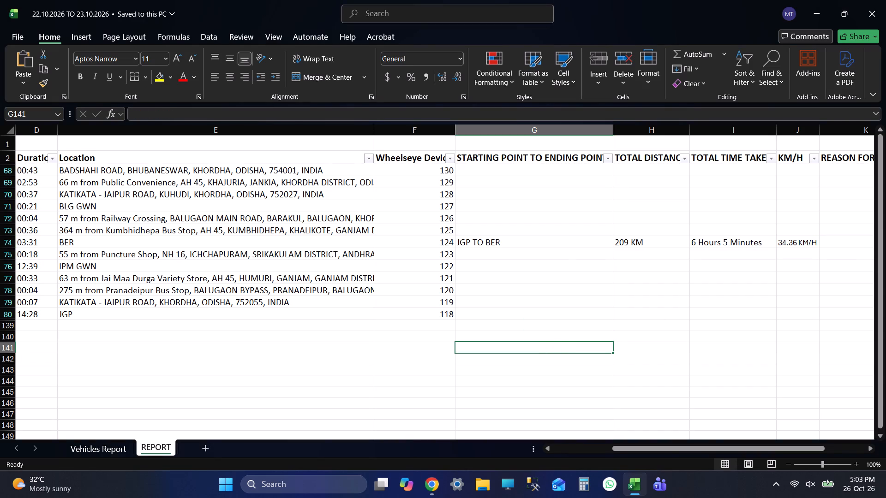
{"action": "key", "text": "ctrl+s"}
{"action": "key", "text": "ctrl+s"}
{"action": "key", "text": "ctrl+s"}
{"action": "key", "text": "ctrl+s"}
{"action": "key", "text": "ctrl+s"}
{"action": "left_click", "coordinate": [809, 241]}
{"action": "key", "text": "ctrl+s"}
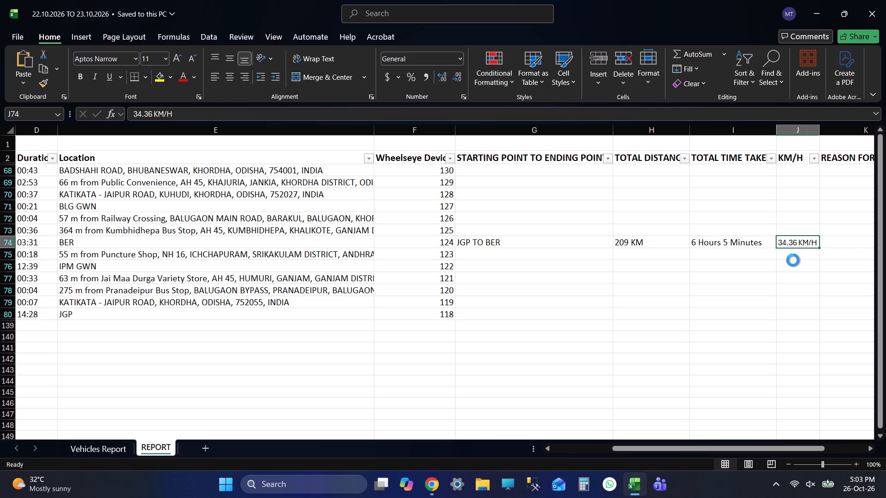
{"action": "key", "text": "ctrl+s"}
{"action": "key", "text": "ctrl+s"}
{"action": "key", "text": "ctrl+s"}
{"action": "key", "text": "alt+Tab"}
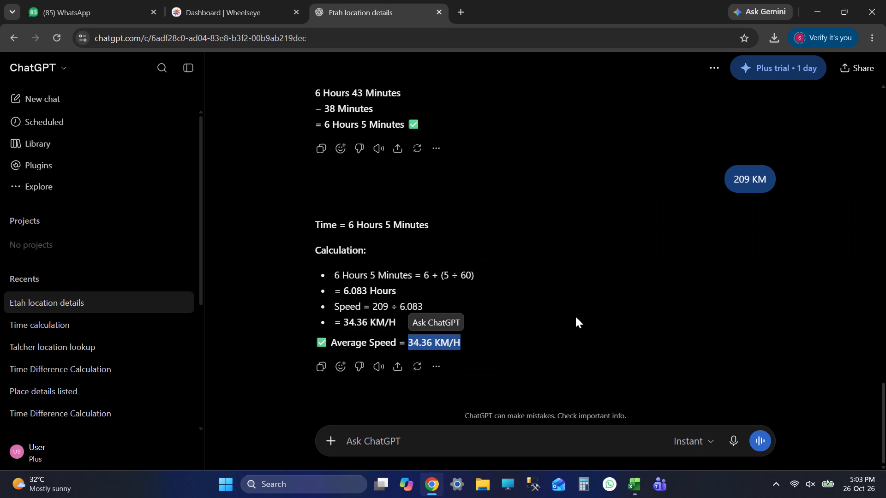
{"action": "key", "text": "alt+Tab"}
{"action": "key", "text": "ctrl+s"}
{"action": "key", "text": "ctrl+s"}
{"action": "key", "text": "ctrl+s"}
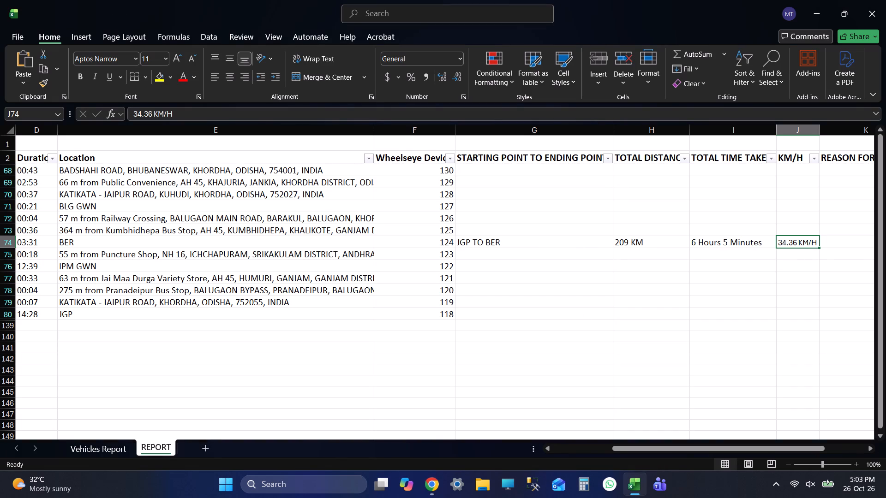
{"action": "key", "text": "ctrl+s"}
{"action": "key", "text": "ctrl+s"}
{"action": "key", "text": "ctrl+s"}
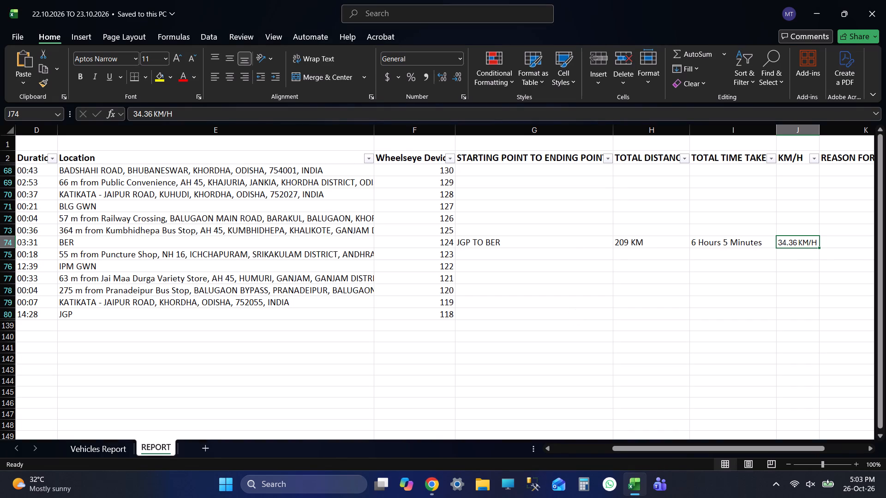
Review the return-trip rows ending at JGP in the stoppage report, checking the vehicle number and stop times.
{"action": "left_click", "coordinate": [210, 265]}
{"action": "left_click", "coordinate": [178, 308]}
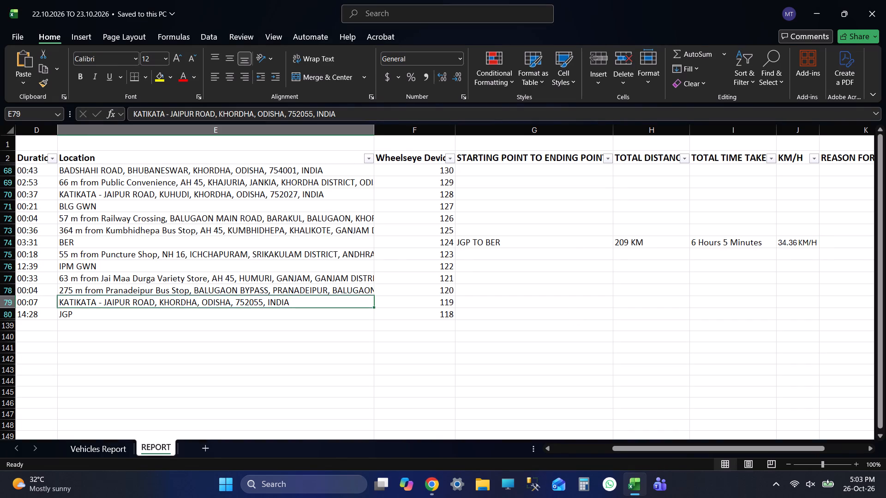
{"action": "key", "text": "shift+Tab"}
{"action": "double_click", "coordinate": [141, 316]}
{"action": "key", "text": "shift+Tab"}
{"action": "key", "text": "shift+Tab"}
{"action": "key", "text": "shift+Tab"}
{"action": "key", "text": "shift+Tab"}
{"action": "key", "text": "shift+Tab"}
{"action": "key", "text": "shift+Tab"}
{"action": "key", "text": "shift+Tab"}
{"action": "key", "text": "shift+Tab"}
{"action": "key", "text": "shift+Tab"}
{"action": "key", "text": "shift+Tab"}
{"action": "key", "text": "shift+Tab"}
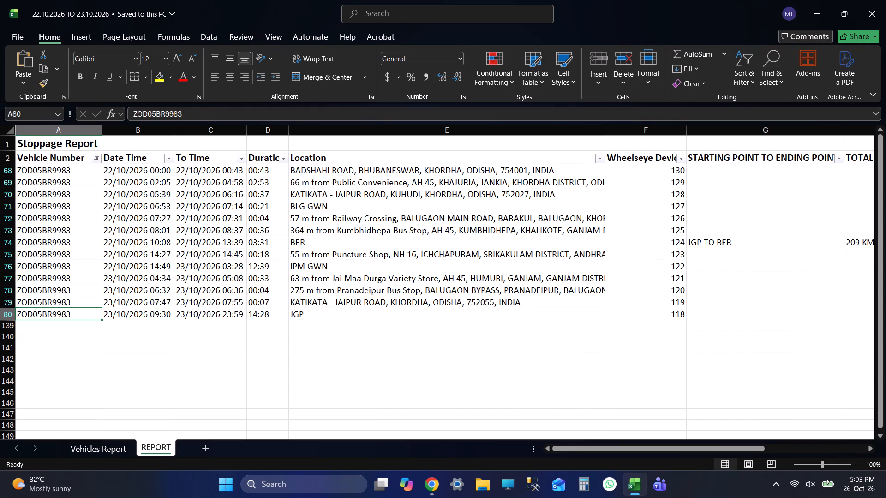
{"action": "key", "text": "ctrl+s"}
{"action": "key", "text": "ctrl+s"}
{"action": "key", "text": "ctrl+s"}
{"action": "key", "text": "alt+Tab"}
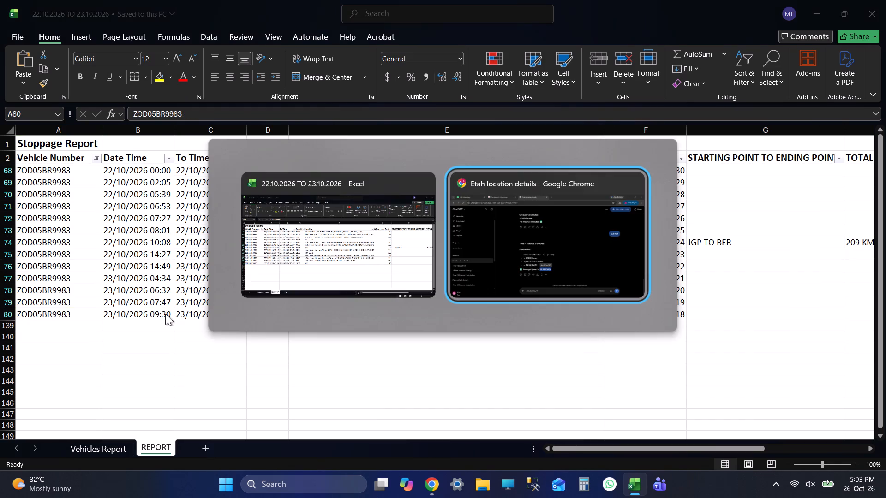
{"action": "left_click", "coordinate": [182, 0]}
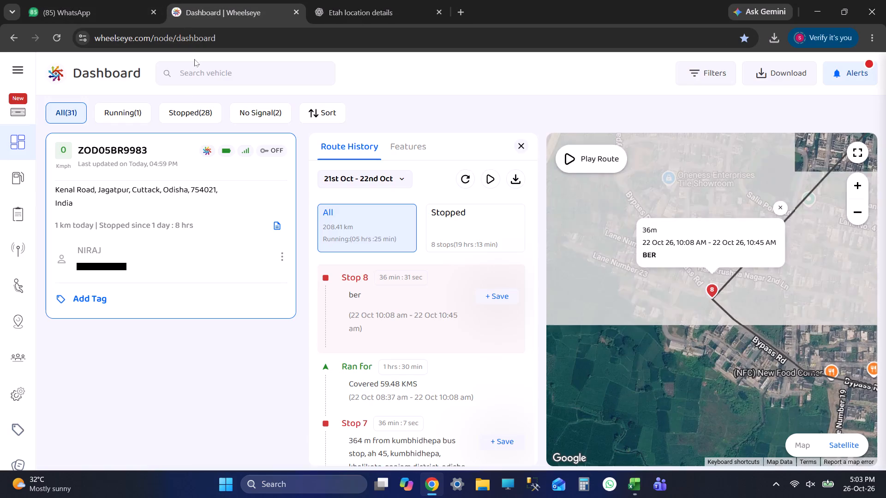
{"action": "left_click", "coordinate": [186, 82]}
{"action": "key", "text": "alt+Tab"}
{"action": "key", "text": "alt+Tab"}
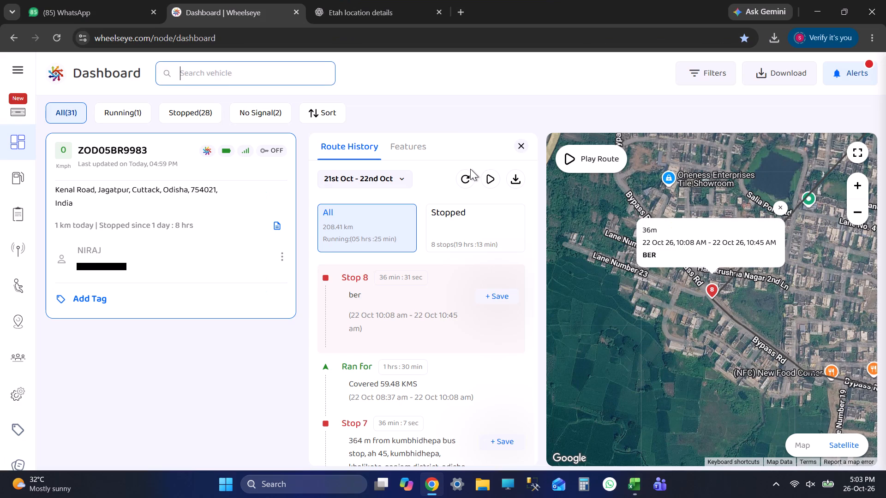
{"action": "type", "text": "9983"}
{"action": "key", "text": "Return"}
{"action": "left_click", "coordinate": [112, 192]}
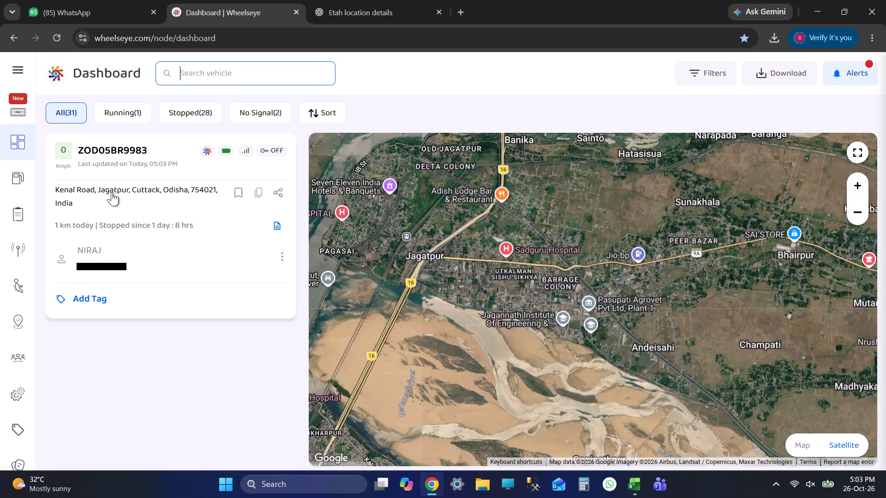
{"action": "left_click", "coordinate": [355, 170]}
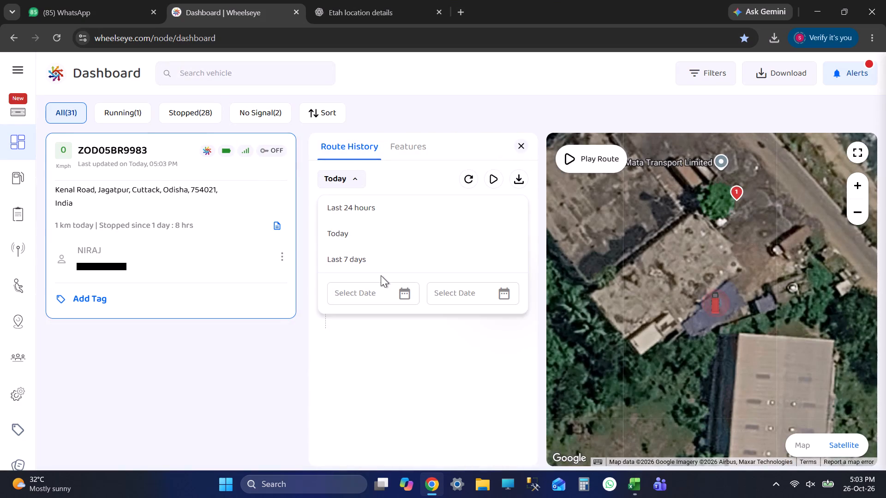
{"action": "key", "text": "alt+Tab"}
{"action": "key", "text": "alt+Tab"}
{"action": "left_click", "coordinate": [369, 298]}
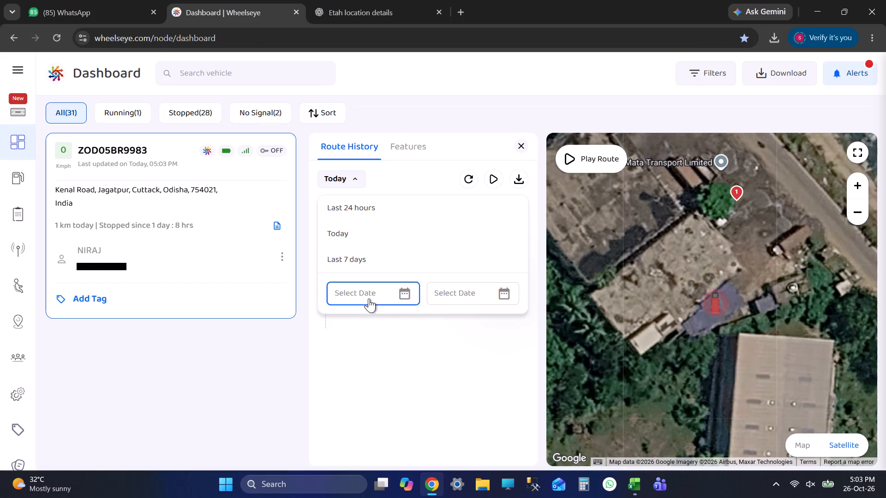
{"action": "key", "text": "alt+Tab"}
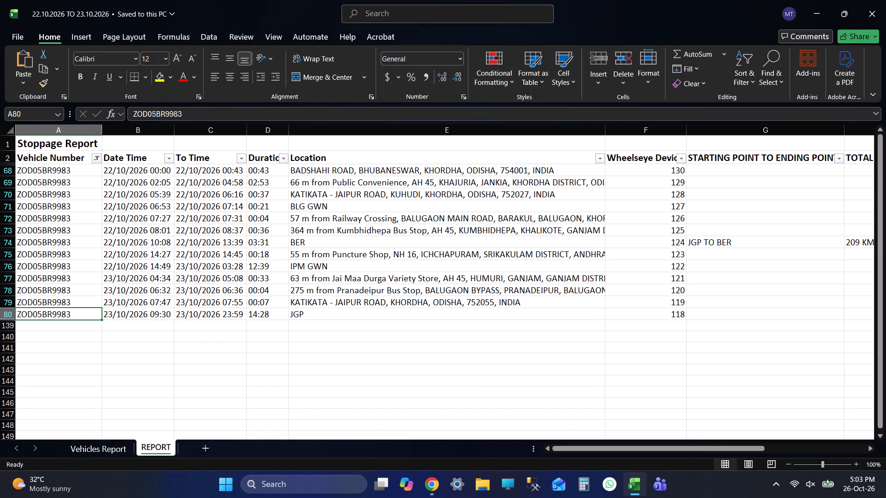
{"action": "left_click", "coordinate": [311, 261]}
{"action": "key", "text": "shift+Tab"}
{"action": "key", "text": "shift+Tab"}
{"action": "key", "text": "alt+Tab"}
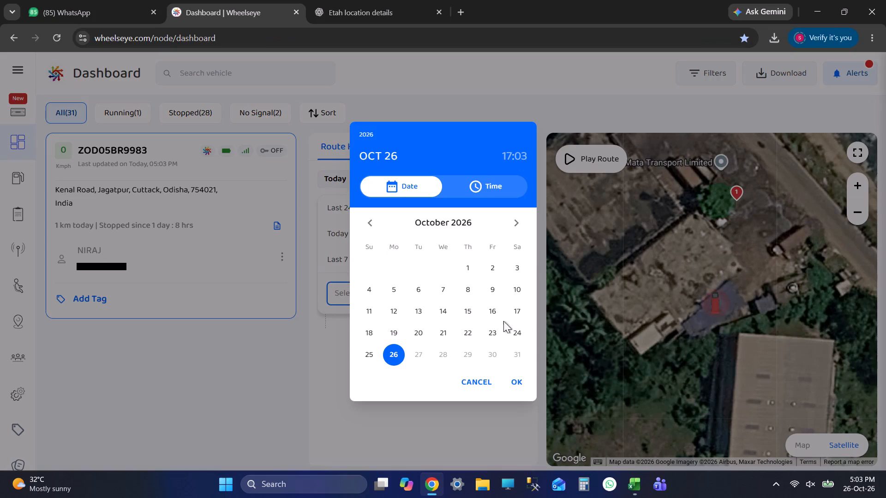
{"action": "left_click", "coordinate": [494, 333]}
{"action": "key", "text": "alt+Tab"}
{"action": "key", "text": "alt+Tab"}
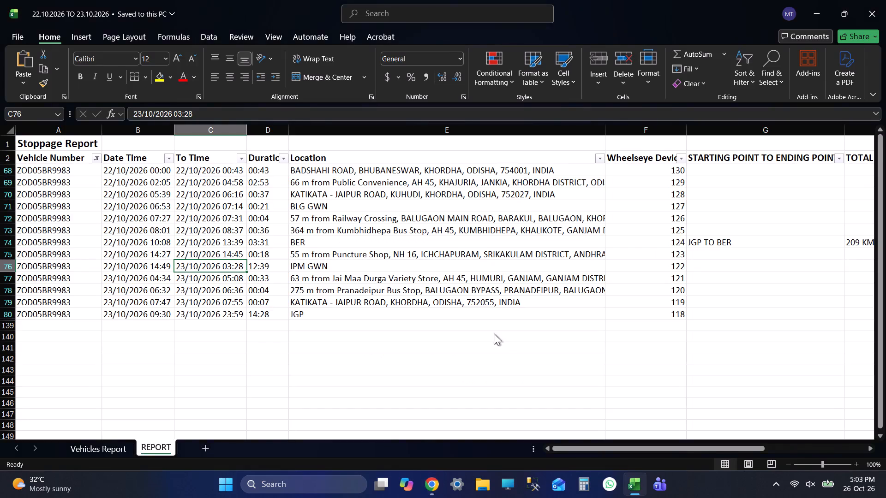
{"action": "key", "text": "alt+Tab"}
{"action": "key", "text": "alt+Tab"}
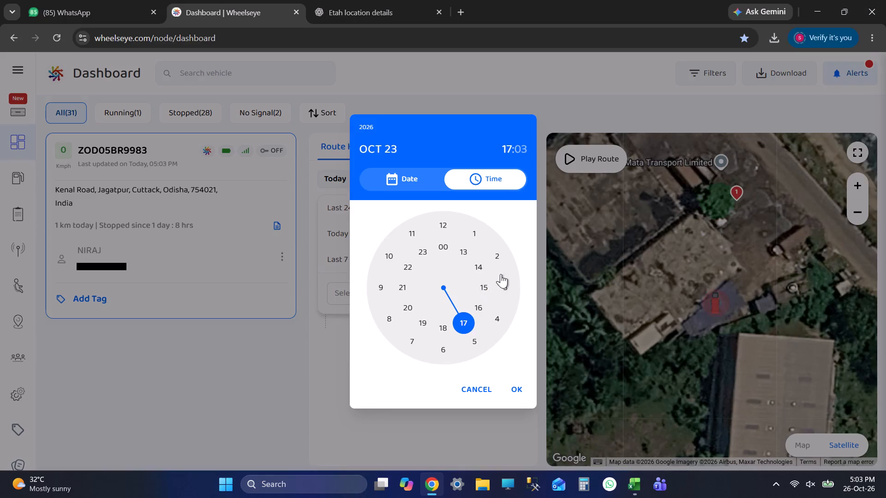
{"action": "left_click", "coordinate": [505, 283]}
{"action": "key", "text": "alt+Tab"}
{"action": "key", "text": "alt+Tab"}
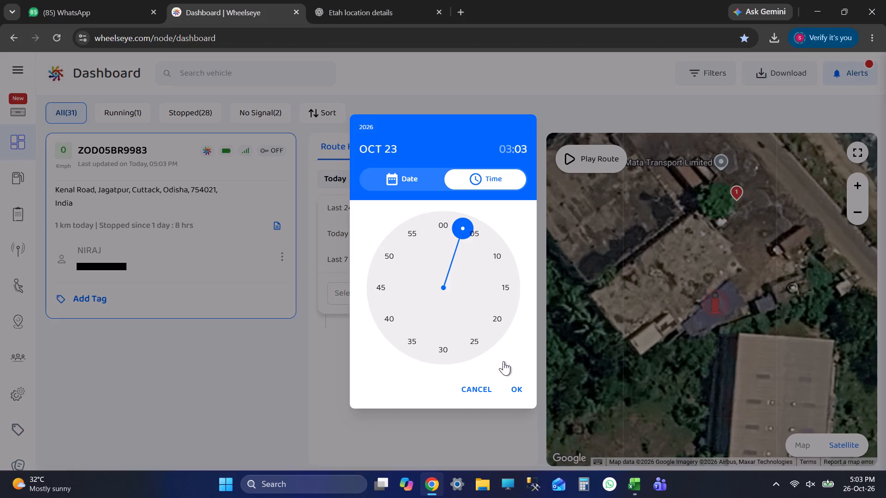
{"action": "left_click", "coordinate": [517, 391]}
Open the route history's end date for editing and look up the JGP arrival time in Excel's stoppage report.
{"action": "left_click", "coordinate": [484, 297]}
{"action": "key", "text": "alt+Tab"}
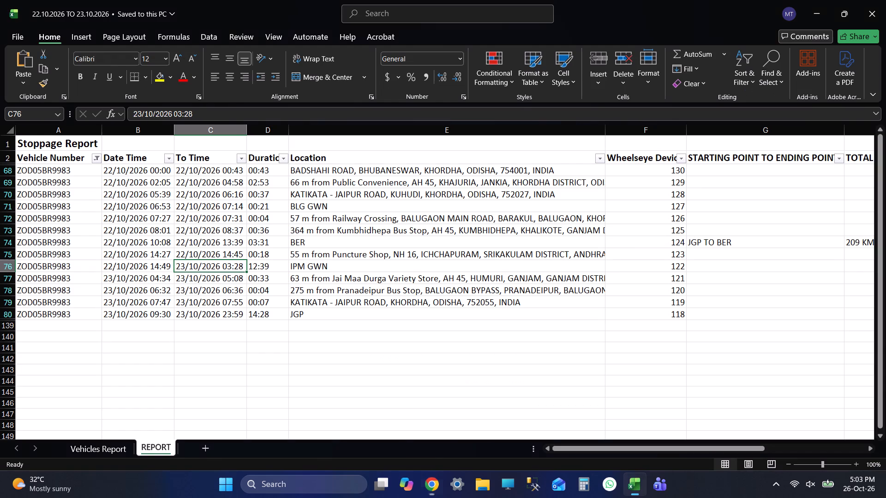
{"action": "left_click", "coordinate": [265, 320]}
{"action": "left_click", "coordinate": [274, 315]}
{"action": "key", "text": "shift+Tab"}
{"action": "key", "text": "shift+Tab"}
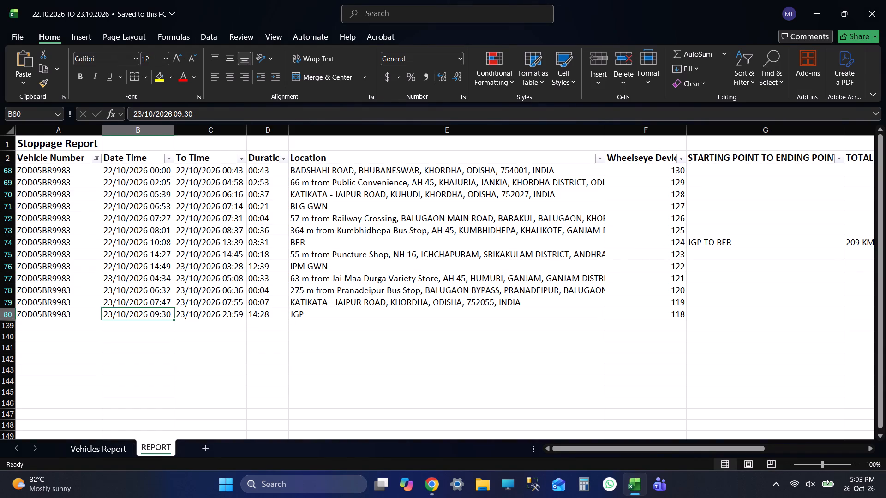
In File Explorer, open the workbook "mtpl_daily_trip_updated 26 oct" from the oct folder of TRUCK BY PRADIP's DAILY MANIFEST REPORT.
{"action": "key", "text": "alt+Tab"}
{"action": "key", "text": "alt+Tab"}
{"action": "key", "text": "alt+Tab"}
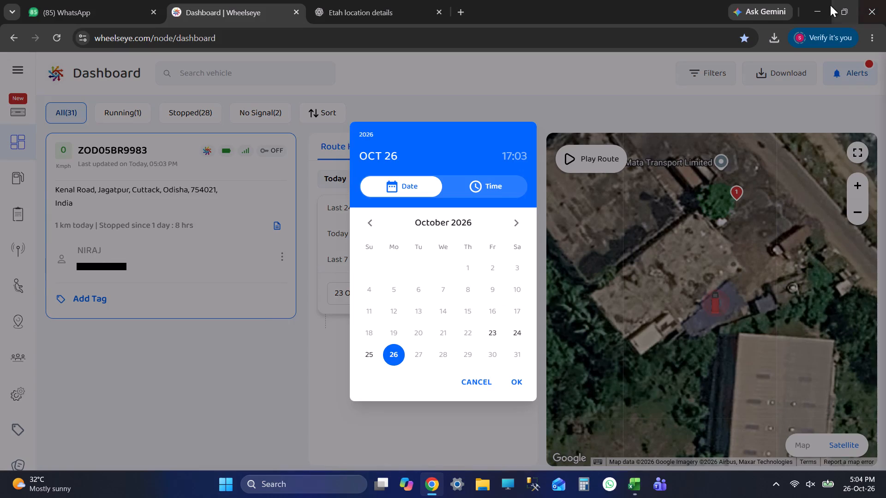
{"action": "triple_click", "coordinate": [819, 2]}
{"action": "double_click", "coordinate": [292, 247]}
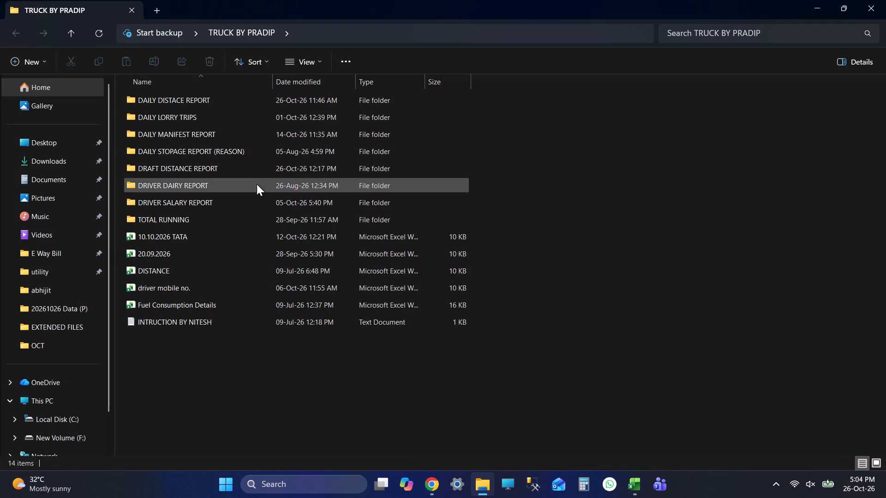
{"action": "key", "text": "alt+Tab"}
{"action": "key", "text": "alt+Tab"}
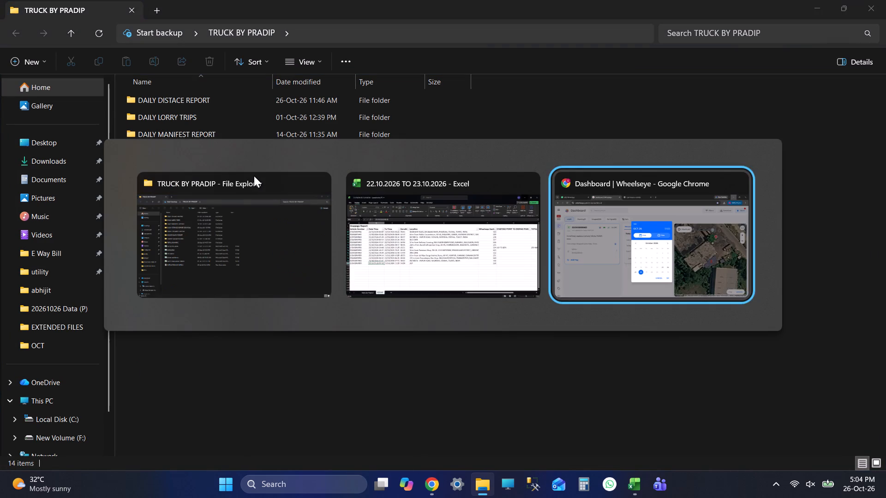
{"action": "key", "text": "alt+Tab"}
{"action": "key", "text": "alt+Tab"}
{"action": "key", "text": "alt+Tab"}
{"action": "key", "text": "alt+Tab"}
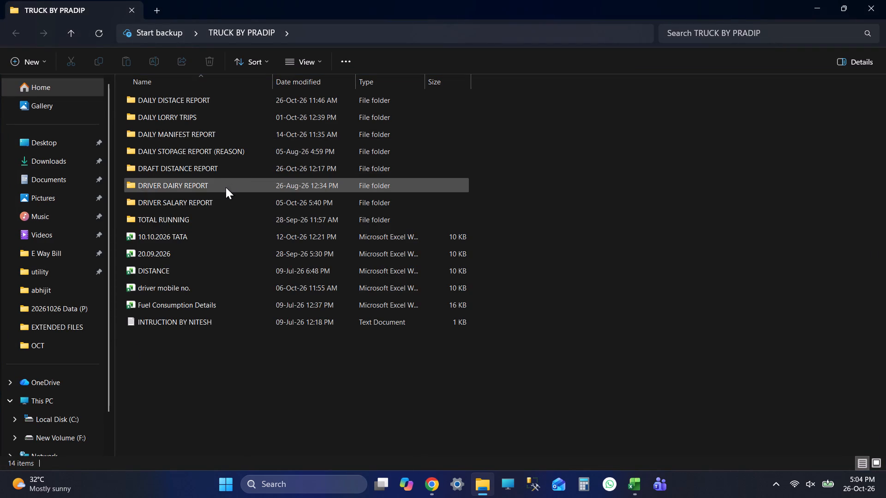
{"action": "double_click", "coordinate": [226, 187]}
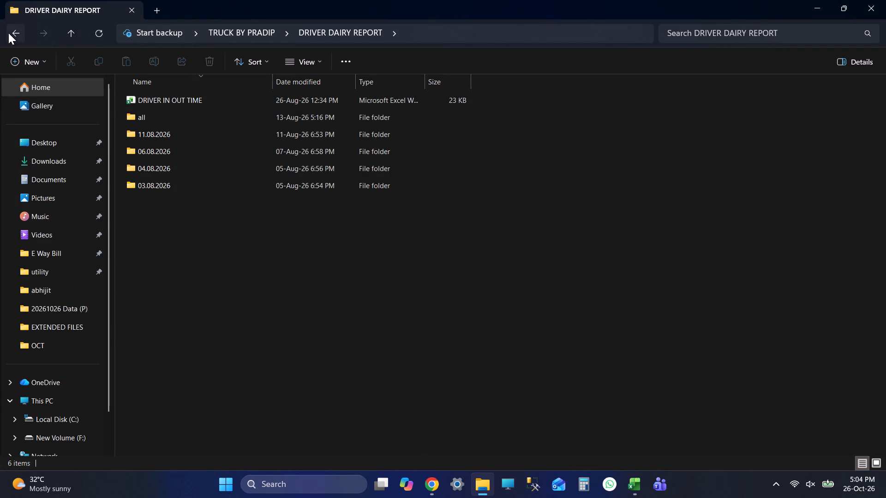
{"action": "left_click", "coordinate": [8, 33]}
{"action": "double_click", "coordinate": [195, 135]}
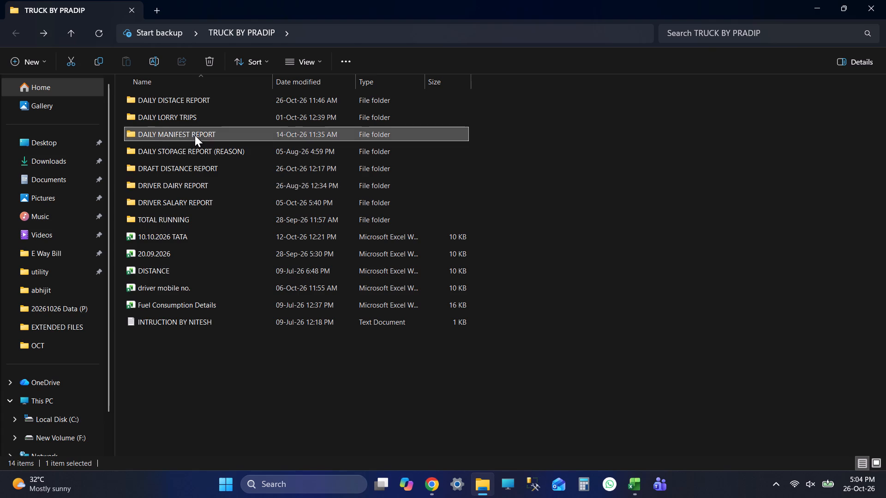
{"action": "double_click", "coordinate": [198, 151]}
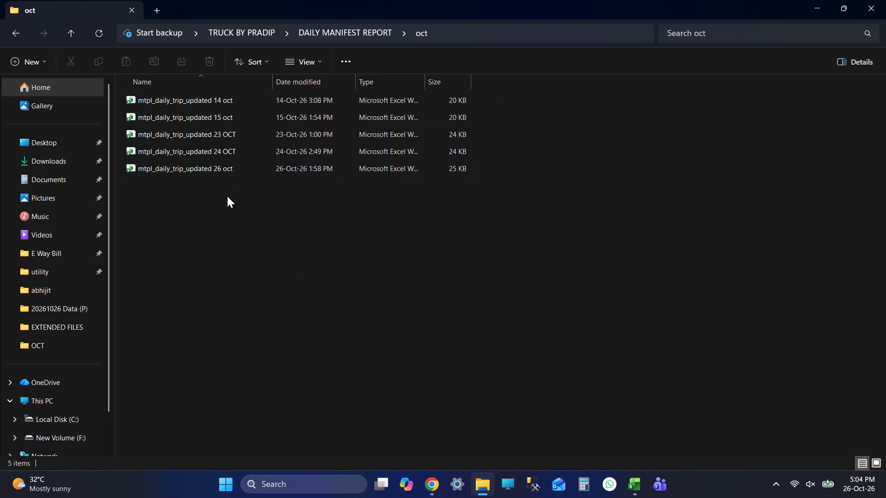
{"action": "double_click", "coordinate": [198, 169]}
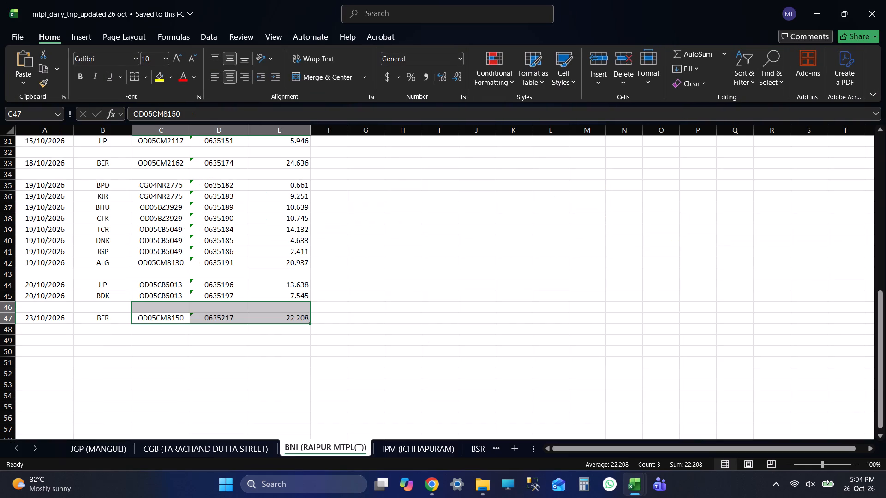
Examine the late-October trip entries on the IPM (ICHHAPURAM) sheet of the daily trip workbook.
{"action": "left_click", "coordinate": [199, 213]}
{"action": "key", "text": "alt+Tab"}
{"action": "key", "text": "alt+Tab"}
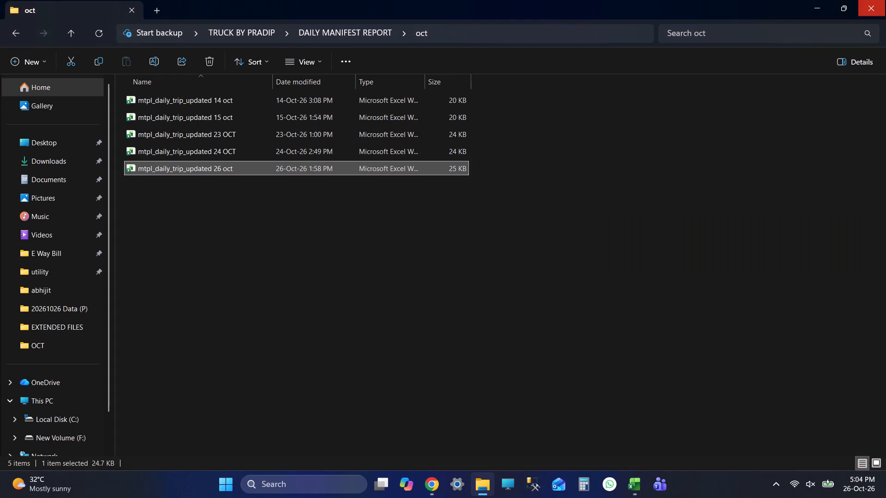
{"action": "left_click", "coordinate": [885, 0]}
{"action": "key", "text": "alt+Tab"}
{"action": "key", "text": "alt+Tab"}
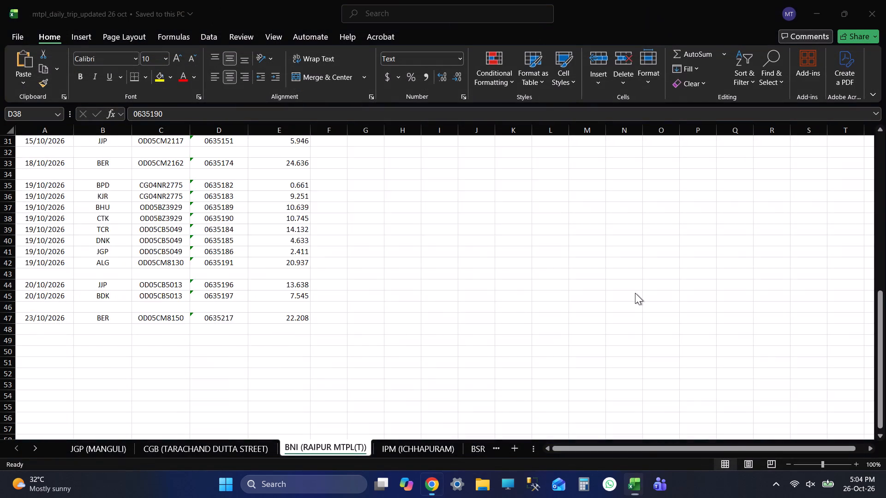
{"action": "key", "text": "alt+Tab"}
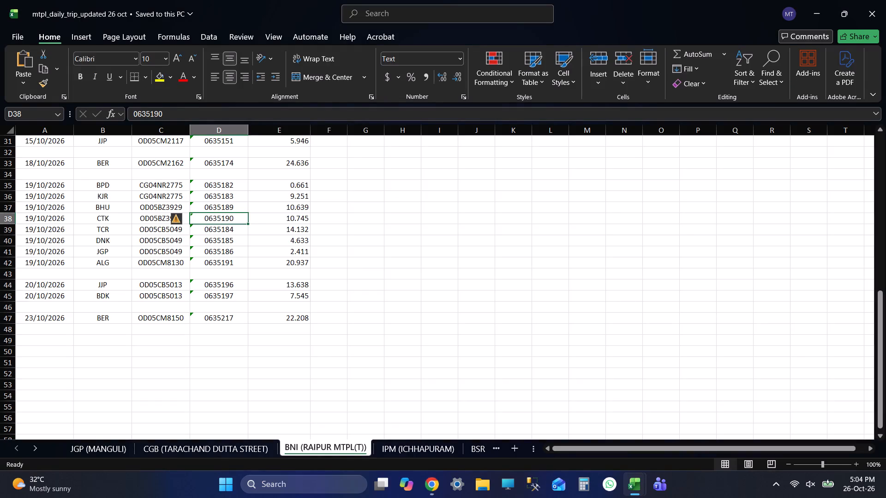
{"action": "left_click", "coordinate": [413, 451]}
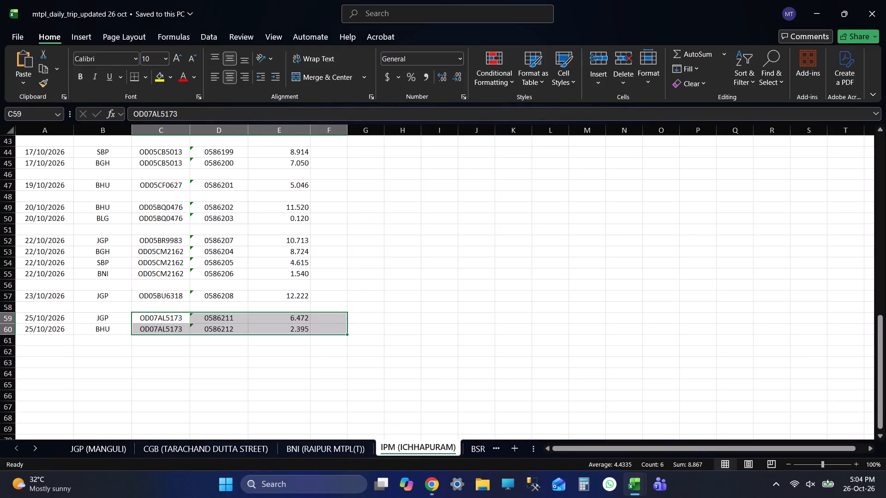
{"action": "left_click", "coordinate": [238, 267]}
{"action": "key", "text": "alt+Tab"}
{"action": "key", "text": "alt+Tab"}
{"action": "key", "text": "alt+Tab"}
{"action": "key", "text": "alt+Tab"}
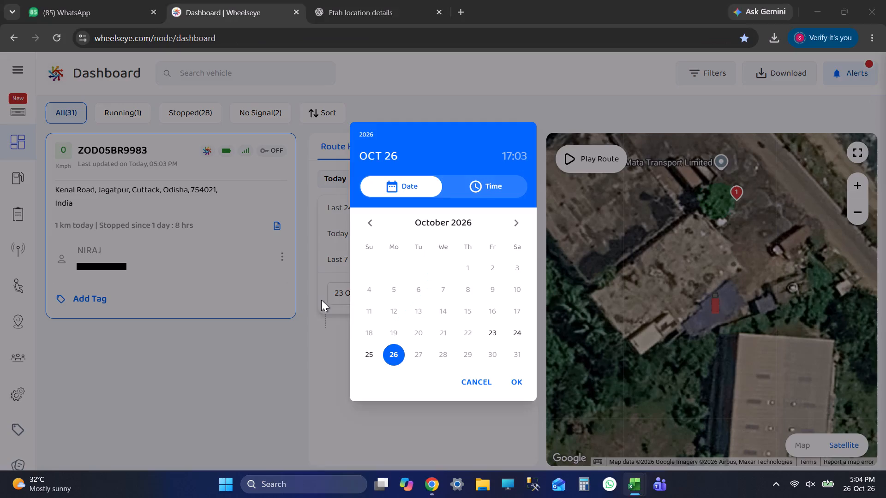
{"action": "key", "text": "alt+Tab"}
{"action": "key", "text": "alt+Tab"}
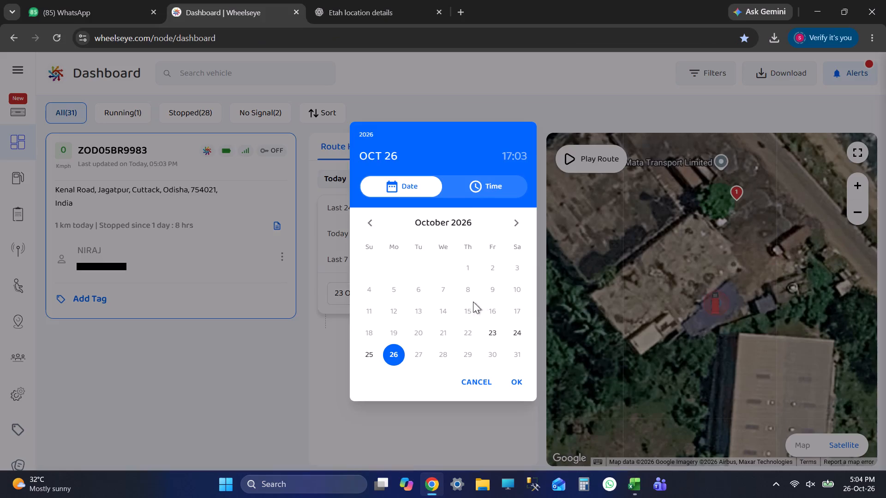
{"action": "key", "text": "alt+Tab"}
{"action": "key", "text": "alt+Tab"}
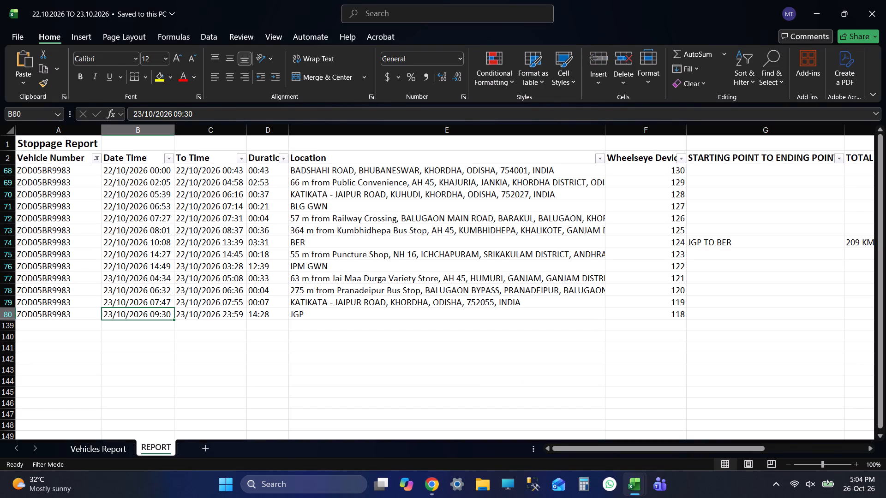
{"action": "left_click", "coordinate": [329, 265]}
{"action": "key", "text": "shift+Tab"}
{"action": "key", "text": "shift+Tab"}
{"action": "key", "text": "shift+Tab"}
{"action": "key", "text": "shift+Tab"}
{"action": "key", "text": "shift+Tab"}
{"action": "key", "text": "shift+Tab"}
{"action": "key", "text": "shift+Tab"}
{"action": "key", "text": "shift+Tab"}
{"action": "key", "text": "shift+Tab"}
{"action": "key", "text": "shift+Tab"}
{"action": "key", "text": "shift+Tab"}
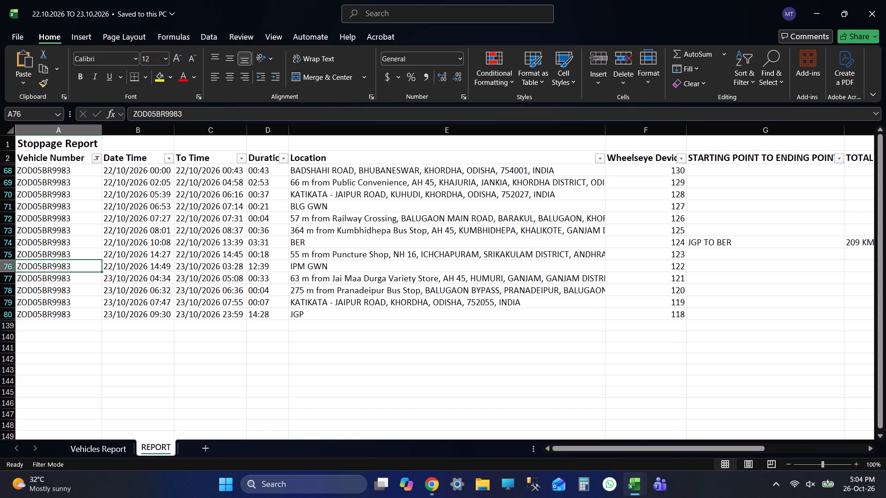
{"action": "key", "text": "Tab"}
{"action": "key", "text": "Tab"}
{"action": "key", "text": "alt+Tab"}
{"action": "key", "text": "alt+Tab"}
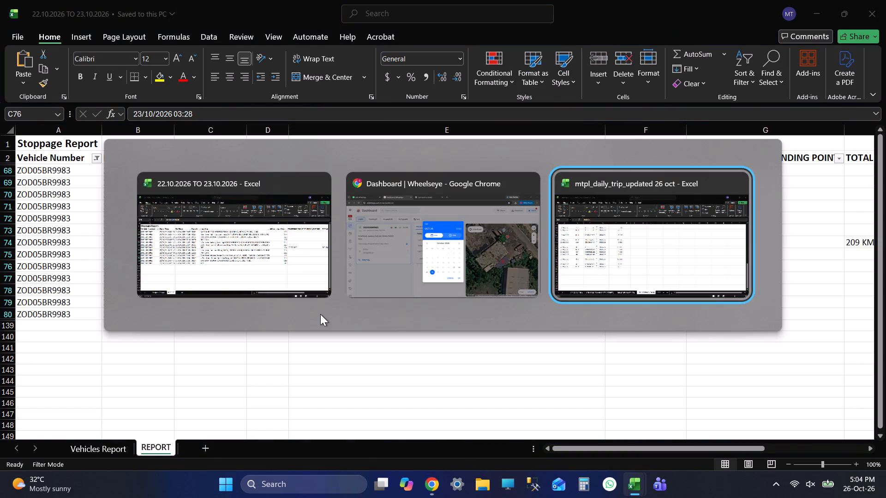
{"action": "key", "text": "alt+Tab"}
{"action": "key", "text": "alt+Tab"}
{"action": "key", "text": "alt+Tab"}
{"action": "key", "text": "alt+Tab"}
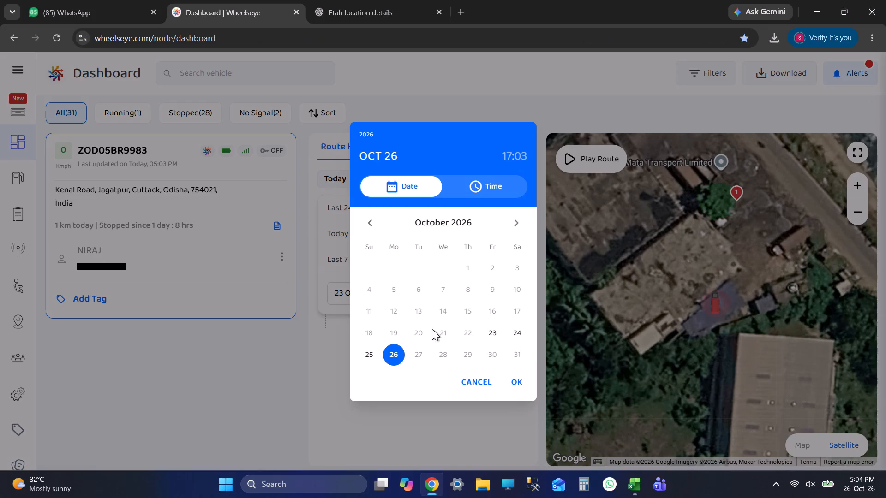
Set the end of the route history range to 23 Oct 2026 03:03 in Wheelseye.
{"action": "left_click", "coordinate": [494, 333]}
{"action": "key", "text": "alt+Tab"}
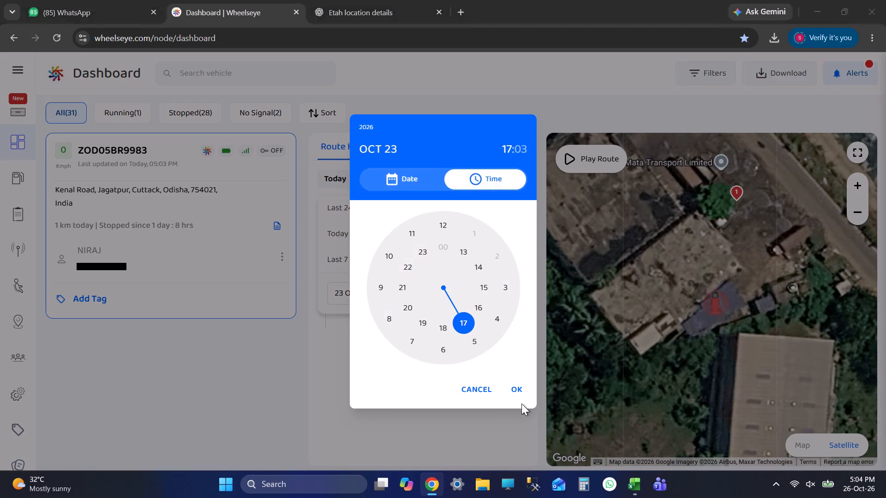
{"action": "key", "text": "alt+Tab"}
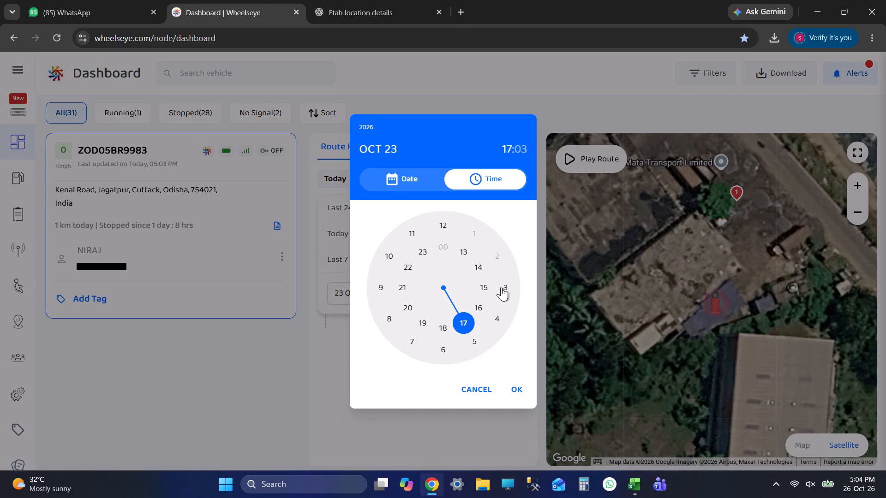
{"action": "left_click", "coordinate": [501, 287]}
{"action": "key", "text": "alt+Tab"}
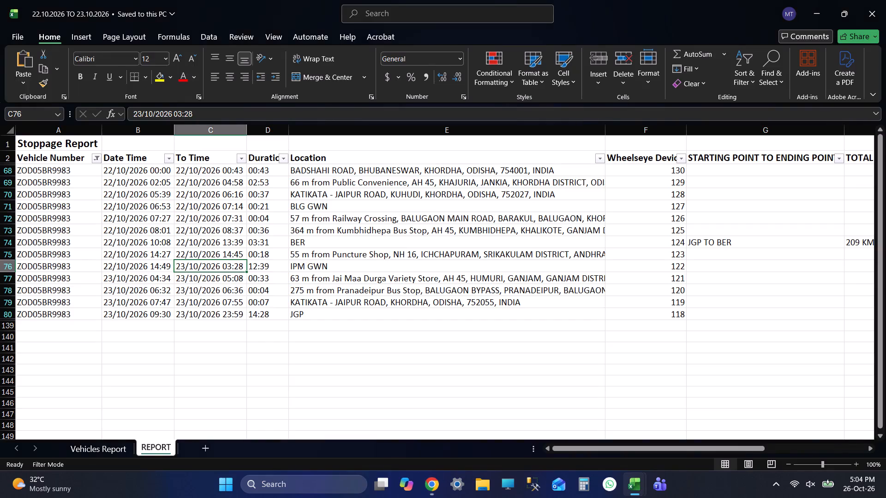
{"action": "key", "text": "alt+Tab"}
{"action": "left_click", "coordinate": [514, 394]}
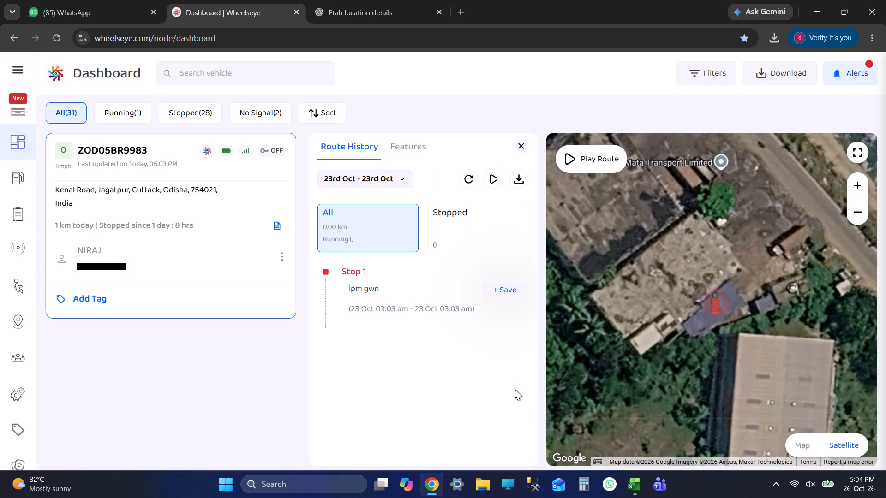
{"action": "left_click", "coordinate": [372, 189]}
{"action": "left_click", "coordinate": [372, 174]}
{"action": "left_click", "coordinate": [461, 290]}
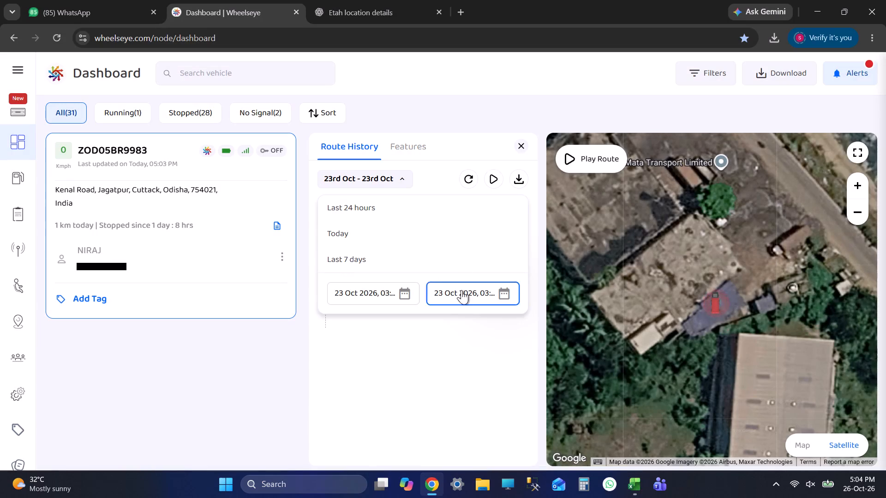
{"action": "key", "text": "alt+Tab"}
{"action": "left_click", "coordinate": [298, 313]}
{"action": "key", "text": "shift+Tab"}
{"action": "key", "text": "shift+Tab"}
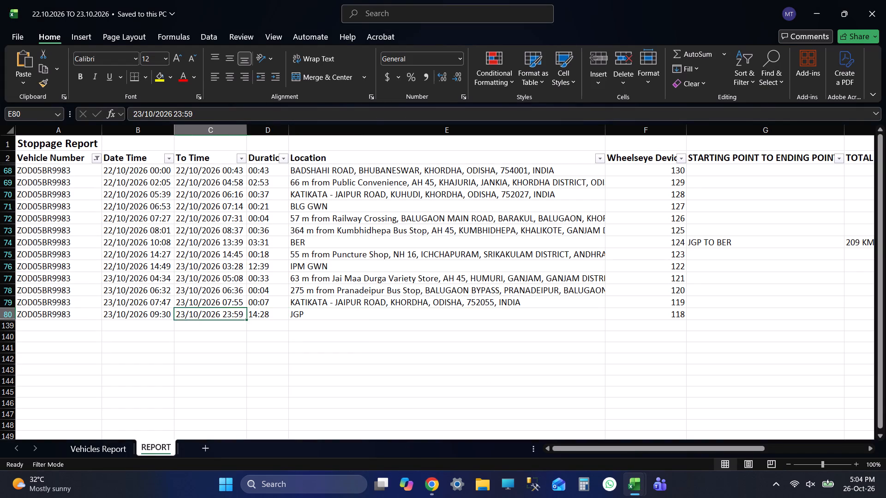
{"action": "key", "text": "shift+Tab"}
{"action": "key", "text": "alt+Tab"}
{"action": "key", "text": "alt+Tab"}
{"action": "key", "text": "alt+Tab"}
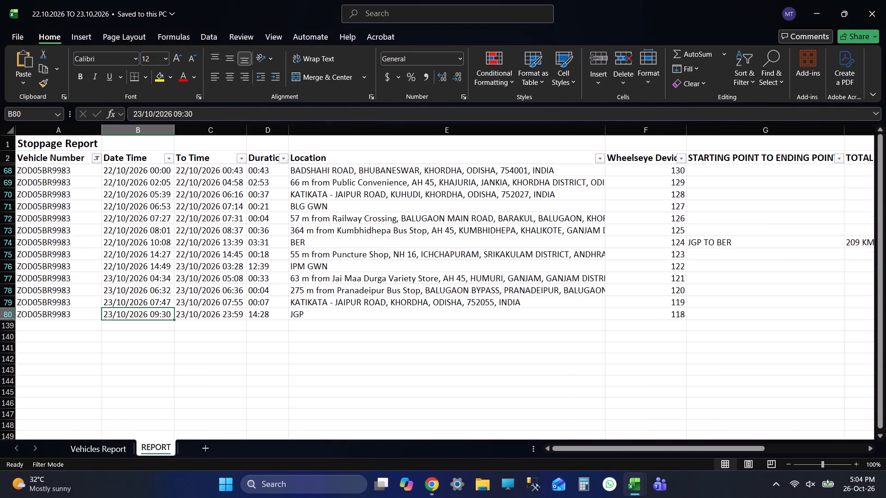
{"action": "key", "text": "alt+Tab"}
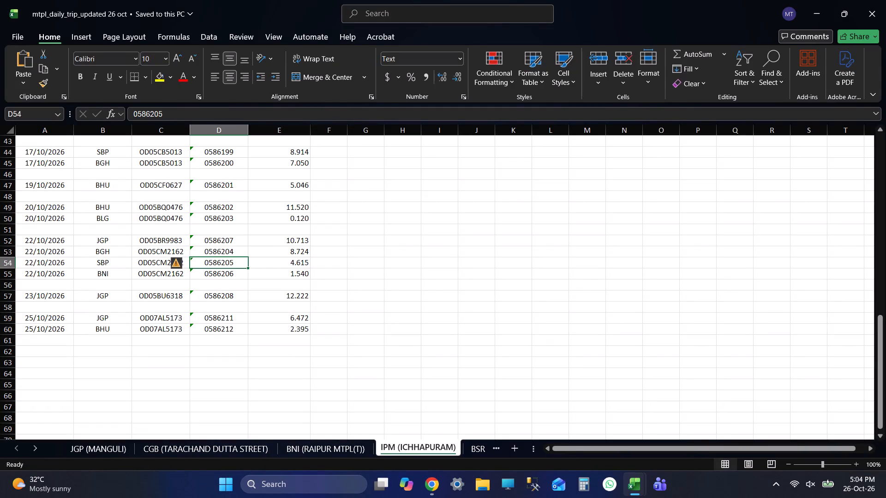
{"action": "left_click_drag", "start_coordinate": [158, 241], "coordinate": [264, 243]}
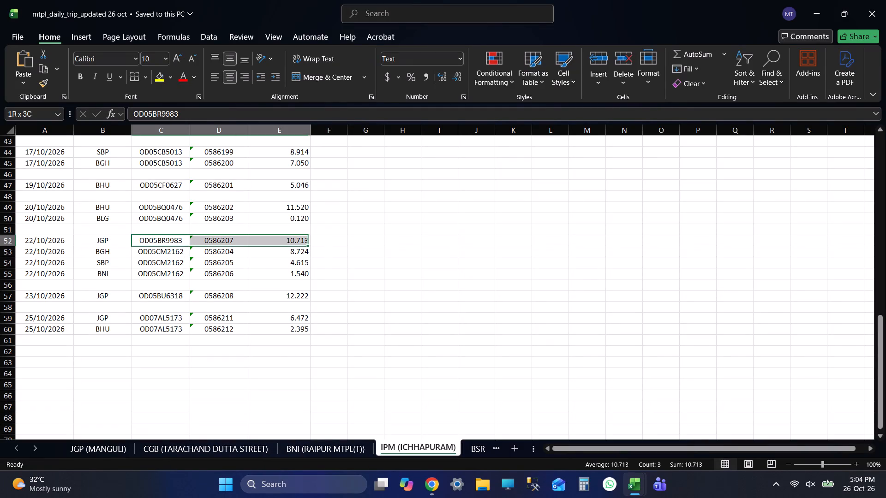
{"action": "left_click_drag", "start_coordinate": [264, 243], "coordinate": [265, 243]}
{"action": "key", "text": "alt+Tab"}
{"action": "key", "text": "alt+Tab"}
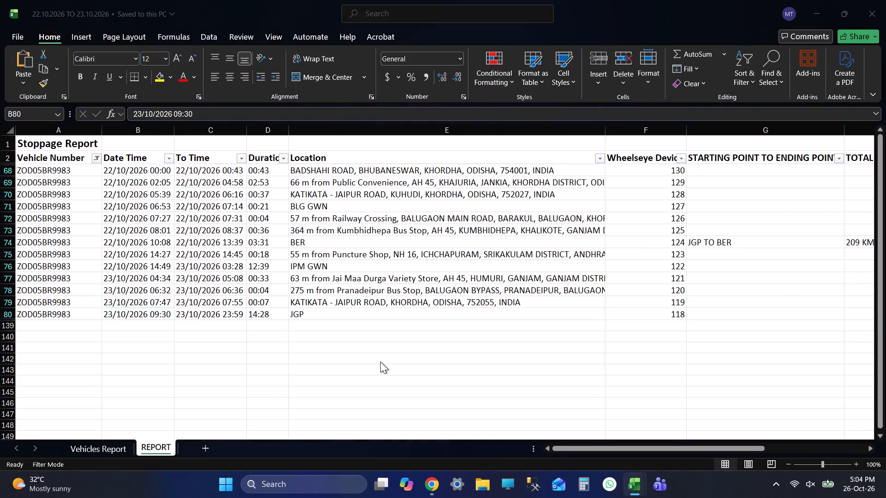
{"action": "key", "text": "alt+Tab"}
{"action": "key", "text": "alt+Tab"}
{"action": "key", "text": "alt+Tab"}
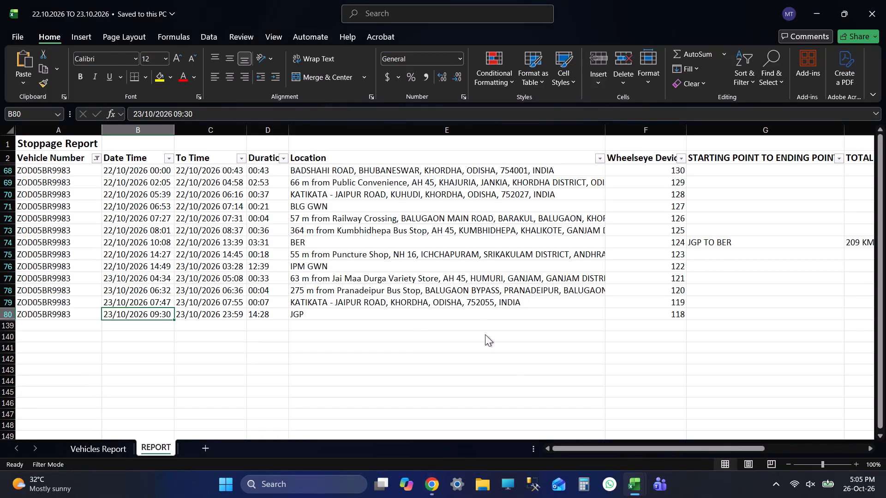
Set the end of Wheelseye's route history range to 23 Oct 2026 09:52, checking the JGP arrival in the stoppage report.
{"action": "left_click", "coordinate": [497, 330]}
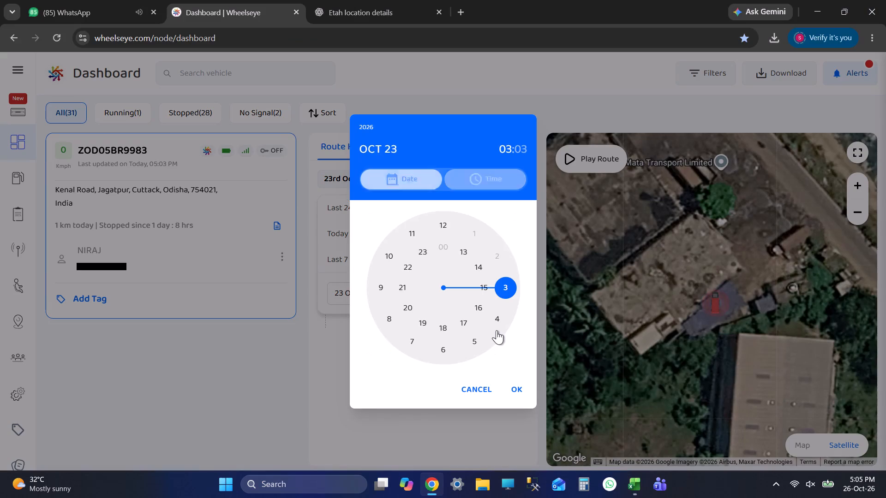
{"action": "key", "text": "alt+Tab"}
{"action": "key", "text": "alt+Tab"}
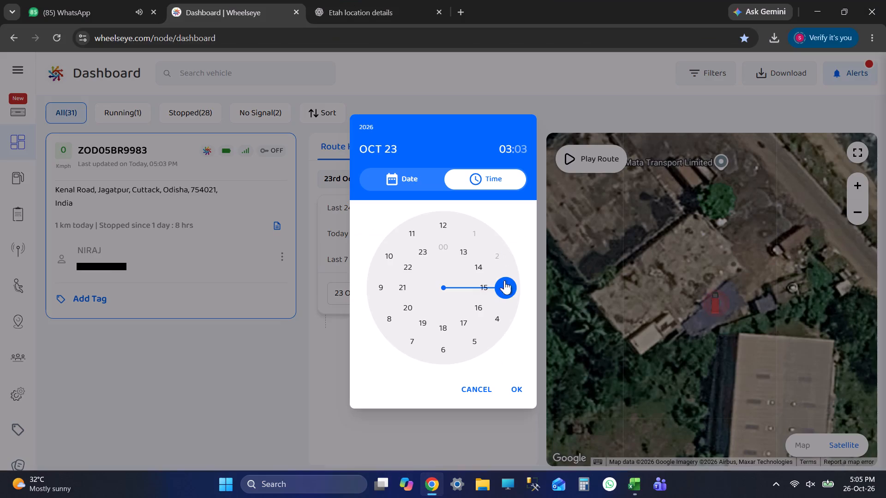
{"action": "left_click", "coordinate": [383, 281]}
{"action": "key", "text": "alt+Tab"}
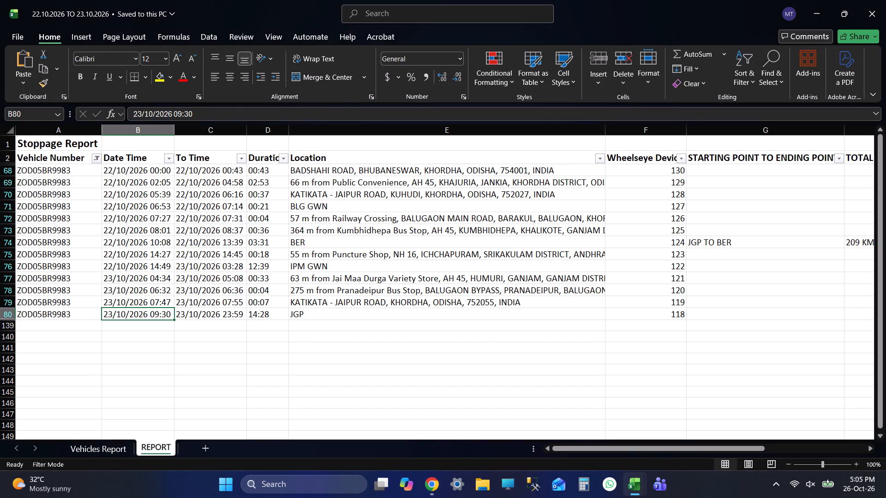
{"action": "key", "text": "alt+Tab"}
{"action": "key", "text": "alt+Tab"}
{"action": "key", "text": "alt+Tab"}
{"action": "key", "text": "alt+Tab"}
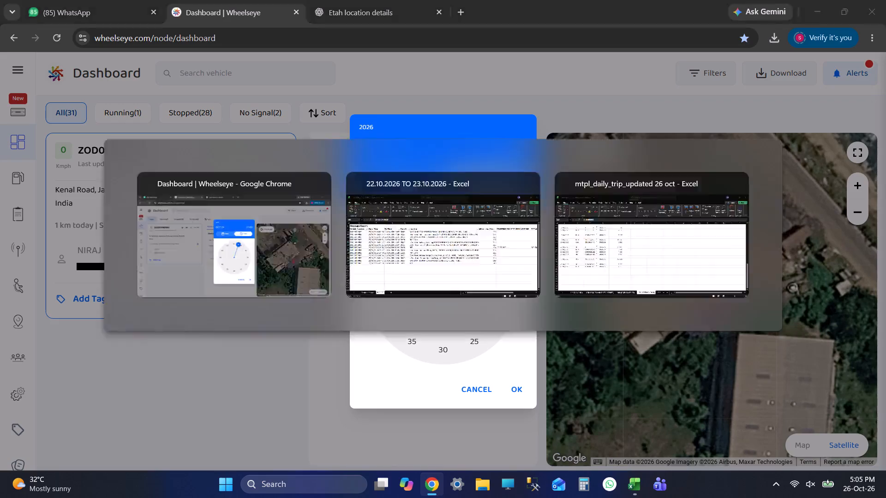
{"action": "key", "text": "alt+Tab"}
{"action": "left_click", "coordinate": [401, 250]}
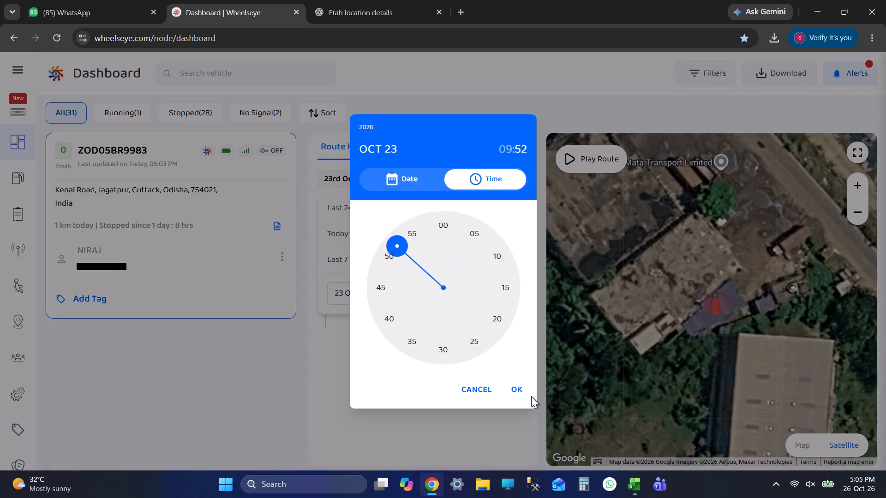
{"action": "left_click", "coordinate": [526, 392]}
{"action": "left_click", "coordinate": [422, 297]}
{"action": "scroll", "coordinate": [436, 316], "scroll_direction": "down", "scroll_amount": 6}
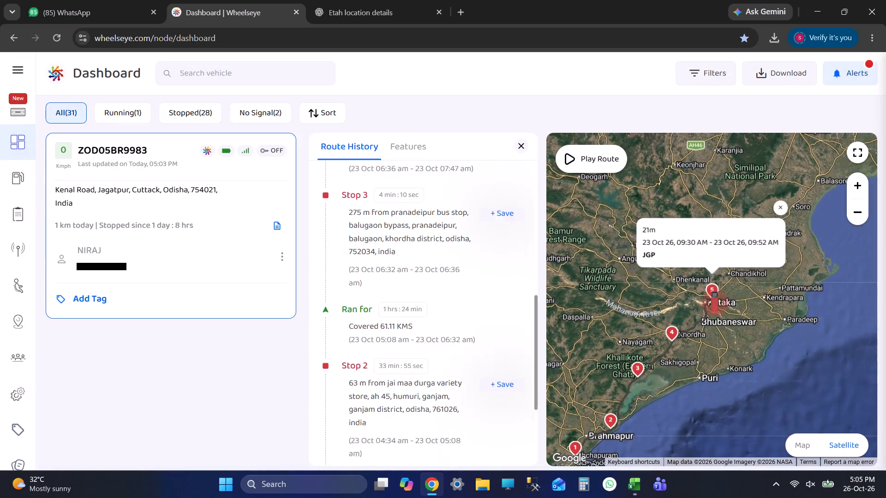
{"action": "scroll", "coordinate": [445, 350], "scroll_direction": "down", "scroll_amount": 2}
{"action": "scroll", "coordinate": [449, 369], "scroll_direction": "up", "scroll_amount": 1}
{"action": "scroll", "coordinate": [449, 369], "scroll_direction": "down", "scroll_amount": 9}
{"action": "scroll", "coordinate": [446, 383], "scroll_direction": "up", "scroll_amount": 1}
{"action": "scroll", "coordinate": [446, 385], "scroll_direction": "down", "scroll_amount": 3}
{"action": "left_click", "coordinate": [431, 401]}
{"action": "scroll", "coordinate": [436, 391], "scroll_direction": "up", "scroll_amount": 1}
{"action": "scroll", "coordinate": [436, 391], "scroll_direction": "down", "scroll_amount": 5}
{"action": "scroll", "coordinate": [436, 391], "scroll_direction": "up", "scroll_amount": 1}
{"action": "scroll", "coordinate": [436, 391], "scroll_direction": "down", "scroll_amount": 4}
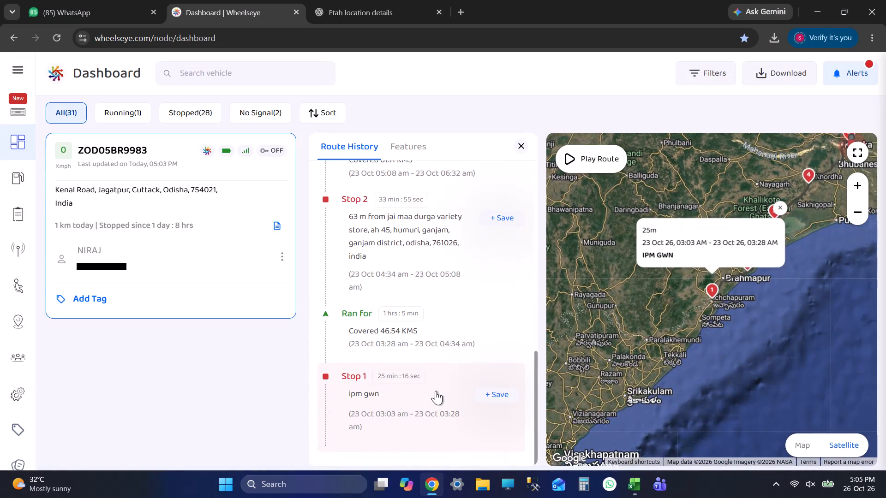
{"action": "scroll", "coordinate": [436, 391], "scroll_direction": "down", "scroll_amount": 1}
{"action": "scroll", "coordinate": [436, 391], "scroll_direction": "up", "scroll_amount": 1}
{"action": "scroll", "coordinate": [436, 391], "scroll_direction": "down", "scroll_amount": 8}
{"action": "scroll", "coordinate": [436, 391], "scroll_direction": "up", "scroll_amount": 1}
{"action": "scroll", "coordinate": [436, 391], "scroll_direction": "down", "scroll_amount": 9}
{"action": "scroll", "coordinate": [436, 391], "scroll_direction": "up", "scroll_amount": 1}
{"action": "scroll", "coordinate": [436, 391], "scroll_direction": "down", "scroll_amount": 1}
{"action": "scroll", "coordinate": [436, 391], "scroll_direction": "up", "scroll_amount": 3}
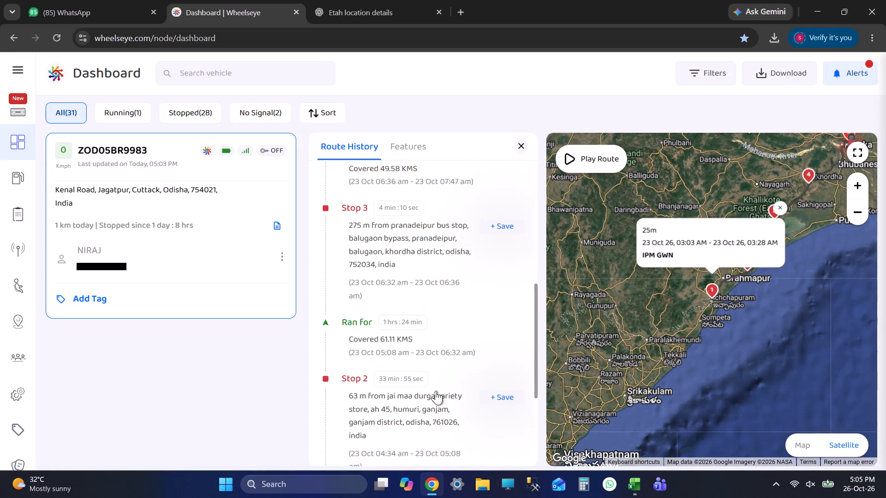
{"action": "left_click", "coordinate": [436, 391]}
{"action": "scroll", "coordinate": [436, 391], "scroll_direction": "up", "scroll_amount": 3}
{"action": "left_click", "coordinate": [439, 354]}
{"action": "scroll", "coordinate": [431, 356], "scroll_direction": "up", "scroll_amount": 4}
{"action": "left_click", "coordinate": [428, 358]}
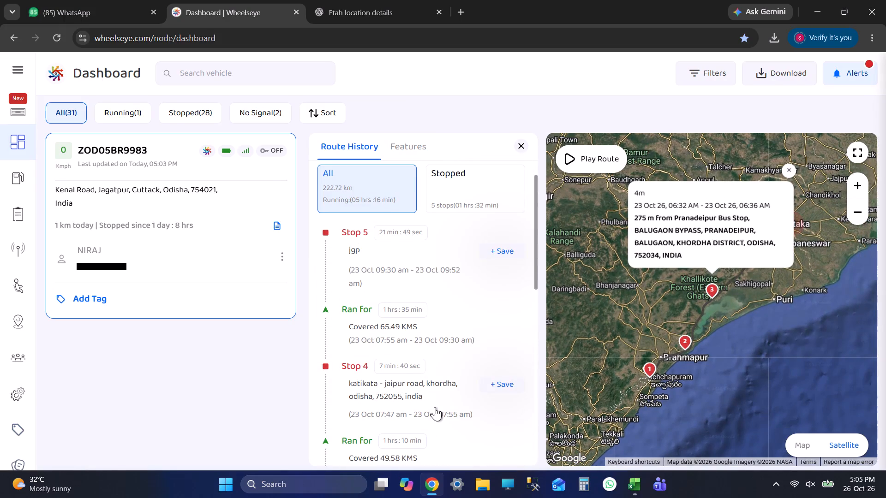
{"action": "scroll", "coordinate": [435, 407], "scroll_direction": "up", "scroll_amount": 2}
{"action": "left_click", "coordinate": [435, 407]}
{"action": "scroll", "coordinate": [439, 400], "scroll_direction": "up", "scroll_amount": 4}
{"action": "left_click", "coordinate": [428, 302]}
In the Excel stoppage report, enter IPM TO JGP as the starting-to-ending point on the JGP row, row 80, and save the workbook.
{"action": "key", "text": "alt+Tab"}
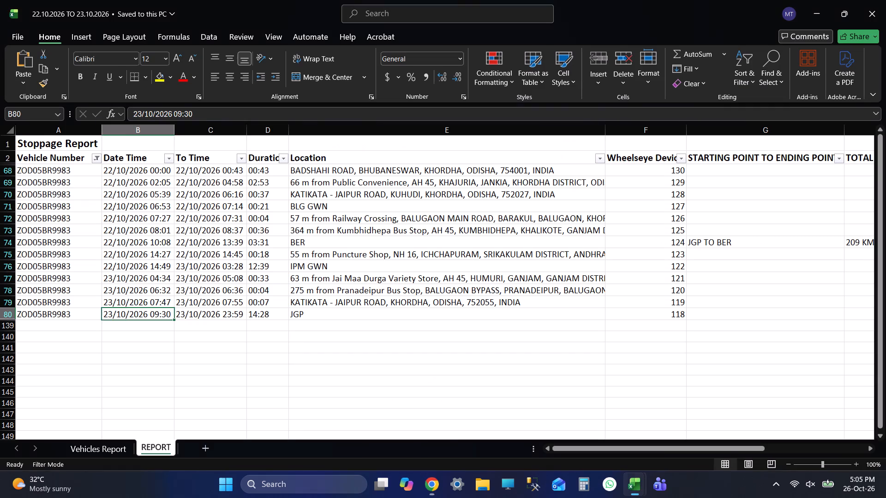
{"action": "key", "text": "Tab"}
{"action": "key", "text": "Tab"}
{"action": "key", "text": "Tab"}
{"action": "key", "text": "Tab"}
{"action": "key", "text": "Tab"}
{"action": "key", "text": "j"}
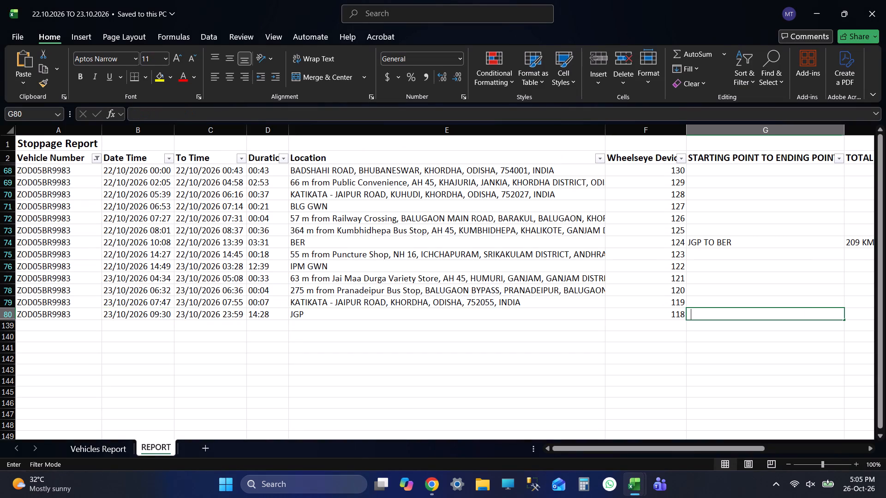
{"action": "key", "text": "BackSpace"}
{"action": "type", "text": "IPM TO"}
{"action": "key", "text": "space"}
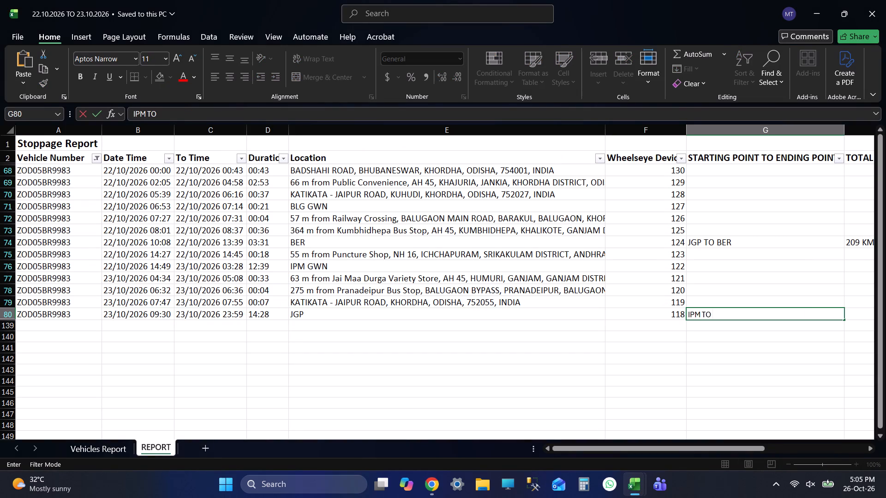
{"action": "type", "text": "JGP"}
{"action": "key", "text": "Tab"}
{"action": "key", "text": "ctrl+s"}
{"action": "key", "text": "ctrl+s"}
{"action": "key", "text": "ctrl+s"}
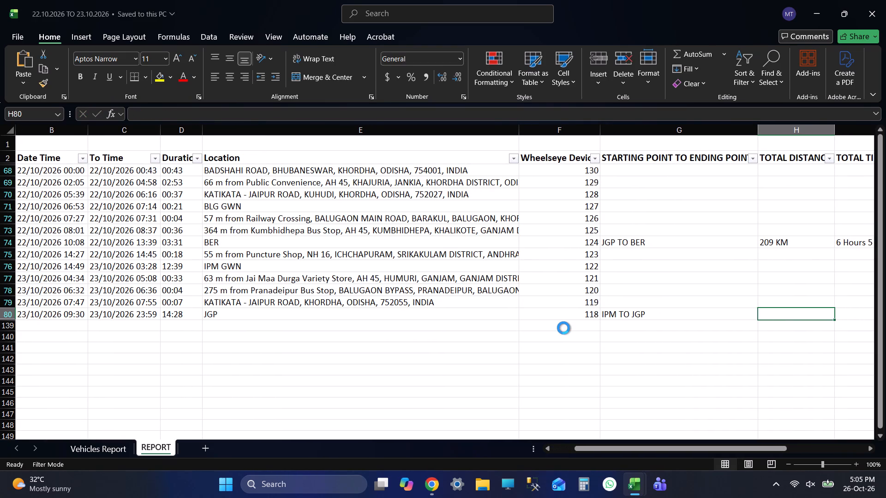
{"action": "key", "text": "ctrl+s"}
{"action": "key", "text": "ctrl+s"}
Check the trip distance in Wheelseye, enter 223 KM as row 80's total distance in Excel, and save.
{"action": "key", "text": "alt+Tab"}
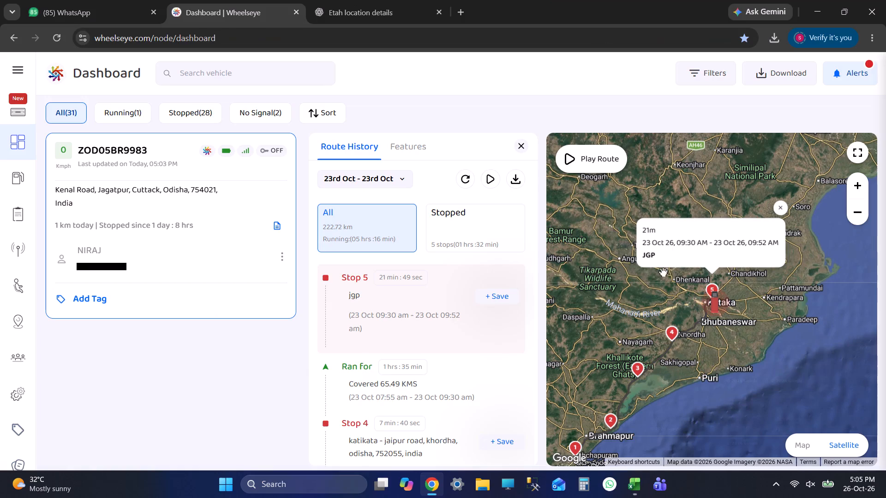
{"action": "key", "text": "alt+Tab"}
{"action": "key", "text": "alt+Tab"}
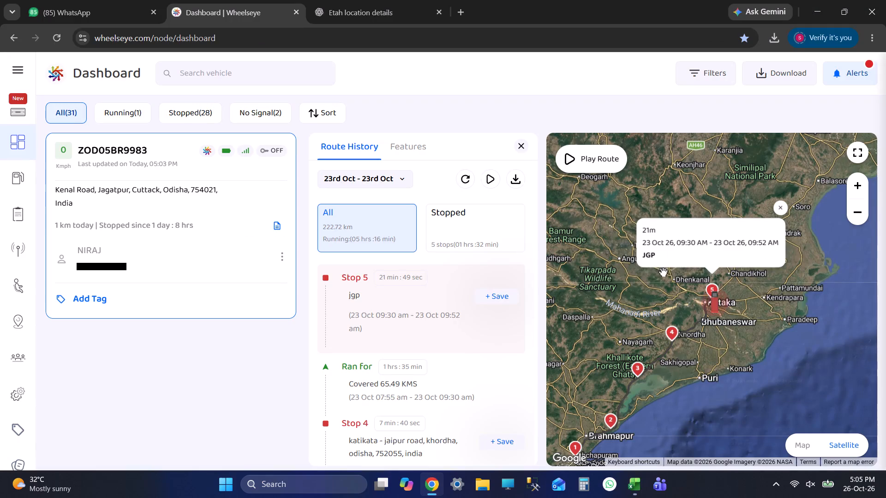
{"action": "key", "text": "alt+Tab"}
{"action": "type", "text": "223 KM"}
{"action": "key", "text": "Tab"}
{"action": "key", "text": "ctrl+s"}
{"action": "key", "text": "ctrl+s"}
{"action": "key", "text": "alt+Tab"}
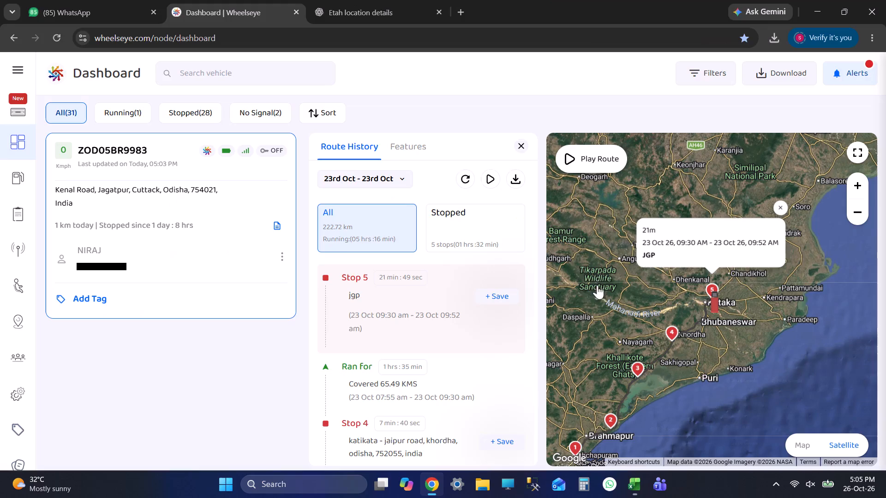
{"action": "key", "text": "alt+Tab"}
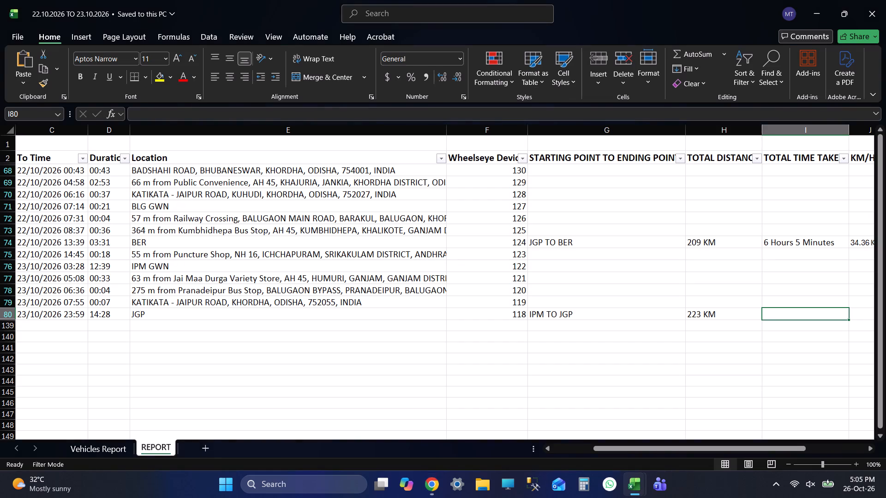
{"action": "left_click", "coordinate": [210, 272]}
{"action": "left_click", "coordinate": [207, 261]}
{"action": "key", "text": "shift+Tab"}
{"action": "key", "text": "shift+Tab"}
{"action": "key", "text": "shift+Tab"}
{"action": "key", "text": "shift+Tab"}
{"action": "key", "text": "shift+Tab"}
{"action": "key", "text": "shift+Tab"}
{"action": "key", "text": "shift+Tab"}
{"action": "key", "text": "shift+Tab"}
{"action": "key", "text": "shift+Tab"}
{"action": "key", "text": "shift+Tab"}
{"action": "key", "text": "shift+Tab"}
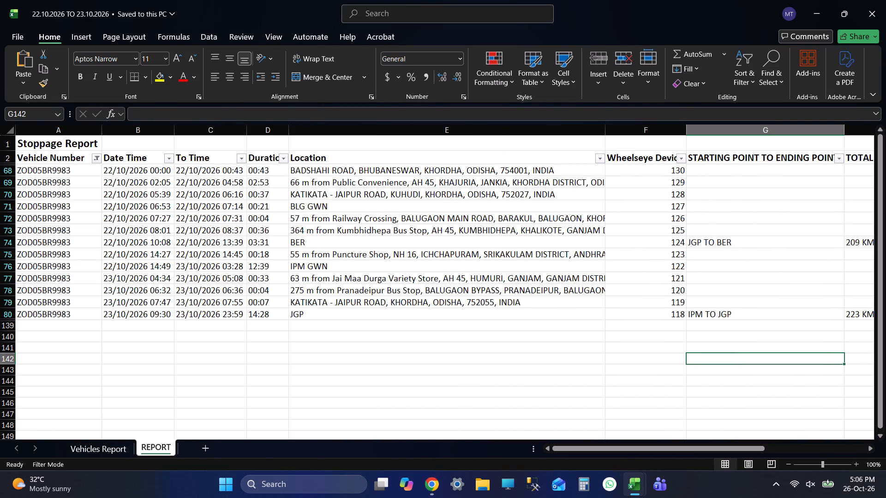
{"action": "left_click", "coordinate": [92, 155]}
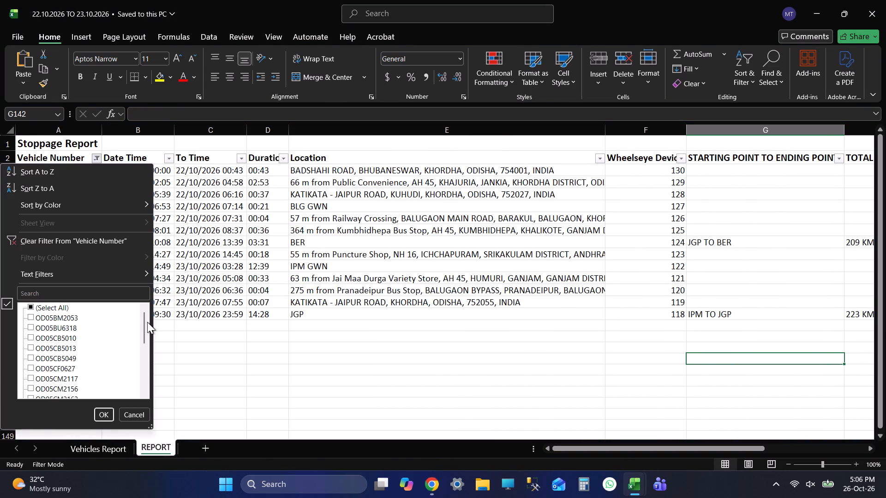
{"action": "left_click_drag", "start_coordinate": [142, 316], "coordinate": [136, 412]}
{"action": "left_click", "coordinate": [54, 346]}
{"action": "left_click", "coordinate": [52, 358]}
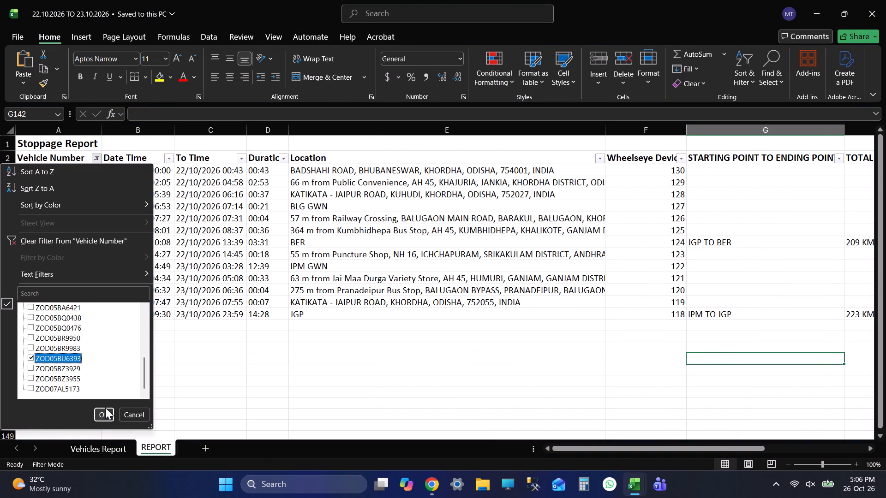
{"action": "left_click", "coordinate": [106, 413]}
{"action": "left_click", "coordinate": [496, 202]}
{"action": "key", "text": "ctrl+s"}
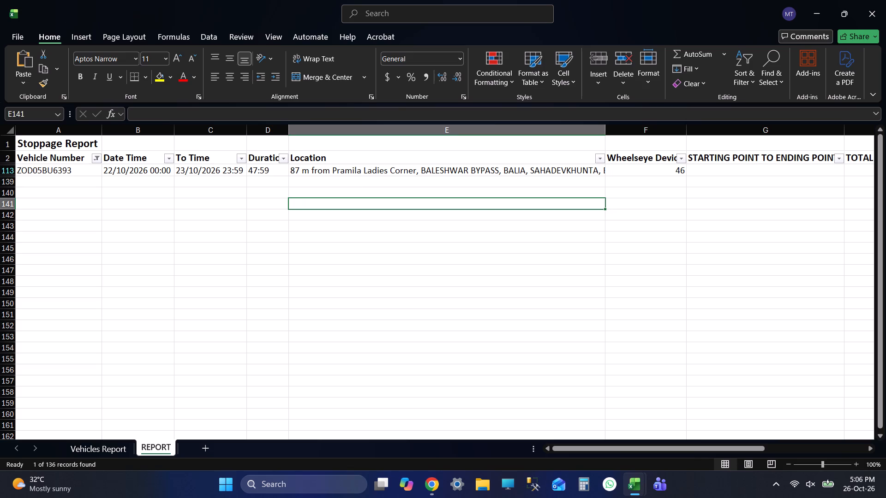
{"action": "left_click", "coordinate": [73, 171]}
{"action": "key", "text": "ctrl+c"}
{"action": "key", "text": "alt+Tab"}
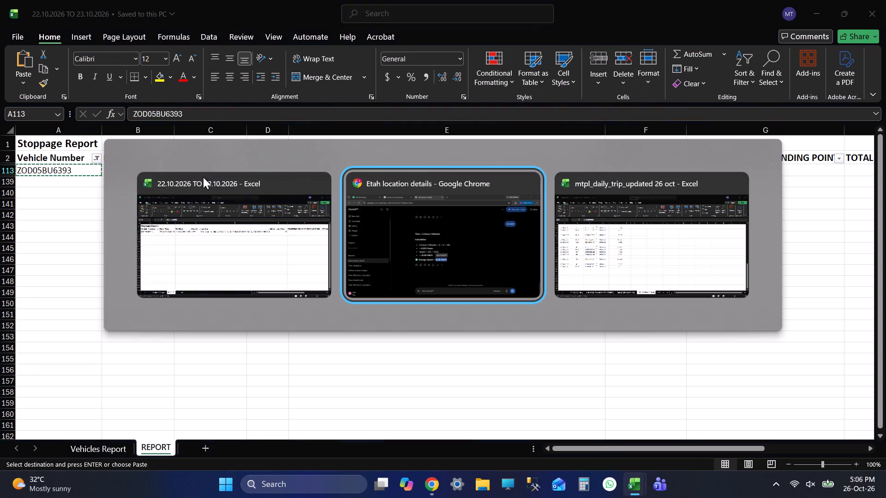
{"action": "left_click", "coordinate": [268, 0]}
{"action": "left_click", "coordinate": [195, 87]}
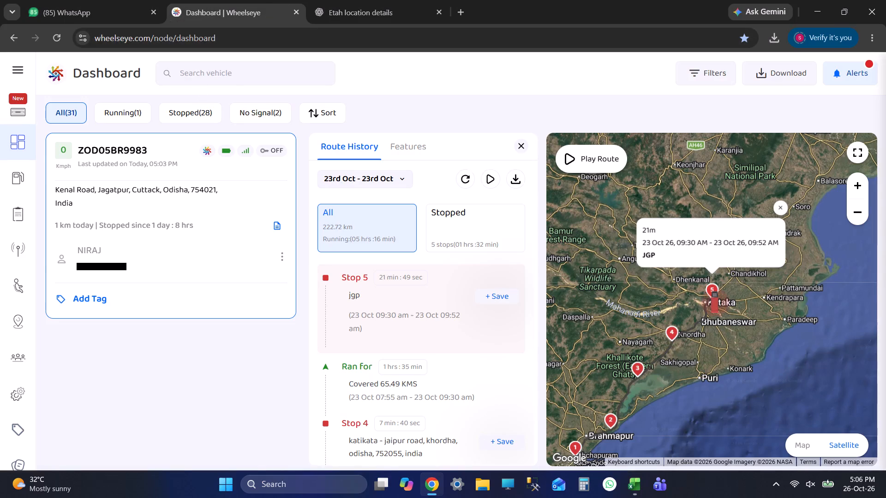
{"action": "left_click", "coordinate": [206, 84]}
{"action": "key", "text": "alt+Tab"}
{"action": "key", "text": "alt+Tab"}
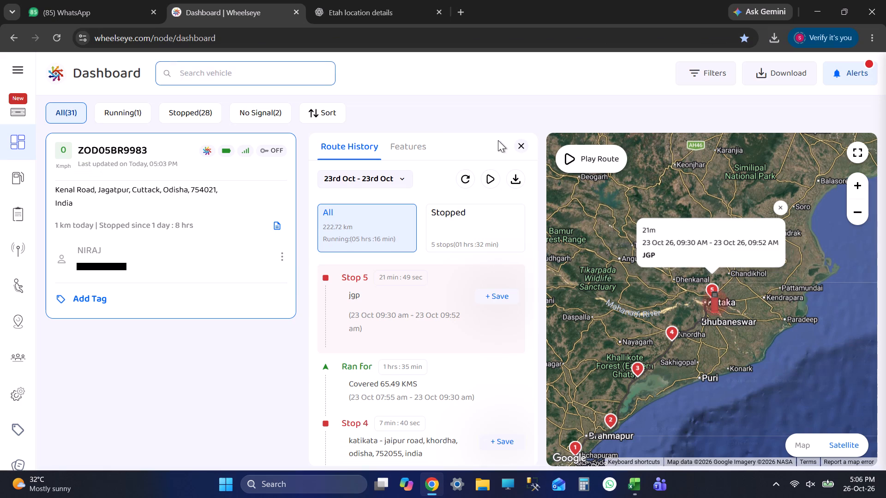
{"action": "key", "text": "alt+Tab"}
{"action": "left_click", "coordinate": [96, 156]}
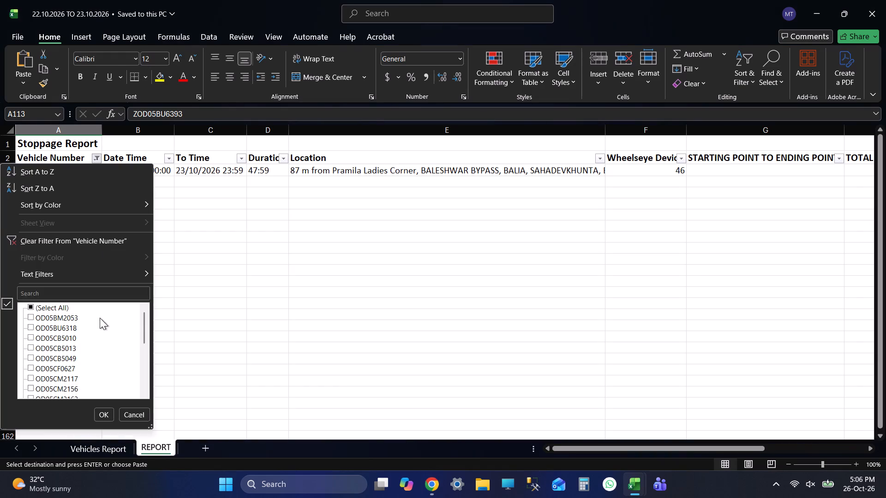
{"action": "left_click_drag", "start_coordinate": [143, 328], "coordinate": [149, 393]}
{"action": "left_click", "coordinate": [54, 353]}
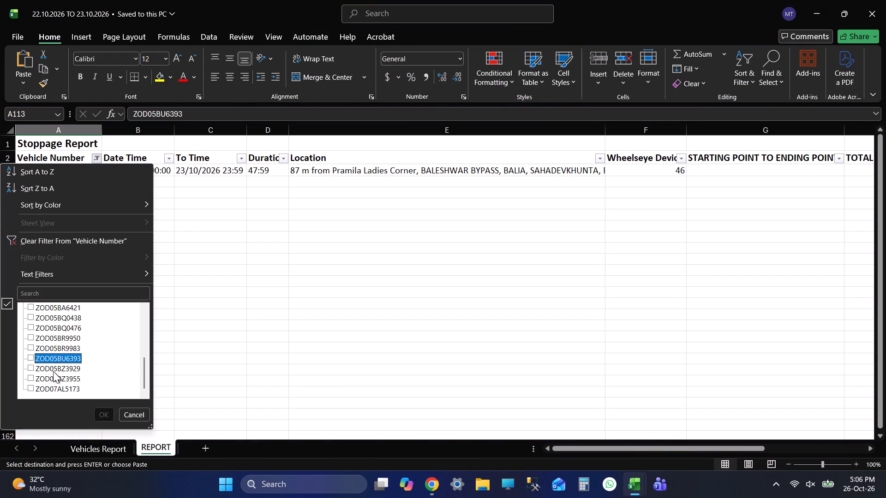
{"action": "left_click", "coordinate": [53, 371]}
{"action": "left_click", "coordinate": [105, 413]}
{"action": "left_click", "coordinate": [273, 256]}
{"action": "key", "text": "ctrl+s"}
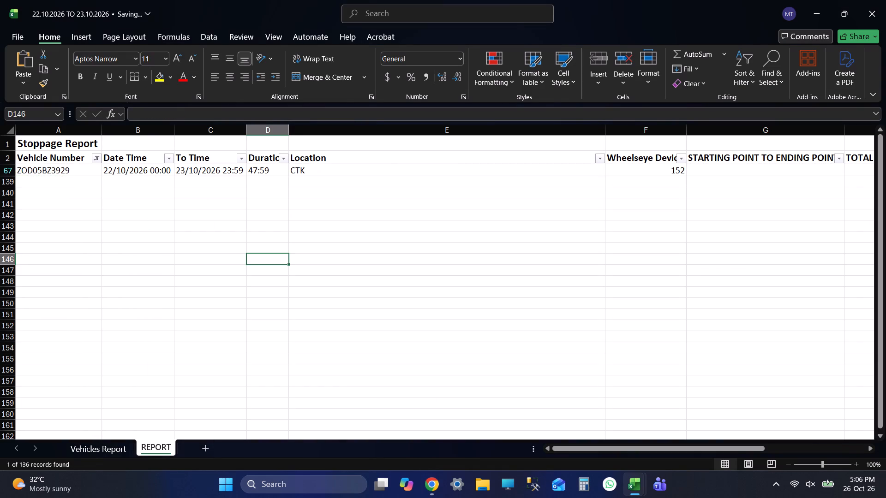
{"action": "left_click", "coordinate": [97, 160]}
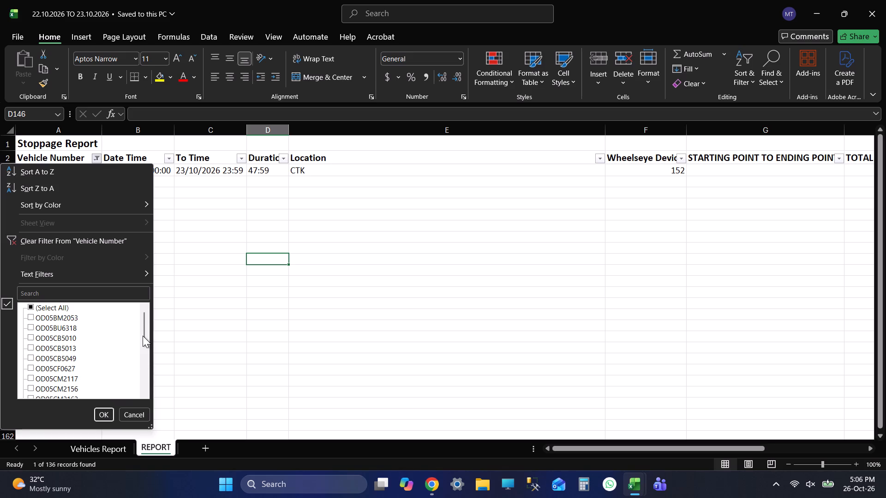
{"action": "left_click_drag", "start_coordinate": [139, 338], "coordinate": [144, 395]}
{"action": "left_click", "coordinate": [36, 366]}
{"action": "left_click", "coordinate": [53, 382]}
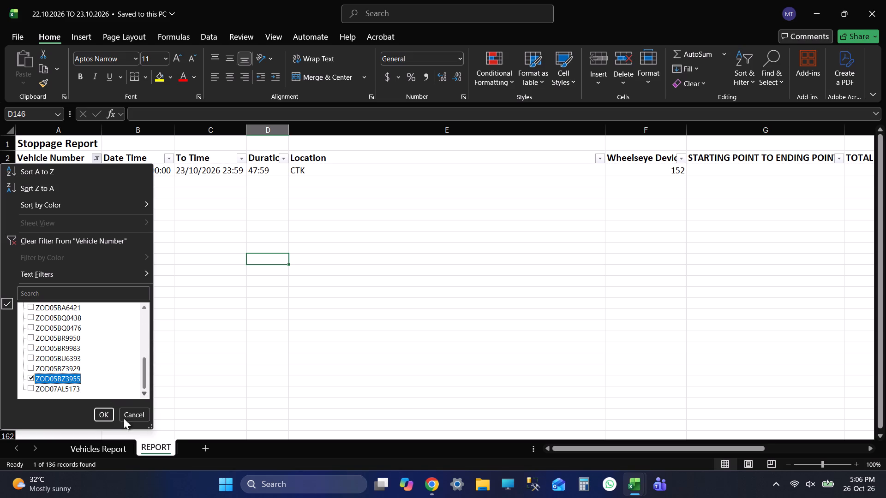
{"action": "left_click", "coordinate": [110, 412]}
{"action": "left_click", "coordinate": [243, 219]}
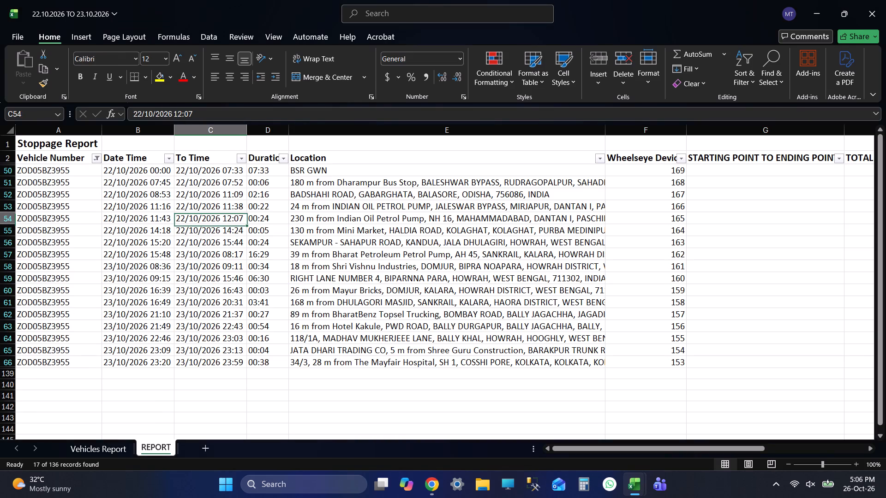
{"action": "key", "text": "ctrl+s"}
{"action": "key", "text": "ctrl+s"}
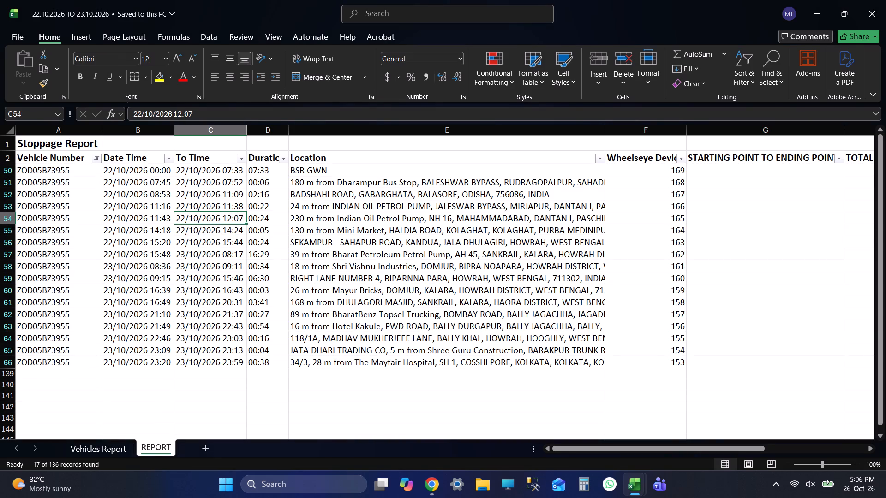
{"action": "left_click", "coordinate": [56, 172]}
{"action": "key", "text": "ctrl+c"}
{"action": "key", "text": "alt+Tab"}
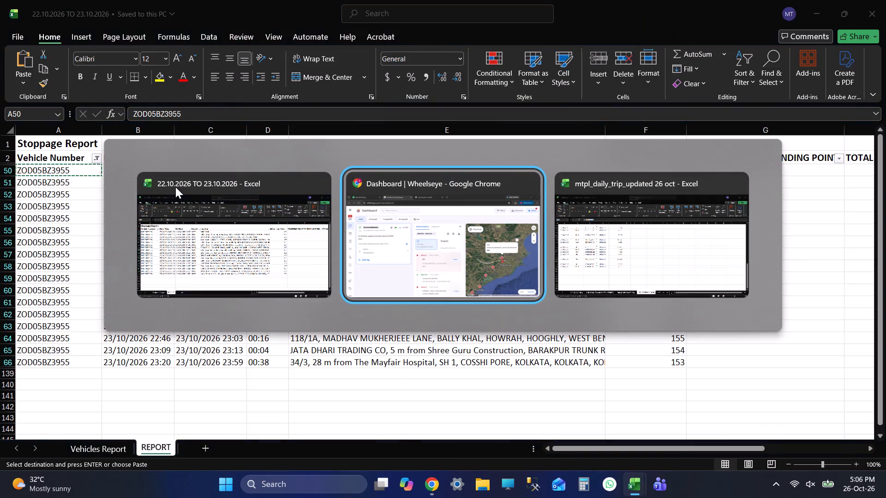
{"action": "key", "text": "alt+Tab"}
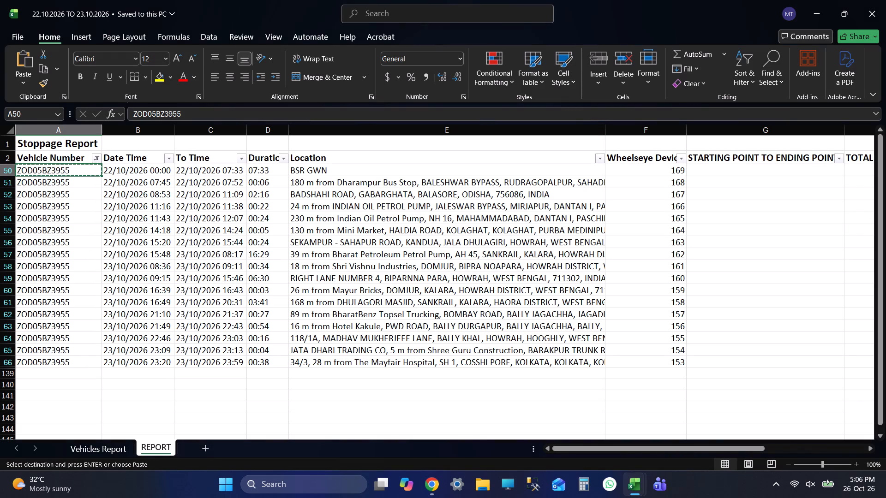
{"action": "key", "text": "alt+Tab"}
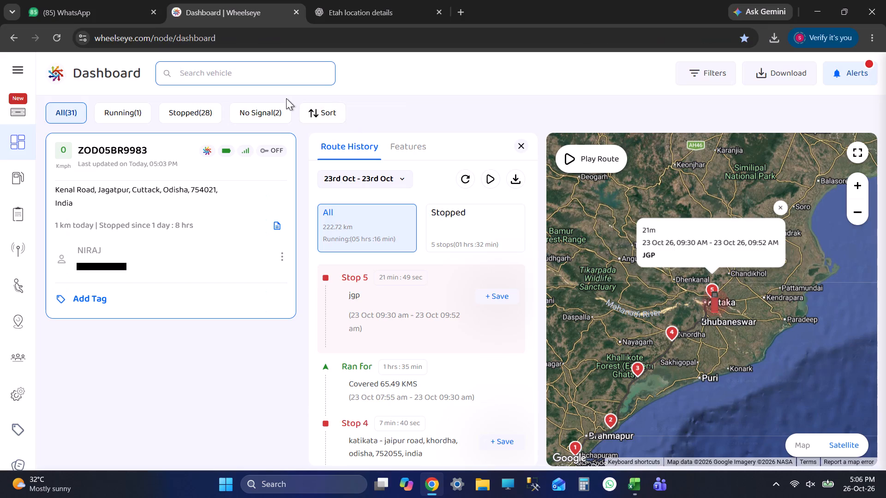
{"action": "key", "text": "ctrl+v"}
{"action": "key", "text": "Return"}
{"action": "left_click", "coordinate": [118, 242]}
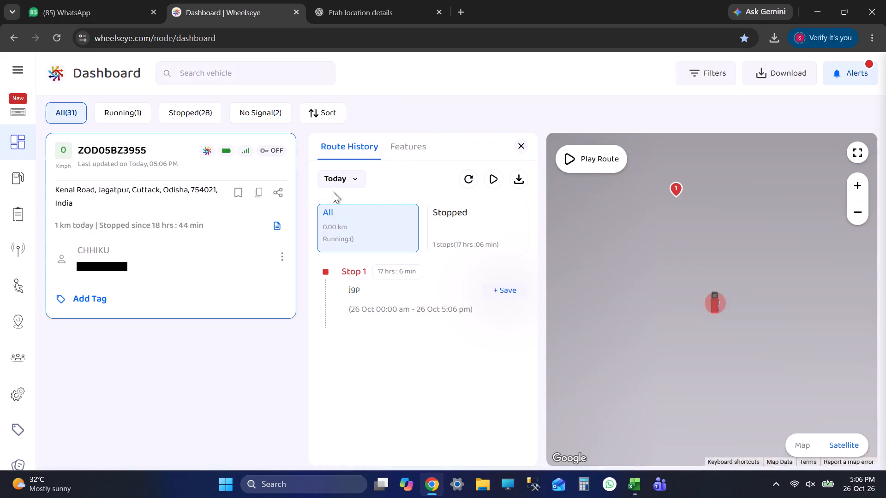
{"action": "left_click", "coordinate": [343, 190]}
{"action": "left_click", "coordinate": [342, 181]}
{"action": "left_click", "coordinate": [376, 260]}
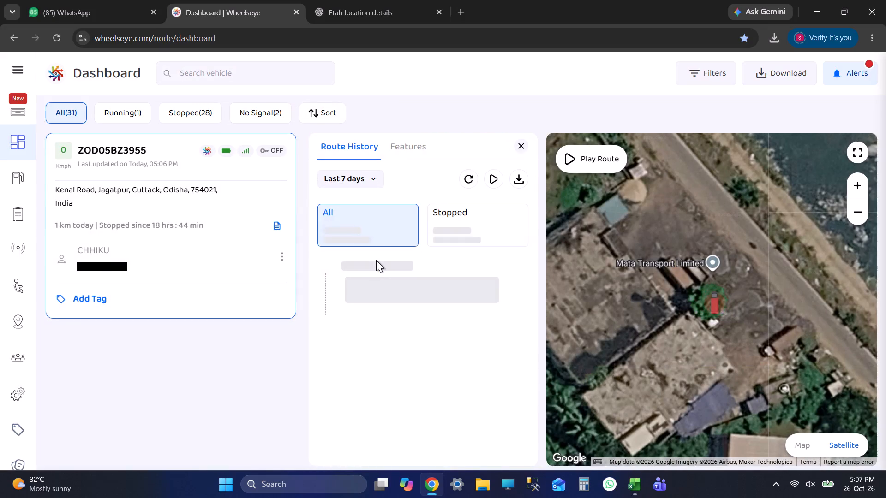
{"action": "key", "text": "alt+Tab"}
{"action": "key", "text": "Tab"}
{"action": "key", "text": "alt+Tab"}
{"action": "scroll", "coordinate": [380, 334], "scroll_direction": "down", "scroll_amount": 2}
{"action": "scroll", "coordinate": [381, 335], "scroll_direction": "up", "scroll_amount": 1}
{"action": "scroll", "coordinate": [381, 335], "scroll_direction": "down", "scroll_amount": 2}
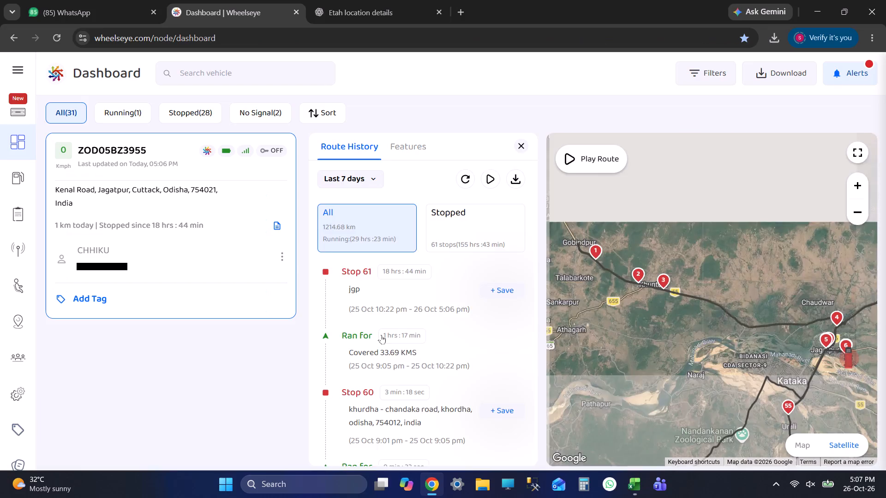
{"action": "scroll", "coordinate": [381, 335], "scroll_direction": "down", "scroll_amount": 17}
{"action": "scroll", "coordinate": [410, 325], "scroll_direction": "up", "scroll_amount": 1}
{"action": "scroll", "coordinate": [410, 325], "scroll_direction": "down", "scroll_amount": 12}
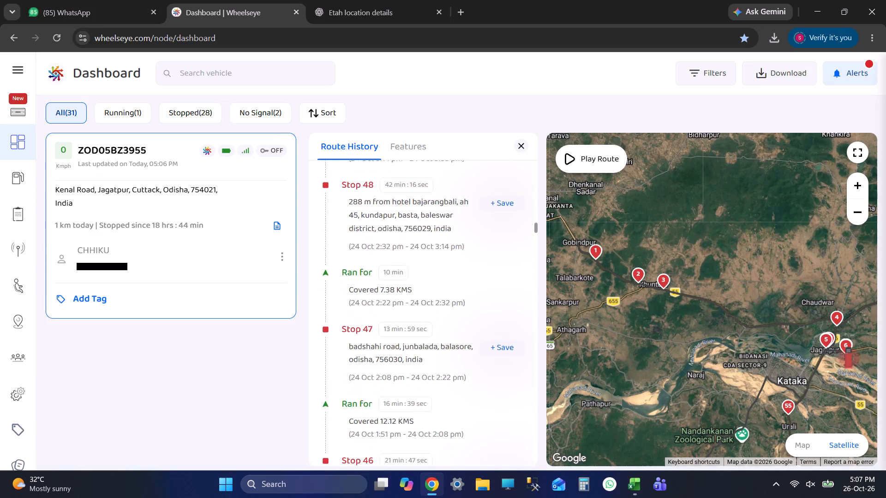
{"action": "scroll", "coordinate": [421, 362], "scroll_direction": "down", "scroll_amount": 1}
{"action": "scroll", "coordinate": [421, 362], "scroll_direction": "up", "scroll_amount": 1}
{"action": "scroll", "coordinate": [421, 362], "scroll_direction": "down", "scroll_amount": 7}
{"action": "scroll", "coordinate": [421, 362], "scroll_direction": "up", "scroll_amount": 1}
{"action": "scroll", "coordinate": [421, 362], "scroll_direction": "down", "scroll_amount": 14}
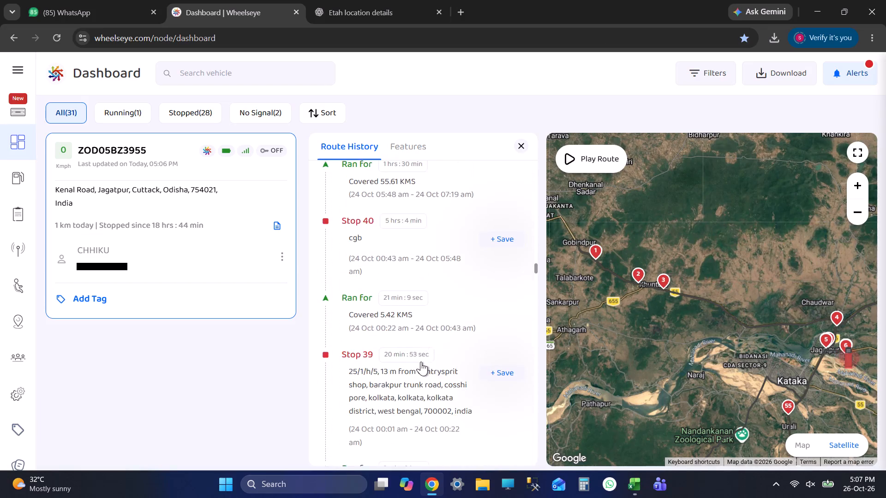
{"action": "scroll", "coordinate": [421, 362], "scroll_direction": "down", "scroll_amount": 5}
{"action": "scroll", "coordinate": [421, 362], "scroll_direction": "up", "scroll_amount": 4}
{"action": "scroll", "coordinate": [420, 284], "scroll_direction": "up", "scroll_amount": 2}
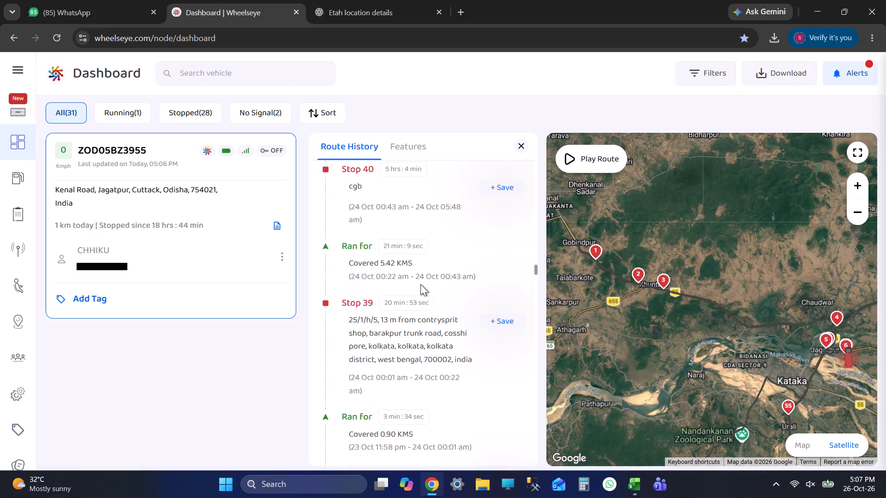
{"action": "left_click", "coordinate": [412, 286]}
{"action": "scroll", "coordinate": [729, 274], "scroll_direction": "up", "scroll_amount": 3}
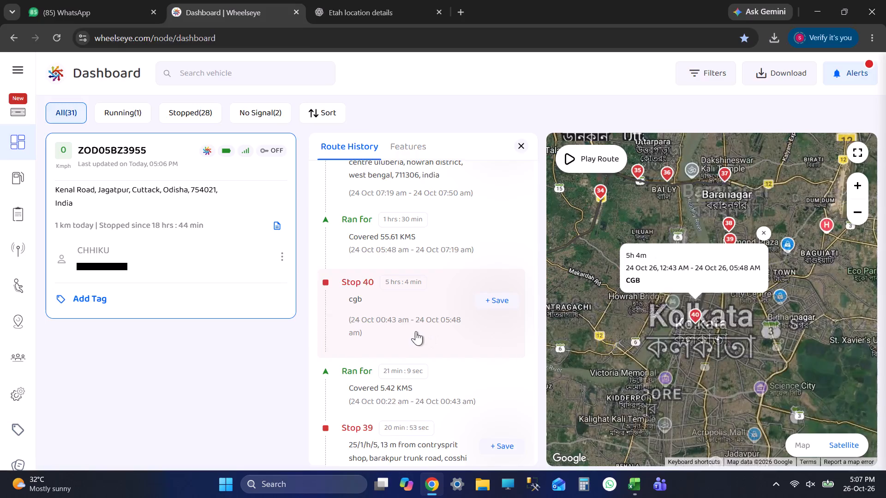
Check the report, examine the route history back to 21 Oct, and locate Stop 22 (bsr gwn) on the map.
{"action": "key", "text": "alt+Tab"}
{"action": "key", "text": "alt+Tab"}
{"action": "scroll", "coordinate": [428, 332], "scroll_direction": "down", "scroll_amount": 7}
{"action": "scroll", "coordinate": [428, 332], "scroll_direction": "up", "scroll_amount": 1}
{"action": "scroll", "coordinate": [428, 332], "scroll_direction": "down", "scroll_amount": 3}
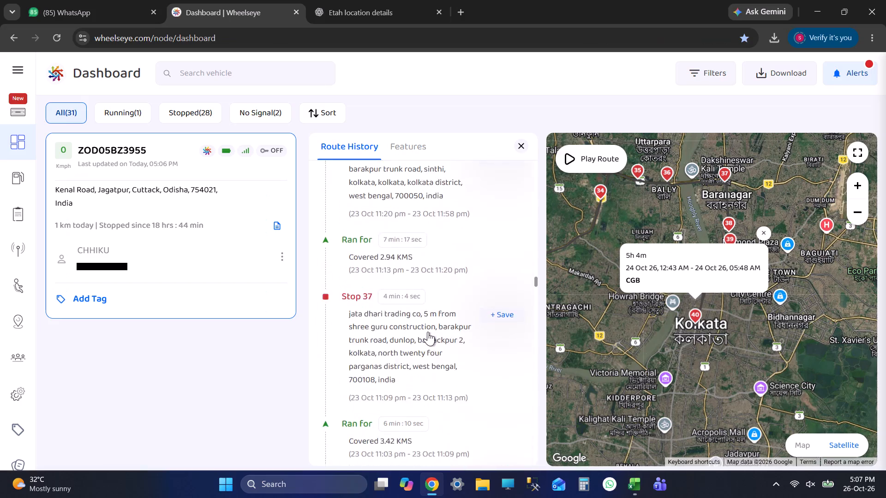
{"action": "scroll", "coordinate": [428, 332], "scroll_direction": "down", "scroll_amount": 2}
{"action": "scroll", "coordinate": [428, 332], "scroll_direction": "up", "scroll_amount": 1}
{"action": "scroll", "coordinate": [428, 332], "scroll_direction": "down", "scroll_amount": 20}
{"action": "scroll", "coordinate": [428, 332], "scroll_direction": "down", "scroll_amount": 8}
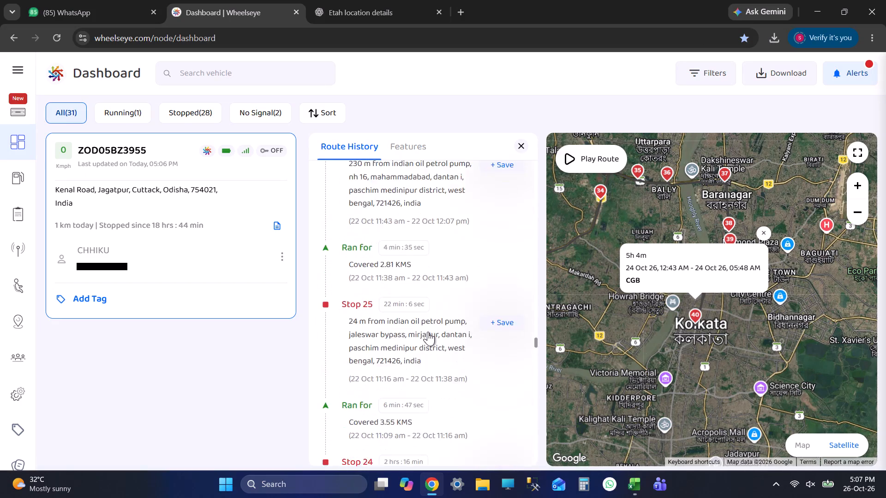
{"action": "scroll", "coordinate": [428, 332], "scroll_direction": "down", "scroll_amount": 11}
{"action": "scroll", "coordinate": [428, 332], "scroll_direction": "up", "scroll_amount": 3}
{"action": "left_click", "coordinate": [429, 306]}
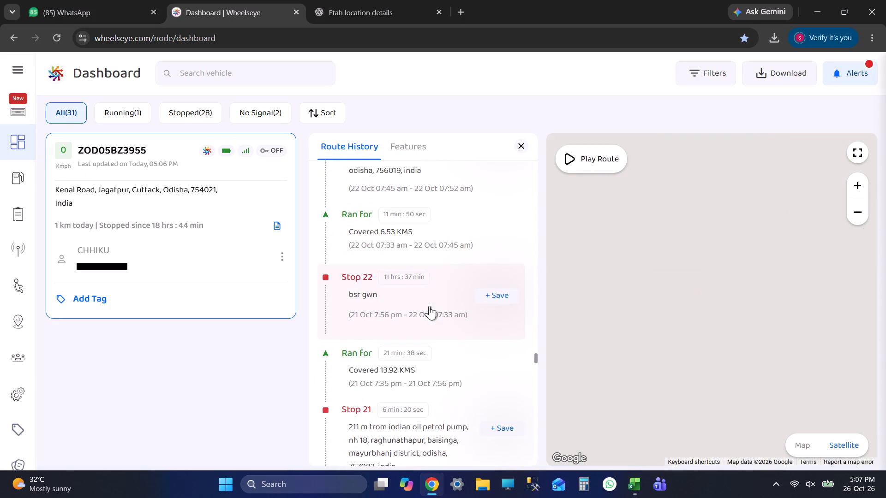
{"action": "scroll", "coordinate": [710, 295], "scroll_direction": "up", "scroll_amount": 4}
{"action": "scroll", "coordinate": [708, 296], "scroll_direction": "down", "scroll_amount": 1}
{"action": "scroll", "coordinate": [708, 296], "scroll_direction": "up", "scroll_amount": 2}
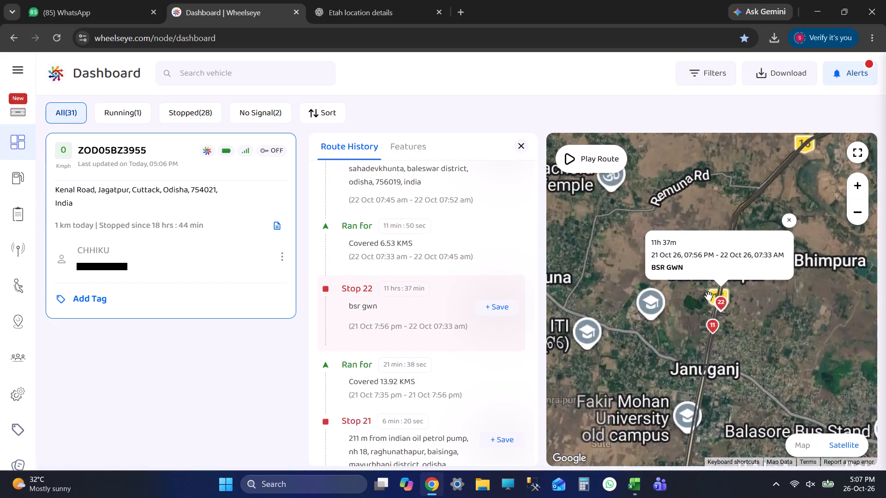
Check the report's rows again, and view Stops 21, 20 and 19 of 21 Oct on the map.
{"action": "key", "text": "alt+Tab"}
{"action": "key", "text": "alt+Tab"}
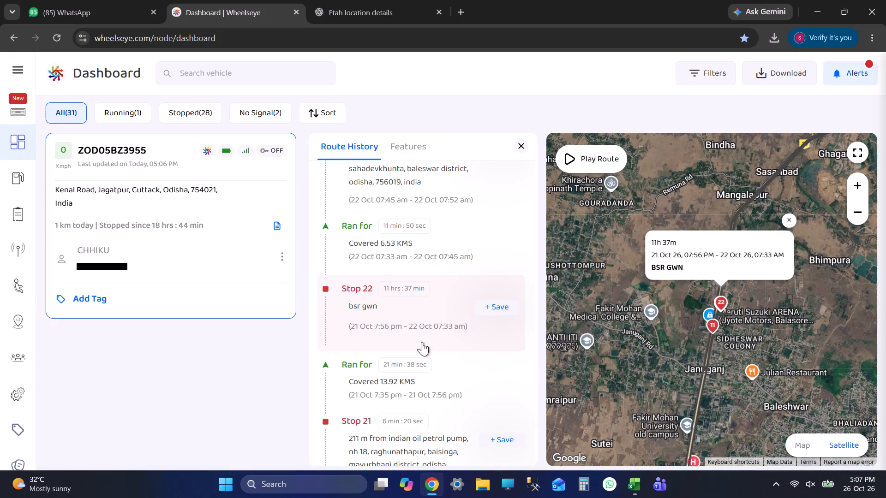
{"action": "scroll", "coordinate": [449, 359], "scroll_direction": "down", "scroll_amount": 2}
{"action": "left_click", "coordinate": [452, 349]}
{"action": "scroll", "coordinate": [452, 349], "scroll_direction": "down", "scroll_amount": 2}
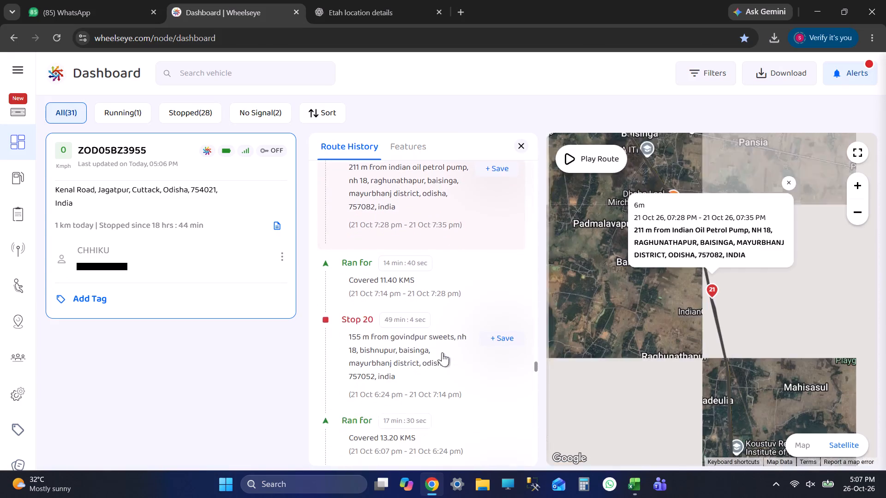
{"action": "left_click", "coordinate": [442, 349]}
{"action": "scroll", "coordinate": [442, 349], "scroll_direction": "down", "scroll_amount": 3}
{"action": "left_click", "coordinate": [440, 332]}
{"action": "scroll", "coordinate": [440, 332], "scroll_direction": "down", "scroll_amount": 1}
{"action": "scroll", "coordinate": [440, 332], "scroll_direction": "up", "scroll_amount": 1}
{"action": "scroll", "coordinate": [440, 332], "scroll_direction": "down", "scroll_amount": 2}
{"action": "scroll", "coordinate": [440, 332], "scroll_direction": "up", "scroll_amount": 2}
{"action": "scroll", "coordinate": [733, 301], "scroll_direction": "up", "scroll_amount": 6}
{"action": "scroll", "coordinate": [680, 288], "scroll_direction": "up", "scroll_amount": 6}
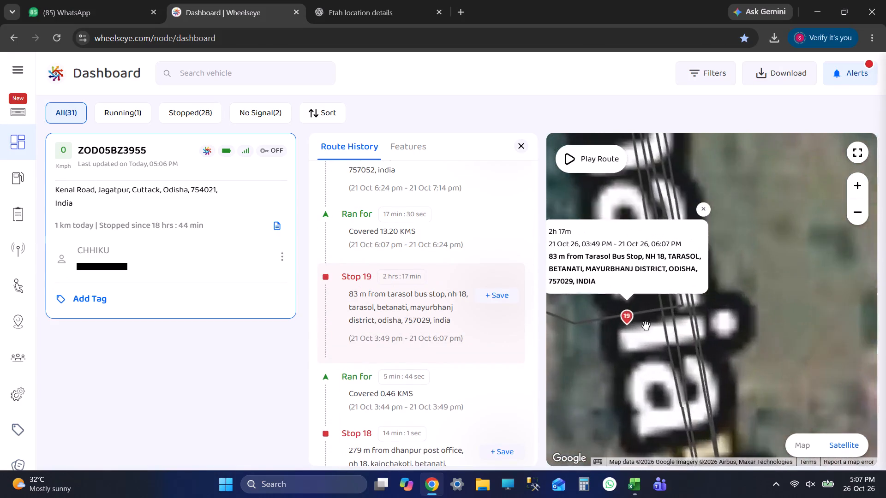
Examine Stop 19 near Tarasol Bus Stop on the satellite map, both its surroundings and the wider route.
{"action": "left_click_drag", "start_coordinate": [646, 326], "coordinate": [750, 337]}
{"action": "scroll", "coordinate": [774, 340], "scroll_direction": "down", "scroll_amount": 3}
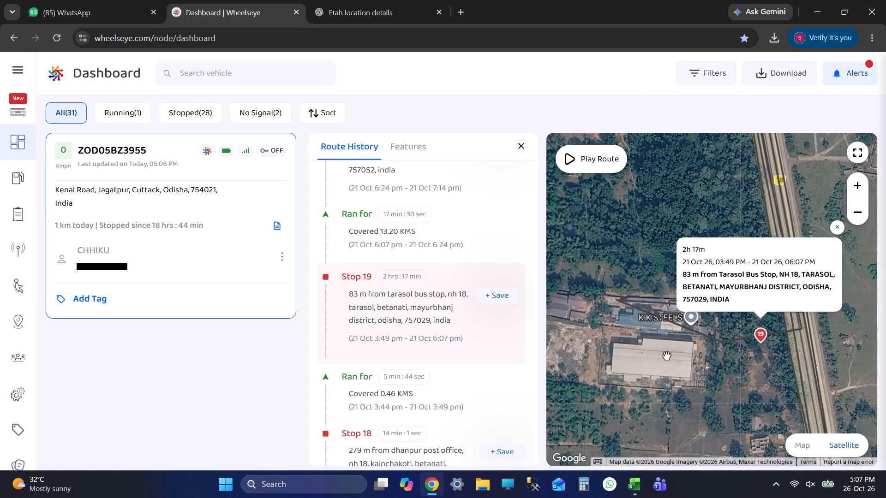
{"action": "scroll", "coordinate": [779, 346], "scroll_direction": "down", "scroll_amount": 2}
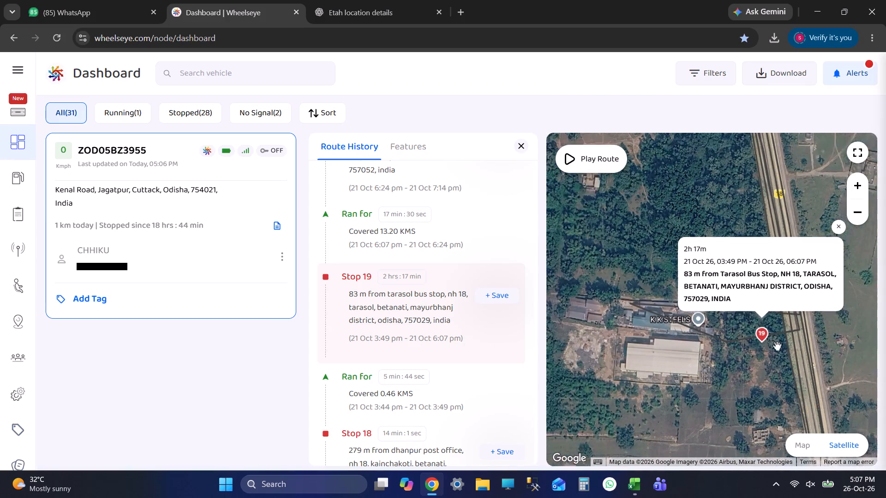
{"action": "scroll", "coordinate": [777, 346], "scroll_direction": "down", "scroll_amount": 13}
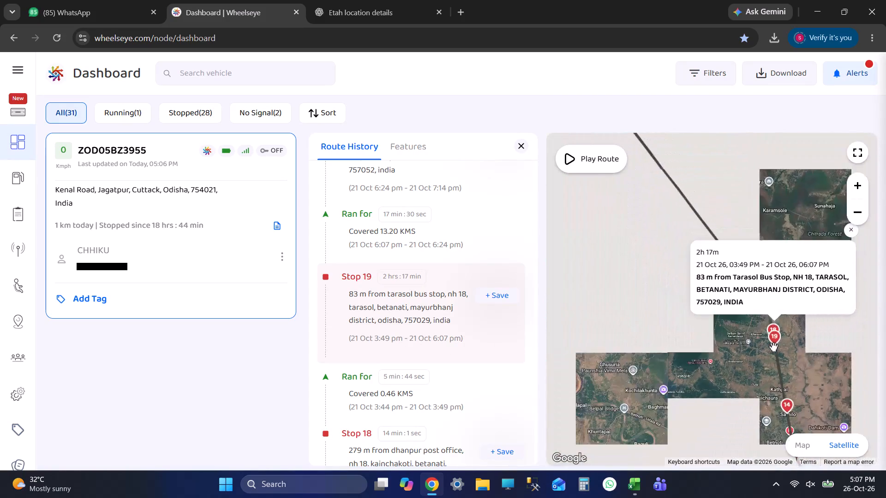
{"action": "left_click_drag", "start_coordinate": [759, 375], "coordinate": [710, 365]}
{"action": "scroll", "coordinate": [719, 368], "scroll_direction": "down", "scroll_amount": 5}
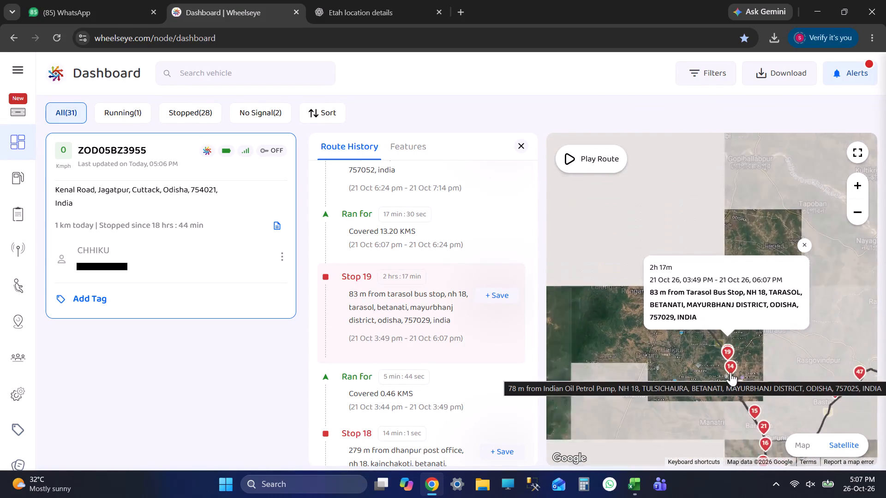
{"action": "left_click", "coordinate": [806, 249]}
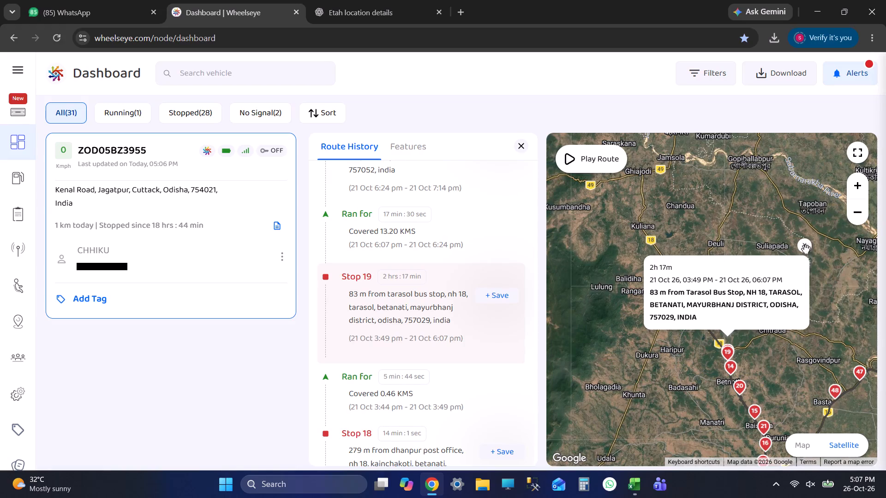
{"action": "left_click_drag", "start_coordinate": [757, 343], "coordinate": [764, 271]}
{"action": "left_click", "coordinate": [428, 320]}
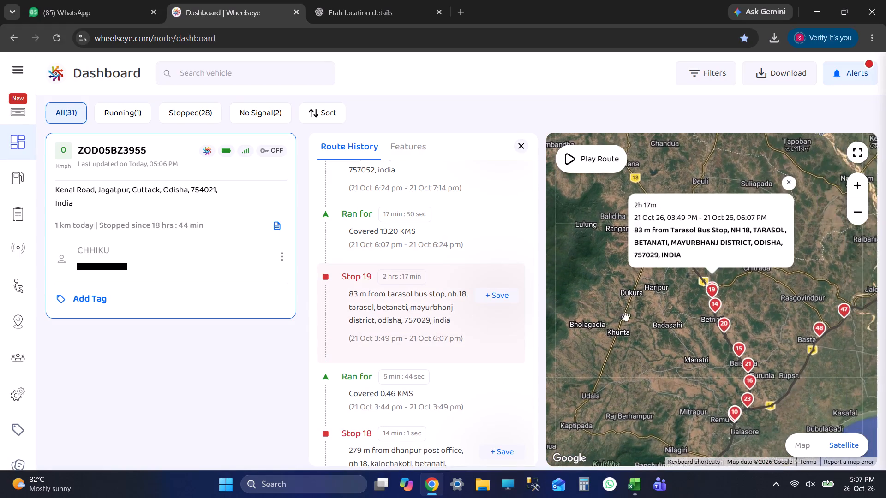
{"action": "scroll", "coordinate": [716, 311], "scroll_direction": "up", "scroll_amount": 12}
{"action": "left_click_drag", "start_coordinate": [679, 270], "coordinate": [703, 372]}
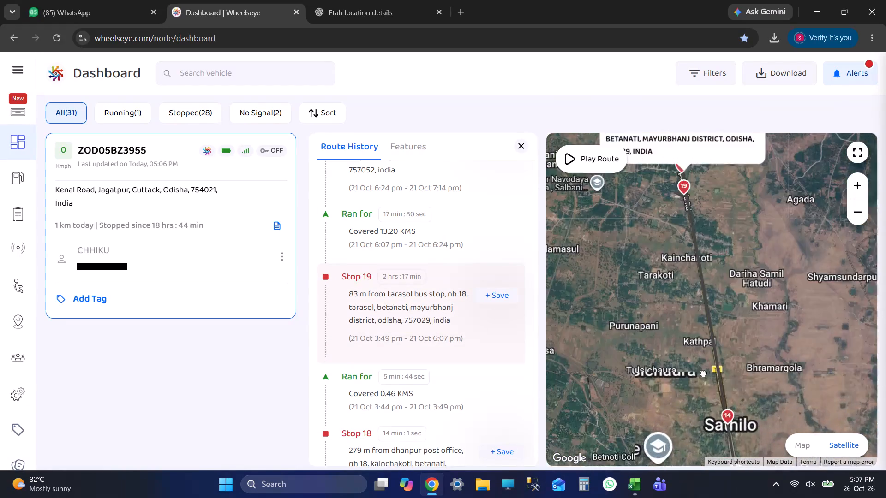
{"action": "left_click_drag", "start_coordinate": [703, 372], "coordinate": [707, 379]}
{"action": "scroll", "coordinate": [718, 312], "scroll_direction": "up", "scroll_amount": 7}
{"action": "left_click_drag", "start_coordinate": [733, 327], "coordinate": [671, 326]}
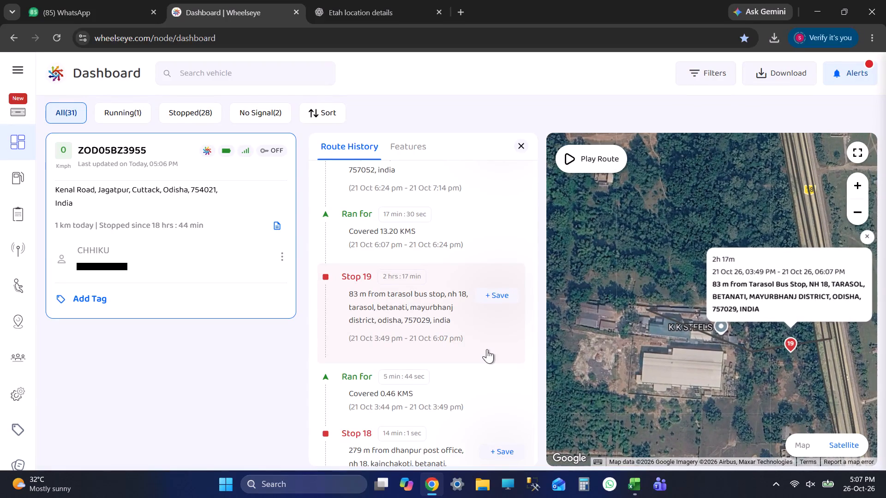
Compare Stops 20, 19 and 17 of 21 Oct by viewing each one's location on the map.
{"action": "scroll", "coordinate": [422, 329], "scroll_direction": "up", "scroll_amount": 2}
{"action": "left_click", "coordinate": [448, 256]}
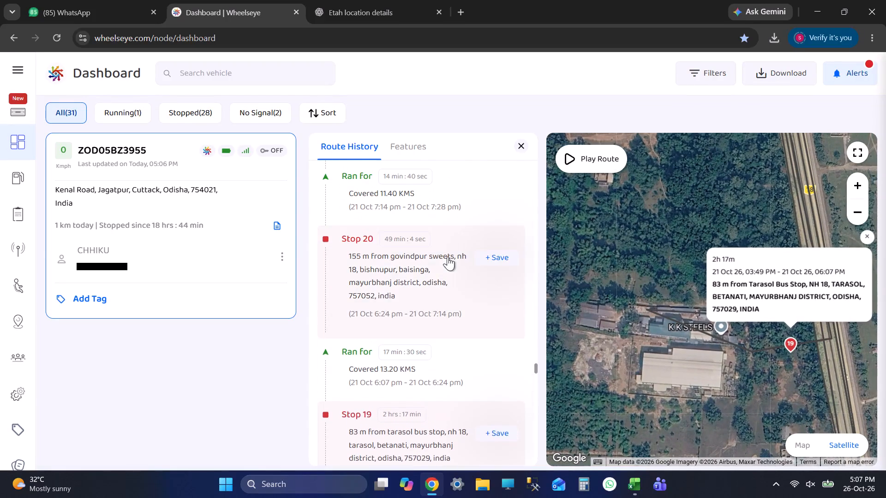
{"action": "scroll", "coordinate": [434, 296], "scroll_direction": "down", "scroll_amount": 3}
{"action": "left_click", "coordinate": [449, 302]}
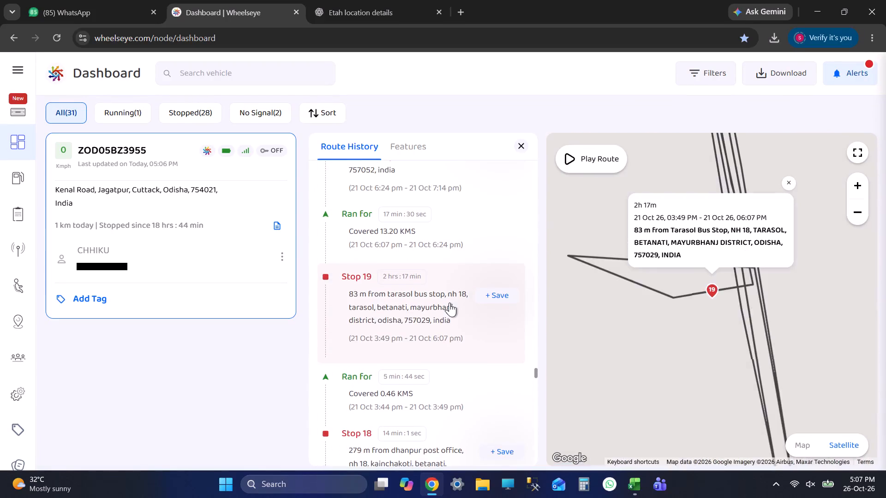
{"action": "scroll", "coordinate": [449, 302], "scroll_direction": "down", "scroll_amount": 4}
{"action": "left_click", "coordinate": [400, 377]}
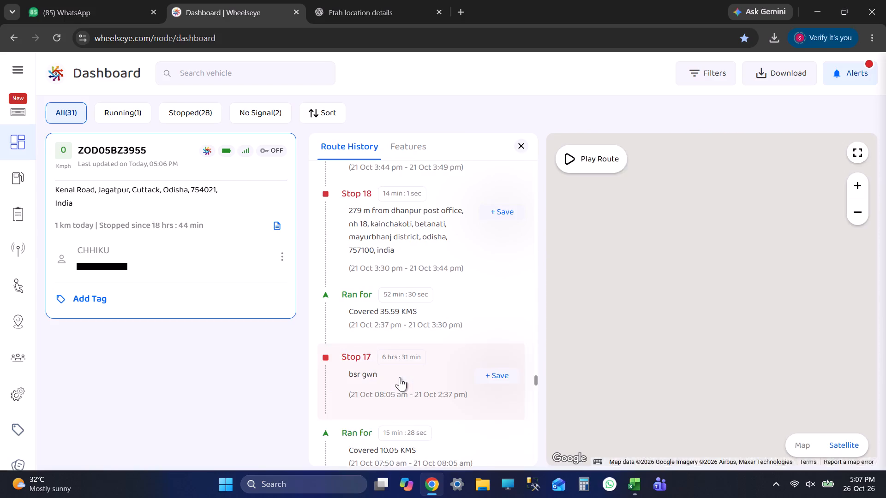
{"action": "scroll", "coordinate": [612, 363], "scroll_direction": "down", "scroll_amount": 14}
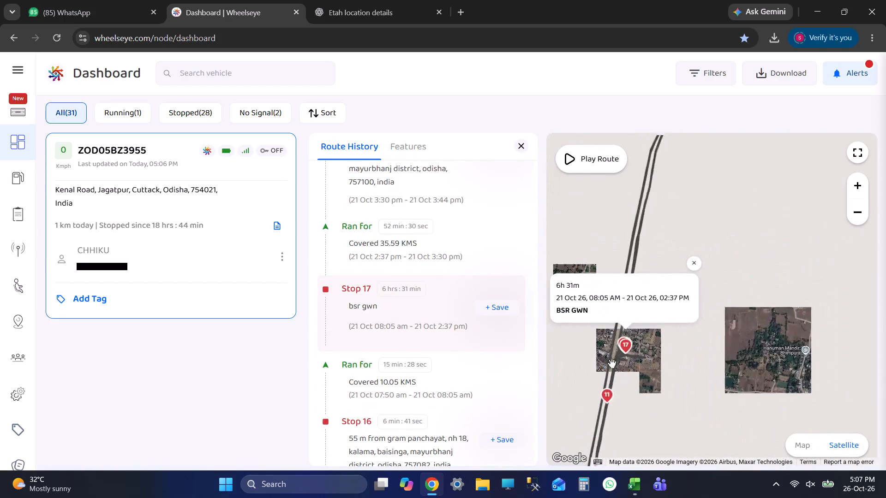
{"action": "scroll", "coordinate": [612, 363], "scroll_direction": "down", "scroll_amount": 6}
{"action": "scroll", "coordinate": [416, 367], "scroll_direction": "down", "scroll_amount": 3}
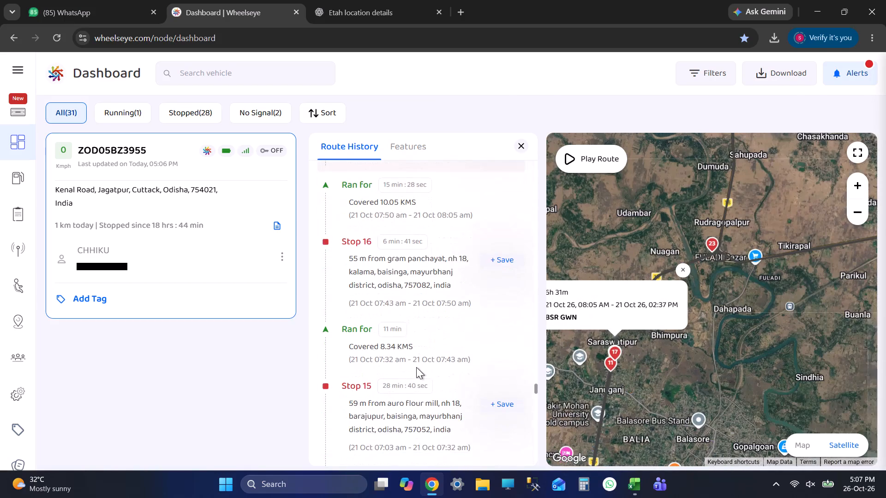
{"action": "key", "text": "alt+Tab"}
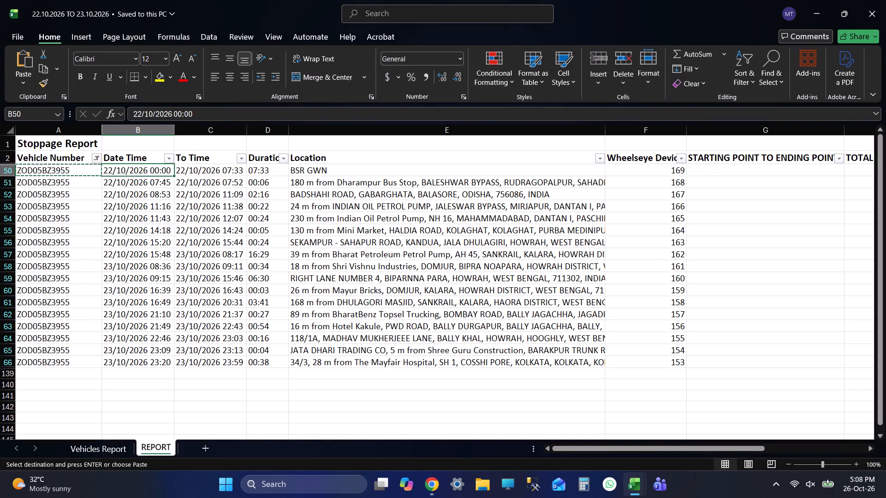
{"action": "key", "text": "alt+Tab"}
{"action": "scroll", "coordinate": [423, 366], "scroll_direction": "up", "scroll_amount": 3}
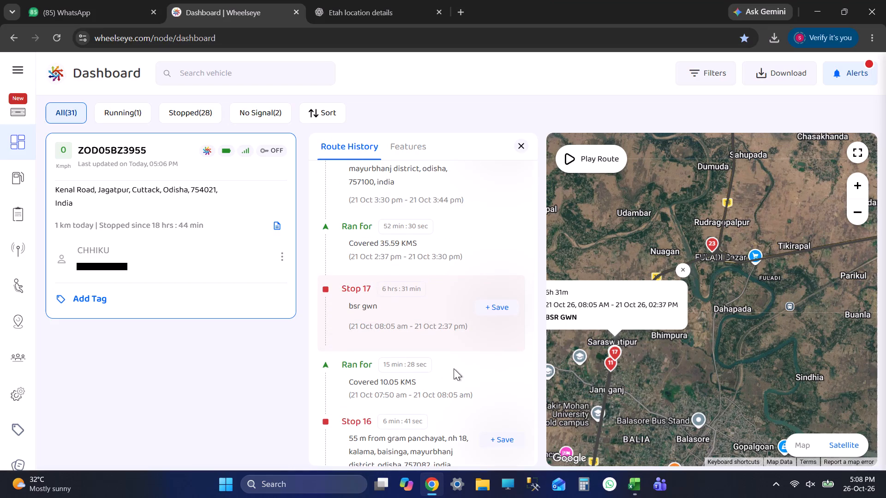
{"action": "key", "text": "alt+Tab"}
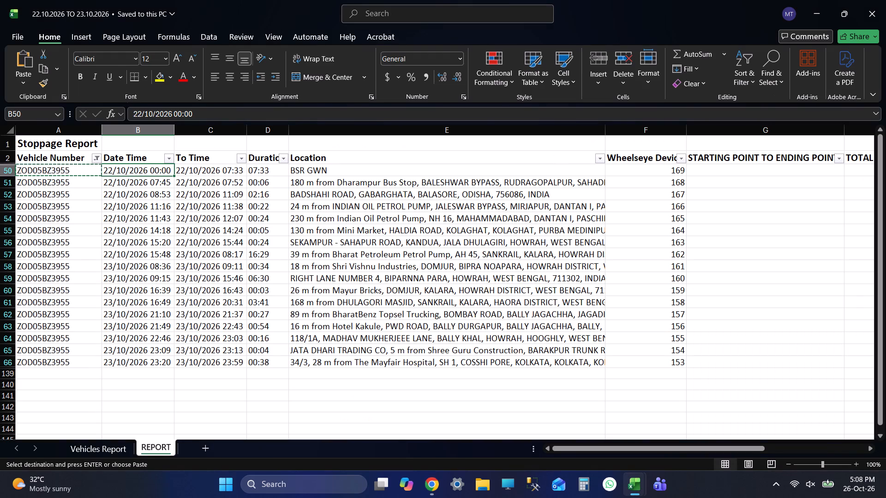
{"action": "key", "text": "alt+Tab"}
{"action": "key", "text": "alt+Tab"}
{"action": "key", "text": "alt+Tab"}
{"action": "scroll", "coordinate": [438, 360], "scroll_direction": "up", "scroll_amount": 3}
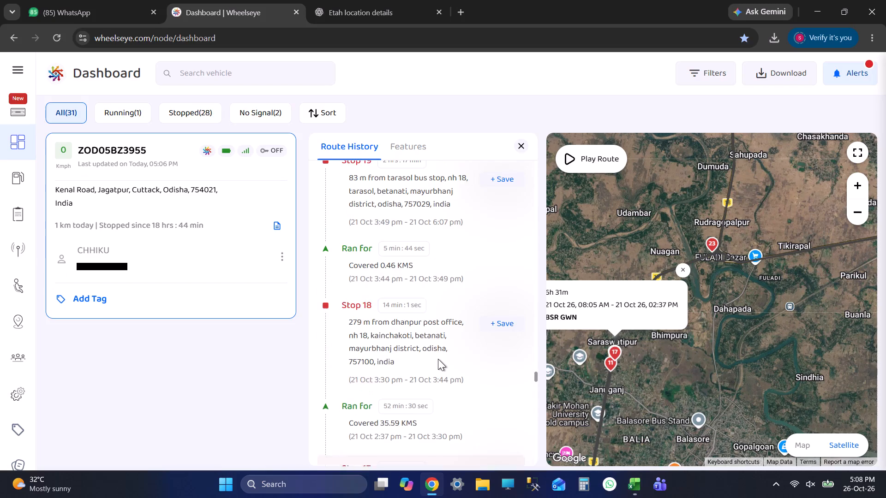
{"action": "left_click", "coordinate": [428, 326]}
{"action": "scroll", "coordinate": [428, 326], "scroll_direction": "up", "scroll_amount": 4}
{"action": "left_click", "coordinate": [428, 326]}
{"action": "left_click", "coordinate": [416, 368]}
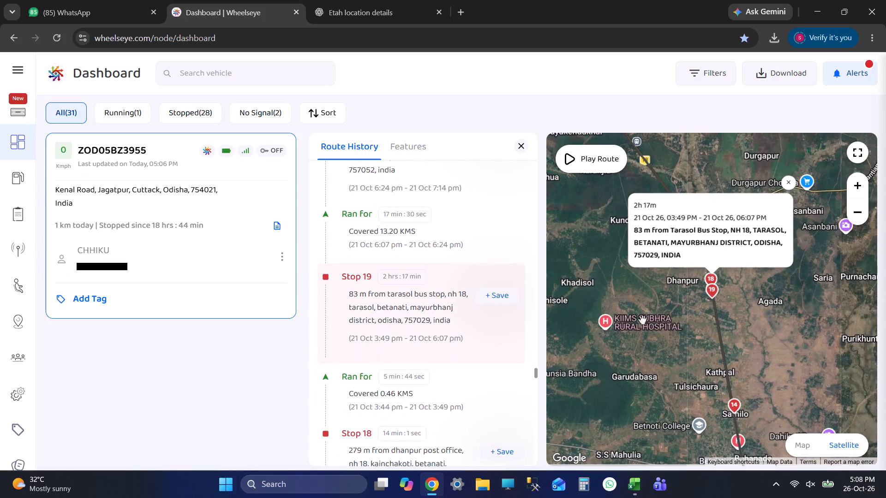
Inspect the satellite map around Stop 19 near K K Steels and its position relative to neighbouring stops.
{"action": "scroll", "coordinate": [734, 273], "scroll_direction": "up", "scroll_amount": 20}
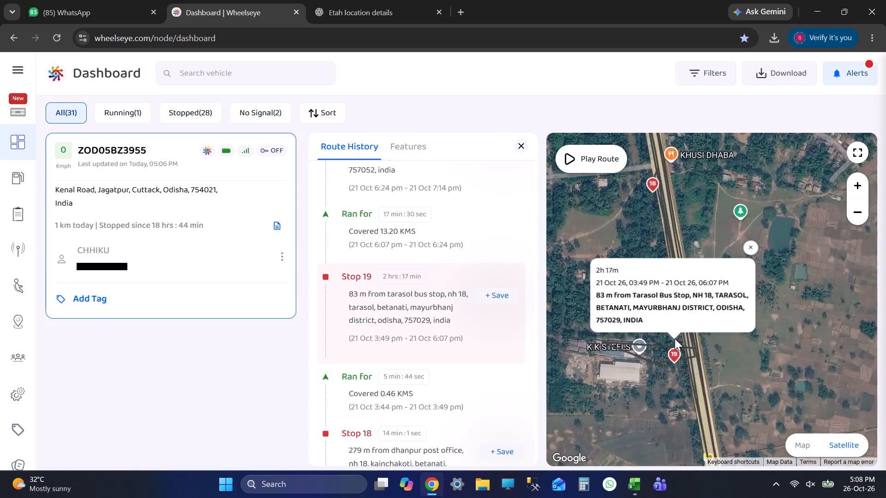
{"action": "scroll", "coordinate": [659, 379], "scroll_direction": "up", "scroll_amount": 1}
{"action": "scroll", "coordinate": [659, 379], "scroll_direction": "down", "scroll_amount": 2}
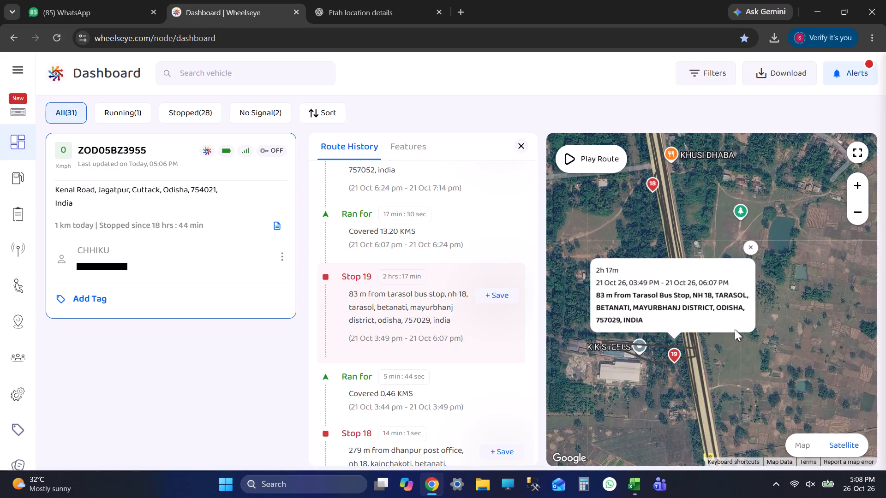
{"action": "scroll", "coordinate": [765, 381], "scroll_direction": "down", "scroll_amount": 1}
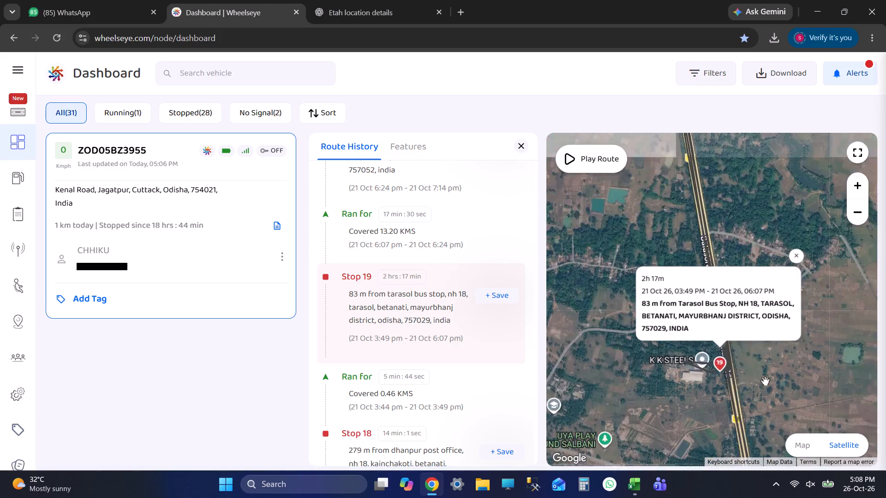
{"action": "scroll", "coordinate": [716, 385], "scroll_direction": "up", "scroll_amount": 3}
{"action": "scroll", "coordinate": [714, 386], "scroll_direction": "down", "scroll_amount": 4}
{"action": "left_click_drag", "start_coordinate": [787, 393], "coordinate": [751, 378]}
{"action": "scroll", "coordinate": [742, 365], "scroll_direction": "down", "scroll_amount": 18}
{"action": "left_click_drag", "start_coordinate": [771, 388], "coordinate": [766, 366]}
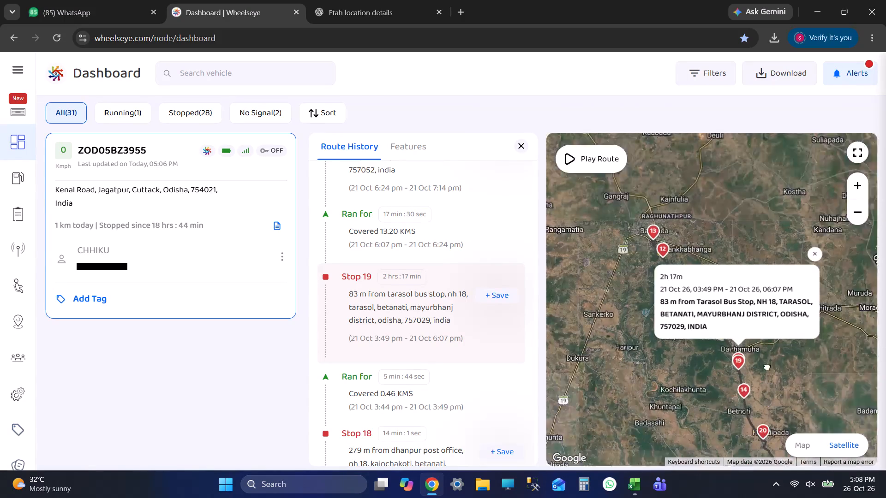
Compare Stop 19 near Tarasol Bus Stop with Stop 17 at BSR GWN on the satellite map, including Stop 19's surroundings.
{"action": "left_click_drag", "start_coordinate": [766, 366], "coordinate": [718, 171]}
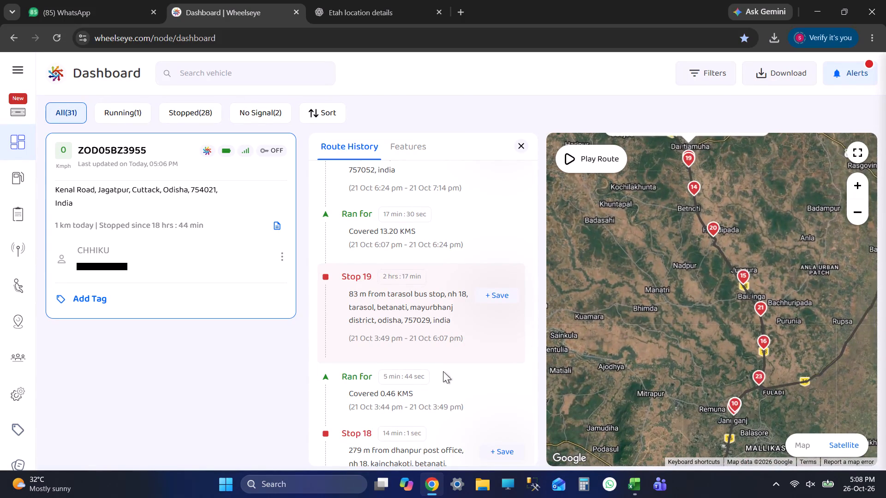
{"action": "scroll", "coordinate": [386, 395], "scroll_direction": "down", "scroll_amount": 4}
{"action": "left_click", "coordinate": [425, 362]}
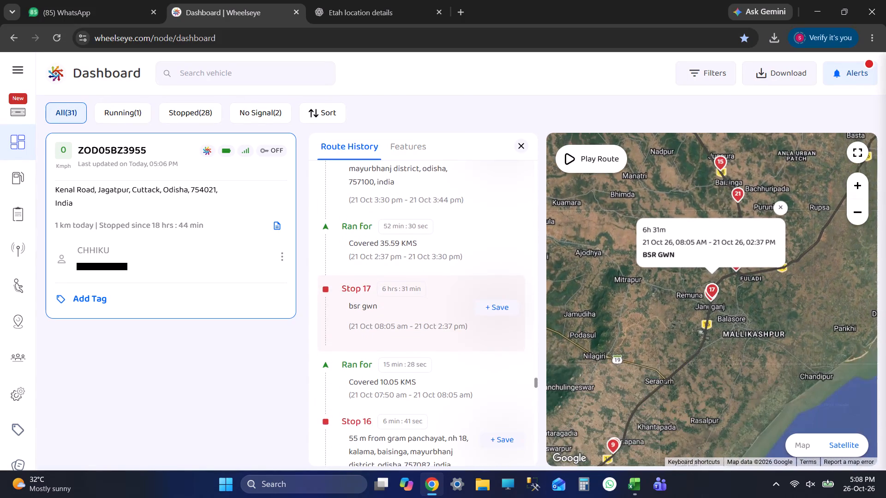
{"action": "scroll", "coordinate": [431, 321], "scroll_direction": "up", "scroll_amount": 4}
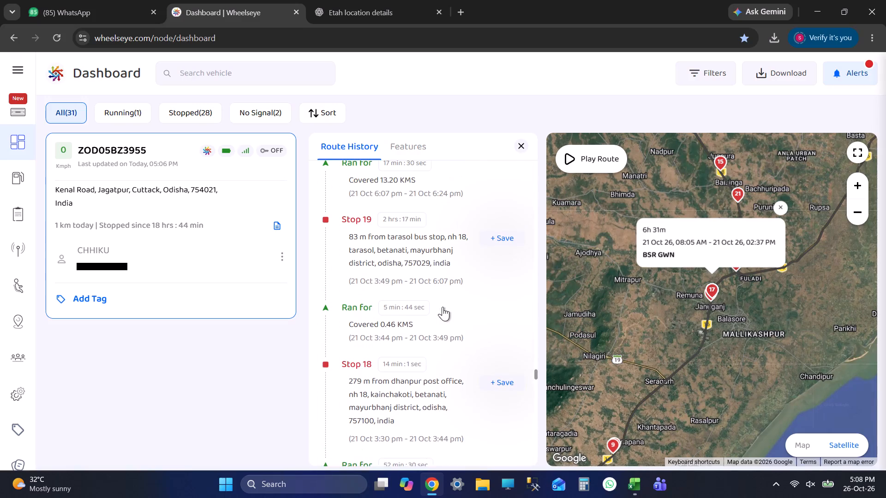
{"action": "scroll", "coordinate": [443, 307], "scroll_direction": "up", "scroll_amount": 4}
{"action": "scroll", "coordinate": [443, 307], "scroll_direction": "down", "scroll_amount": 1}
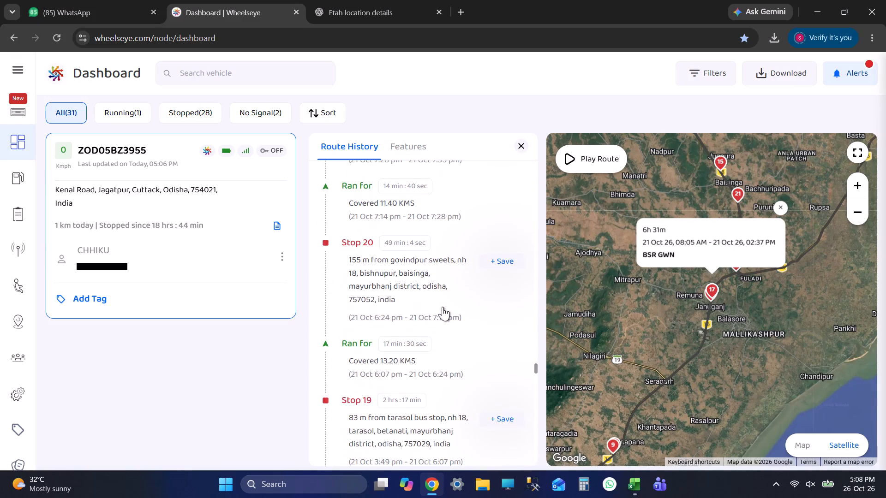
{"action": "left_click", "coordinate": [460, 435]}
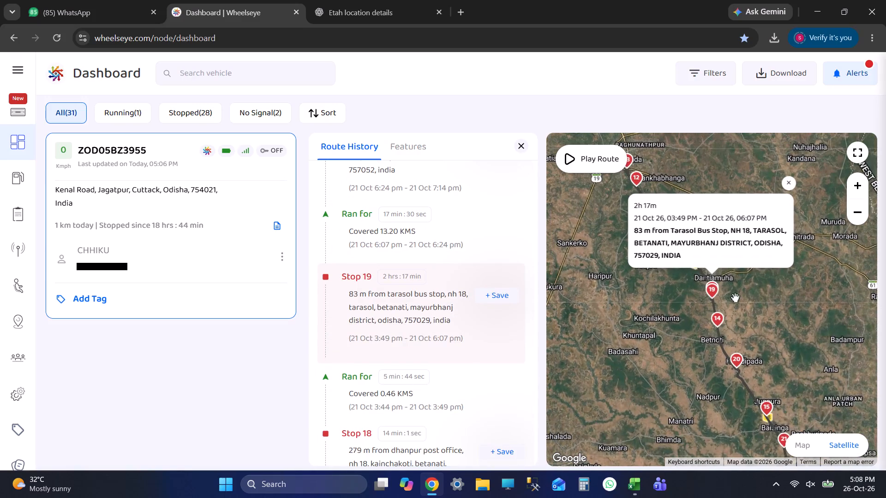
{"action": "scroll", "coordinate": [734, 296], "scroll_direction": "up", "scroll_amount": 6}
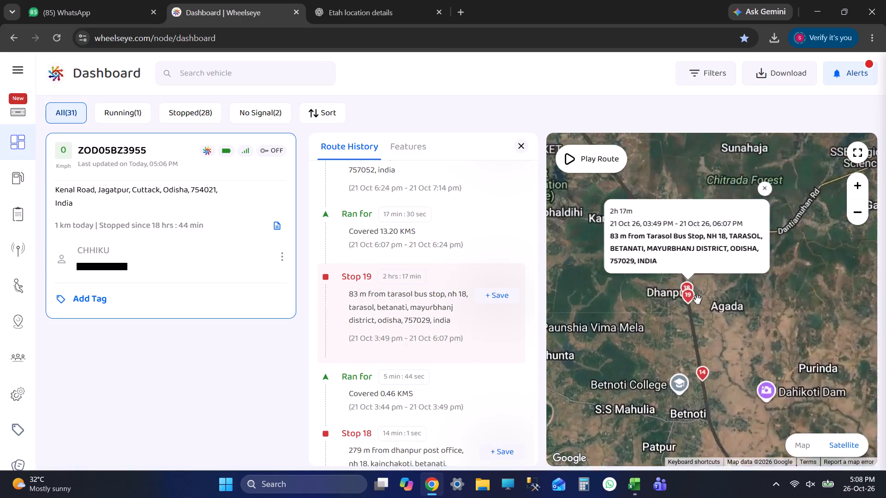
{"action": "scroll", "coordinate": [697, 299], "scroll_direction": "up", "scroll_amount": 3}
{"action": "scroll", "coordinate": [658, 319], "scroll_direction": "up", "scroll_amount": 3}
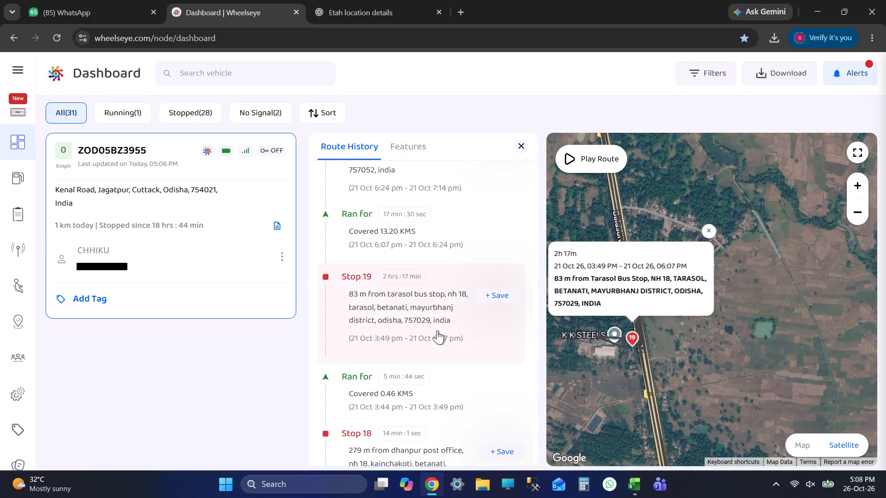
View the locations of Stop 21 near the Indian Oil petrol pump and Stop 22 at BSR GWN on the map.
{"action": "scroll", "coordinate": [436, 330], "scroll_direction": "up", "scroll_amount": 4}
{"action": "left_click", "coordinate": [421, 360]}
{"action": "scroll", "coordinate": [727, 306], "scroll_direction": "up", "scroll_amount": 4}
{"action": "scroll", "coordinate": [711, 312], "scroll_direction": "down", "scroll_amount": 5}
{"action": "scroll", "coordinate": [406, 385], "scroll_direction": "up", "scroll_amount": 3}
{"action": "left_click", "coordinate": [419, 350]}
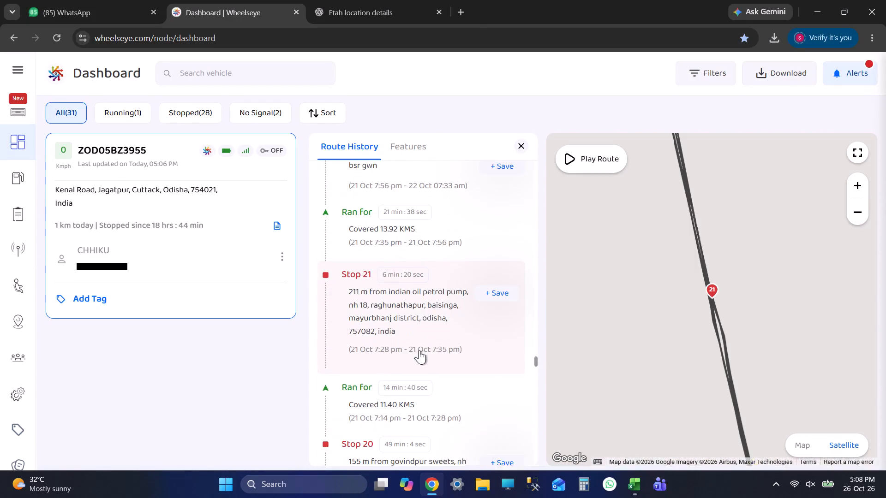
{"action": "scroll", "coordinate": [419, 350], "scroll_direction": "up", "scroll_amount": 2}
{"action": "left_click", "coordinate": [383, 277]}
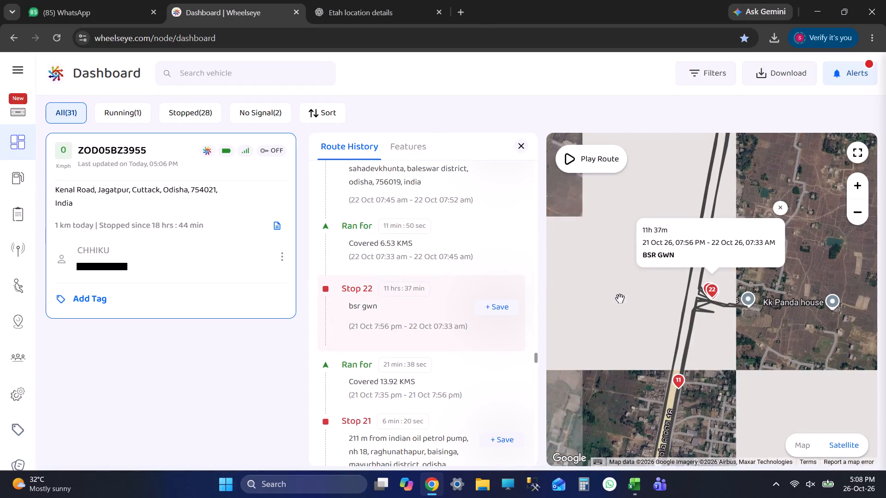
{"action": "scroll", "coordinate": [605, 305], "scroll_direction": "down", "scroll_amount": 10}
Check the 22 Oct stops after BSR GWN, showing Stop 24 on Badshahi Road, Gabarghata, on the map.
{"action": "scroll", "coordinate": [397, 326], "scroll_direction": "up", "scroll_amount": 2}
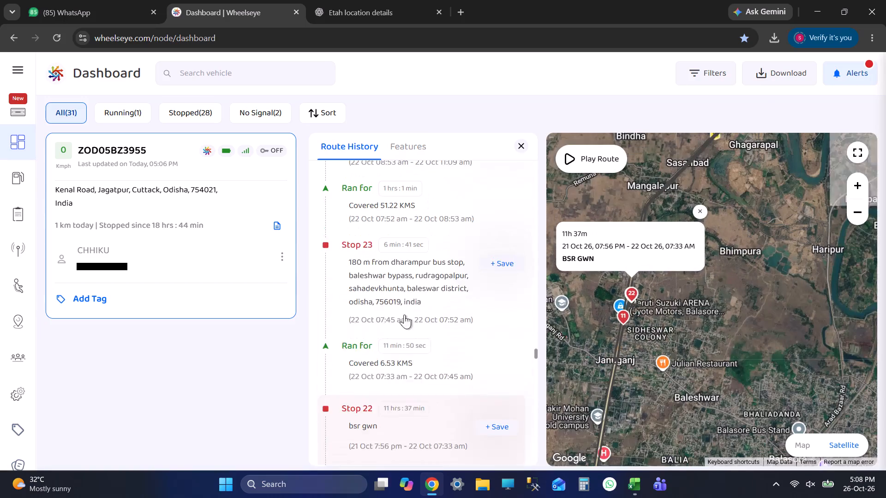
{"action": "left_click", "coordinate": [418, 288]}
{"action": "scroll", "coordinate": [448, 301], "scroll_direction": "up", "scroll_amount": 3}
{"action": "left_click", "coordinate": [437, 292]}
{"action": "left_click", "coordinate": [382, 362]}
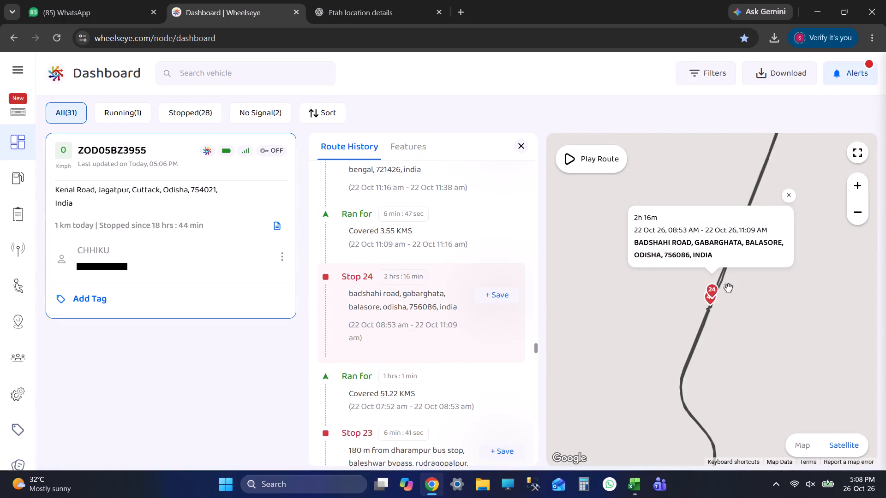
Inspect the satellite map around Stops 24 and 45 near Jaleswar Septage Treatment Plant, and close Stop 24's details.
{"action": "scroll", "coordinate": [725, 292], "scroll_direction": "up", "scroll_amount": 10}
{"action": "scroll", "coordinate": [695, 320], "scroll_direction": "up", "scroll_amount": 1}
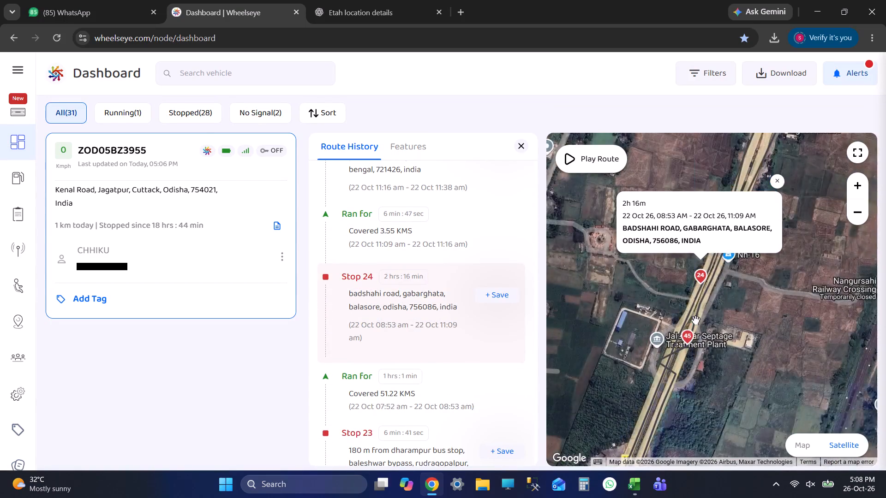
{"action": "scroll", "coordinate": [695, 320], "scroll_direction": "up", "scroll_amount": 2}
{"action": "scroll", "coordinate": [695, 320], "scroll_direction": "down", "scroll_amount": 1}
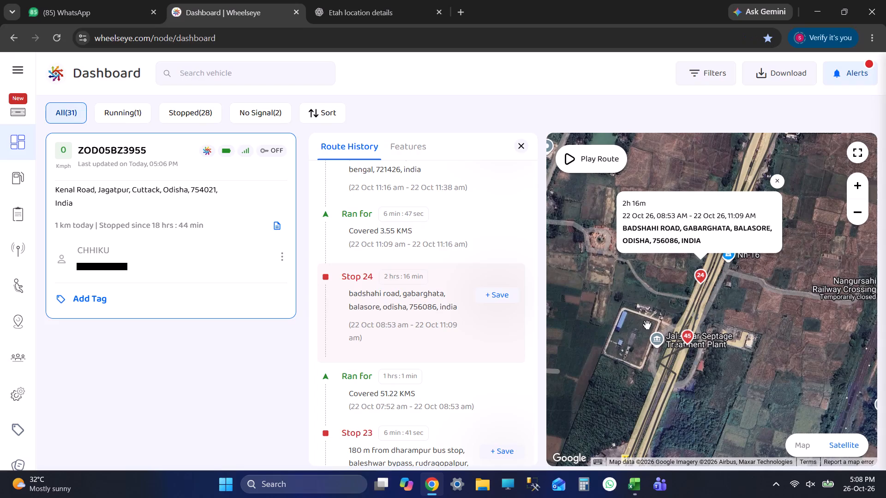
{"action": "scroll", "coordinate": [674, 302], "scroll_direction": "up", "scroll_amount": 2}
{"action": "left_click_drag", "start_coordinate": [752, 388], "coordinate": [778, 286]}
{"action": "scroll", "coordinate": [741, 301], "scroll_direction": "up", "scroll_amount": 4}
{"action": "scroll", "coordinate": [741, 302], "scroll_direction": "down", "scroll_amount": 2}
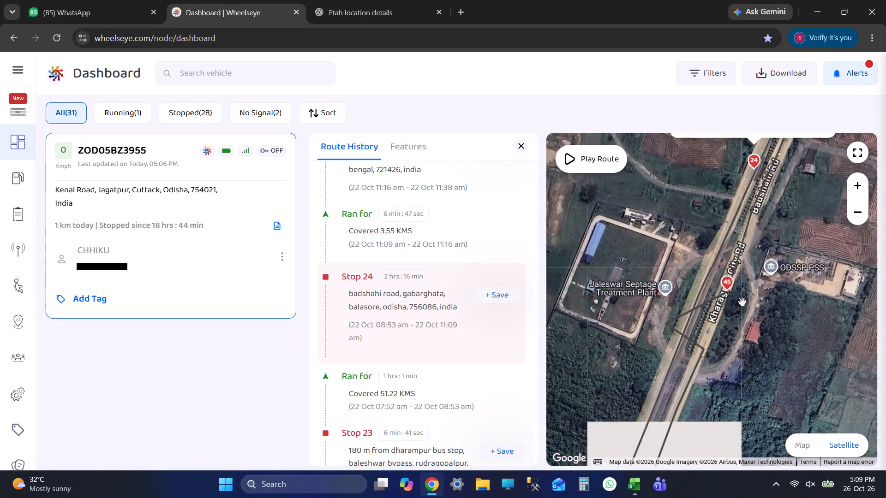
{"action": "scroll", "coordinate": [736, 302], "scroll_direction": "up", "scroll_amount": 4}
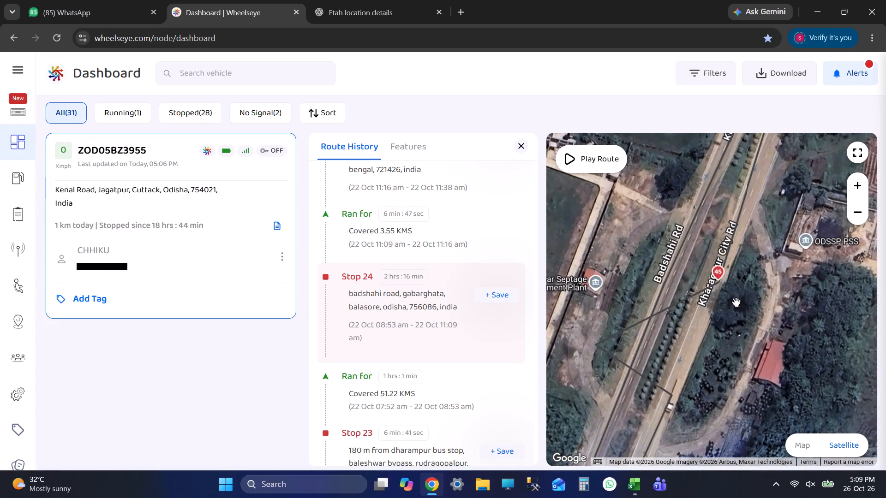
{"action": "scroll", "coordinate": [729, 305], "scroll_direction": "up", "scroll_amount": 3}
{"action": "scroll", "coordinate": [729, 305], "scroll_direction": "down", "scroll_amount": 6}
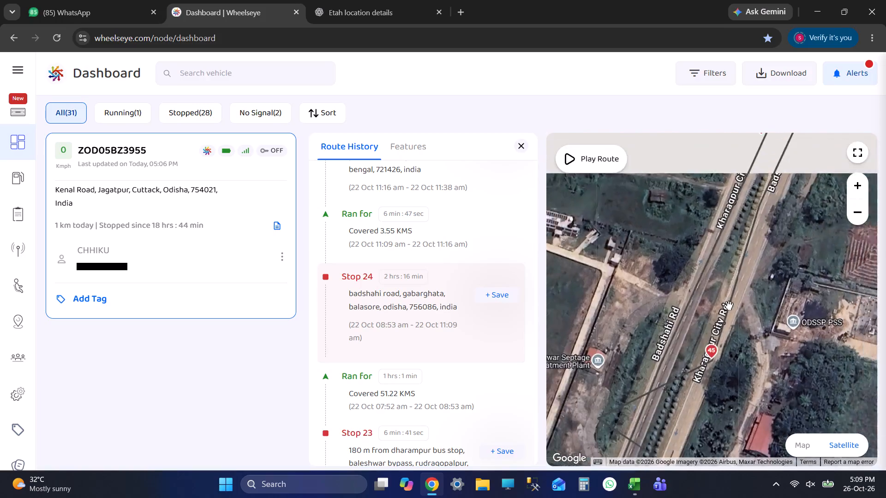
{"action": "scroll", "coordinate": [729, 305], "scroll_direction": "down", "scroll_amount": 3}
{"action": "left_click_drag", "start_coordinate": [734, 273], "coordinate": [688, 350]}
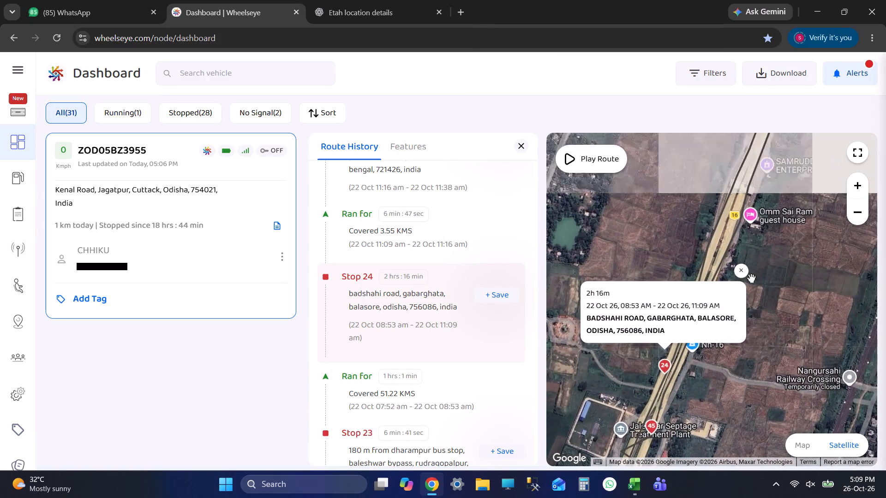
{"action": "left_click", "coordinate": [750, 278]}
{"action": "left_click", "coordinate": [748, 271]}
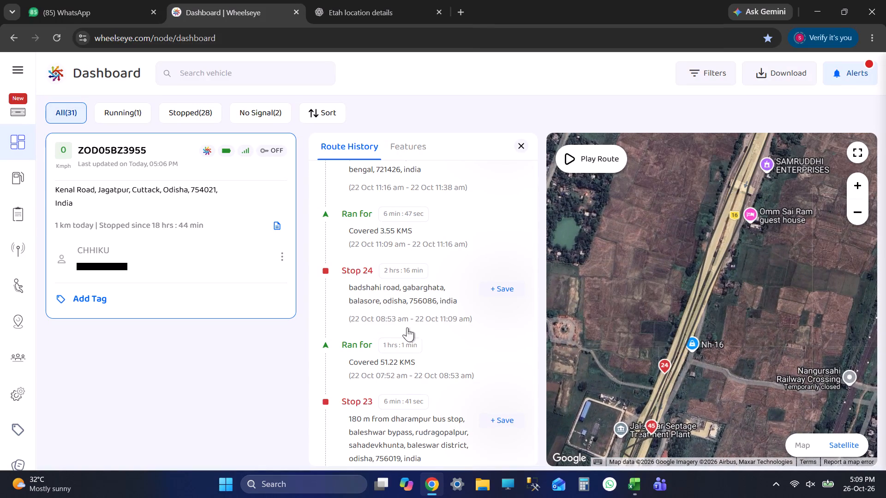
View Stops 25, 26 and 27 of 22 Oct one after another on the satellite map.
{"action": "left_click", "coordinate": [425, 319]}
{"action": "scroll", "coordinate": [425, 319], "scroll_direction": "up", "scroll_amount": 3}
{"action": "left_click", "coordinate": [425, 319]}
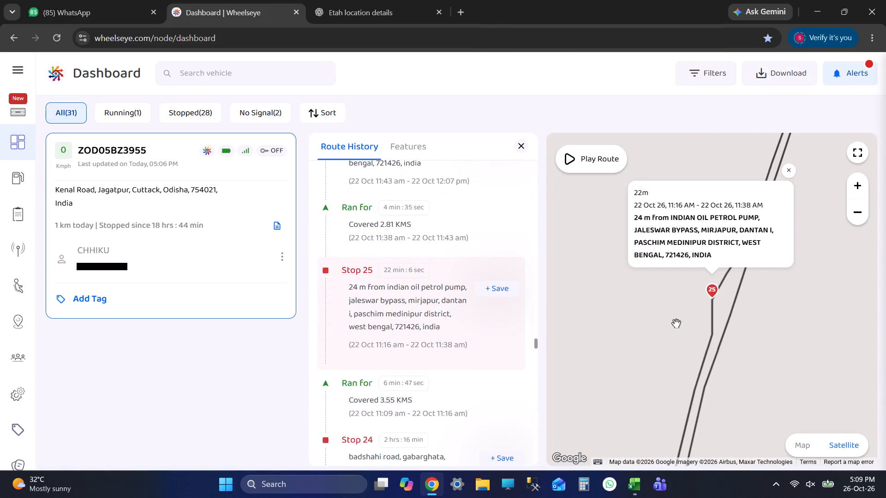
{"action": "scroll", "coordinate": [677, 326], "scroll_direction": "down", "scroll_amount": 6}
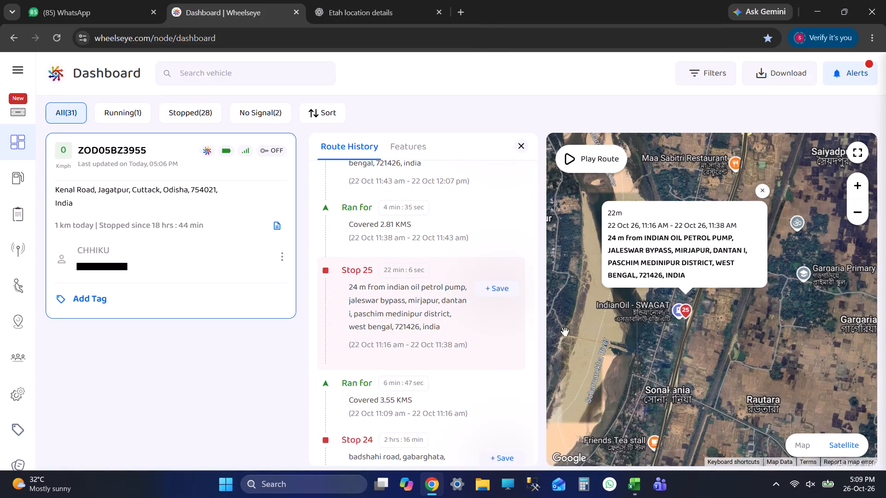
{"action": "scroll", "coordinate": [407, 332], "scroll_direction": "up", "scroll_amount": 2}
{"action": "left_click", "coordinate": [437, 276]}
{"action": "scroll", "coordinate": [654, 303], "scroll_direction": "down", "scroll_amount": 3}
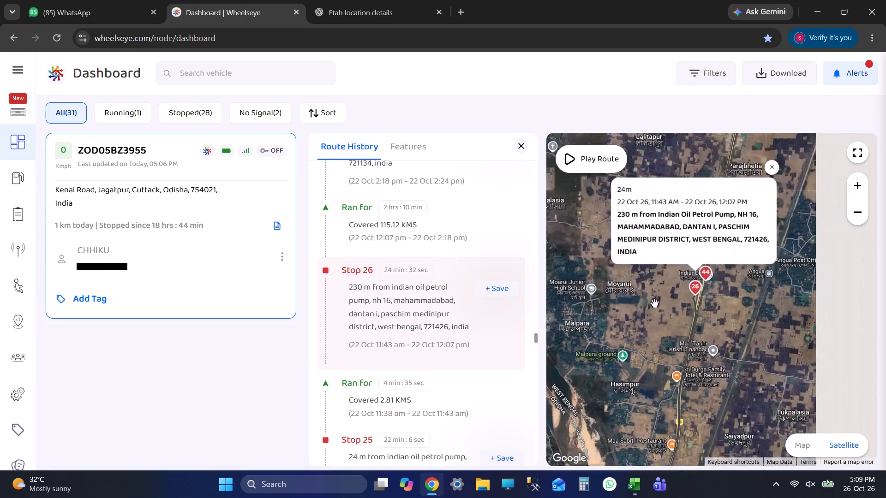
{"action": "scroll", "coordinate": [482, 305], "scroll_direction": "up", "scroll_amount": 2}
{"action": "left_click", "coordinate": [439, 280]}
Trace the route through Howrah by viewing each stop from Stop 28 to Stop 33 on the map.
{"action": "scroll", "coordinate": [456, 278], "scroll_direction": "up", "scroll_amount": 3}
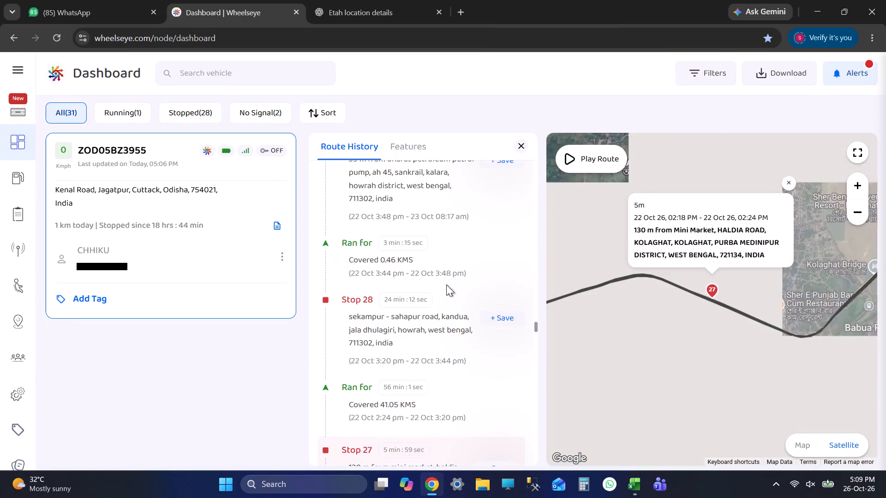
{"action": "left_click", "coordinate": [404, 326]}
{"action": "scroll", "coordinate": [404, 326], "scroll_direction": "up", "scroll_amount": 2}
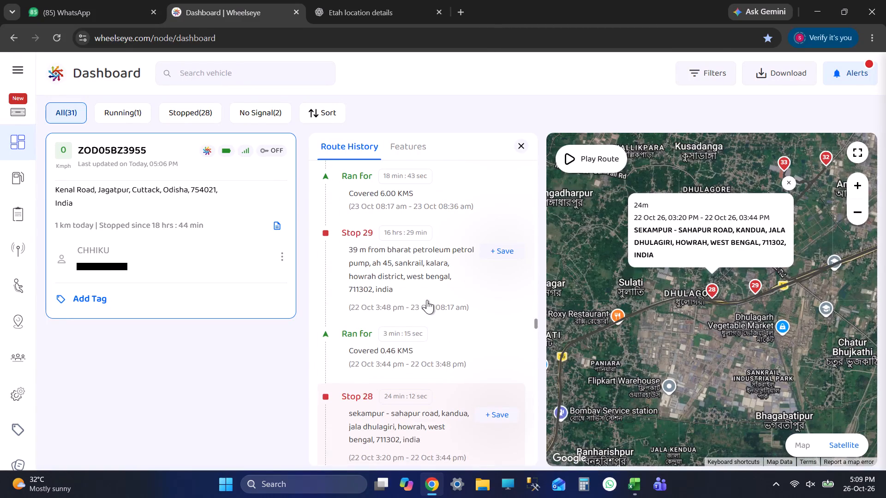
{"action": "left_click", "coordinate": [427, 300]}
{"action": "scroll", "coordinate": [740, 287], "scroll_direction": "up", "scroll_amount": 2}
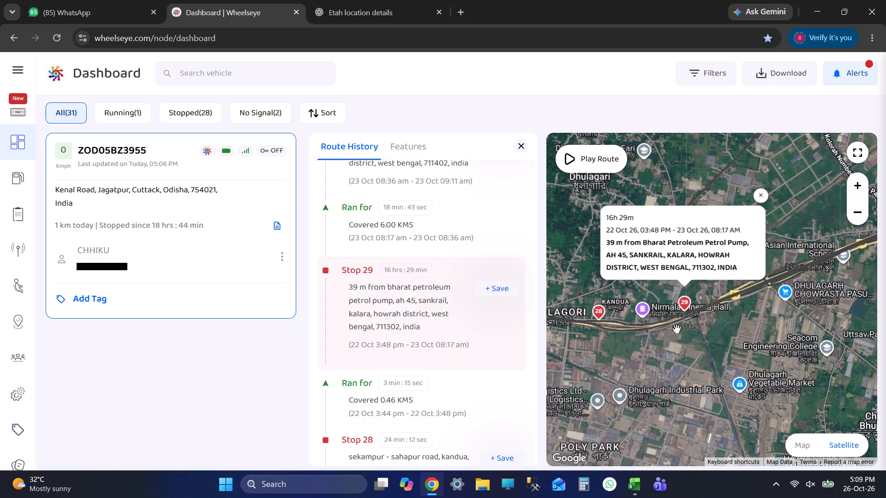
{"action": "scroll", "coordinate": [481, 331], "scroll_direction": "up", "scroll_amount": 2}
{"action": "left_click", "coordinate": [425, 286]}
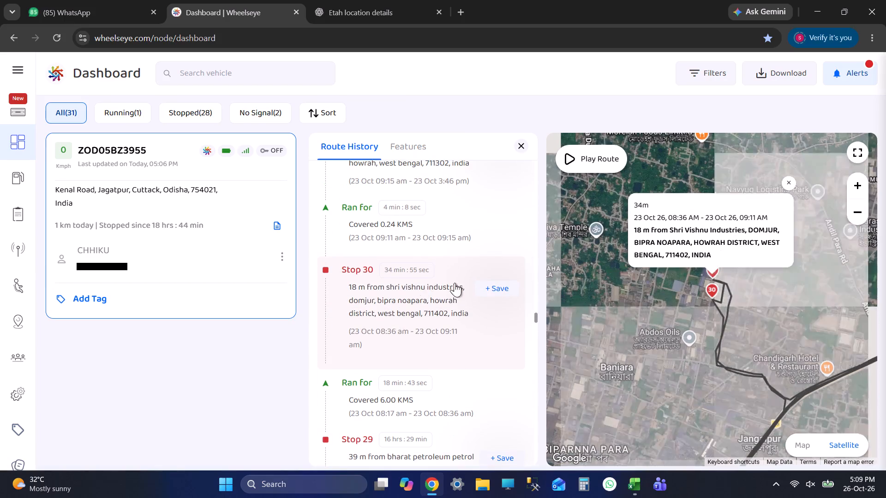
{"action": "scroll", "coordinate": [388, 301], "scroll_direction": "up", "scroll_amount": 2}
{"action": "left_click", "coordinate": [406, 275]}
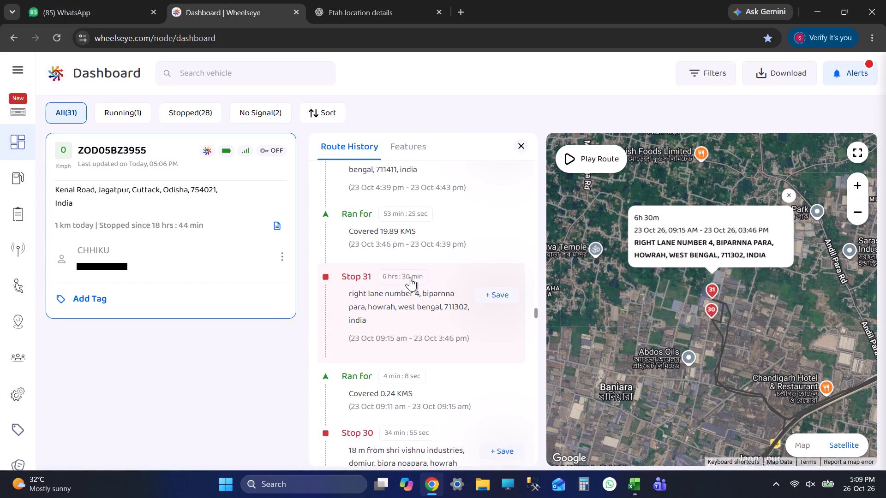
{"action": "scroll", "coordinate": [413, 279], "scroll_direction": "up", "scroll_amount": 1}
{"action": "left_click", "coordinate": [431, 238]}
{"action": "scroll", "coordinate": [428, 301], "scroll_direction": "up", "scroll_amount": 3}
{"action": "left_click", "coordinate": [410, 323]}
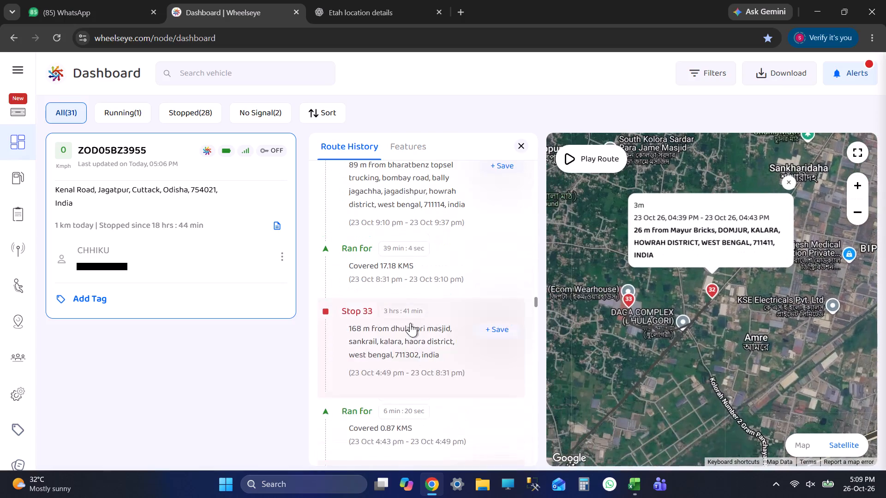
Follow the route history from Stop 34 to Stop 40 at CGB, checking the stops' locations on the map.
{"action": "scroll", "coordinate": [410, 323], "scroll_direction": "up", "scroll_amount": 2}
{"action": "left_click", "coordinate": [432, 270]}
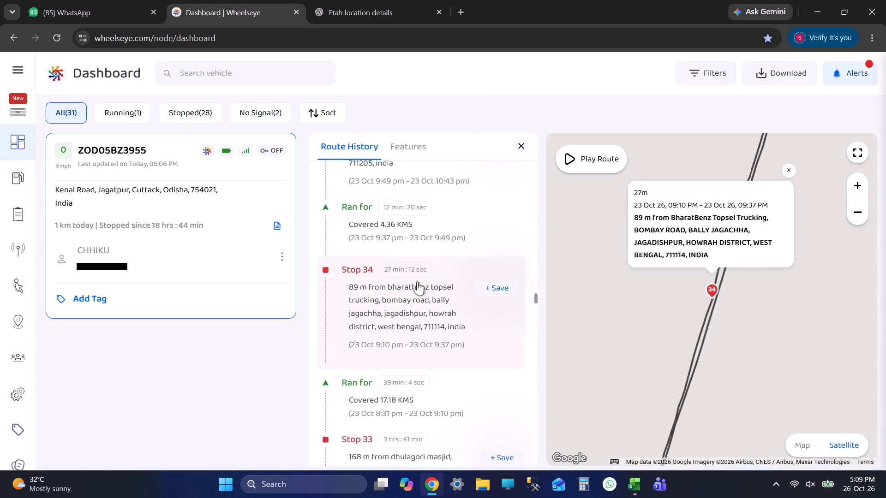
{"action": "scroll", "coordinate": [415, 312], "scroll_direction": "up", "scroll_amount": 2}
{"action": "left_click", "coordinate": [449, 272]}
{"action": "scroll", "coordinate": [419, 283], "scroll_direction": "up", "scroll_amount": 3}
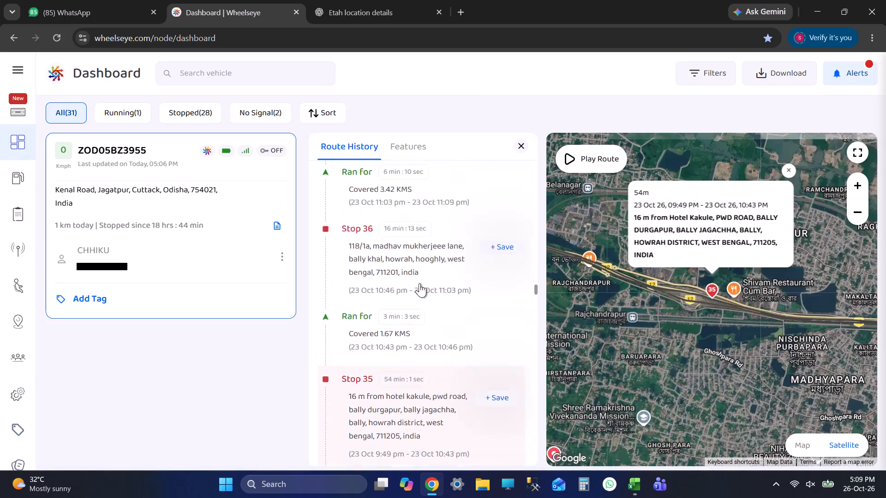
{"action": "left_click", "coordinate": [403, 295]}
{"action": "scroll", "coordinate": [403, 295], "scroll_direction": "up", "scroll_amount": 2}
{"action": "left_click", "coordinate": [404, 295]}
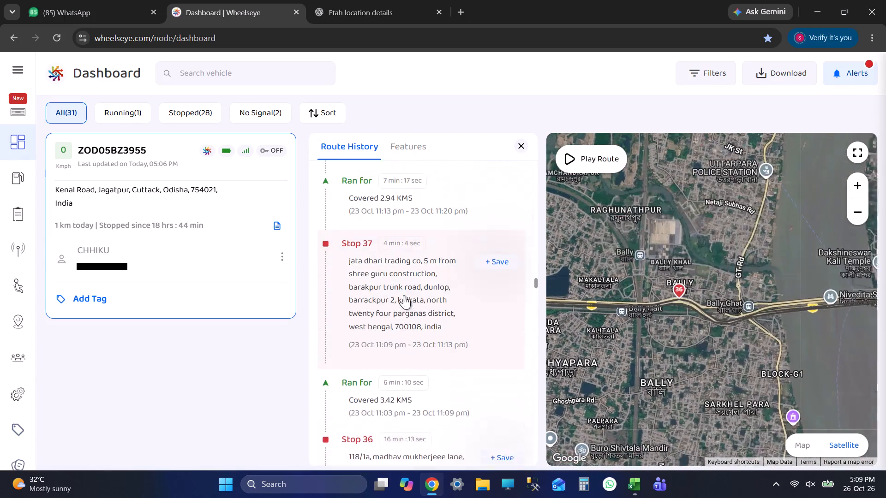
{"action": "scroll", "coordinate": [395, 299], "scroll_direction": "up", "scroll_amount": 3}
{"action": "left_click", "coordinate": [421, 290]}
{"action": "scroll", "coordinate": [412, 295], "scroll_direction": "up", "scroll_amount": 3}
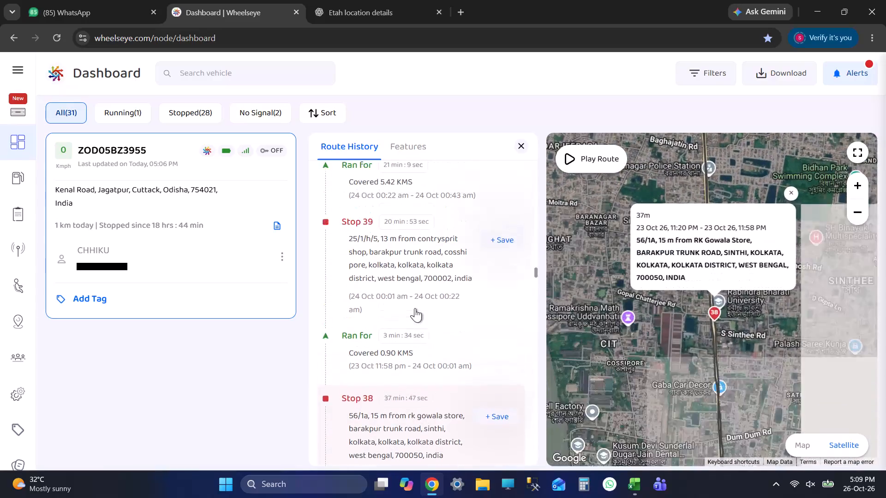
{"action": "scroll", "coordinate": [415, 308], "scroll_direction": "up", "scroll_amount": 1}
{"action": "left_click", "coordinate": [407, 361]}
{"action": "scroll", "coordinate": [406, 359], "scroll_direction": "up", "scroll_amount": 3}
{"action": "left_click", "coordinate": [417, 341]}
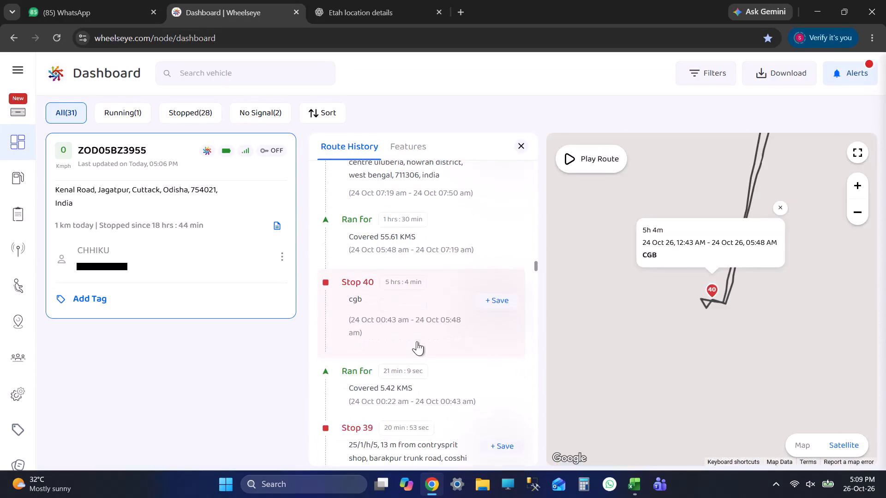
Trace the route history backwards from Stop 40 to Stop 33, viewing the Howrah stops on the satellite map.
{"action": "scroll", "coordinate": [431, 335], "scroll_direction": "down", "scroll_amount": 2}
{"action": "scroll", "coordinate": [432, 335], "scroll_direction": "up", "scroll_amount": 1}
{"action": "scroll", "coordinate": [432, 335], "scroll_direction": "down", "scroll_amount": 9}
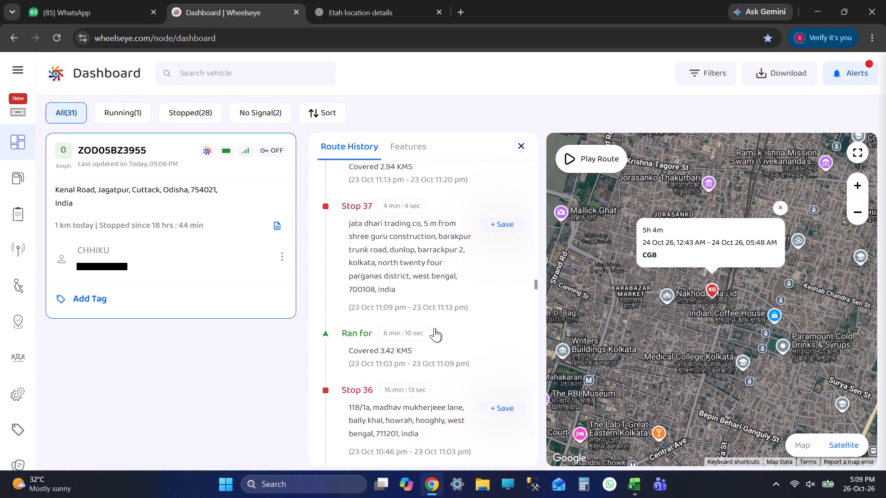
{"action": "left_click", "coordinate": [407, 334]}
{"action": "scroll", "coordinate": [443, 353], "scroll_direction": "down", "scroll_amount": 3}
{"action": "left_click", "coordinate": [446, 311]}
{"action": "scroll", "coordinate": [446, 311], "scroll_direction": "down", "scroll_amount": 4}
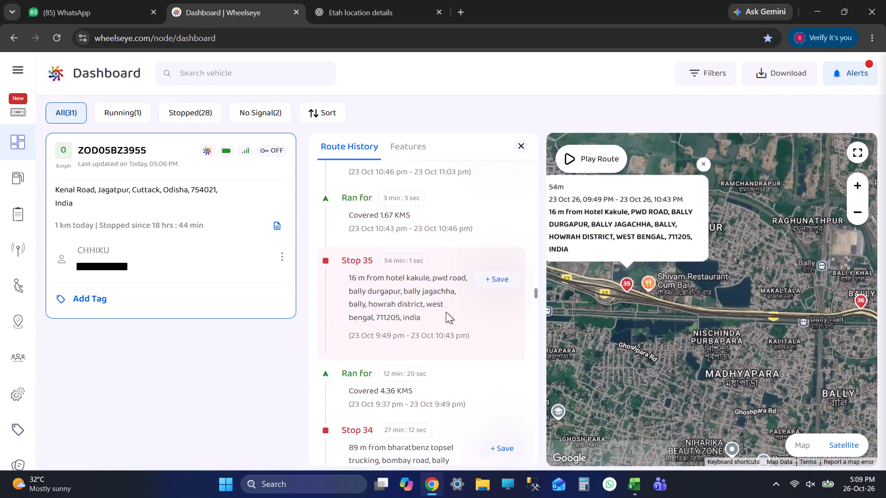
{"action": "left_click", "coordinate": [457, 267]}
{"action": "scroll", "coordinate": [479, 319], "scroll_direction": "down", "scroll_amount": 4}
{"action": "left_click", "coordinate": [466, 256]}
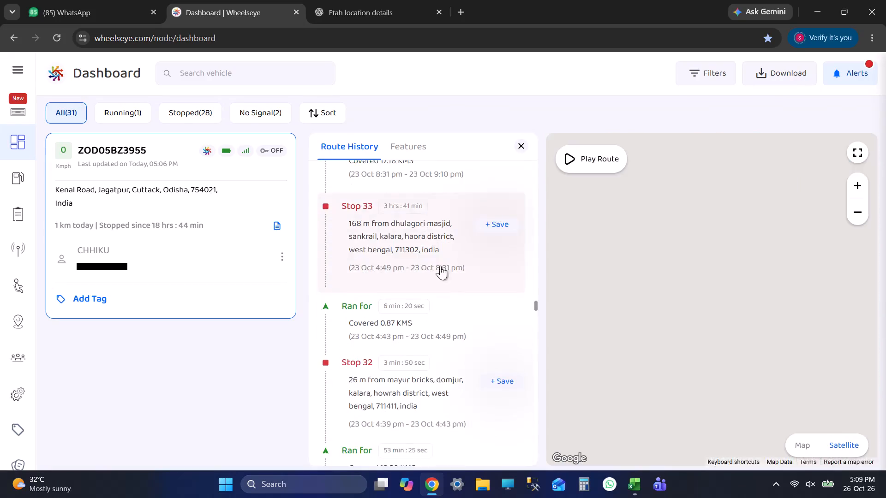
Follow the route history back through Stops 32, 31, 30 and 29, checking each location on the map.
{"action": "scroll", "coordinate": [411, 315], "scroll_direction": "down", "scroll_amount": 3}
{"action": "left_click", "coordinate": [418, 286]}
{"action": "scroll", "coordinate": [464, 322], "scroll_direction": "down", "scroll_amount": 1}
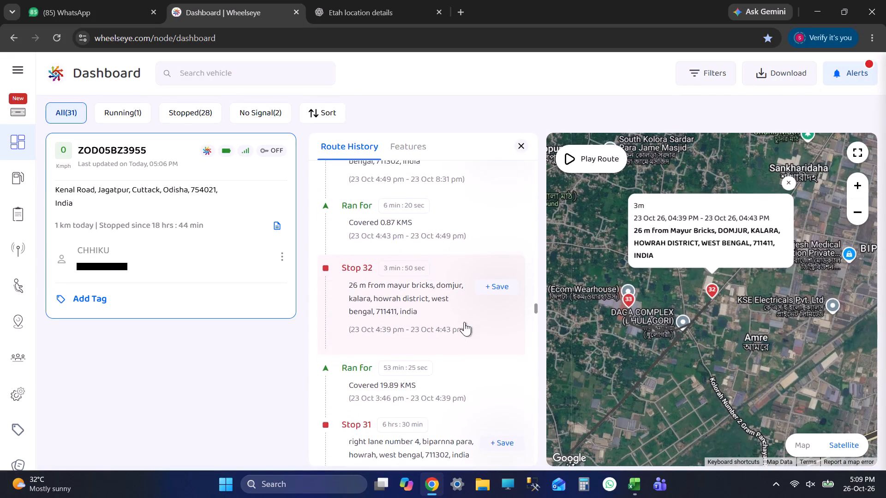
{"action": "scroll", "coordinate": [464, 322], "scroll_direction": "down", "scroll_amount": 1}
{"action": "left_click", "coordinate": [449, 317]}
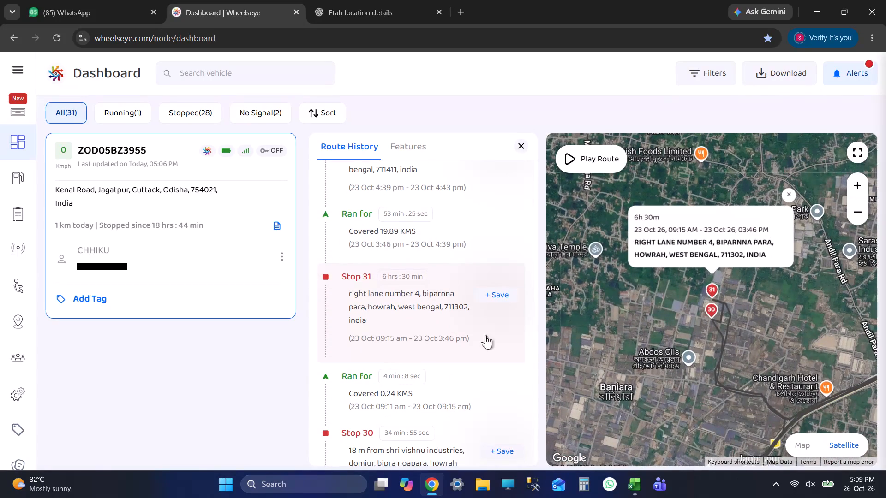
{"action": "scroll", "coordinate": [341, 353], "scroll_direction": "down", "scroll_amount": 2}
{"action": "left_click", "coordinate": [428, 326]}
{"action": "scroll", "coordinate": [470, 356], "scroll_direction": "down", "scroll_amount": 2}
{"action": "left_click", "coordinate": [424, 337]}
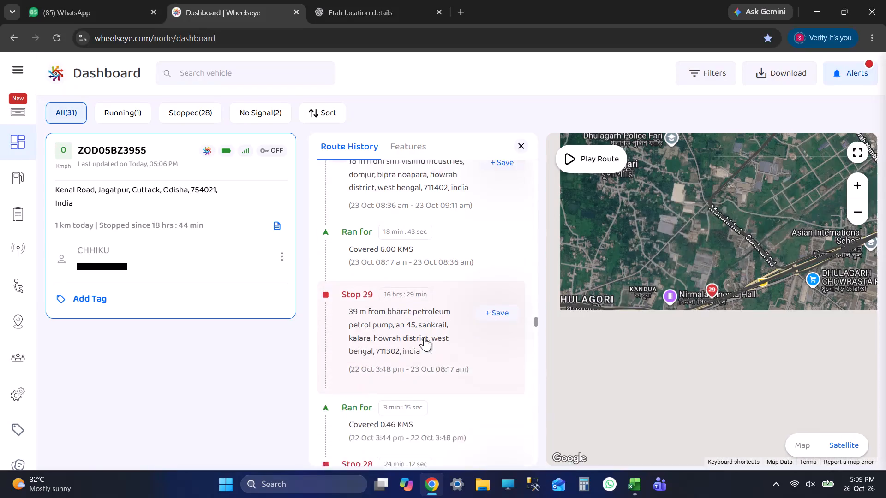
Examine Stop 29's wider surroundings on the map, and view Stops 28 and 27 of 22 Oct.
{"action": "scroll", "coordinate": [700, 327], "scroll_direction": "down", "scroll_amount": 11}
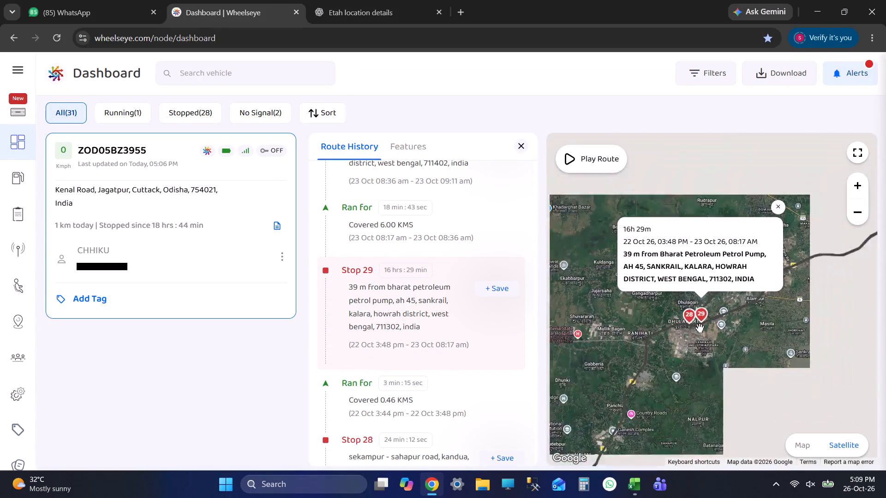
{"action": "scroll", "coordinate": [700, 328], "scroll_direction": "down", "scroll_amount": 2}
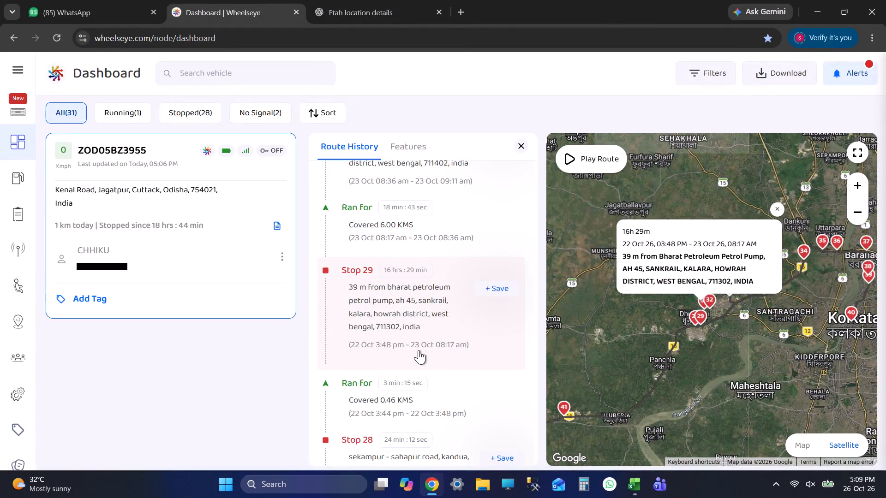
{"action": "scroll", "coordinate": [417, 350], "scroll_direction": "down", "scroll_amount": 2}
{"action": "left_click", "coordinate": [417, 350]}
{"action": "scroll", "coordinate": [417, 350], "scroll_direction": "down", "scroll_amount": 2}
{"action": "left_click", "coordinate": [417, 350]}
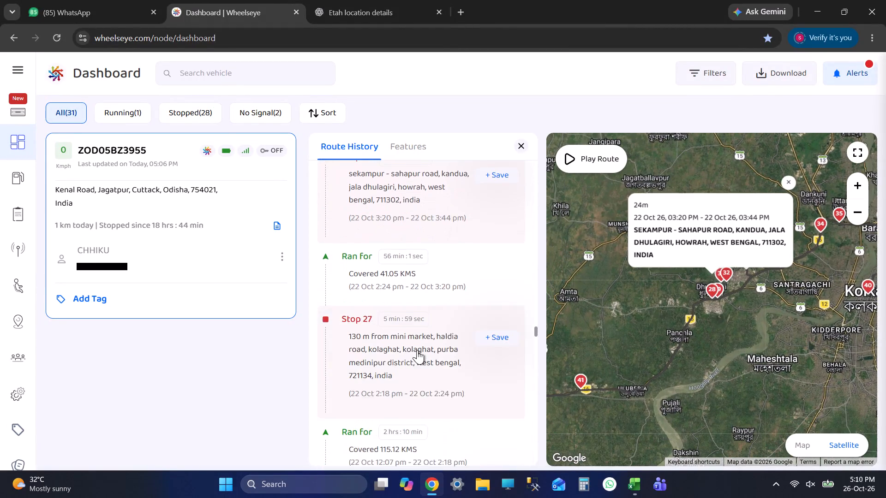
Go back through Stop 28 to Stop 29 and inspect the roadside area around Stop 29 closely on the satellite map.
{"action": "scroll", "coordinate": [410, 356], "scroll_direction": "up", "scroll_amount": 4}
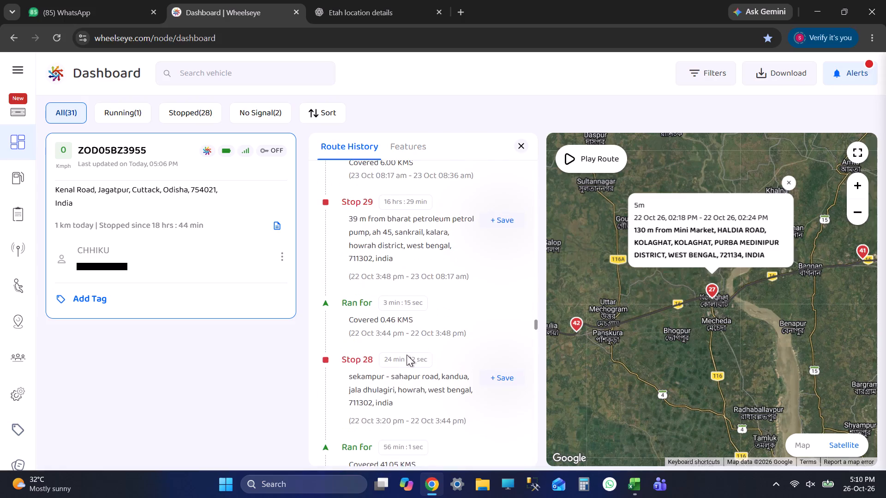
{"action": "left_click", "coordinate": [396, 369]}
{"action": "scroll", "coordinate": [415, 365], "scroll_direction": "up", "scroll_amount": 3}
{"action": "left_click", "coordinate": [420, 335]}
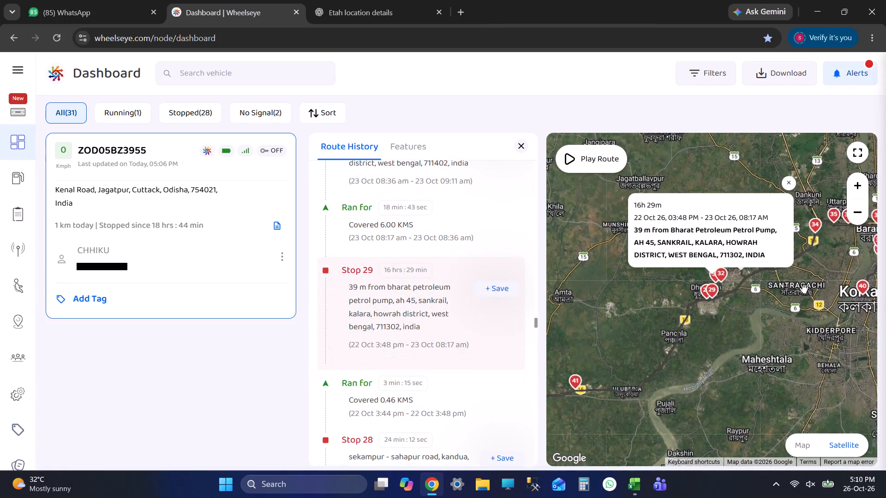
{"action": "scroll", "coordinate": [788, 289], "scroll_direction": "up", "scroll_amount": 1}
{"action": "scroll", "coordinate": [625, 298], "scroll_direction": "up", "scroll_amount": 9}
{"action": "scroll", "coordinate": [681, 375], "scroll_direction": "up", "scroll_amount": 3}
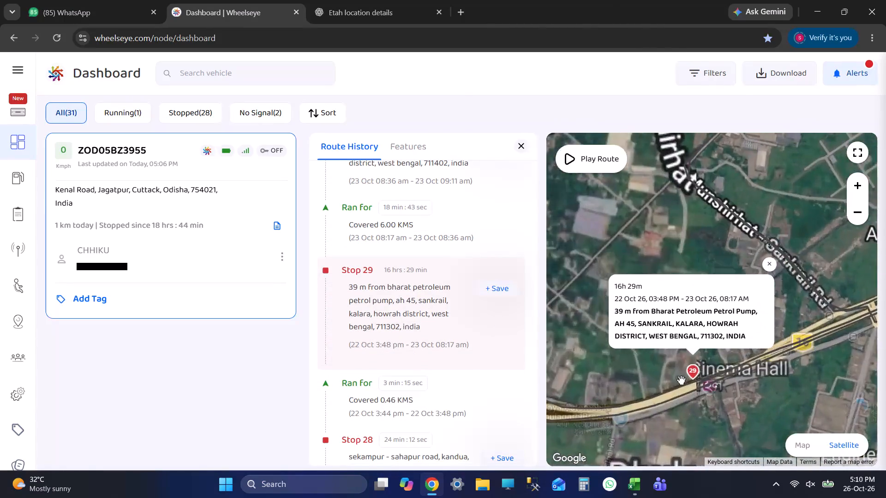
{"action": "scroll", "coordinate": [707, 379], "scroll_direction": "up", "scroll_amount": 4}
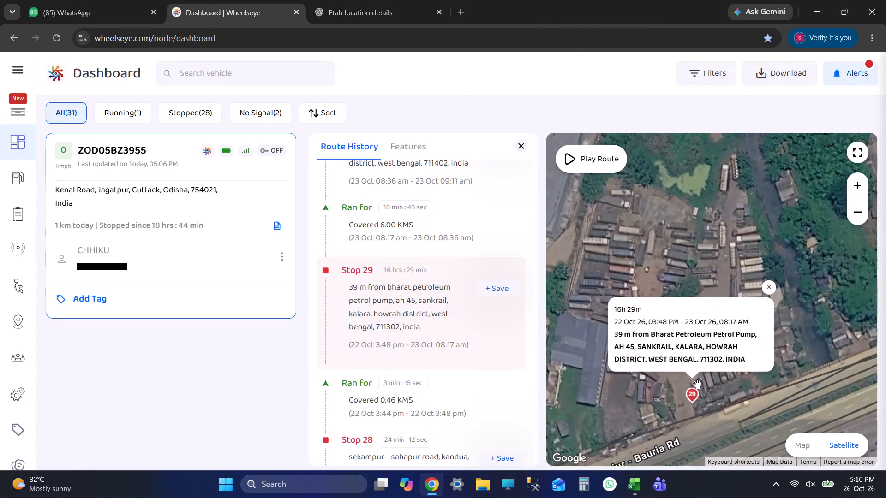
{"action": "scroll", "coordinate": [697, 393], "scroll_direction": "down", "scroll_amount": 2}
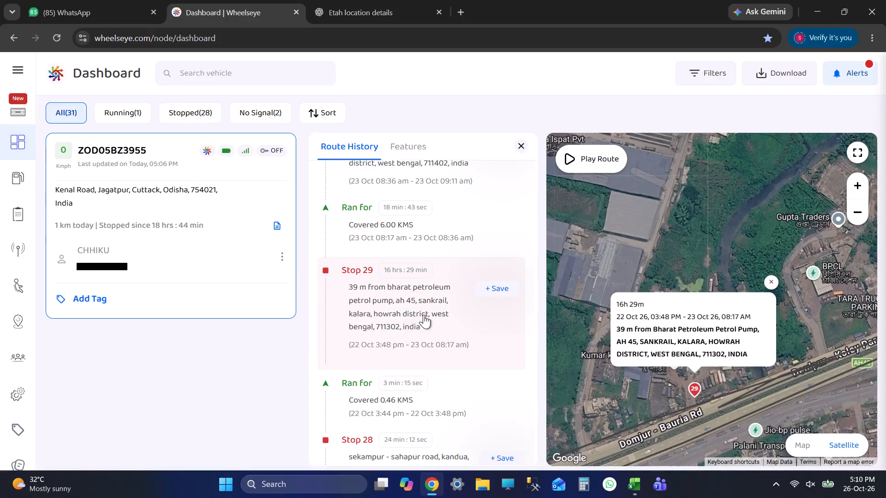
In the Excel report, replace the location of the 22/10/2026 15:48 stop (E57) with DHULAGORI, checking the name on the Wheelseye map, and save.
{"action": "key", "text": "alt+Tab"}
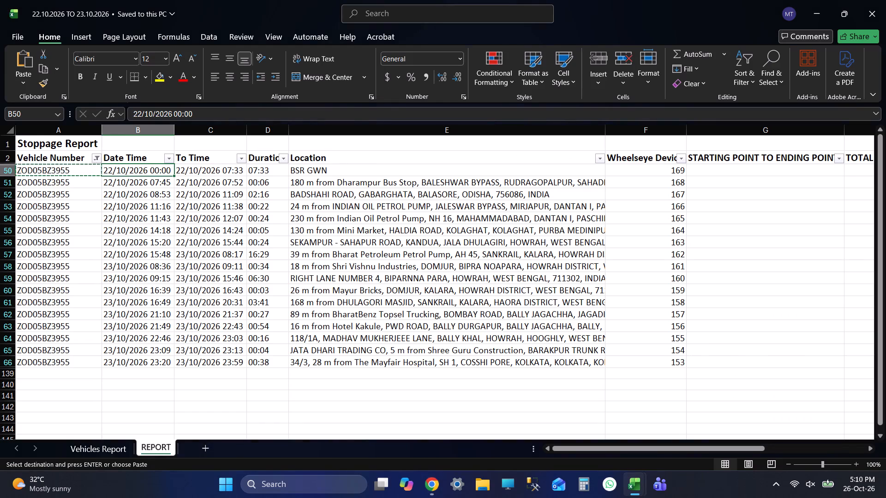
{"action": "left_click", "coordinate": [265, 250]}
{"action": "key", "text": "alt+Tab"}
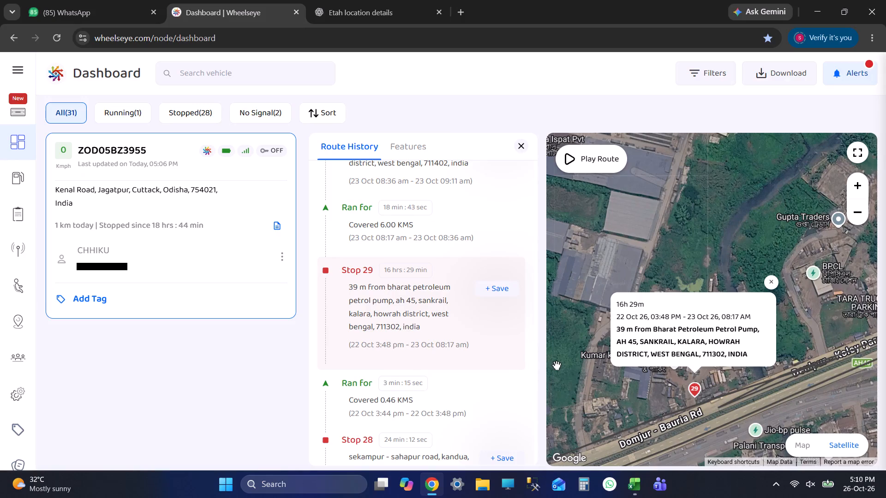
{"action": "key", "text": "alt+Tab"}
{"action": "key", "text": "Tab"}
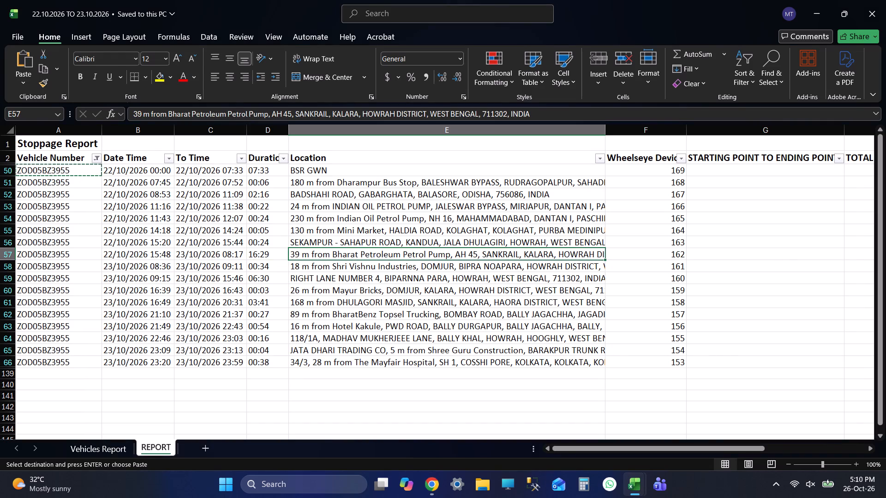
{"action": "key", "text": "alt+Tab"}
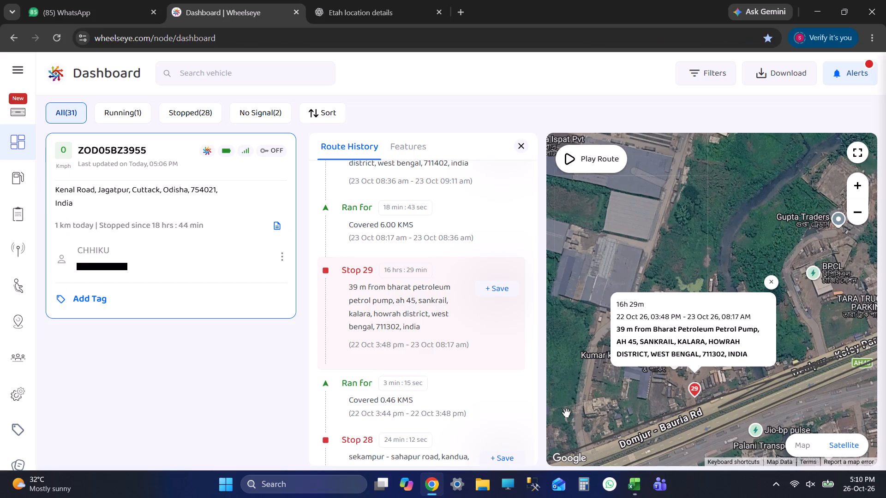
{"action": "key", "text": "alt+Tab"}
{"action": "key", "text": "alt+Tab"}
{"action": "key", "text": "alt+Tab"}
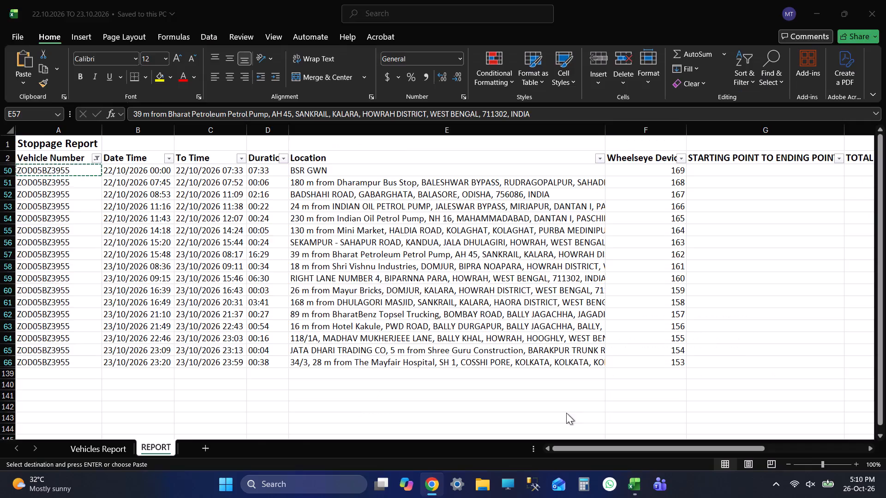
{"action": "key", "text": "alt+Tab"}
{"action": "scroll", "coordinate": [659, 304], "scroll_direction": "down", "scroll_amount": 4}
{"action": "scroll", "coordinate": [664, 258], "scroll_direction": "down", "scroll_amount": 18}
{"action": "scroll", "coordinate": [716, 338], "scroll_direction": "down", "scroll_amount": 3}
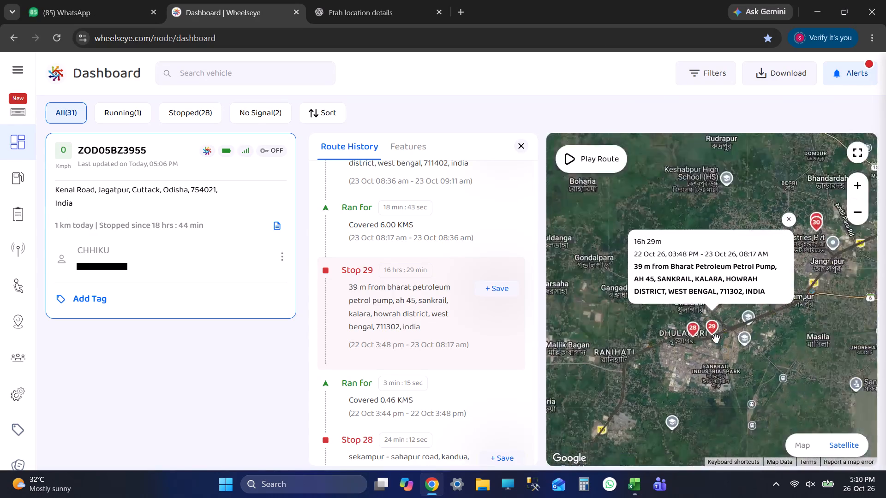
{"action": "key", "text": "alt+Tab"}
{"action": "type", "text": "DHULAGORI"}
{"action": "key", "text": "Tab"}
{"action": "key", "text": "ctrl+s"}
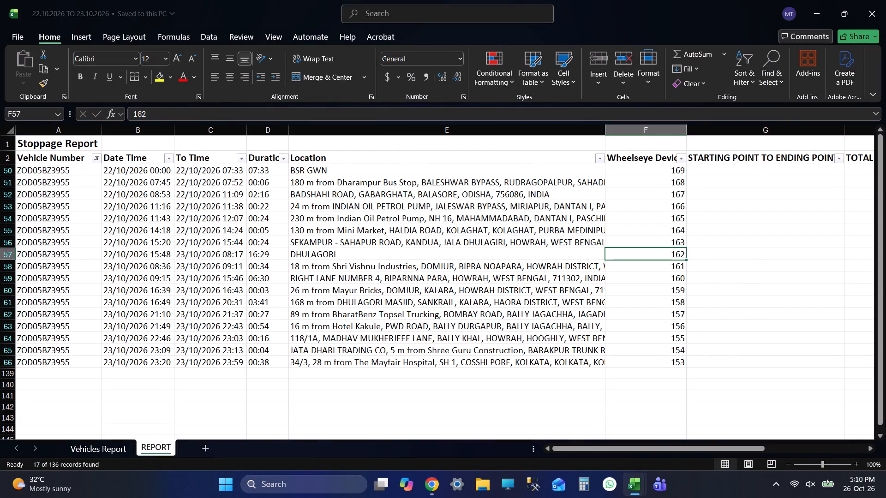
{"action": "key", "text": "ctrl+s"}
{"action": "key", "text": "ctrl+s"}
{"action": "key", "text": "ctrl+s"}
{"action": "key", "text": "ctrl+s"}
{"action": "key", "text": "ctrl+s"}
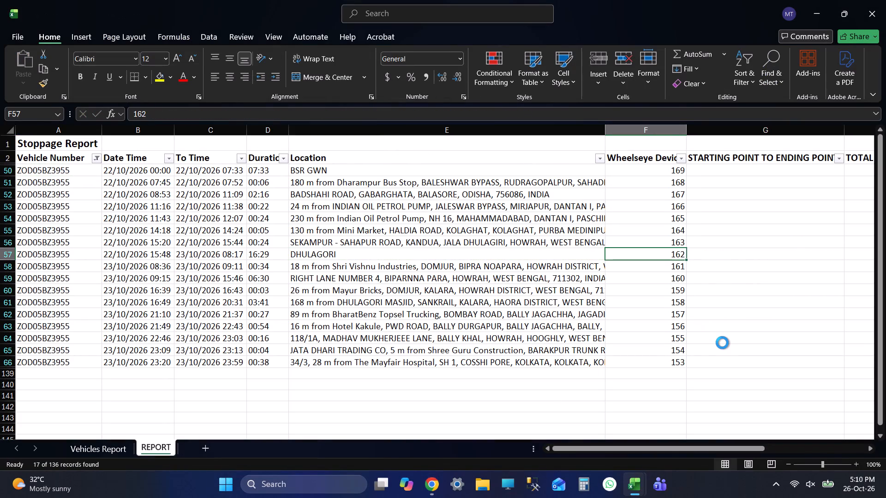
{"action": "key", "text": "ctrl+s"}
{"action": "key", "text": "ctrl+s"}
{"action": "key", "text": "ctrl+s"}
{"action": "key", "text": "ctrl+s"}
{"action": "key", "text": "ctrl+s"}
{"action": "key", "text": "ctrl+s"}
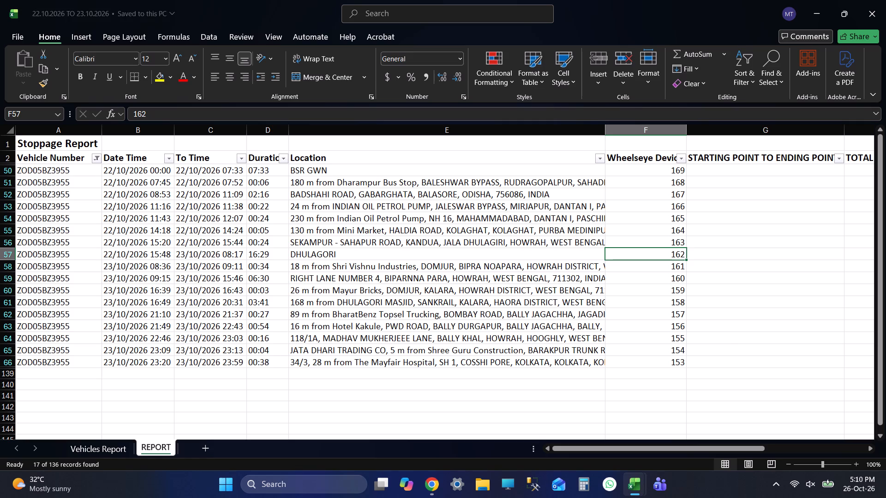
{"action": "key", "text": "ctrl+s"}
{"action": "key", "text": "ctrl+s"}
{"action": "key", "text": "ctrl+s"}
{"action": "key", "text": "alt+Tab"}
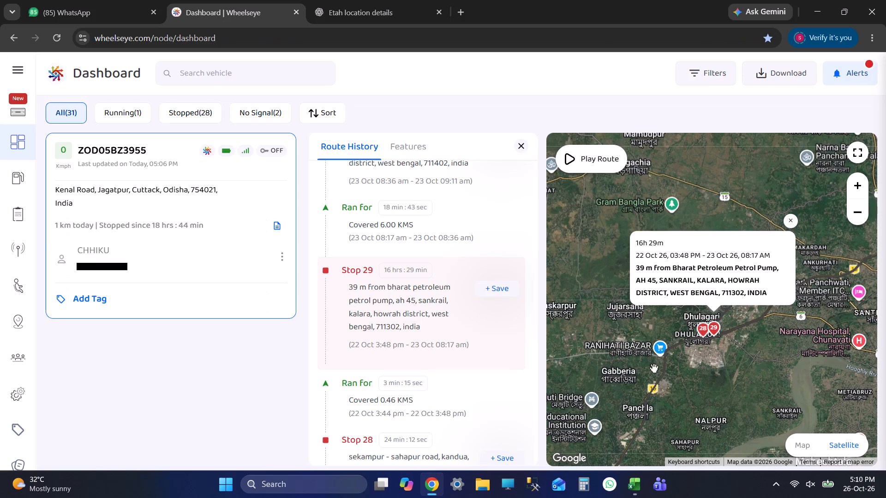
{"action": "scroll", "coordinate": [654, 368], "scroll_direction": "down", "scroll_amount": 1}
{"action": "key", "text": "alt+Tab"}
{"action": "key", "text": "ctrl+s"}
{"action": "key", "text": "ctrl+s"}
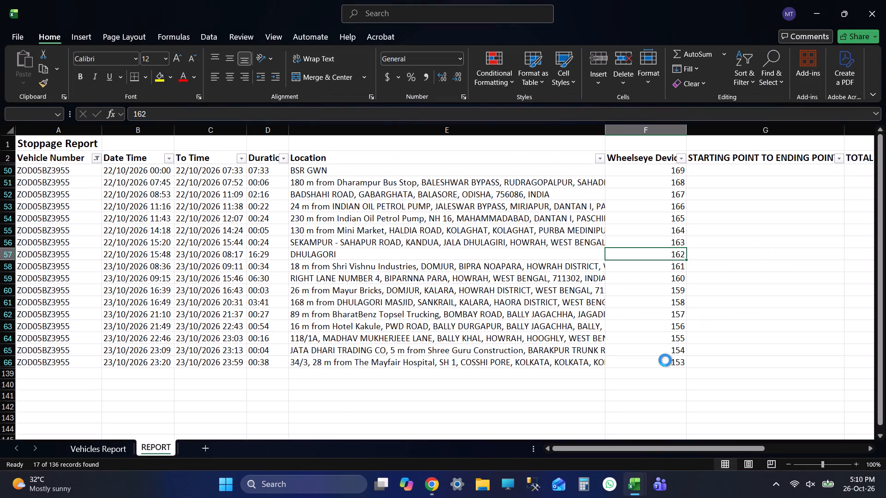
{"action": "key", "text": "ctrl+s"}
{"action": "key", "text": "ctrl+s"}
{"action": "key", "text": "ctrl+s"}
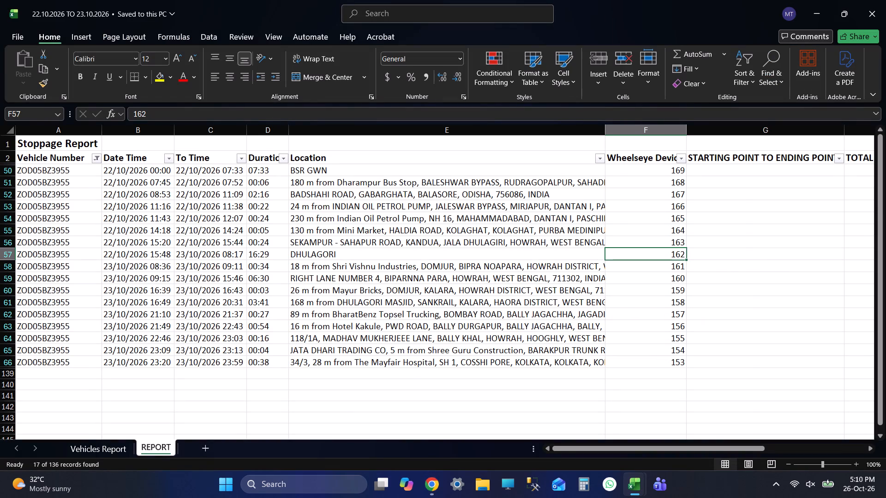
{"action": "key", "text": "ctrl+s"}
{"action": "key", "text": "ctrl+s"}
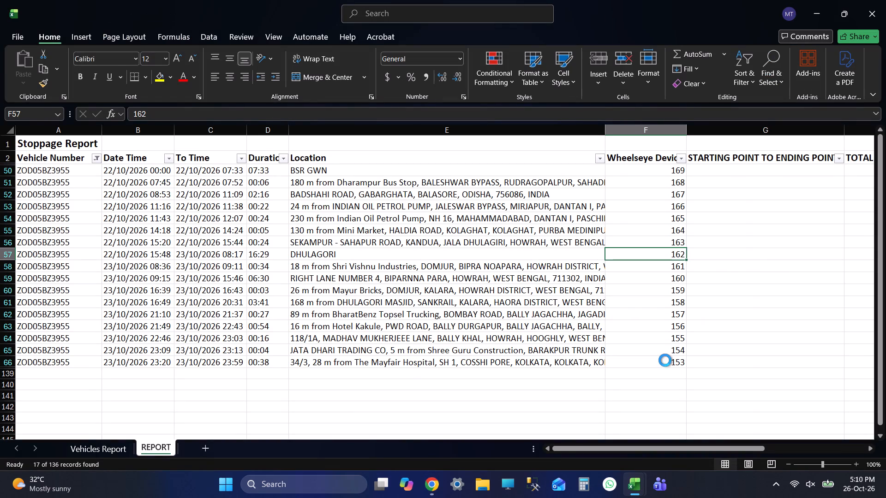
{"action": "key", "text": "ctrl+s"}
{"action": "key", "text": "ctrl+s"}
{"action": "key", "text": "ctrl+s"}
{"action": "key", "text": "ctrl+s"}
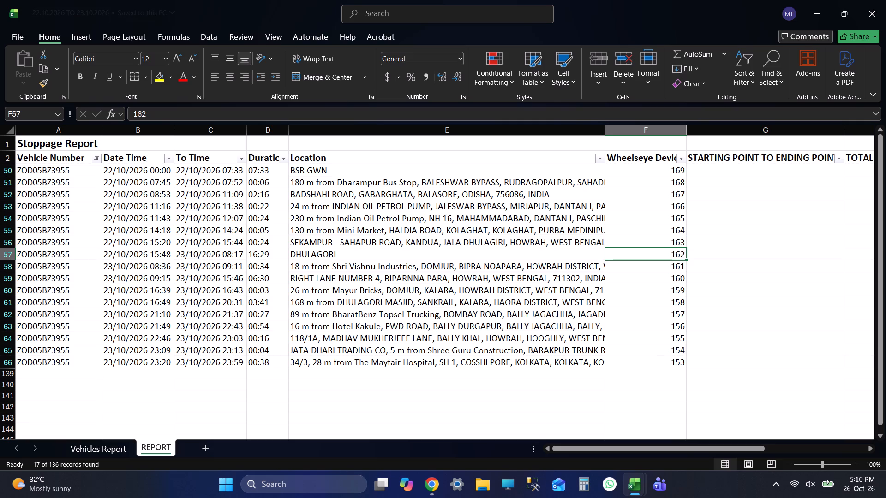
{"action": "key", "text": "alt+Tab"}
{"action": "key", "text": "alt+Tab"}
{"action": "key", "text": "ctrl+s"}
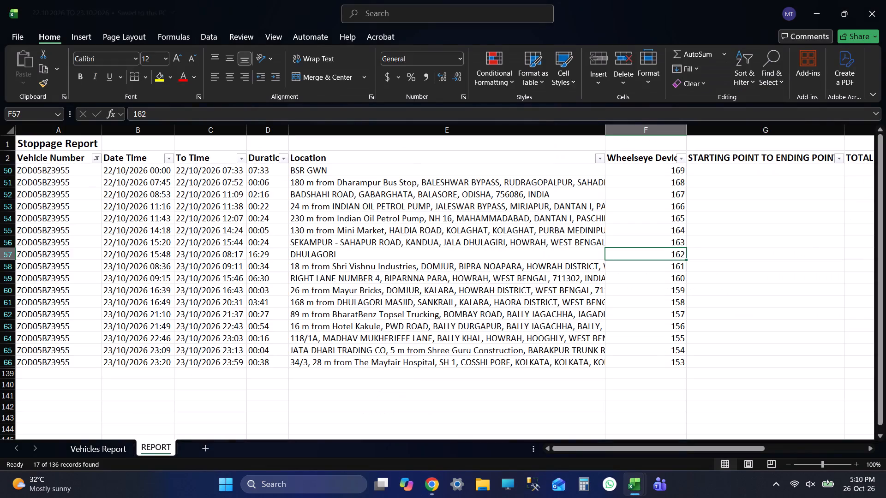
Recheck Stop 29 on the Wheelseye map, enter BSR TO BHULAGORI as row 57's starting-to-ending point in Excel, and save the workbook.
{"action": "key", "text": "alt+Tab"}
{"action": "scroll", "coordinate": [688, 345], "scroll_direction": "up", "scroll_amount": 5}
{"action": "key", "text": "alt+Tab"}
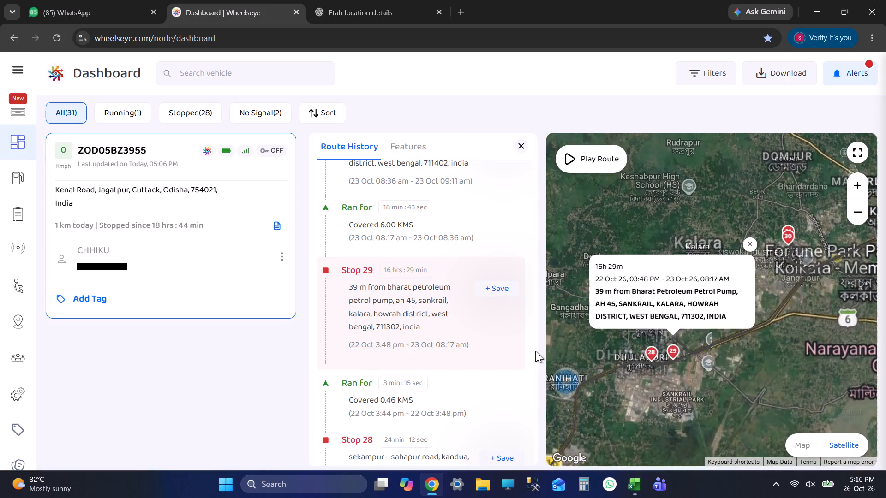
{"action": "key", "text": "Tab"}
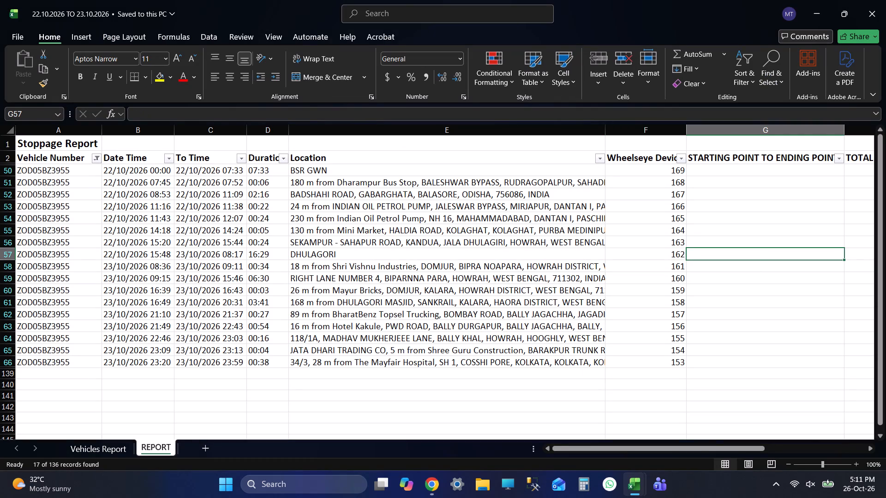
{"action": "type", "text": "BSR TO"}
{"action": "key", "text": "space"}
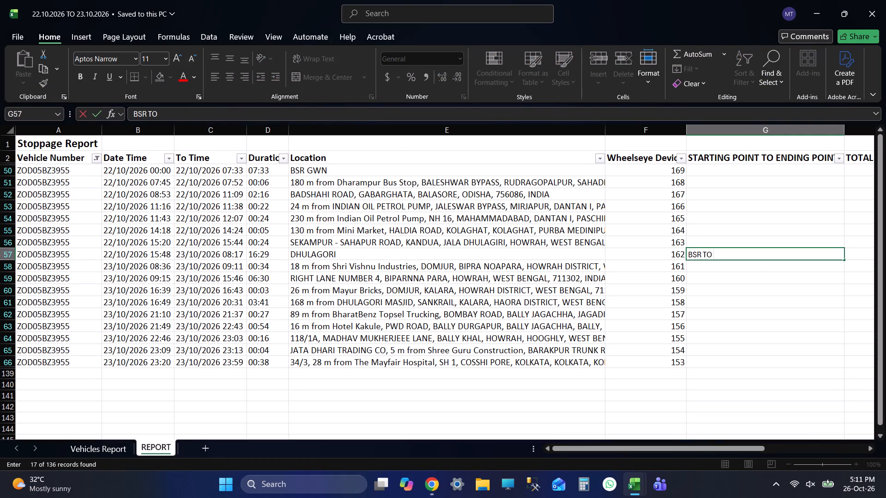
{"action": "type", "text": "BHULAGORI"}
{"action": "key", "text": "Tab"}
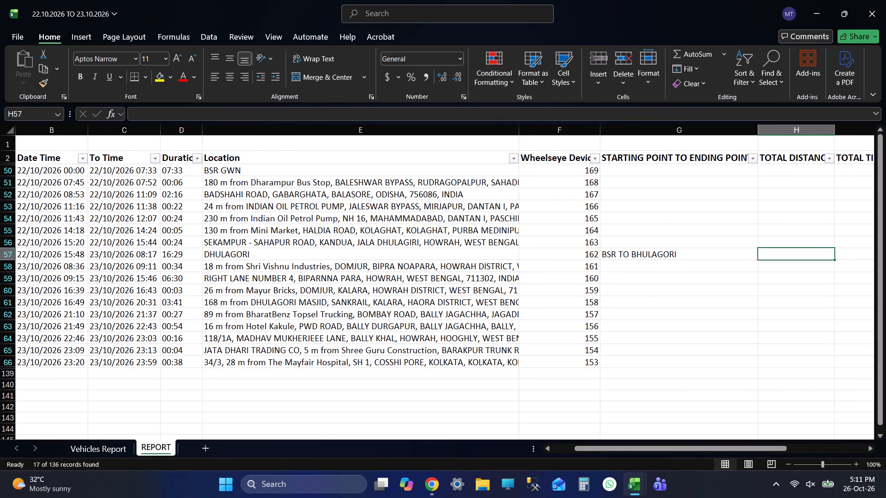
{"action": "key", "text": "ctrl+s"}
{"action": "key", "text": "ctrl+s"}
{"action": "key", "text": "ctrl+s"}
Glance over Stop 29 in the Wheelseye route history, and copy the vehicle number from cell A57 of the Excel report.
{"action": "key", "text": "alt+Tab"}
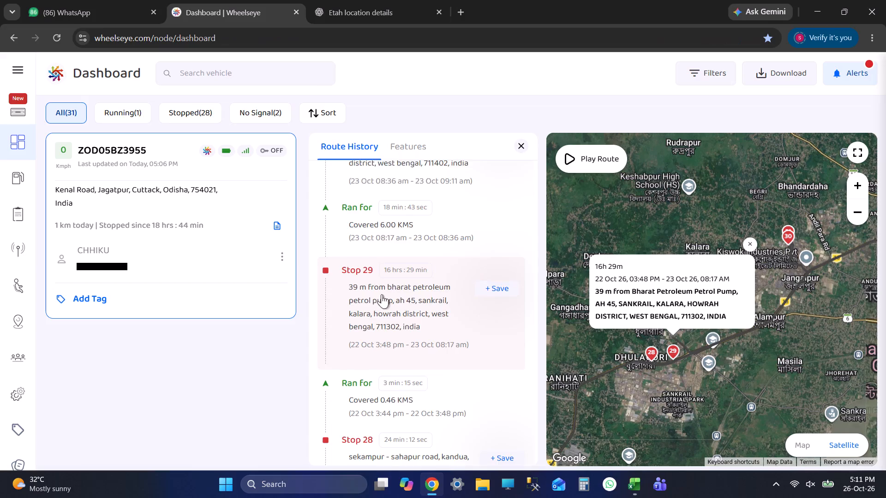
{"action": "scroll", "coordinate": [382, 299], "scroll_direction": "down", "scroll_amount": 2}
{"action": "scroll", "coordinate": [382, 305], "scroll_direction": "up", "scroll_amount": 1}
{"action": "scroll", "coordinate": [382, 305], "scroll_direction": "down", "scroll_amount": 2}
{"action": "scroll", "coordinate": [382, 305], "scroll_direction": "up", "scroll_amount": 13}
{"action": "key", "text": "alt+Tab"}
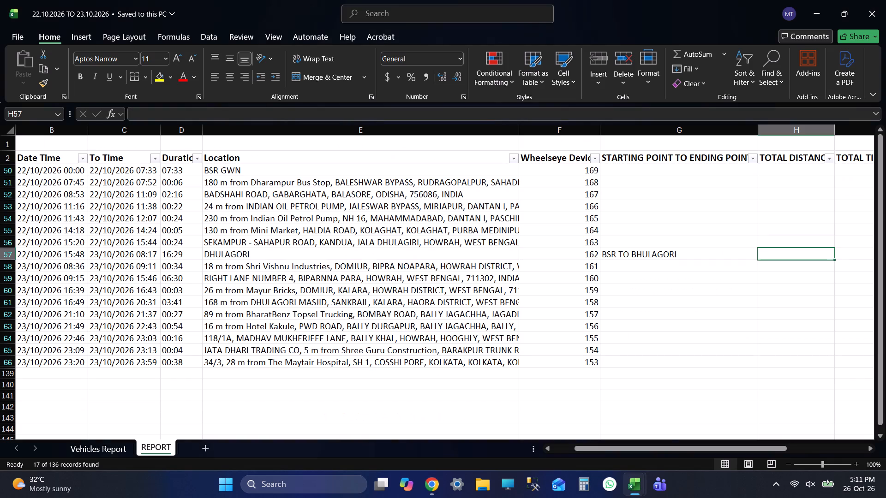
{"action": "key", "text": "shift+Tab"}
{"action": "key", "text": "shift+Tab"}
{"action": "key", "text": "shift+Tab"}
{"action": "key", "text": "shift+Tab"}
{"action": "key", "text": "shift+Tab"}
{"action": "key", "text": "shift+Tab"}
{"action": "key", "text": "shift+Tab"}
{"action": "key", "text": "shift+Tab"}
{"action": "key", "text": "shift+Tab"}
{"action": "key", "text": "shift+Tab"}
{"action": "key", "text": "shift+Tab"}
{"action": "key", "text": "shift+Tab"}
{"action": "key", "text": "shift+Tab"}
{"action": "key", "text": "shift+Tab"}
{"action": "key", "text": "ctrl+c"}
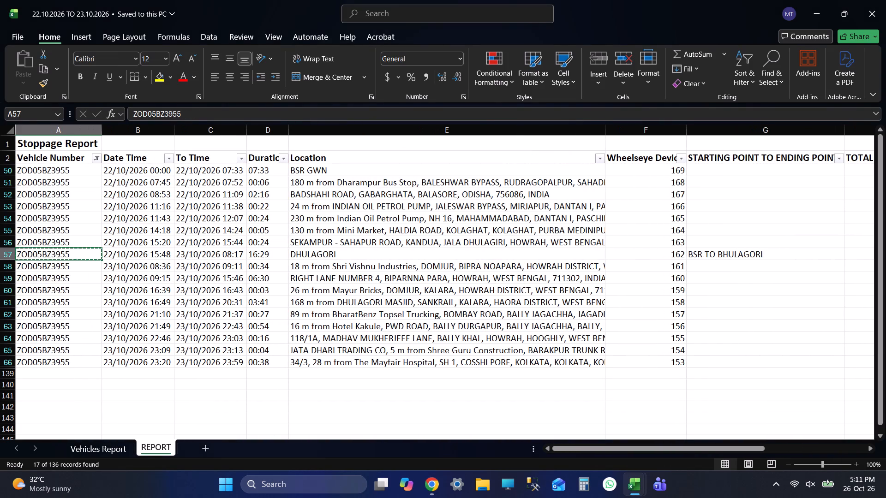
In Wheelseye, start a custom route-history range at 22 Oct 2026 07:11, checking row 50's departure time in Excel.
{"action": "key", "text": "alt+Tab"}
{"action": "scroll", "coordinate": [427, 248], "scroll_direction": "up", "scroll_amount": 6}
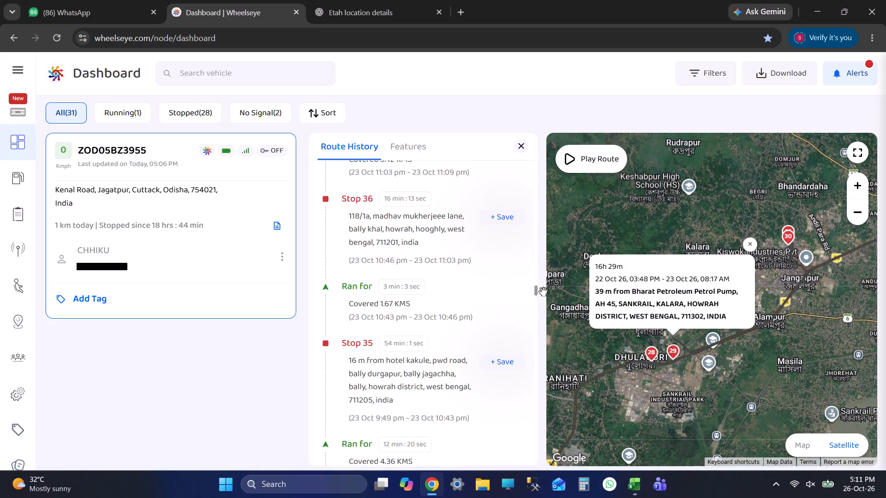
{"action": "left_click_drag", "start_coordinate": [536, 290], "coordinate": [519, 136]}
{"action": "left_click", "coordinate": [355, 172]}
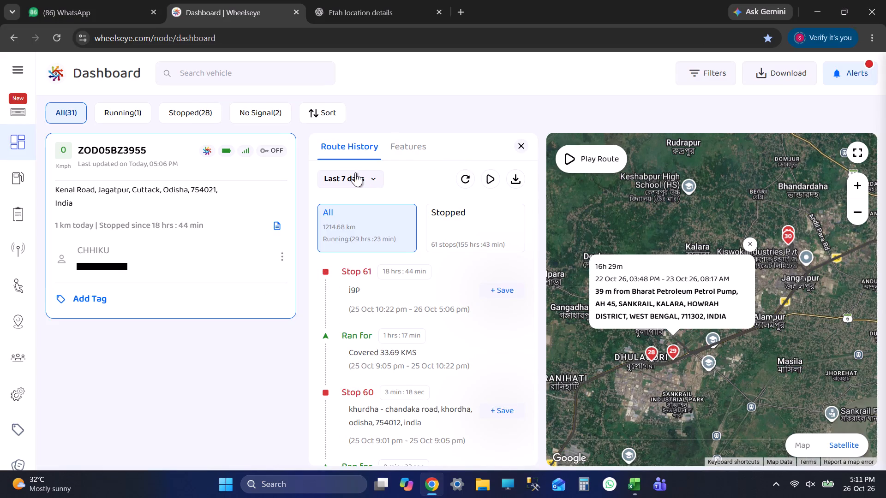
{"action": "left_click", "coordinate": [360, 289]}
{"action": "key", "text": "alt+Tab"}
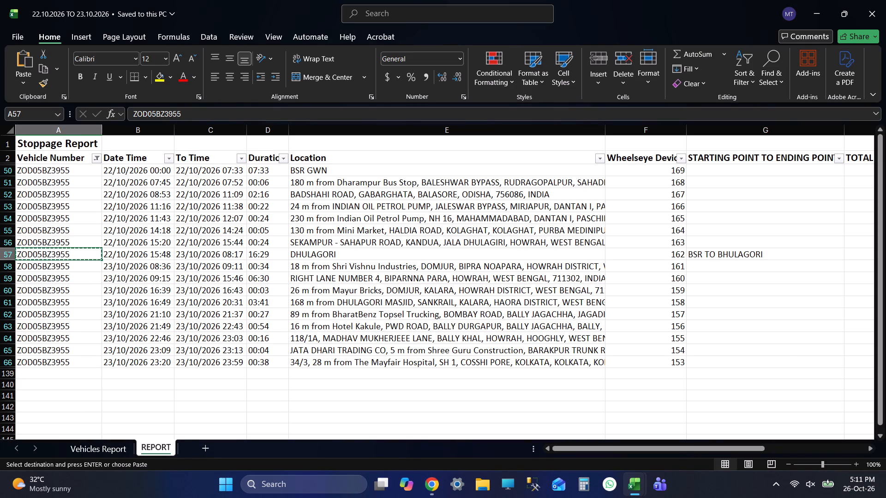
{"action": "left_click", "coordinate": [298, 170]}
{"action": "key", "text": "shift+Tab"}
{"action": "key", "text": "shift+Tab"}
{"action": "key", "text": "alt+Tab"}
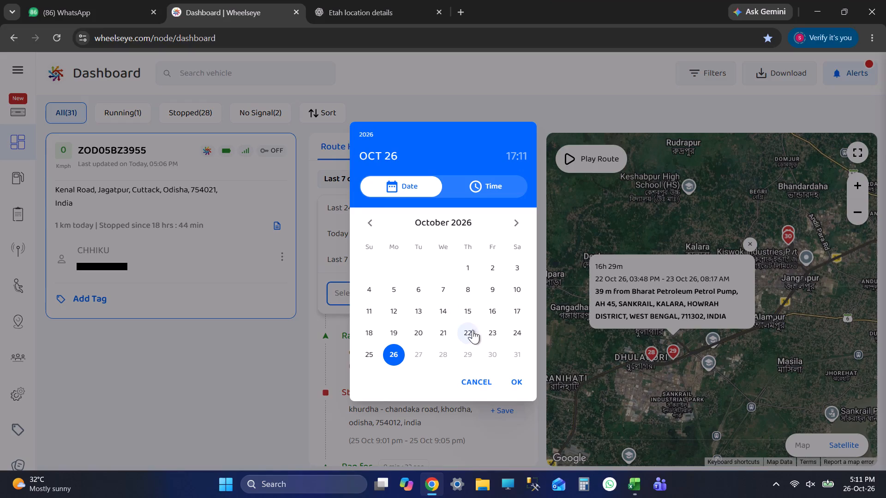
{"action": "left_click", "coordinate": [472, 330]}
{"action": "key", "text": "alt+Tab"}
{"action": "key", "text": "alt+Tab"}
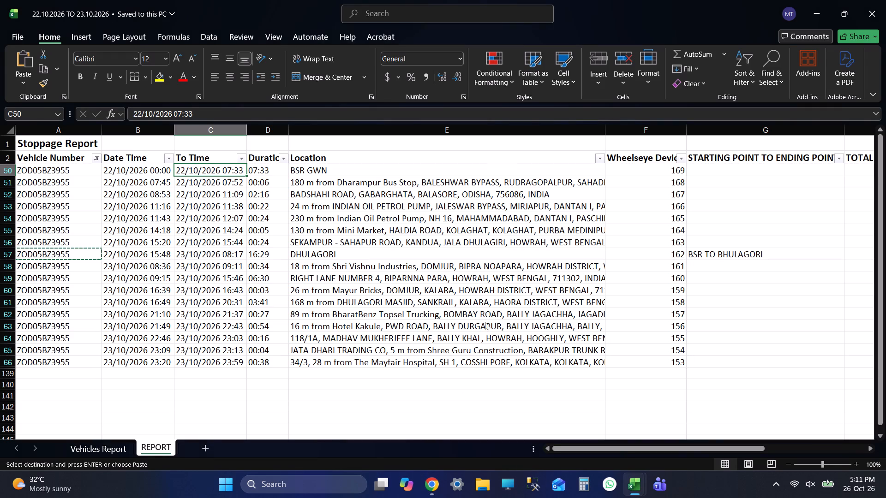
{"action": "left_click", "coordinate": [407, 340]}
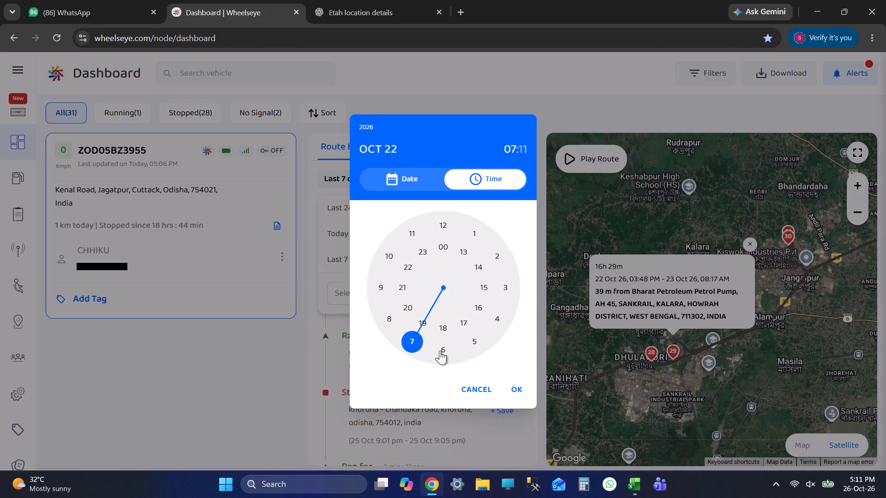
{"action": "key", "text": "alt+Tab"}
{"action": "key", "text": "alt+Tab"}
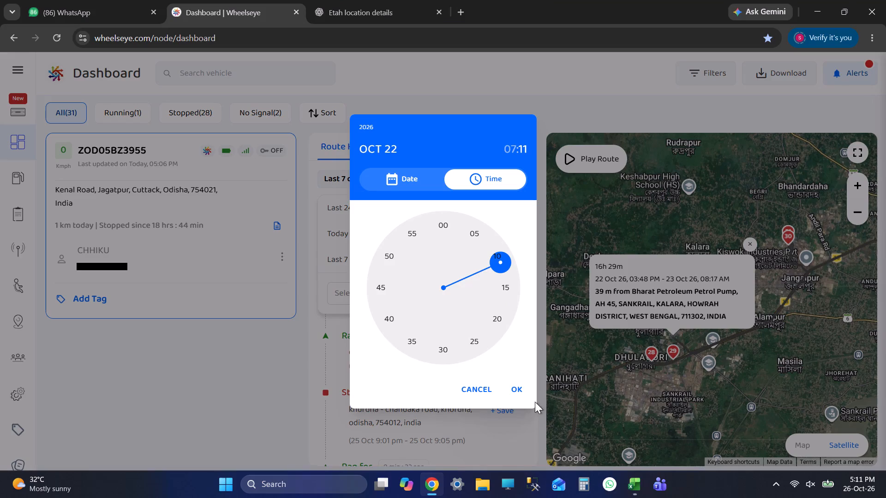
{"action": "left_click", "coordinate": [517, 388]}
Set the route-history range's end to 22 Oct 2026 16:11, checking row 57's arrival time in the Excel report.
{"action": "left_click", "coordinate": [480, 298]}
{"action": "key", "text": "alt+Tab"}
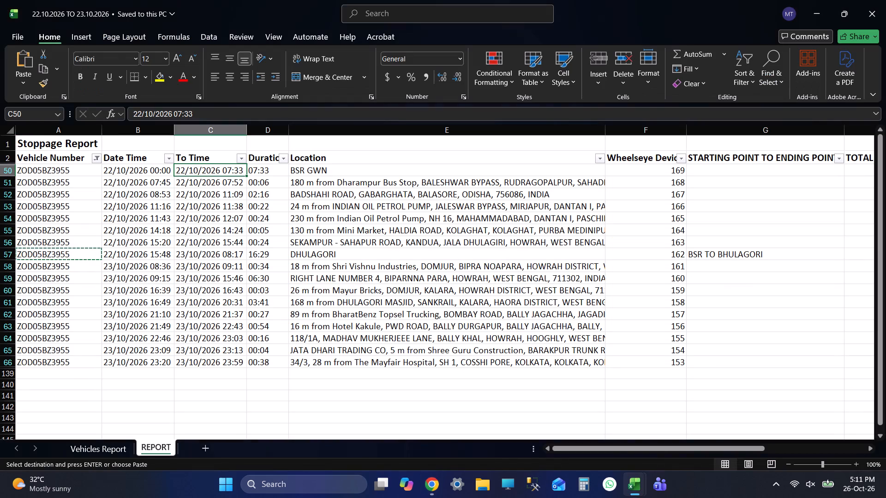
{"action": "left_click", "coordinate": [473, 251]}
{"action": "key", "text": "shift+Tab"}
{"action": "key", "text": "shift+Tab"}
{"action": "key", "text": "shift+Tab"}
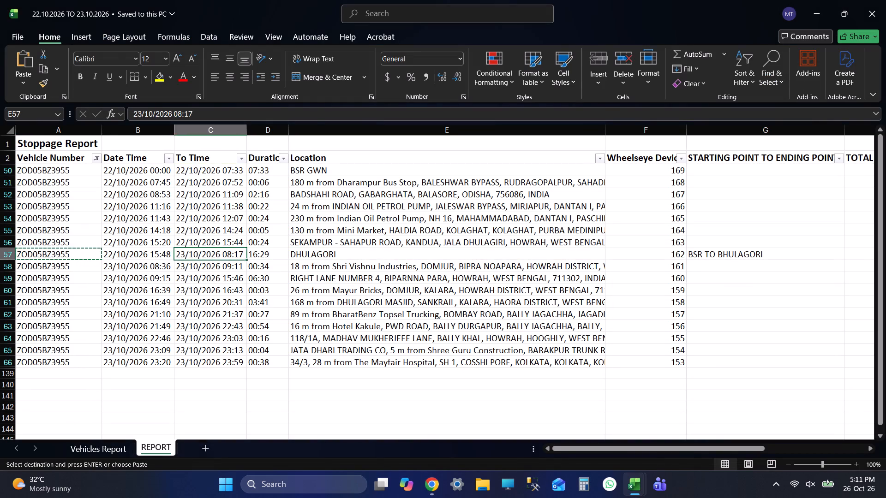
{"action": "key", "text": "alt+Tab"}
{"action": "left_click", "coordinate": [466, 332]}
{"action": "key", "text": "alt+Tab"}
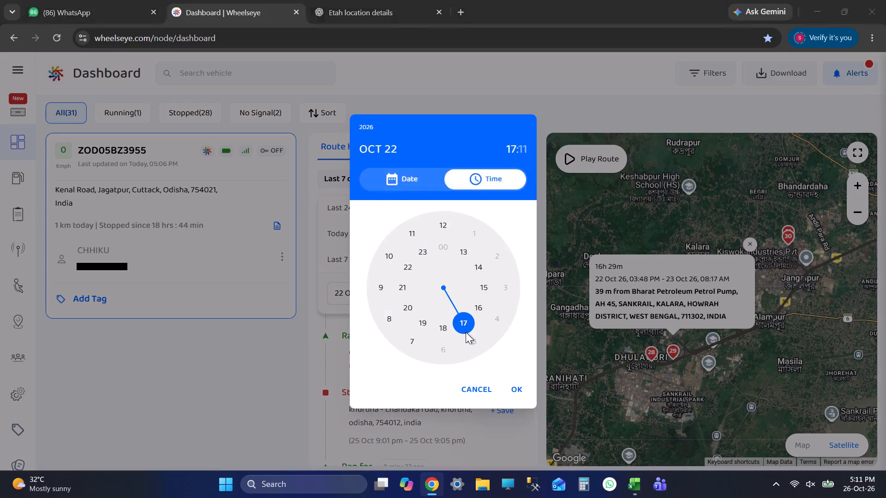
{"action": "key", "text": "alt+Tab"}
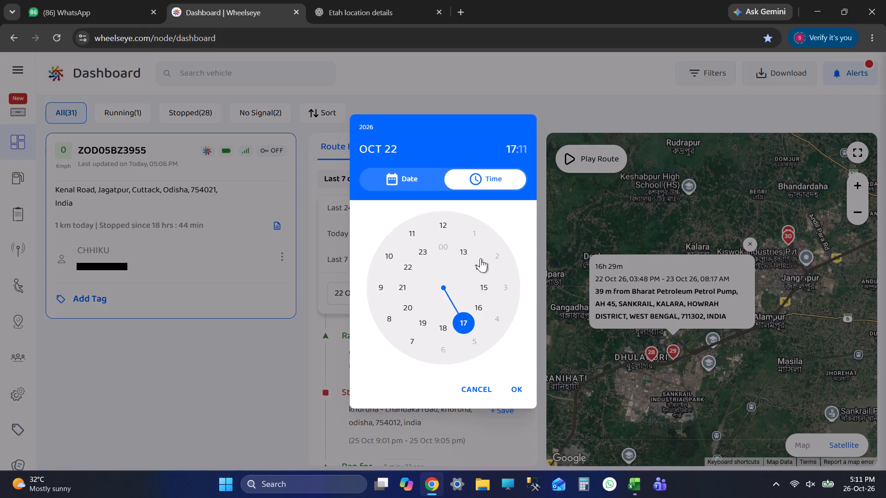
{"action": "left_click", "coordinate": [489, 289]}
{"action": "key", "text": "alt+Tab"}
{"action": "key", "text": "alt+Tab"}
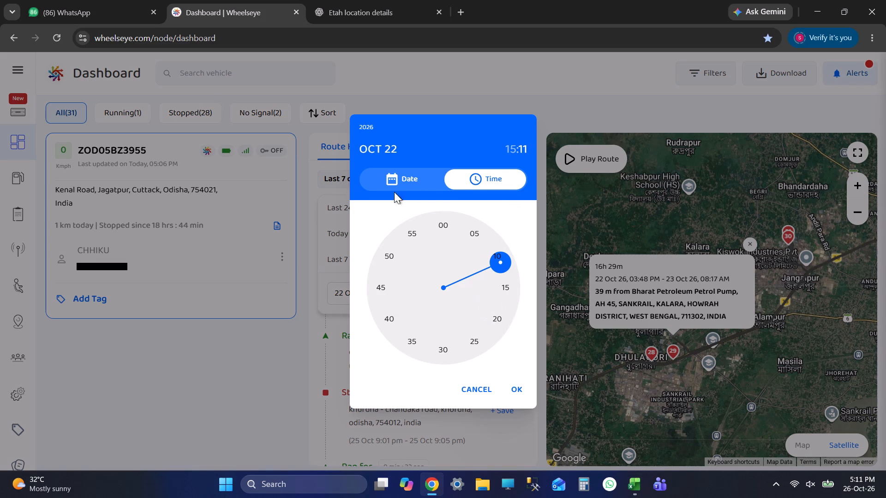
{"action": "left_click", "coordinate": [507, 151]}
{"action": "key", "text": "alt+Tab"}
{"action": "key", "text": "alt+Tab"}
{"action": "key", "text": "alt+Tab"}
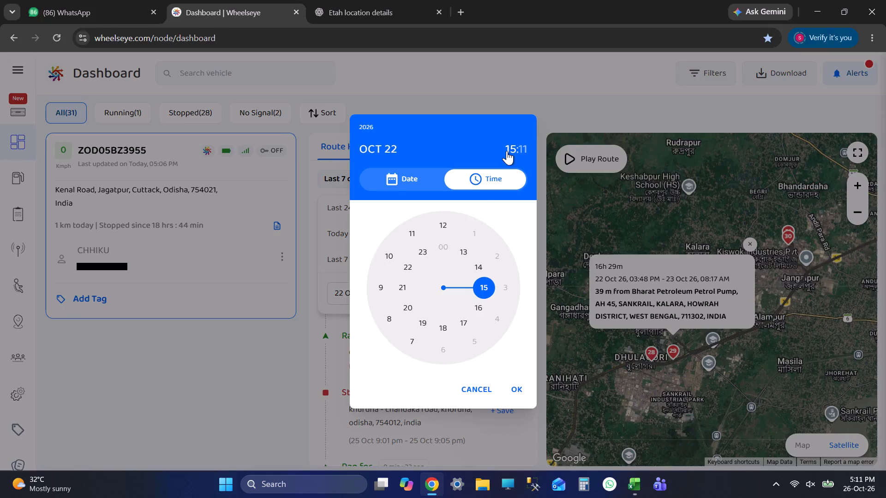
{"action": "key", "text": "alt+Tab"}
{"action": "left_click", "coordinate": [474, 305]}
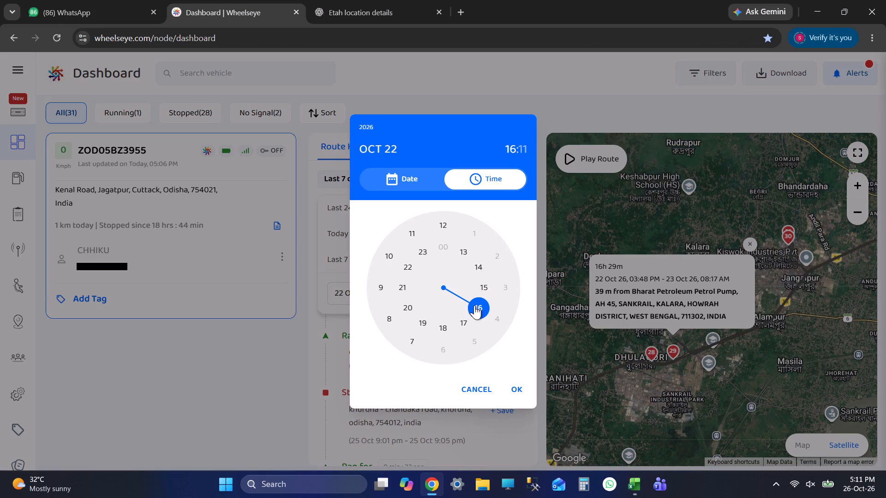
{"action": "left_click", "coordinate": [513, 391]}
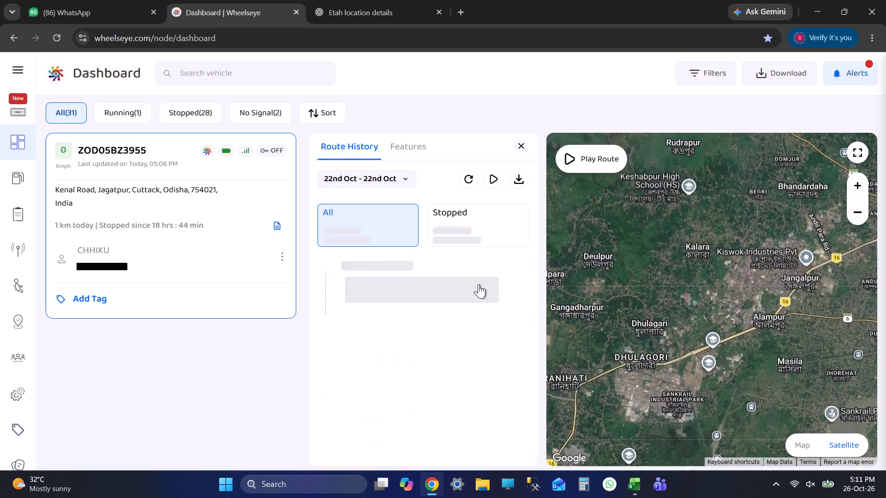
Examine Stop 8 closely on the satellite map, and view Stops 7 and 6 of the 22 Oct route.
{"action": "left_click", "coordinate": [459, 271]}
{"action": "scroll", "coordinate": [703, 297], "scroll_direction": "up", "scroll_amount": 5}
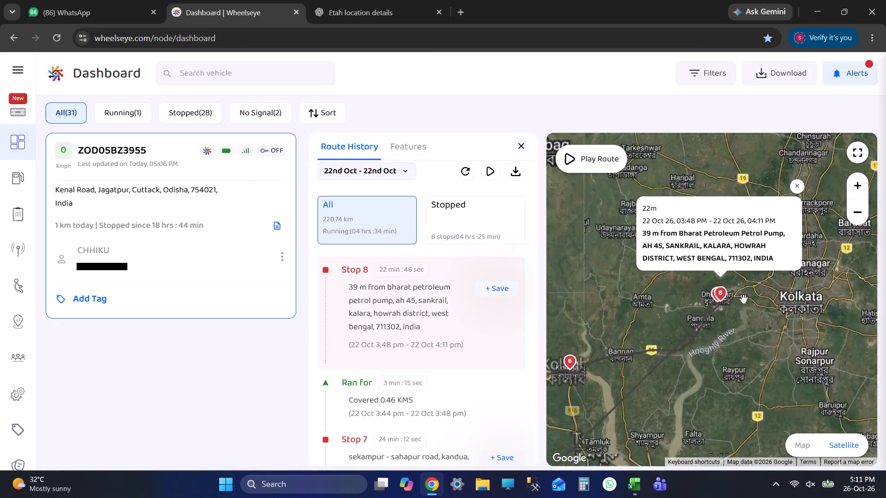
{"action": "scroll", "coordinate": [743, 299], "scroll_direction": "up", "scroll_amount": 20}
{"action": "scroll", "coordinate": [743, 299], "scroll_direction": "up", "scroll_amount": 1}
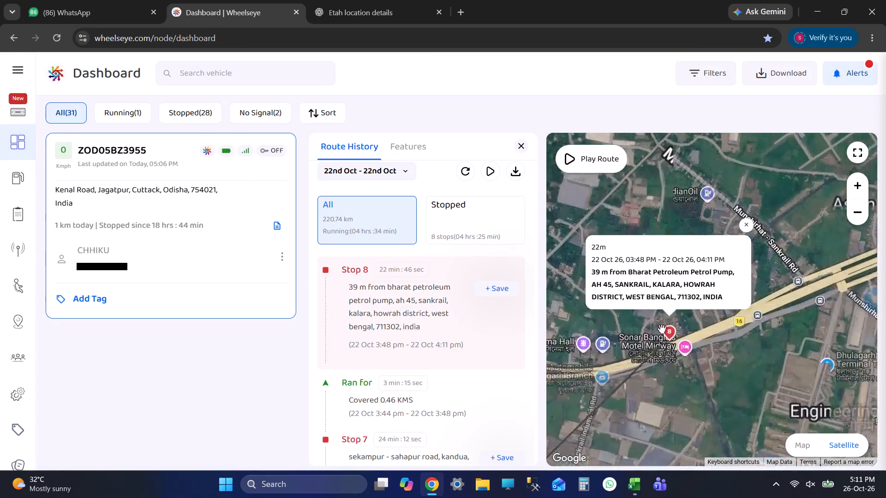
{"action": "scroll", "coordinate": [662, 329], "scroll_direction": "up", "scroll_amount": 4}
{"action": "scroll", "coordinate": [446, 336], "scroll_direction": "down", "scroll_amount": 2}
{"action": "left_click", "coordinate": [434, 341]}
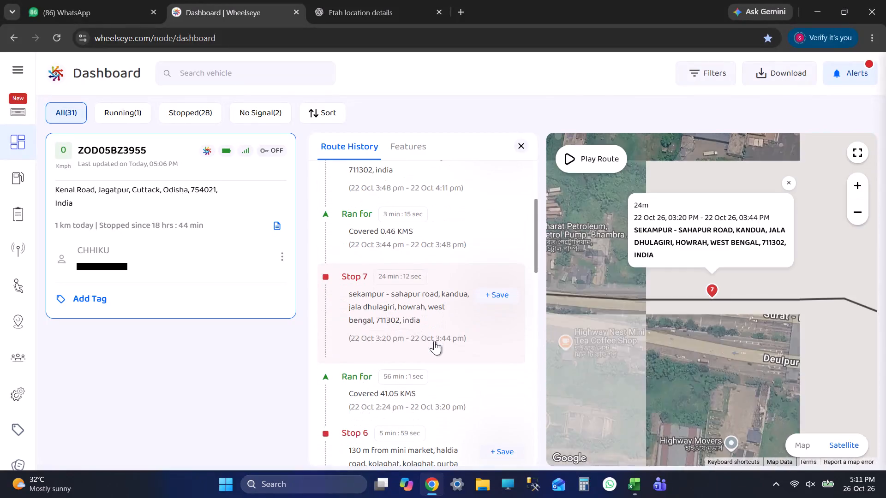
{"action": "scroll", "coordinate": [434, 341], "scroll_direction": "down", "scroll_amount": 2}
{"action": "left_click", "coordinate": [408, 338]}
{"action": "scroll", "coordinate": [440, 338], "scroll_direction": "down", "scroll_amount": 3}
Examine the surroundings of Stop 5 on the satellite map with its details closed, and view Stop 4.
{"action": "left_click", "coordinate": [436, 297]}
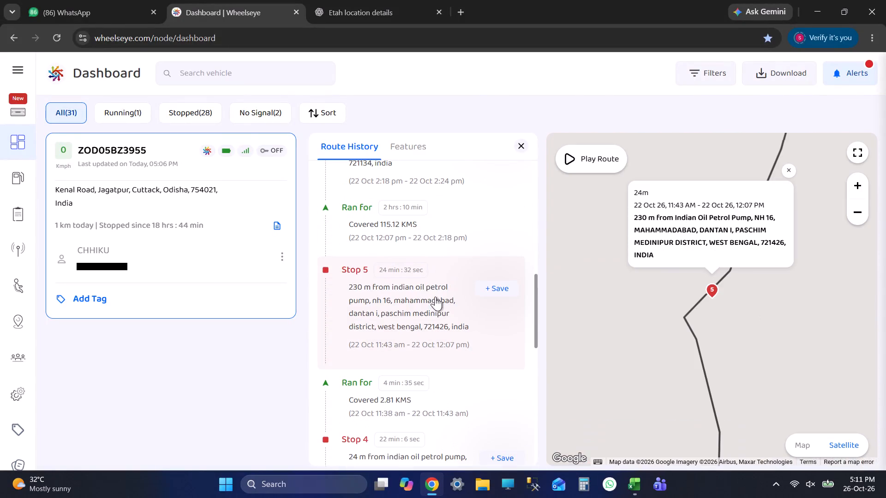
{"action": "scroll", "coordinate": [682, 330], "scroll_direction": "down", "scroll_amount": 3}
{"action": "scroll", "coordinate": [691, 320], "scroll_direction": "up", "scroll_amount": 3}
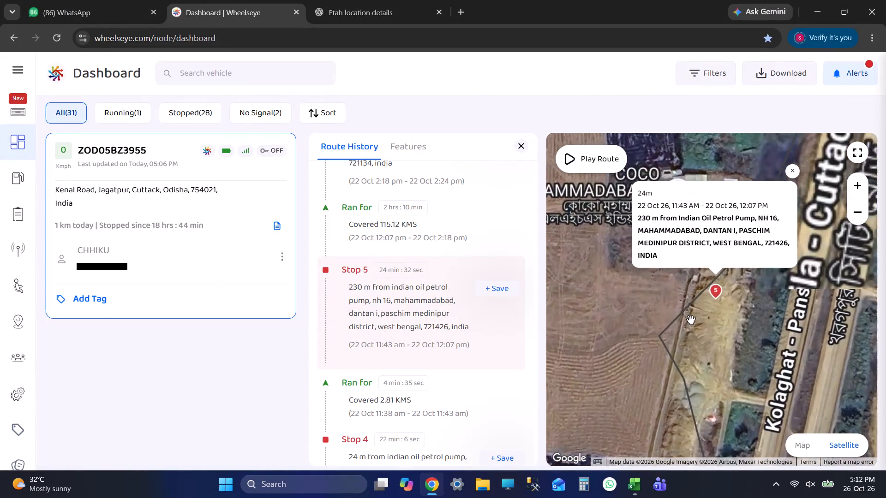
{"action": "scroll", "coordinate": [691, 320], "scroll_direction": "up", "scroll_amount": 1}
{"action": "scroll", "coordinate": [691, 320], "scroll_direction": "down", "scroll_amount": 9}
{"action": "left_click", "coordinate": [778, 183]}
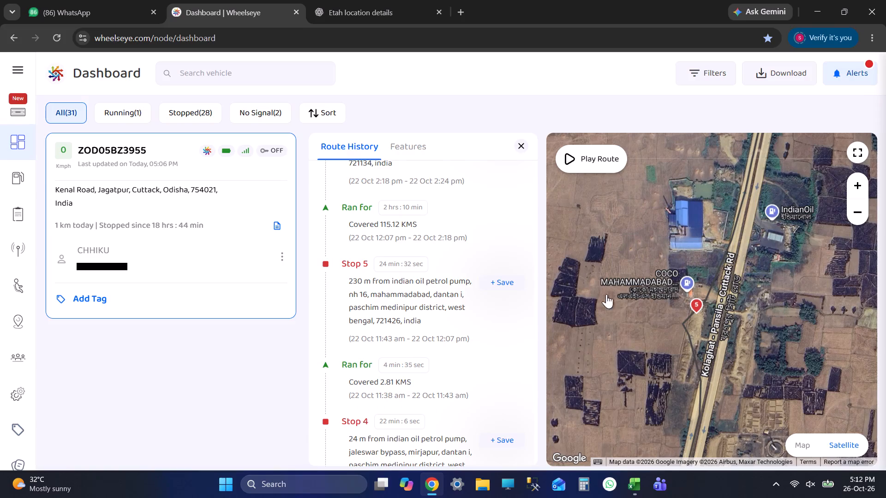
{"action": "scroll", "coordinate": [445, 301], "scroll_direction": "down", "scroll_amount": 1}
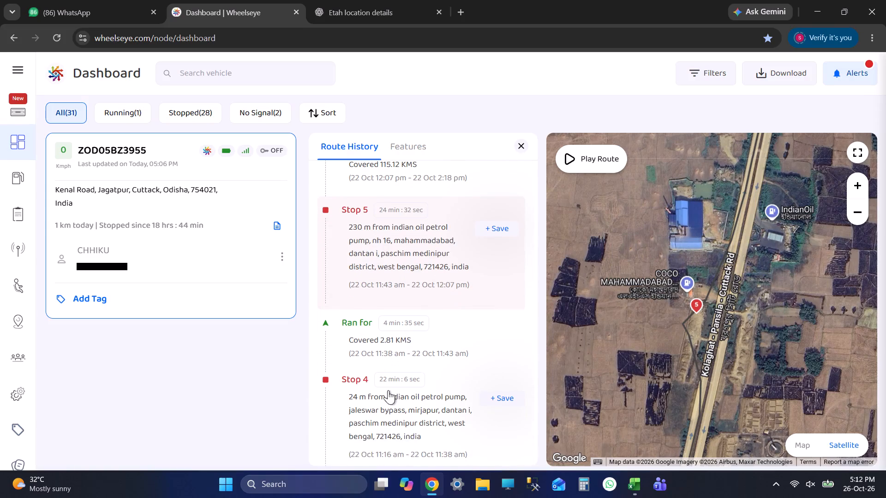
{"action": "left_click", "coordinate": [388, 390]}
{"action": "scroll", "coordinate": [442, 320], "scroll_direction": "down", "scroll_amount": 1}
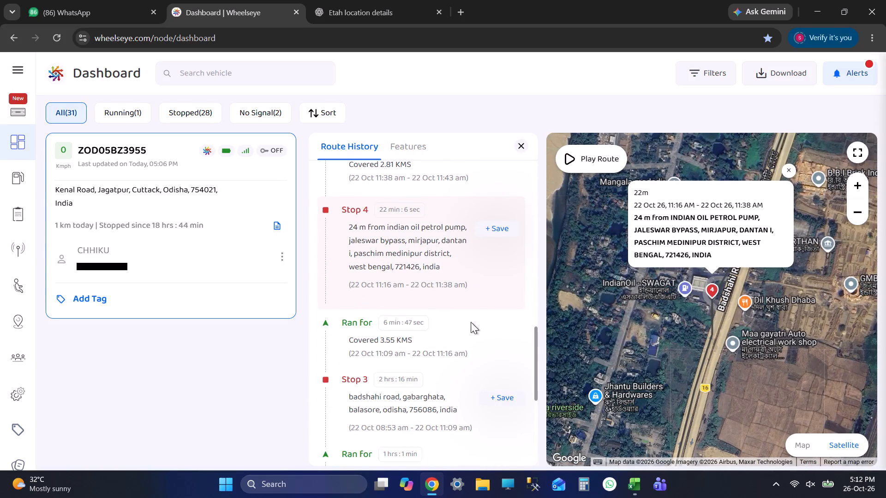
Return to Stop 5 and inspect the petrol pump and roadside area around it at closer and wider map scales.
{"action": "scroll", "coordinate": [459, 323], "scroll_direction": "up", "scroll_amount": 3}
{"action": "left_click", "coordinate": [462, 290]}
{"action": "scroll", "coordinate": [700, 309], "scroll_direction": "up", "scroll_amount": 3}
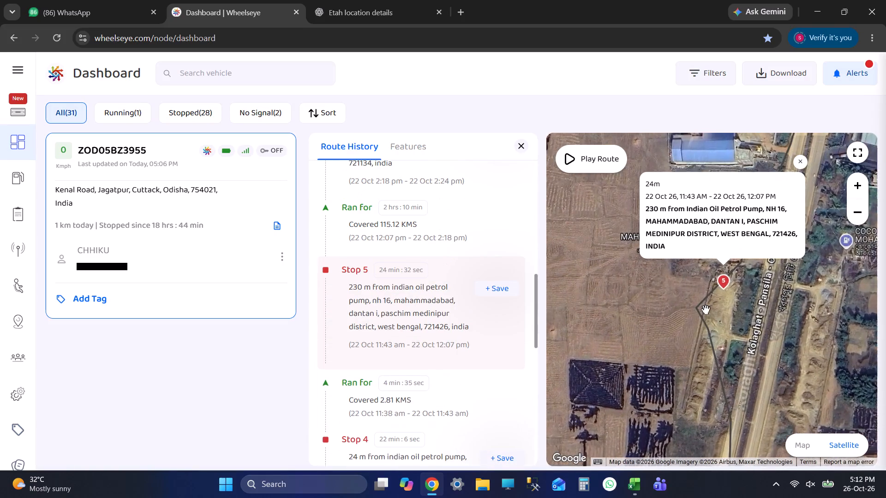
{"action": "left_click_drag", "start_coordinate": [708, 310], "coordinate": [691, 351]}
{"action": "scroll", "coordinate": [724, 337], "scroll_direction": "up", "scroll_amount": 2}
{"action": "scroll", "coordinate": [724, 337], "scroll_direction": "down", "scroll_amount": 4}
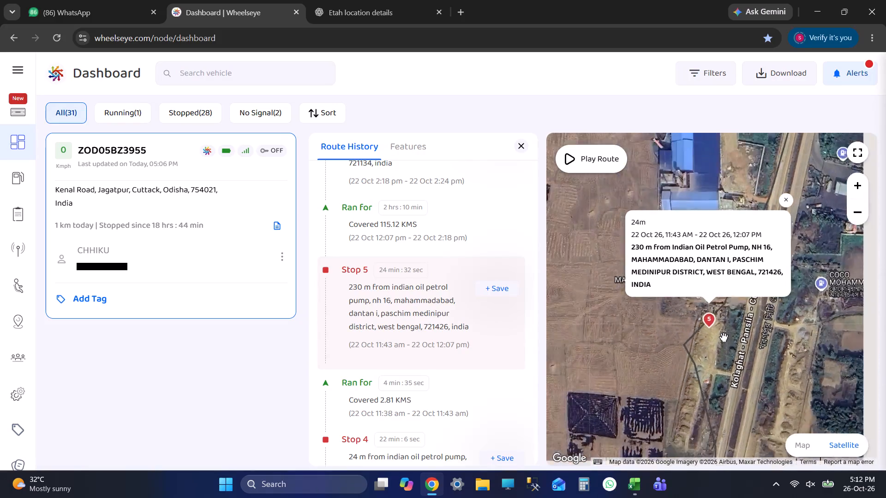
{"action": "scroll", "coordinate": [724, 337], "scroll_direction": "down", "scroll_amount": 1}
{"action": "scroll", "coordinate": [724, 324], "scroll_direction": "up", "scroll_amount": 7}
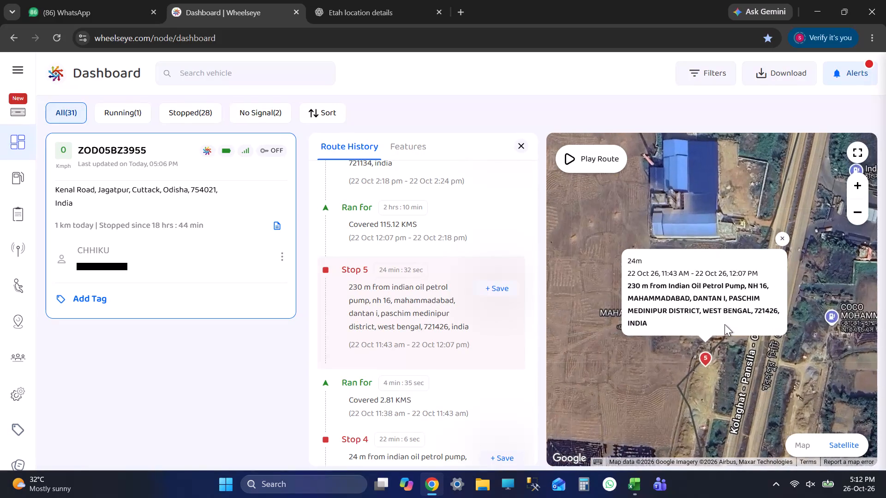
{"action": "left_click", "coordinate": [782, 244]}
{"action": "scroll", "coordinate": [736, 290], "scroll_direction": "up", "scroll_amount": 4}
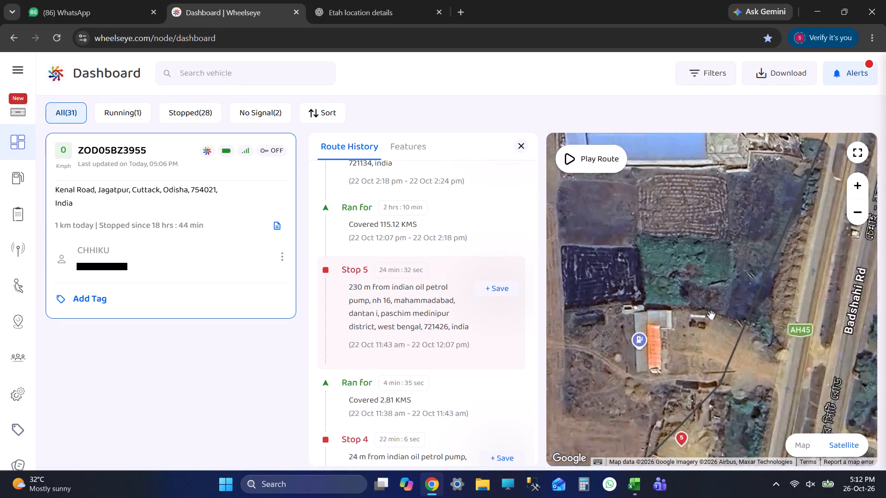
{"action": "scroll", "coordinate": [711, 317], "scroll_direction": "down", "scroll_amount": 10}
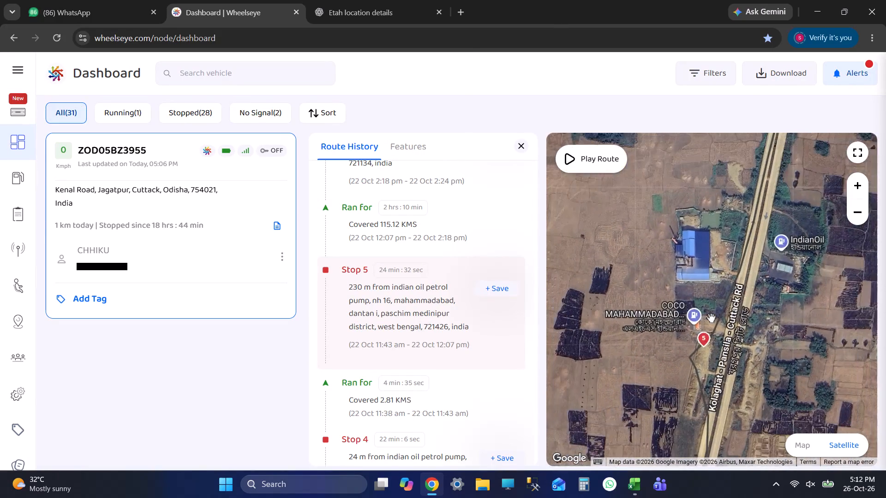
{"action": "scroll", "coordinate": [711, 318], "scroll_direction": "up", "scroll_amount": 3}
{"action": "scroll", "coordinate": [630, 321], "scroll_direction": "up", "scroll_amount": 4}
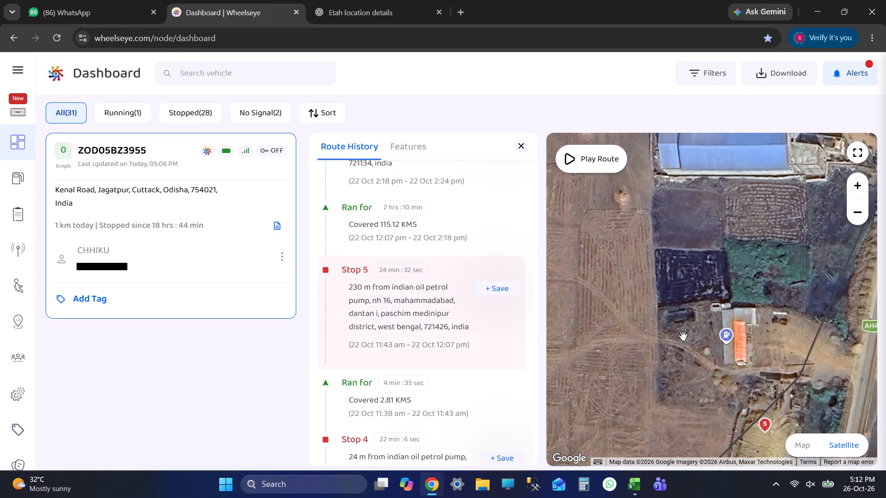
{"action": "scroll", "coordinate": [683, 336], "scroll_direction": "up", "scroll_amount": 2}
{"action": "scroll", "coordinate": [683, 336], "scroll_direction": "down", "scroll_amount": 11}
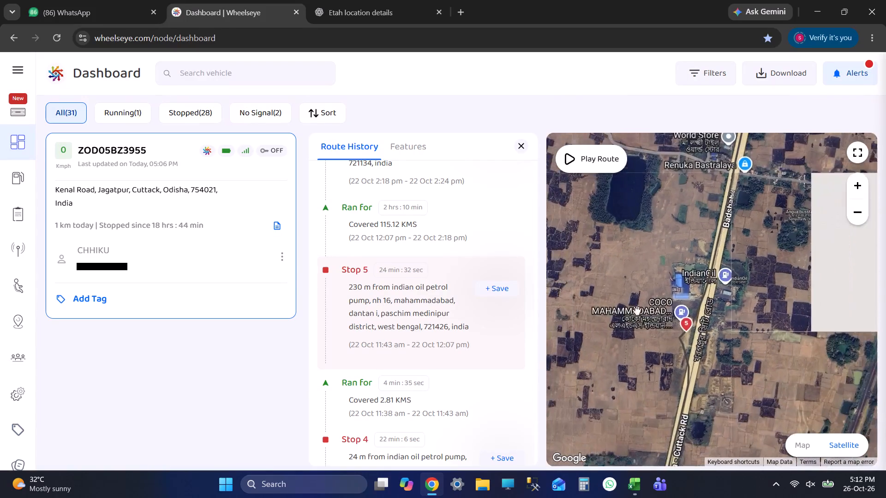
{"action": "scroll", "coordinate": [364, 332], "scroll_direction": "down", "scroll_amount": 2}
View Stop 4 on the 22 Oct route, and inspect the surroundings of Stop 3 near Laxmannath Toll Plaza at several map scales.
{"action": "left_click", "coordinate": [384, 338]}
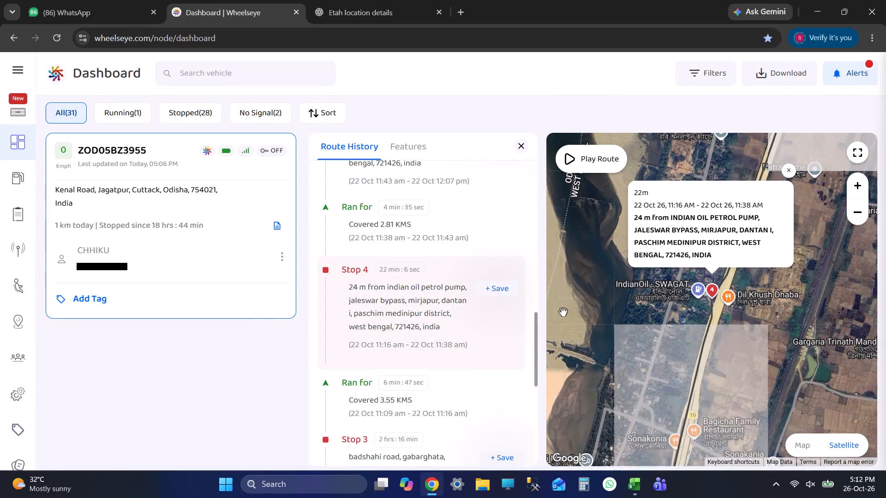
{"action": "scroll", "coordinate": [497, 328], "scroll_direction": "down", "scroll_amount": 2}
{"action": "left_click", "coordinate": [435, 330]}
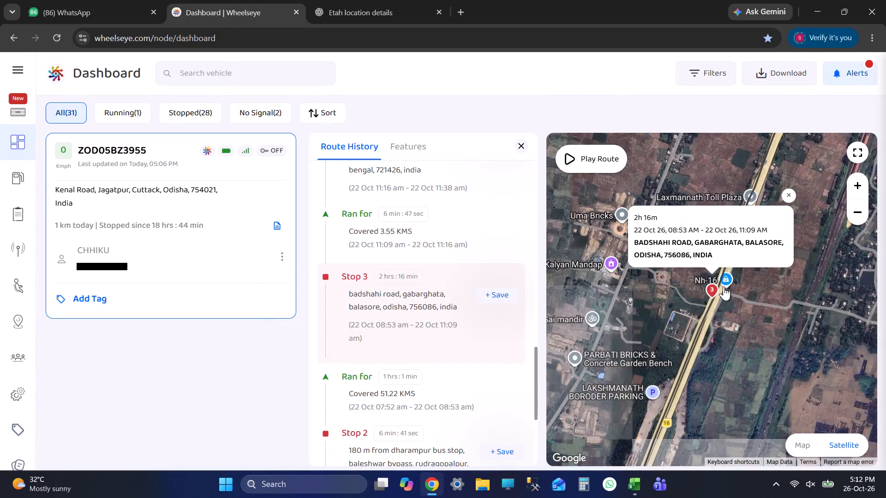
{"action": "scroll", "coordinate": [727, 289], "scroll_direction": "up", "scroll_amount": 3}
{"action": "scroll", "coordinate": [677, 335], "scroll_direction": "down", "scroll_amount": 6}
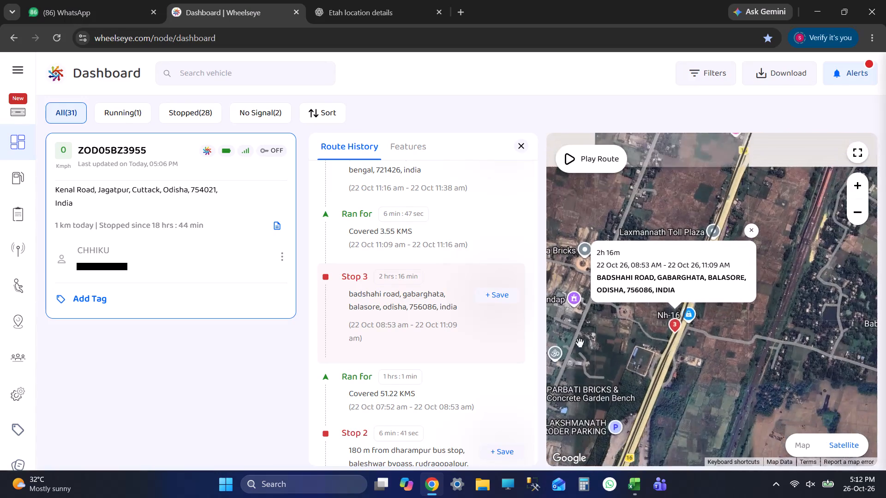
{"action": "scroll", "coordinate": [682, 335], "scroll_direction": "down", "scroll_amount": 2}
{"action": "scroll", "coordinate": [681, 321], "scroll_direction": "up", "scroll_amount": 7}
{"action": "scroll", "coordinate": [664, 363], "scroll_direction": "up", "scroll_amount": 2}
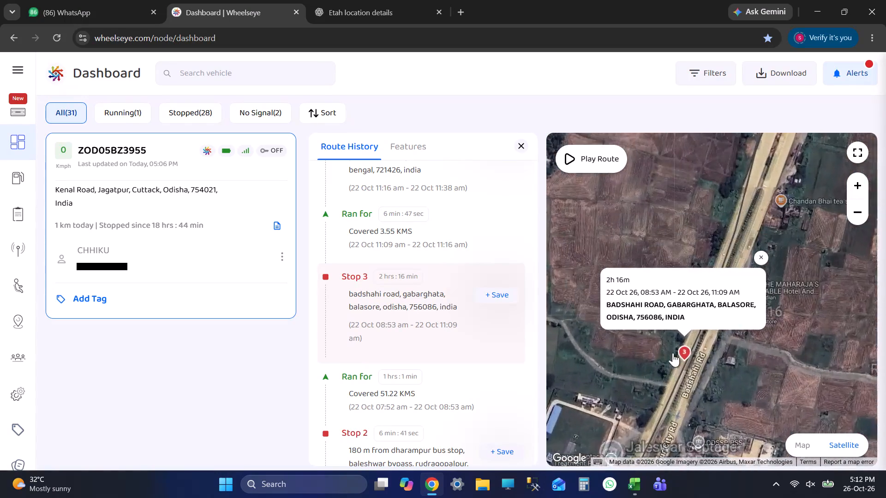
{"action": "scroll", "coordinate": [694, 381], "scroll_direction": "down", "scroll_amount": 6}
{"action": "scroll", "coordinate": [407, 357], "scroll_direction": "down", "scroll_amount": 1}
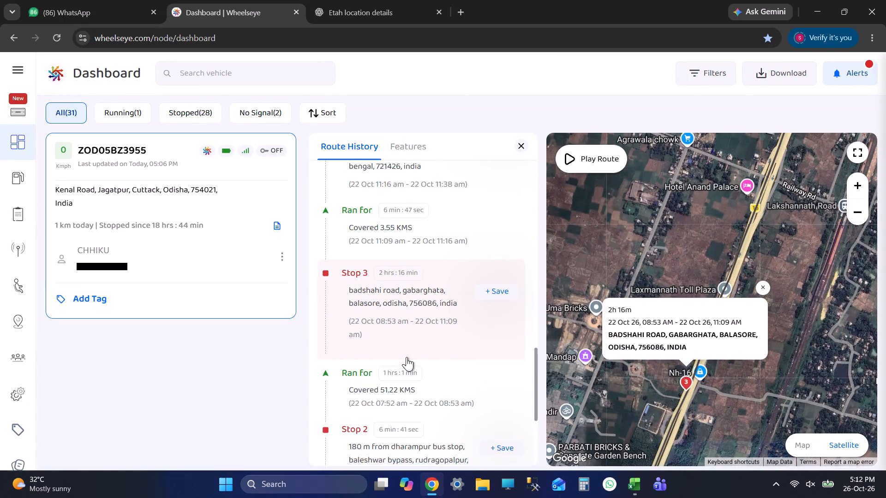
Examine Stop 3's exact position along Badshahi Road on the satellite map at close and wider scales.
{"action": "scroll", "coordinate": [407, 357], "scroll_direction": "down", "scroll_amount": 1}
{"action": "scroll", "coordinate": [692, 399], "scroll_direction": "up", "scroll_amount": 2}
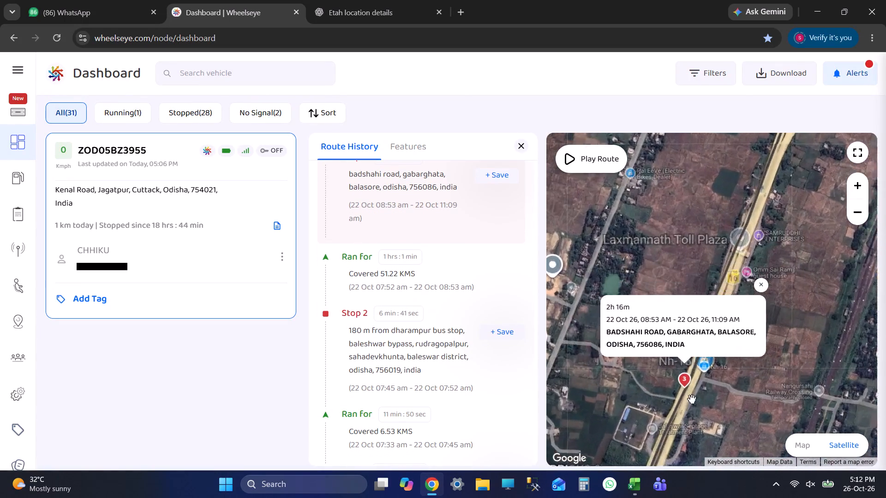
{"action": "scroll", "coordinate": [689, 399], "scroll_direction": "up", "scroll_amount": 5}
{"action": "scroll", "coordinate": [641, 358], "scroll_direction": "up", "scroll_amount": 4}
{"action": "left_click_drag", "start_coordinate": [721, 351], "coordinate": [680, 359]}
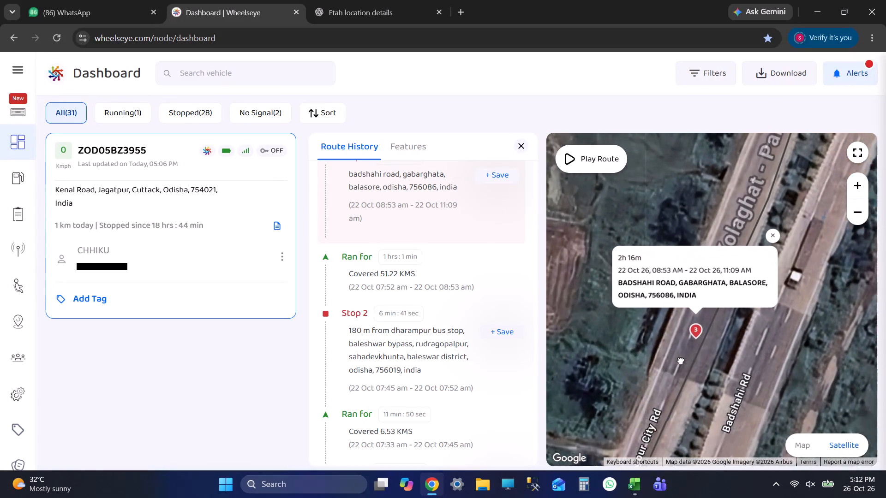
{"action": "left_click_drag", "start_coordinate": [680, 359], "coordinate": [676, 361]}
{"action": "scroll", "coordinate": [664, 339], "scroll_direction": "up", "scroll_amount": 3}
{"action": "scroll", "coordinate": [669, 344], "scroll_direction": "down", "scroll_amount": 3}
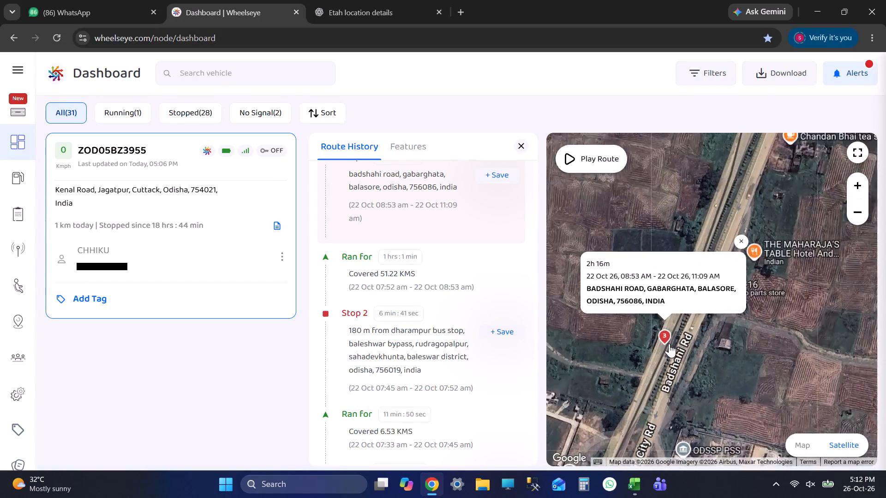
{"action": "scroll", "coordinate": [669, 344], "scroll_direction": "down", "scroll_amount": 4}
Review the 22 Oct route history from Stop 8 down, and view the earliest stops through Stop 1 at BSR GWN.
{"action": "scroll", "coordinate": [458, 302], "scroll_direction": "up", "scroll_amount": 3}
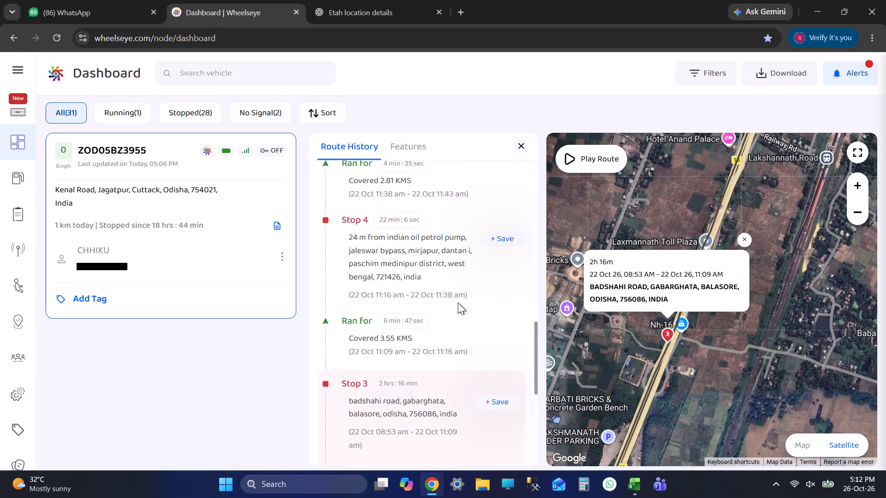
{"action": "scroll", "coordinate": [458, 302], "scroll_direction": "up", "scroll_amount": 11}
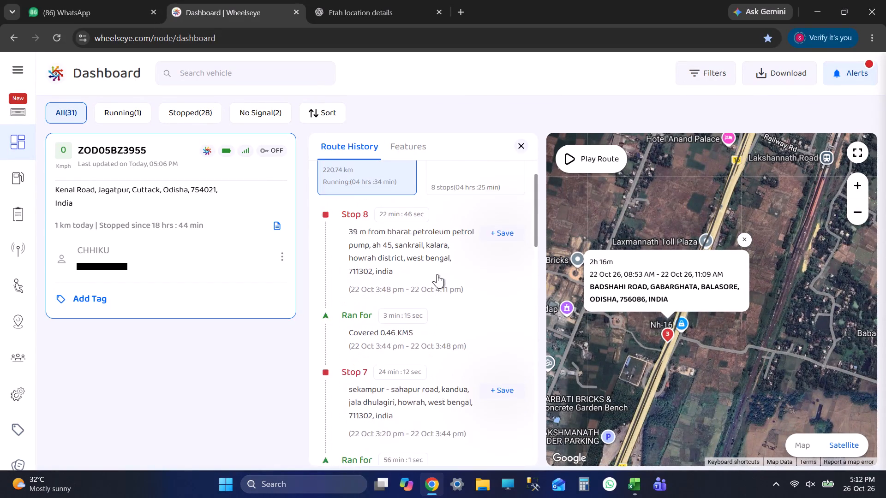
{"action": "scroll", "coordinate": [437, 274], "scroll_direction": "up", "scroll_amount": 3}
{"action": "scroll", "coordinate": [426, 278], "scroll_direction": "down", "scroll_amount": 1}
{"action": "scroll", "coordinate": [426, 280], "scroll_direction": "up", "scroll_amount": 1}
{"action": "scroll", "coordinate": [426, 280], "scroll_direction": "down", "scroll_amount": 1}
{"action": "scroll", "coordinate": [426, 280], "scroll_direction": "up", "scroll_amount": 1}
{"action": "scroll", "coordinate": [426, 280], "scroll_direction": "down", "scroll_amount": 5}
{"action": "scroll", "coordinate": [426, 280], "scroll_direction": "up", "scroll_amount": 1}
{"action": "scroll", "coordinate": [426, 280], "scroll_direction": "down", "scroll_amount": 10}
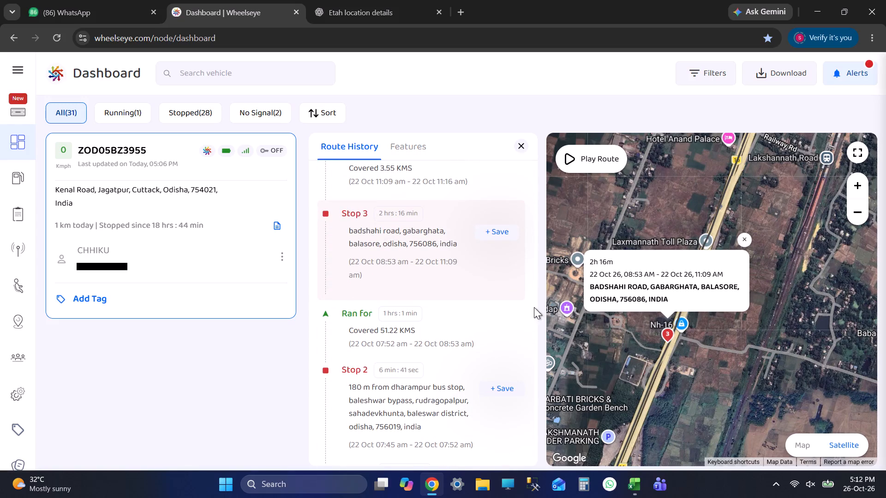
{"action": "scroll", "coordinate": [403, 368], "scroll_direction": "down", "scroll_amount": 1}
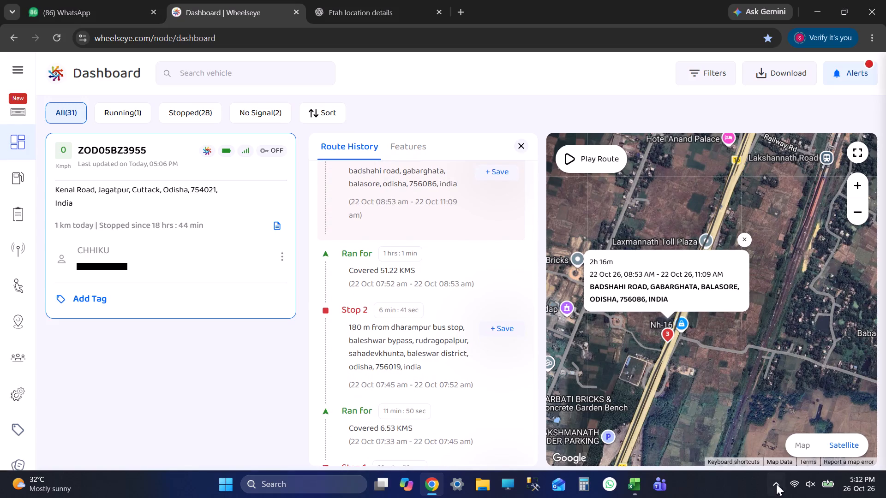
{"action": "scroll", "coordinate": [437, 332], "scroll_direction": "up", "scroll_amount": 1}
{"action": "left_click", "coordinate": [420, 420]}
{"action": "scroll", "coordinate": [441, 344], "scroll_direction": "down", "scroll_amount": 4}
{"action": "left_click", "coordinate": [382, 454]}
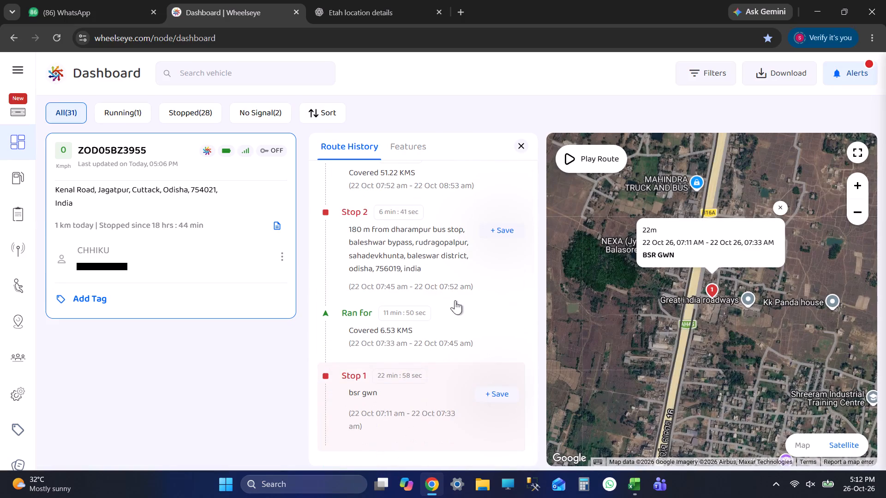
Enter 222 KM as row 57's total distance in the Excel report, checking the dashboard's 22 Oct route distance, and save the workbook.
{"action": "key", "text": "alt+Tab"}
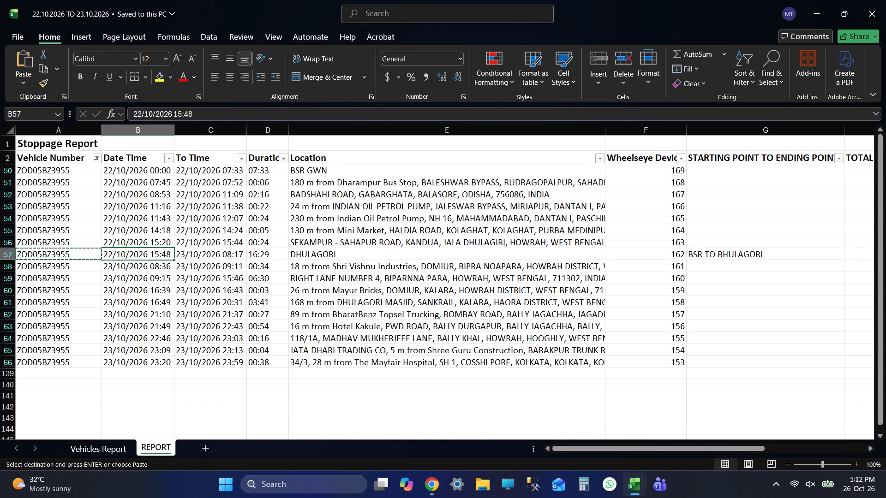
{"action": "key", "text": "Tab"}
{"action": "key", "text": "Tab"}
{"action": "key", "text": "Tab"}
{"action": "key", "text": "Tab"}
{"action": "key", "text": "Tab"}
{"action": "key", "text": "Tab"}
{"action": "key", "text": "ctrl+s"}
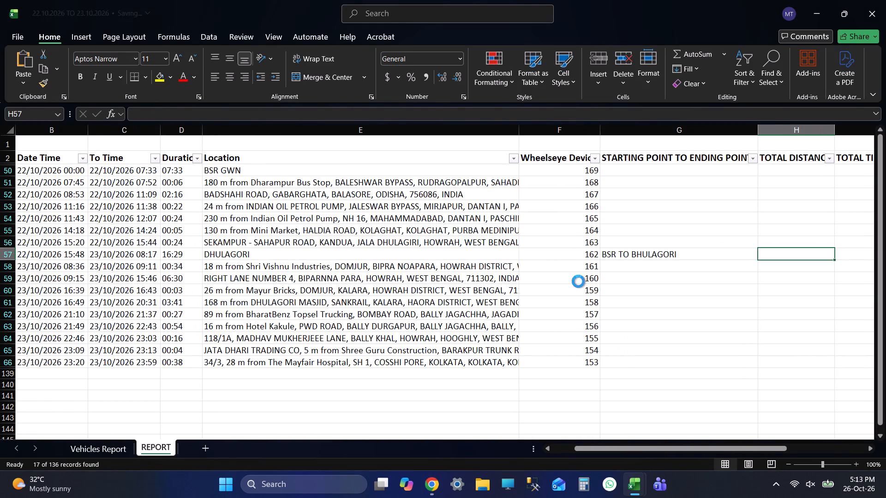
{"action": "key", "text": "alt+Tab"}
{"action": "scroll", "coordinate": [453, 299], "scroll_direction": "up", "scroll_amount": 20}
{"action": "scroll", "coordinate": [506, 309], "scroll_direction": "down", "scroll_amount": 1}
{"action": "scroll", "coordinate": [506, 309], "scroll_direction": "up", "scroll_amount": 3}
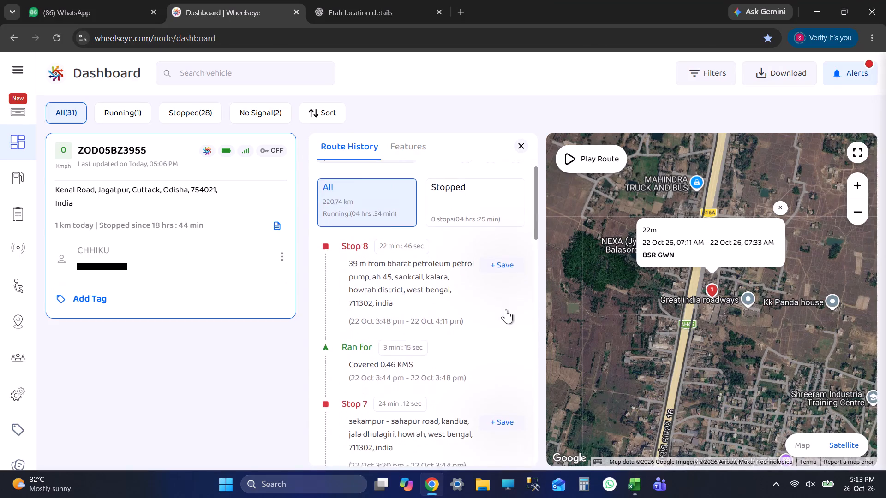
{"action": "scroll", "coordinate": [506, 309], "scroll_direction": "up", "scroll_amount": 18}
{"action": "scroll", "coordinate": [506, 309], "scroll_direction": "down", "scroll_amount": 1}
{"action": "scroll", "coordinate": [506, 309], "scroll_direction": "up", "scroll_amount": 14}
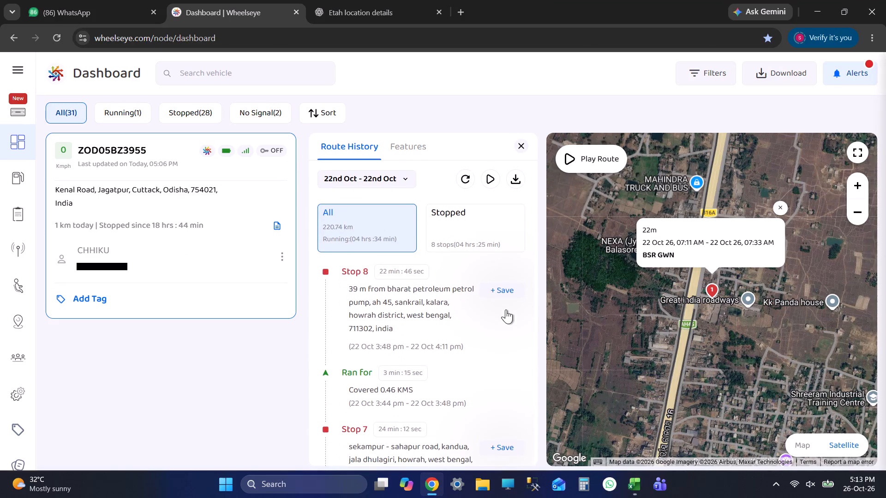
{"action": "scroll", "coordinate": [506, 309], "scroll_direction": "up", "scroll_amount": 8}
{"action": "key", "text": "alt+Tab"}
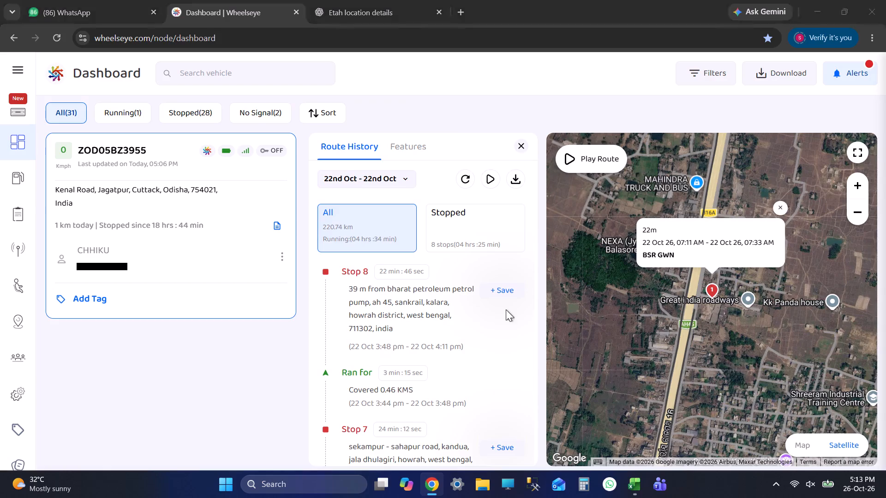
{"action": "type", "text": "222"}
{"action": "key", "text": "alt+Tab"}
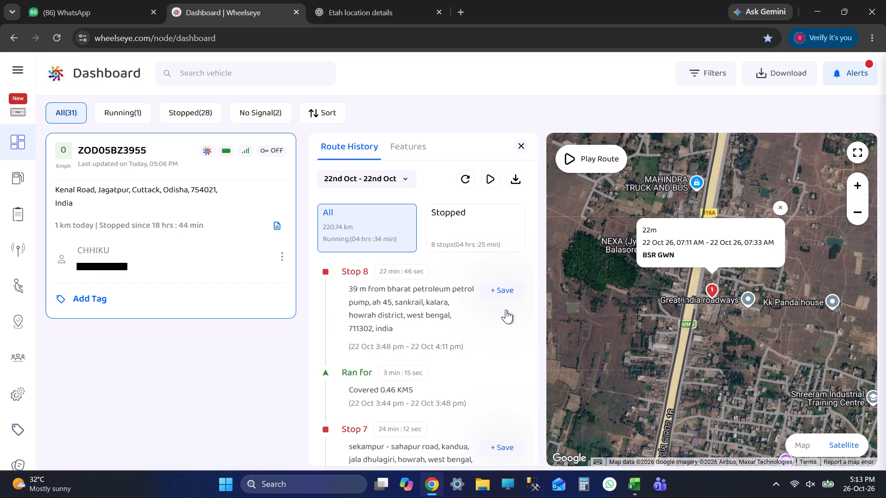
{"action": "key", "text": "alt+Tab"}
{"action": "key", "text": "space"}
{"action": "type", "text": "KM"}
{"action": "key", "text": "Tab"}
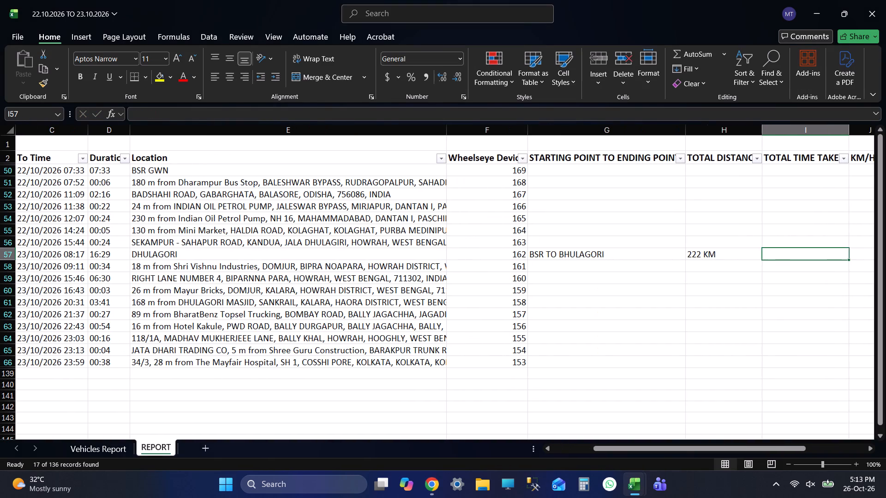
{"action": "key", "text": "ctrl+s"}
{"action": "left_click", "coordinate": [180, 172]}
{"action": "key", "text": "shift+Tab"}
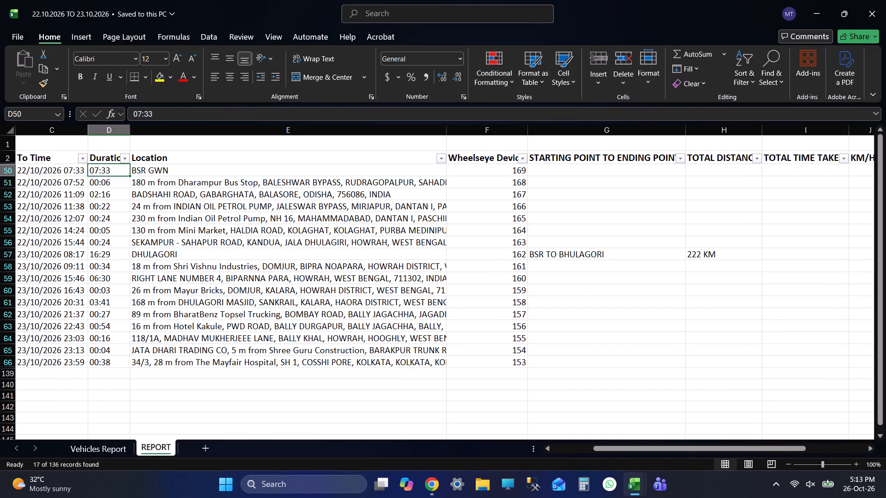
{"action": "key", "text": "shift+Tab"}
{"action": "key", "text": "shift+Tab"}
{"action": "key", "text": "shift+Tab"}
{"action": "key", "text": "shift+Tab"}
{"action": "key", "text": "shift+Tab"}
{"action": "key", "text": "Tab"}
{"action": "key", "text": "Tab"}
{"action": "key", "text": "Tab"}
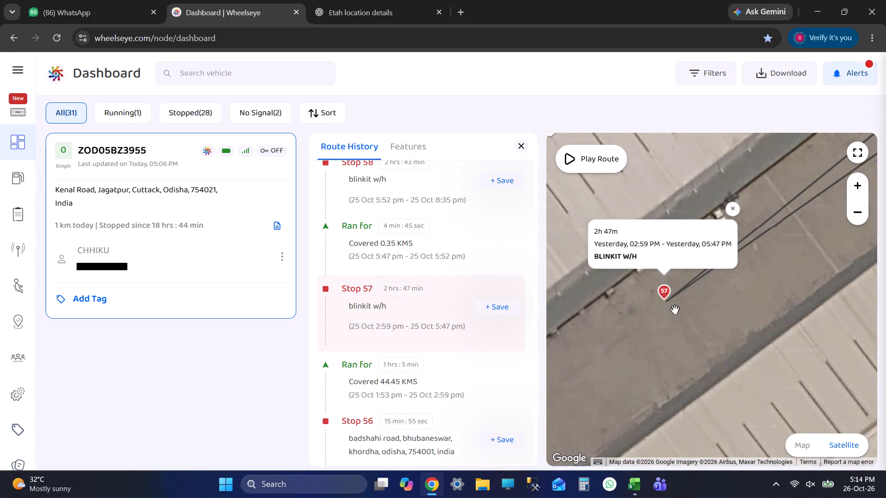
{"action": "left_click_drag", "start_coordinate": [675, 309], "coordinate": [675, 331]}
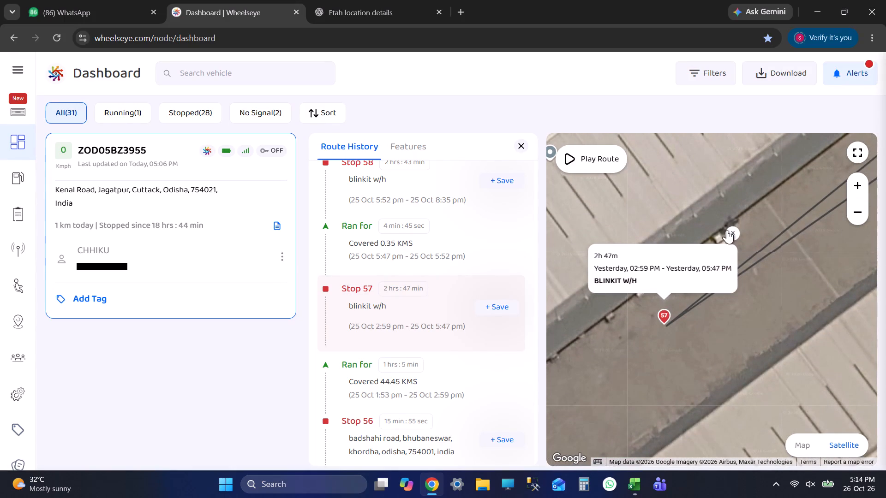
{"action": "left_click", "coordinate": [727, 230]}
{"action": "scroll", "coordinate": [693, 275], "scroll_direction": "down", "scroll_amount": 1}
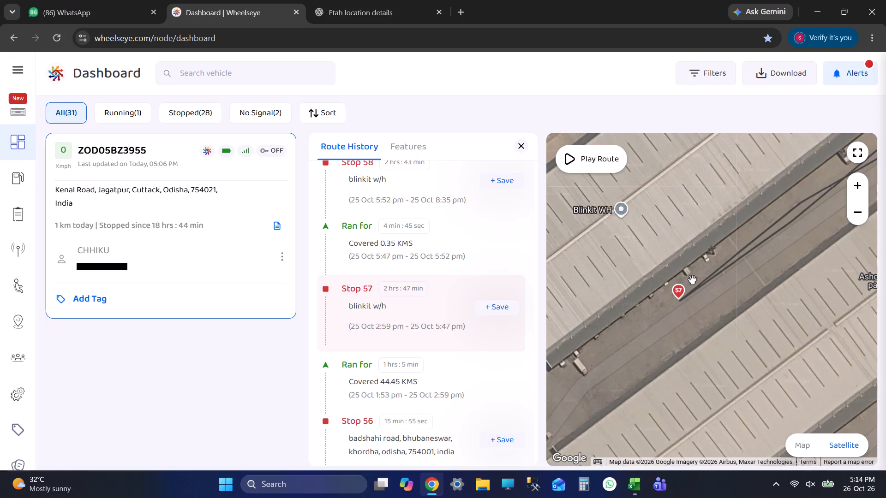
{"action": "scroll", "coordinate": [692, 279], "scroll_direction": "down", "scroll_amount": 2}
{"action": "scroll", "coordinate": [394, 278], "scroll_direction": "up", "scroll_amount": 2}
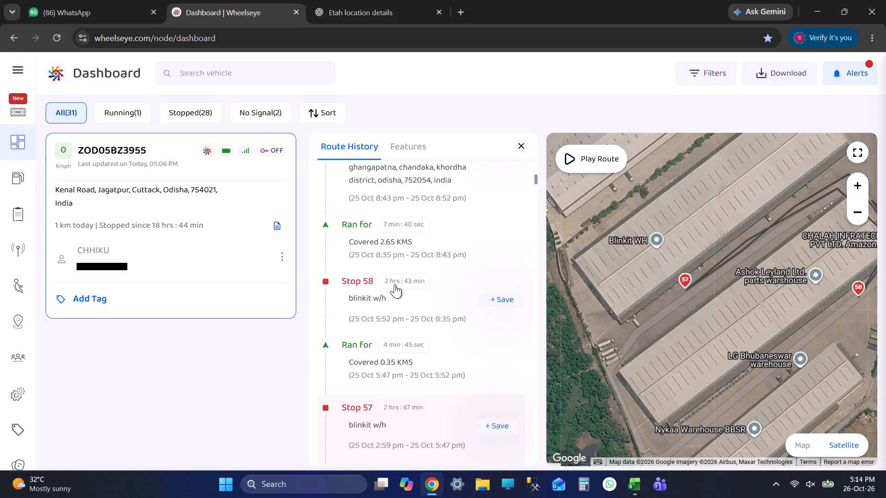
{"action": "left_click", "coordinate": [395, 289]}
{"action": "scroll", "coordinate": [478, 307], "scroll_direction": "up", "scroll_amount": 3}
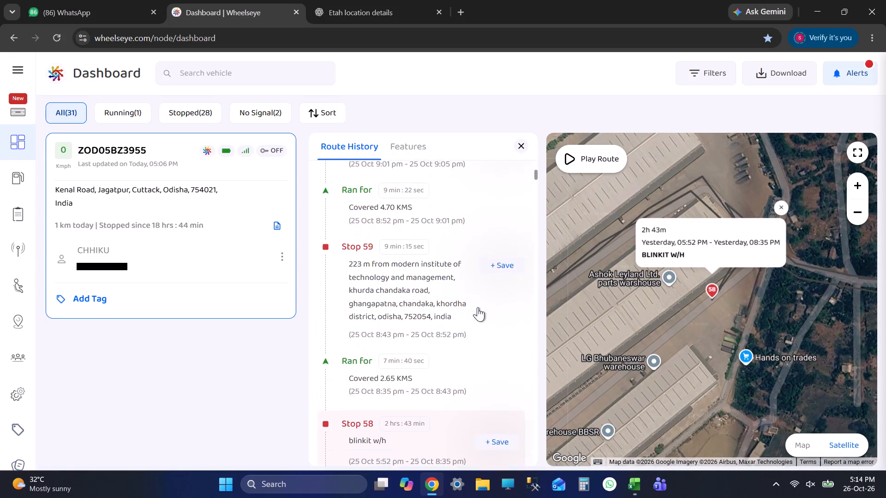
Go back through the earlier stops and view Stop 54 at JGP, Stop 52 and Stop 49 at BSR GWN on the map.
{"action": "scroll", "coordinate": [478, 307], "scroll_direction": "down", "scroll_amount": 11}
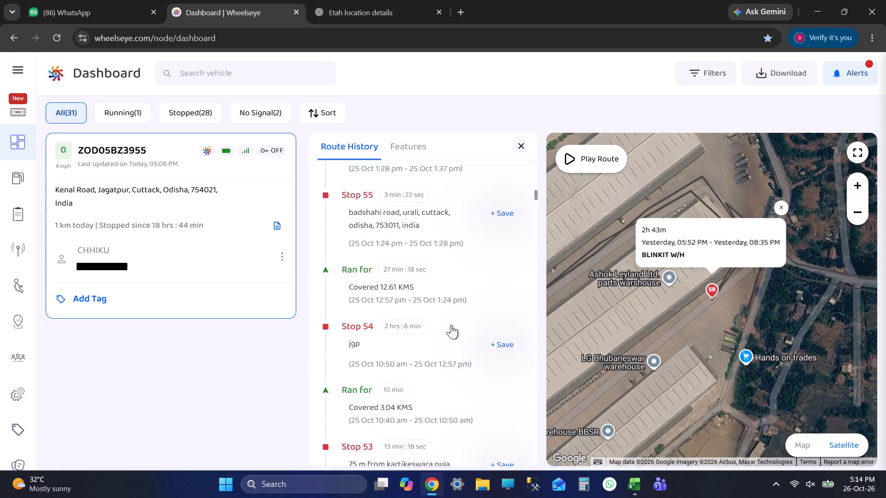
{"action": "scroll", "coordinate": [458, 324], "scroll_direction": "down", "scroll_amount": 4}
{"action": "scroll", "coordinate": [458, 324], "scroll_direction": "up", "scroll_amount": 3}
{"action": "left_click", "coordinate": [452, 299]}
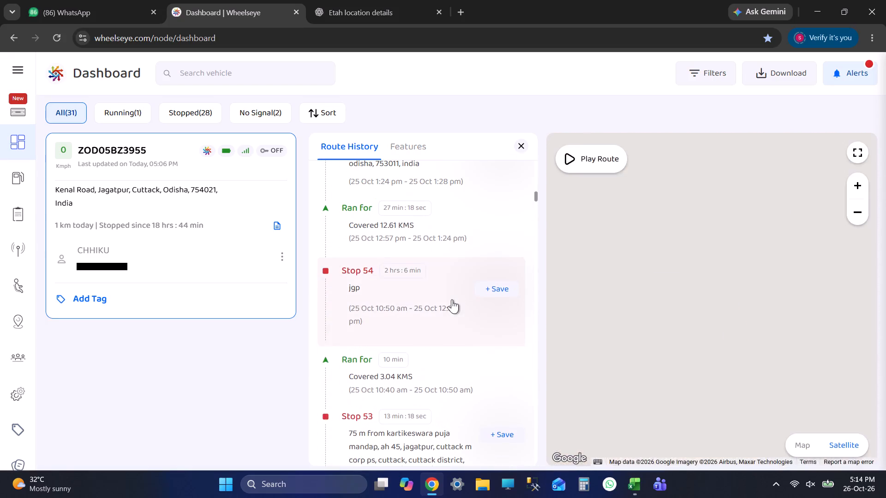
{"action": "scroll", "coordinate": [452, 299], "scroll_direction": "down", "scroll_amount": 4}
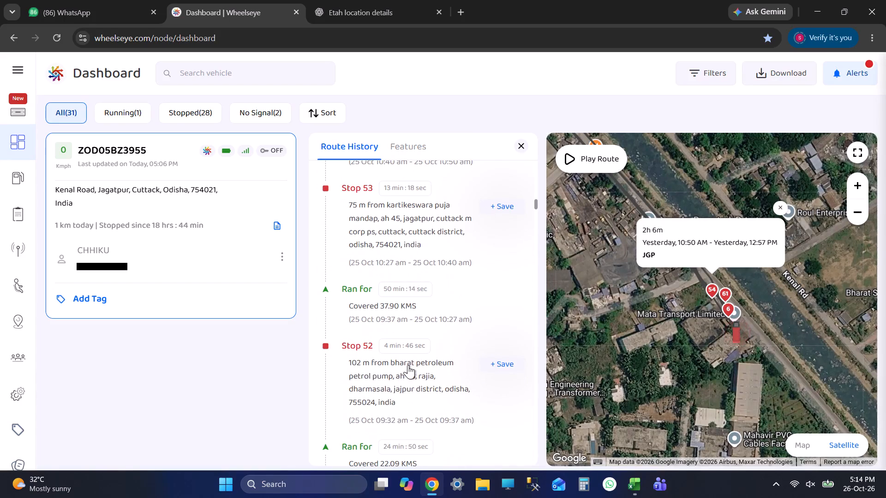
{"action": "left_click", "coordinate": [408, 365]}
{"action": "scroll", "coordinate": [410, 365], "scroll_direction": "down", "scroll_amount": 7}
{"action": "left_click", "coordinate": [422, 334]}
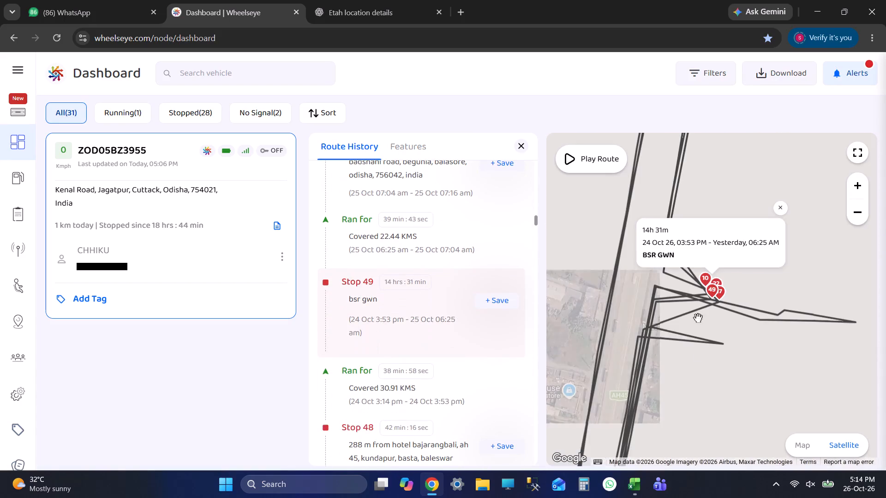
{"action": "scroll", "coordinate": [698, 320], "scroll_direction": "down", "scroll_amount": 9}
{"action": "scroll", "coordinate": [712, 330], "scroll_direction": "up", "scroll_amount": 7}
{"action": "scroll", "coordinate": [619, 372], "scroll_direction": "down", "scroll_amount": 2}
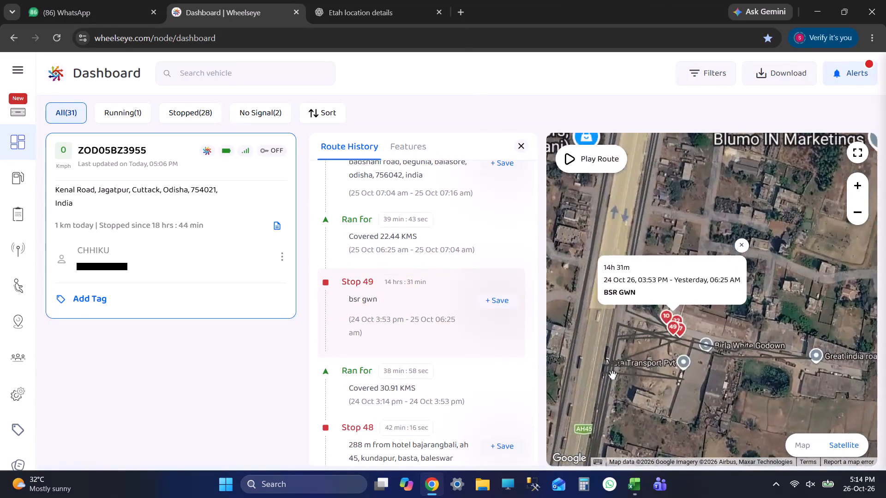
{"action": "key", "text": "alt+Tab"}
{"action": "key", "text": "alt+Tab"}
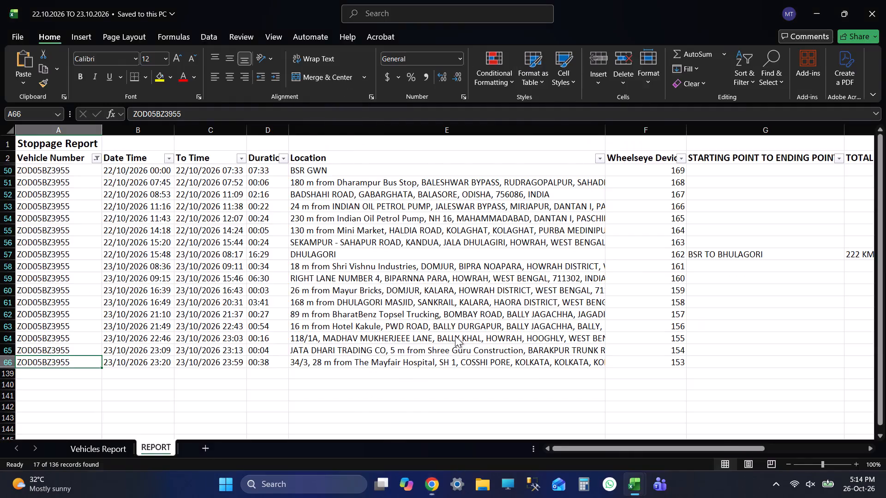
{"action": "key", "text": "alt+Tab"}
{"action": "scroll", "coordinate": [412, 334], "scroll_direction": "down", "scroll_amount": 6}
{"action": "key", "text": "alt+Tab"}
{"action": "scroll", "coordinate": [411, 335], "scroll_direction": "down", "scroll_amount": 1}
{"action": "scroll", "coordinate": [411, 335], "scroll_direction": "up", "scroll_amount": 1}
{"action": "scroll", "coordinate": [411, 335], "scroll_direction": "down", "scroll_amount": 5}
{"action": "scroll", "coordinate": [411, 335], "scroll_direction": "up", "scroll_amount": 1}
{"action": "scroll", "coordinate": [411, 335], "scroll_direction": "down", "scroll_amount": 2}
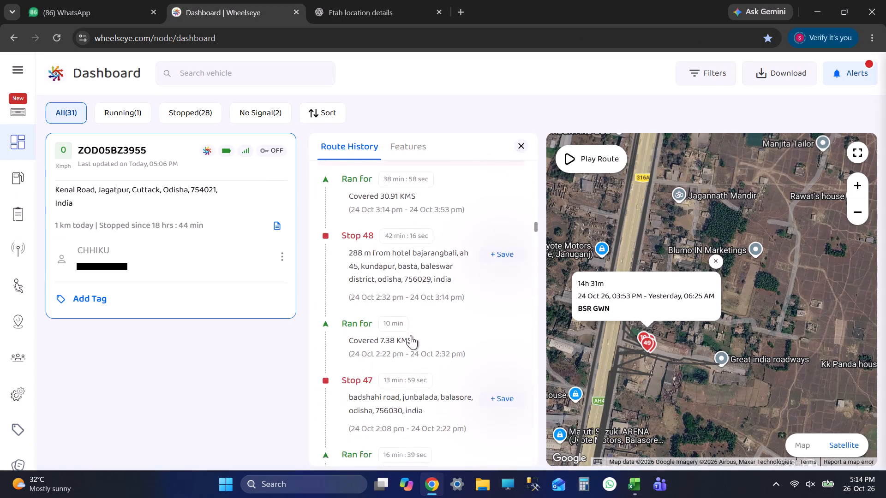
{"action": "scroll", "coordinate": [411, 335], "scroll_direction": "down", "scroll_amount": 3}
{"action": "scroll", "coordinate": [411, 335], "scroll_direction": "up", "scroll_amount": 1}
{"action": "scroll", "coordinate": [411, 335], "scroll_direction": "down", "scroll_amount": 18}
{"action": "scroll", "coordinate": [411, 335], "scroll_direction": "up", "scroll_amount": 4}
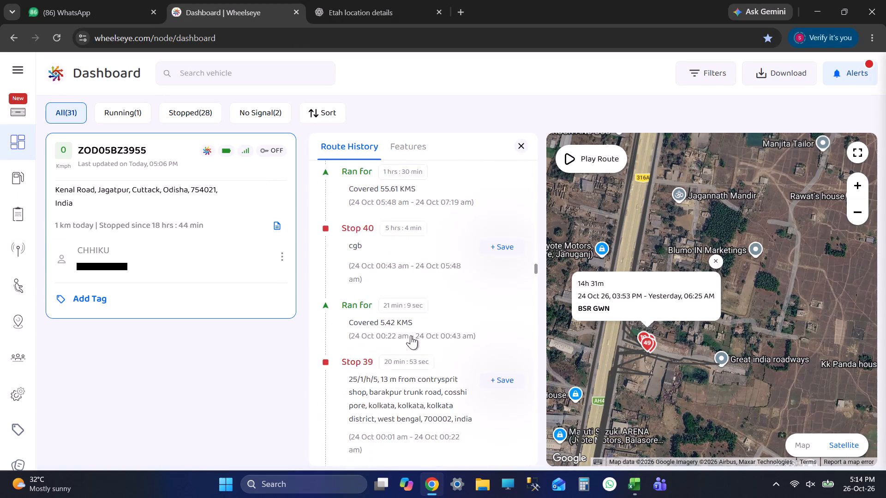
{"action": "left_click", "coordinate": [407, 356]}
Recheck the Excel rows and scan the route history back to 22 Oct, viewing Stop 27 and Stop 26 on the map.
{"action": "key", "text": "alt+Tab"}
{"action": "key", "text": "alt+Tab"}
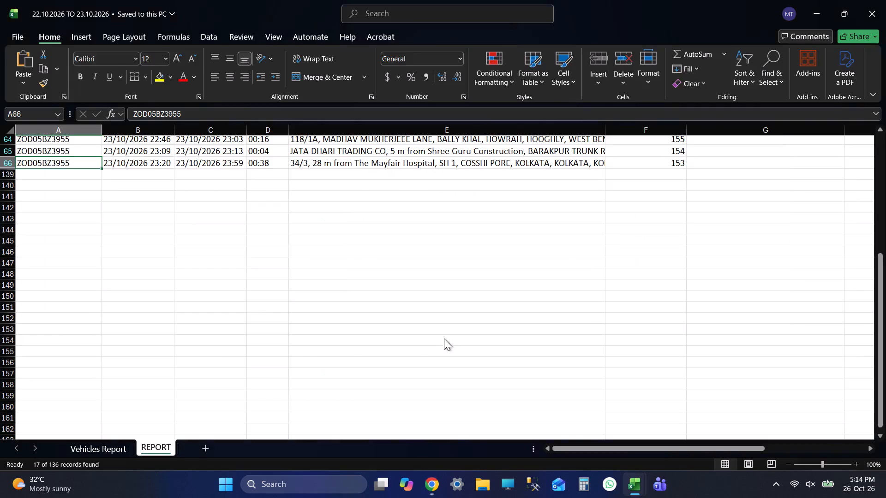
{"action": "scroll", "coordinate": [443, 339], "scroll_direction": "down", "scroll_amount": 20}
{"action": "scroll", "coordinate": [435, 344], "scroll_direction": "down", "scroll_amount": 4}
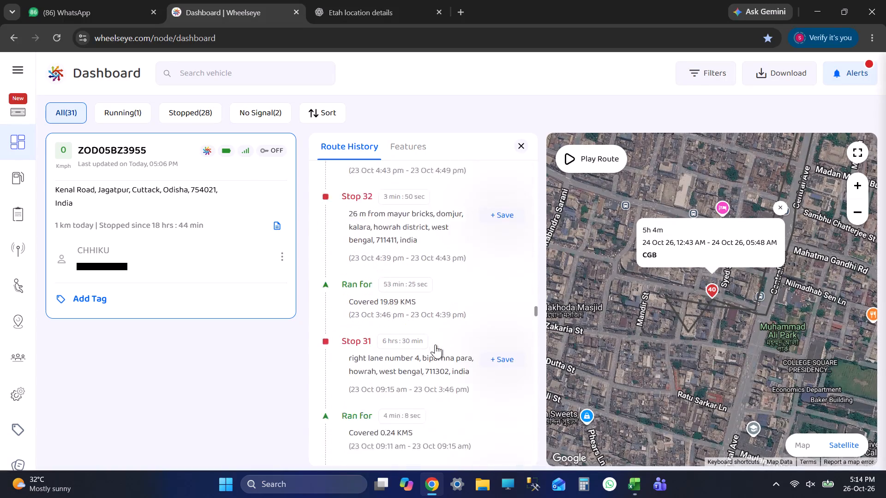
{"action": "scroll", "coordinate": [435, 344], "scroll_direction": "down", "scroll_amount": 8}
{"action": "left_click", "coordinate": [434, 388]}
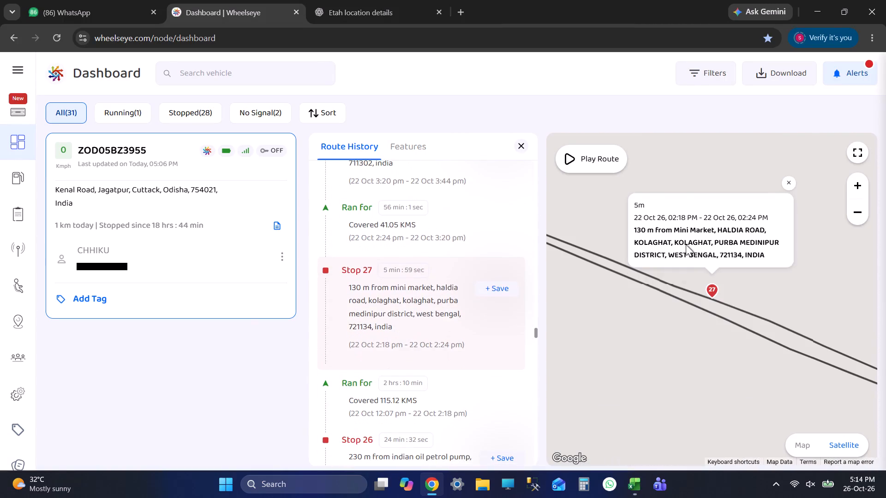
{"action": "scroll", "coordinate": [684, 323], "scroll_direction": "down", "scroll_amount": 4}
{"action": "scroll", "coordinate": [434, 391], "scroll_direction": "down", "scroll_amount": 3}
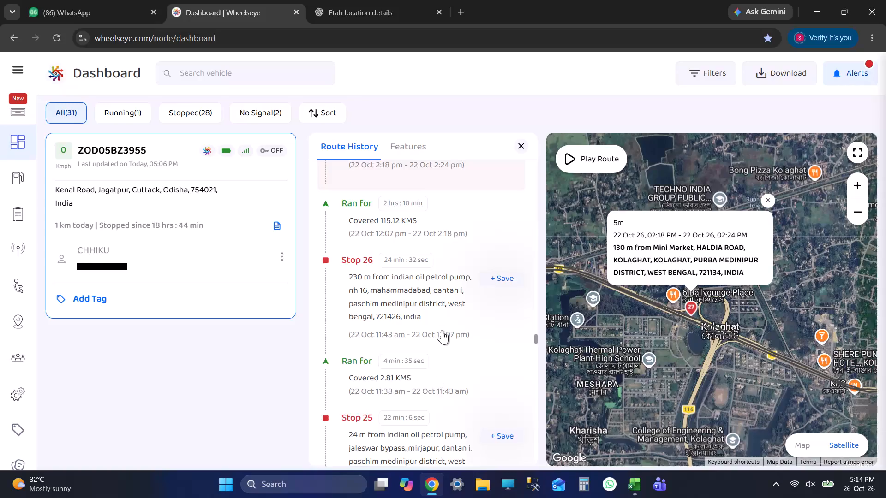
{"action": "left_click", "coordinate": [442, 330]}
Go forward in the route history to Stop 29 near the Bharat Petroleum pump in Sankrail and view its surroundings on the map.
{"action": "scroll", "coordinate": [432, 333], "scroll_direction": "up", "scroll_amount": 4}
{"action": "left_click", "coordinate": [432, 333]}
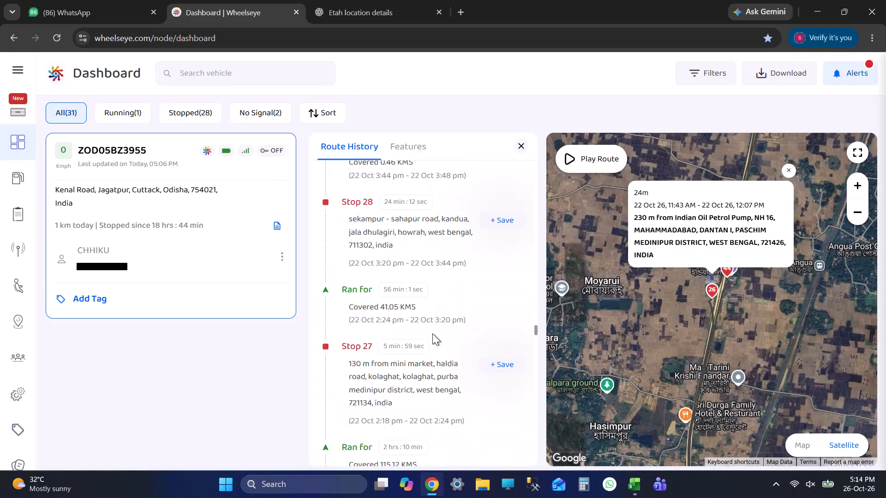
{"action": "scroll", "coordinate": [432, 333], "scroll_direction": "up", "scroll_amount": 5}
{"action": "left_click", "coordinate": [408, 350]}
{"action": "scroll", "coordinate": [739, 283], "scroll_direction": "down", "scroll_amount": 3}
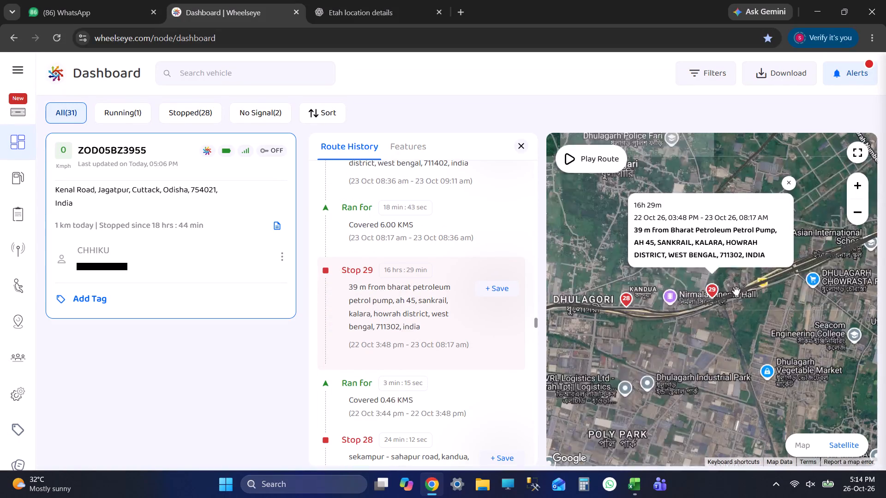
{"action": "scroll", "coordinate": [736, 291], "scroll_direction": "down", "scroll_amount": 1}
{"action": "left_click_drag", "start_coordinate": [742, 305], "coordinate": [636, 360]}
{"action": "scroll", "coordinate": [636, 360], "scroll_direction": "down", "scroll_amount": 6}
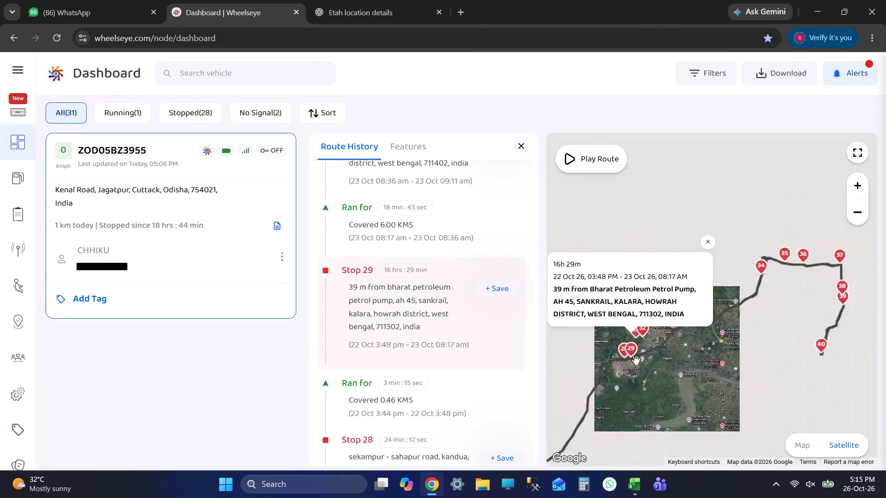
{"action": "scroll", "coordinate": [636, 360], "scroll_direction": "up", "scroll_amount": 4}
{"action": "scroll", "coordinate": [407, 349], "scroll_direction": "up", "scroll_amount": 3}
{"action": "left_click", "coordinate": [405, 315]}
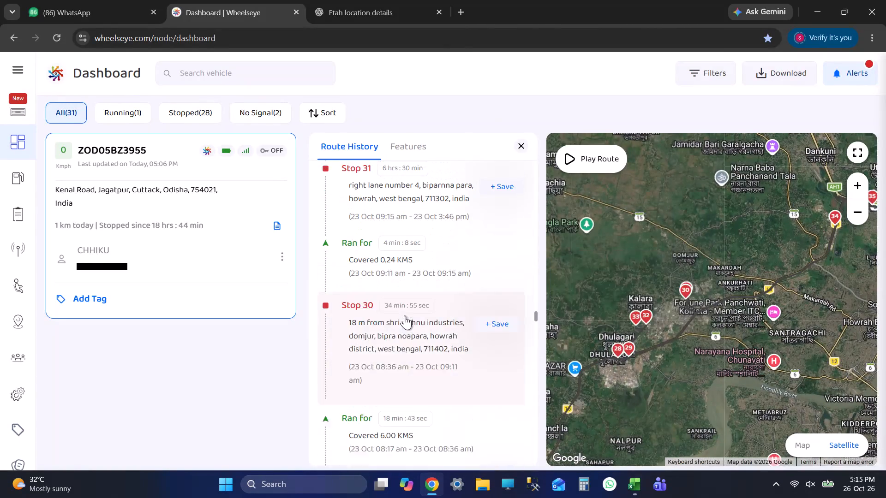
{"action": "key", "text": "alt+Tab"}
{"action": "key", "text": "alt+Tab"}
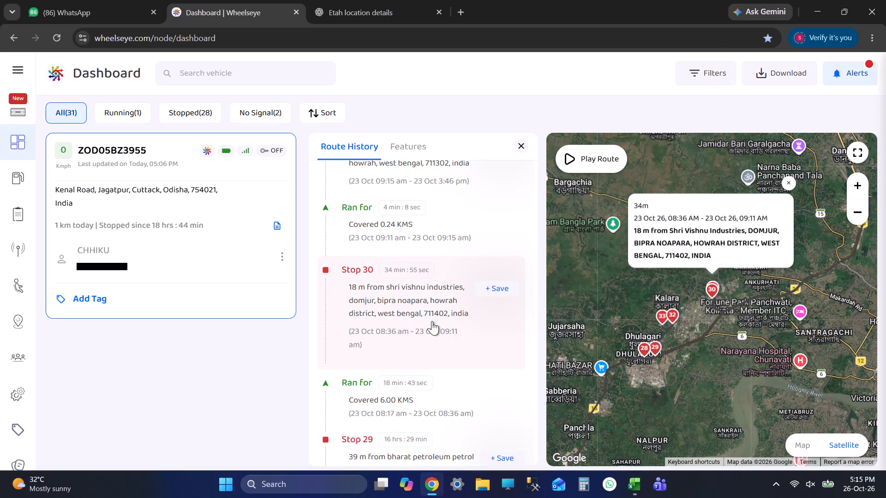
{"action": "scroll", "coordinate": [718, 288], "scroll_direction": "up", "scroll_amount": 4}
{"action": "scroll", "coordinate": [714, 288], "scroll_direction": "down", "scroll_amount": 3}
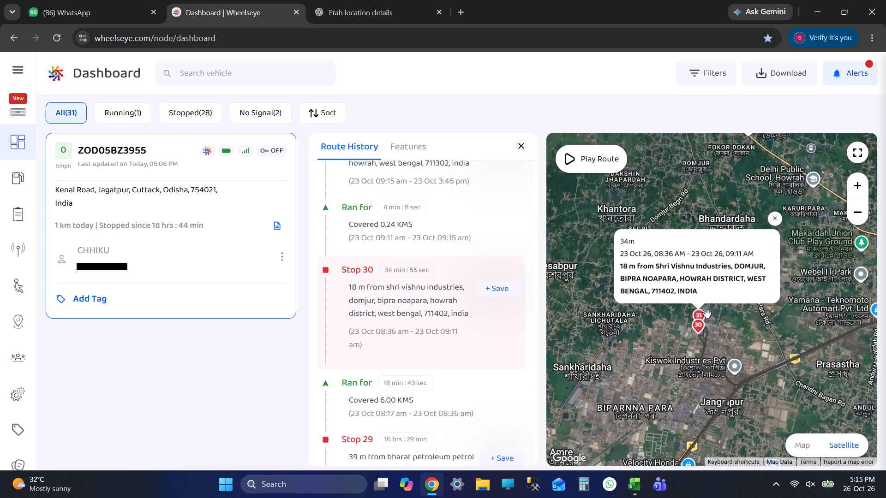
{"action": "scroll", "coordinate": [731, 340], "scroll_direction": "down", "scroll_amount": 1}
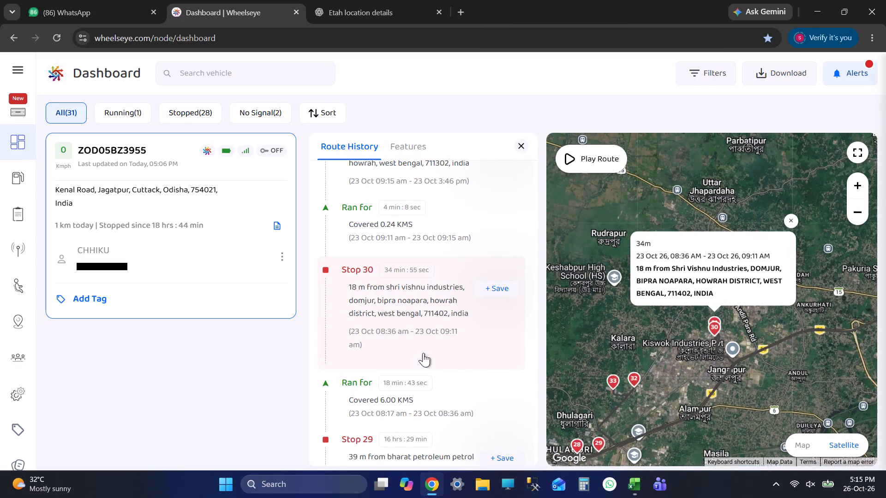
{"action": "scroll", "coordinate": [422, 341], "scroll_direction": "up", "scroll_amount": 2}
{"action": "left_click", "coordinate": [443, 293]}
{"action": "scroll", "coordinate": [717, 298], "scroll_direction": "up", "scroll_amount": 1}
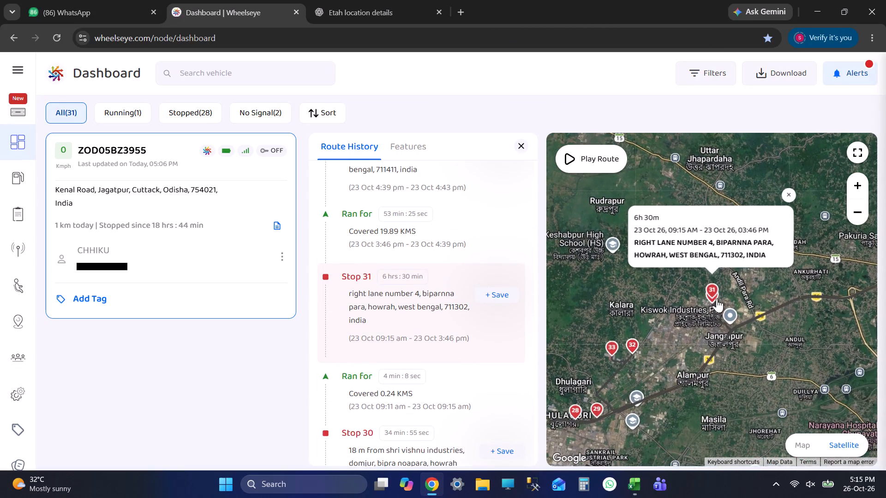
{"action": "scroll", "coordinate": [717, 298], "scroll_direction": "up", "scroll_amount": 1}
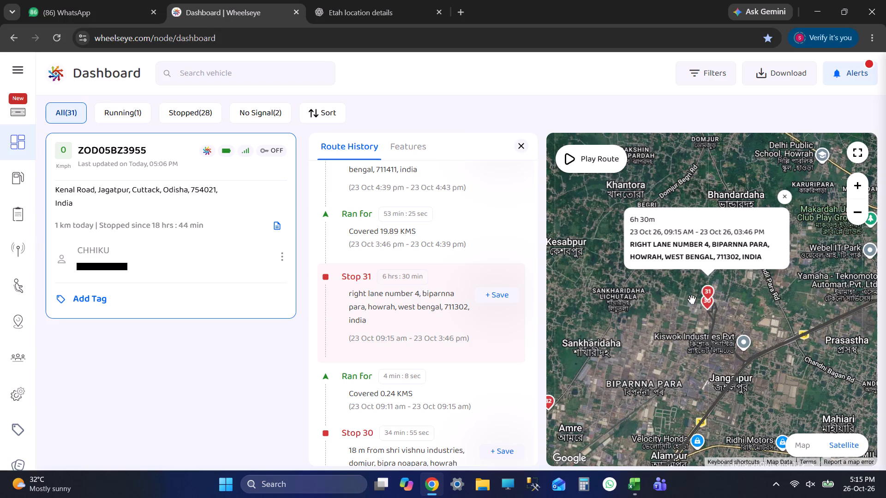
{"action": "scroll", "coordinate": [715, 295], "scroll_direction": "up", "scroll_amount": 1}
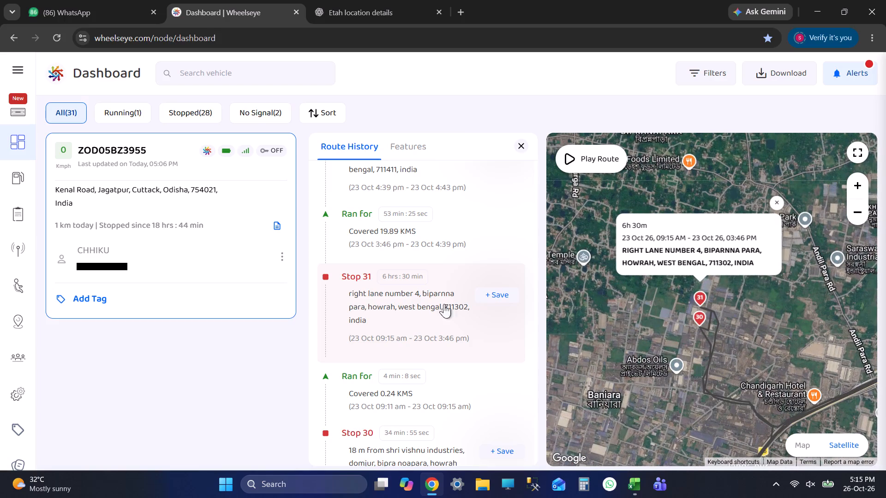
Continue forward in the route history and view Stops 32 to 36, from Kalara to Bally, in turn on the map.
{"action": "scroll", "coordinate": [443, 320], "scroll_direction": "down", "scroll_amount": 1}
{"action": "scroll", "coordinate": [438, 321], "scroll_direction": "up", "scroll_amount": 4}
{"action": "left_click", "coordinate": [438, 322]}
{"action": "scroll", "coordinate": [438, 322], "scroll_direction": "up", "scroll_amount": 3}
{"action": "left_click", "coordinate": [438, 322]}
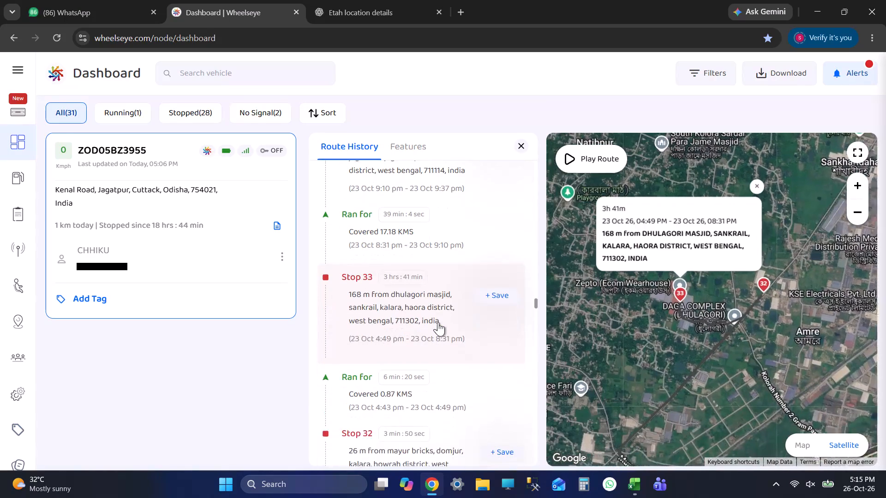
{"action": "scroll", "coordinate": [438, 322], "scroll_direction": "up", "scroll_amount": 2}
{"action": "left_click", "coordinate": [446, 296]}
{"action": "scroll", "coordinate": [438, 299], "scroll_direction": "up", "scroll_amount": 4}
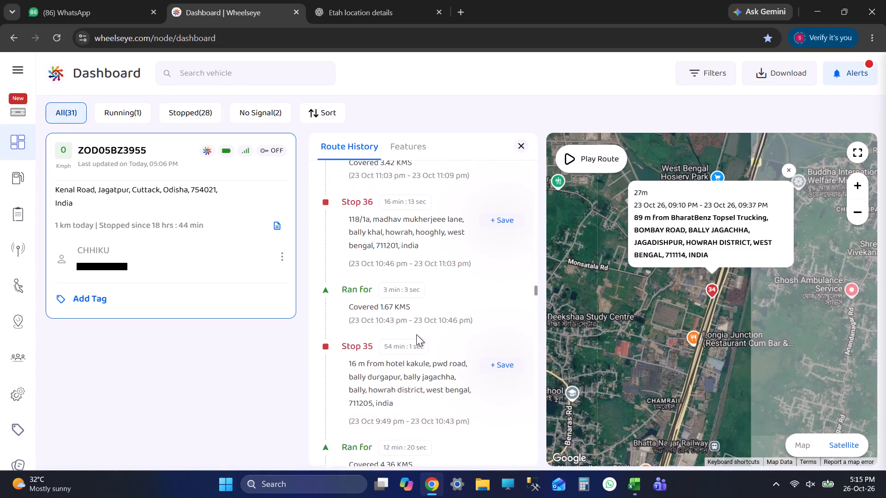
{"action": "left_click", "coordinate": [413, 356]}
{"action": "scroll", "coordinate": [413, 356], "scroll_direction": "up", "scroll_amount": 3}
{"action": "left_click", "coordinate": [425, 315]}
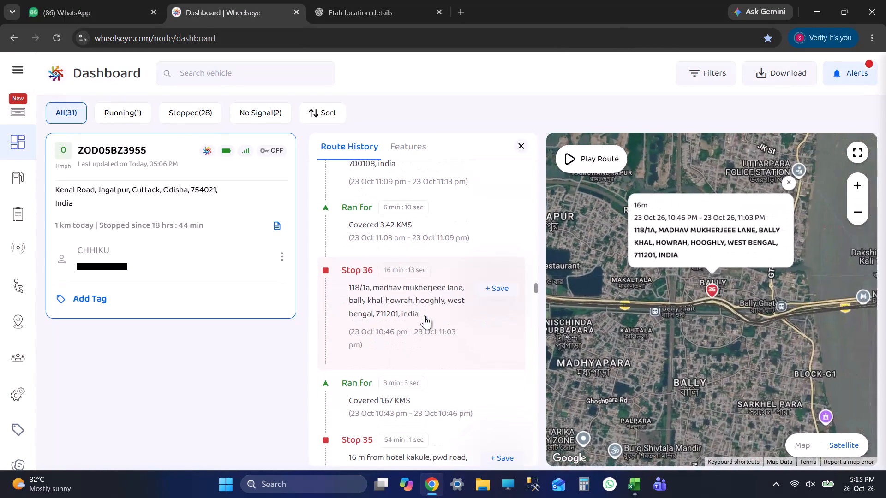
{"action": "key", "text": "alt+Tab"}
{"action": "scroll", "coordinate": [420, 294], "scroll_direction": "up", "scroll_amount": 7}
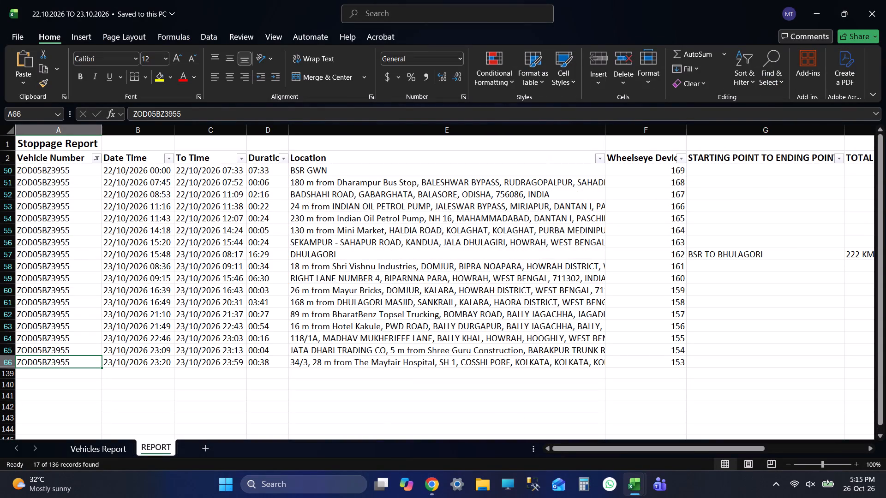
{"action": "key", "text": "alt+Tab"}
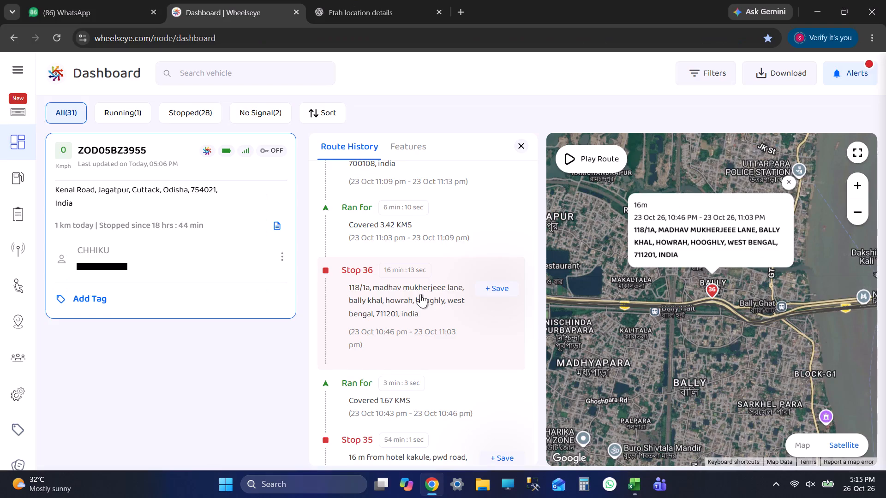
{"action": "scroll", "coordinate": [420, 294], "scroll_direction": "up", "scroll_amount": 2}
{"action": "scroll", "coordinate": [420, 294], "scroll_direction": "down", "scroll_amount": 1}
{"action": "scroll", "coordinate": [420, 294], "scroll_direction": "up", "scroll_amount": 2}
{"action": "left_click", "coordinate": [418, 314]}
{"action": "scroll", "coordinate": [437, 320], "scroll_direction": "up", "scroll_amount": 4}
{"action": "left_click", "coordinate": [430, 355]}
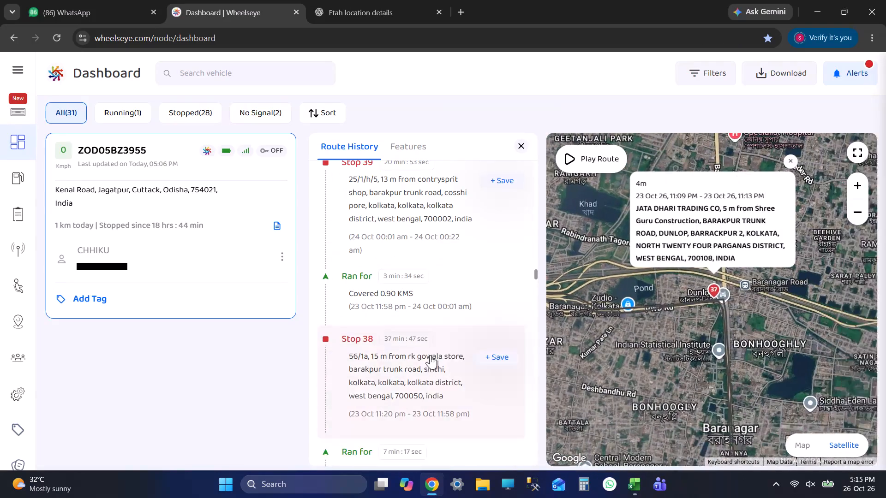
{"action": "scroll", "coordinate": [441, 355], "scroll_direction": "up", "scroll_amount": 4}
{"action": "left_click", "coordinate": [441, 355]}
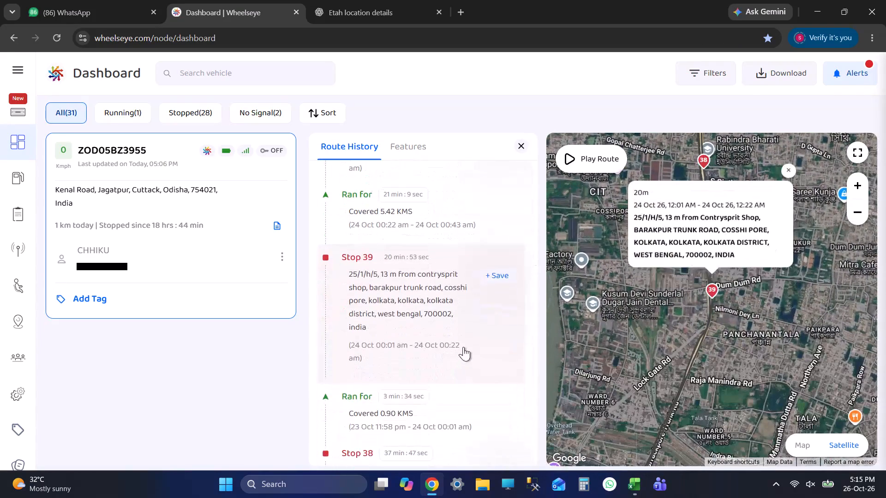
{"action": "key", "text": "alt+Tab"}
{"action": "scroll", "coordinate": [189, 266], "scroll_direction": "up", "scroll_amount": 4}
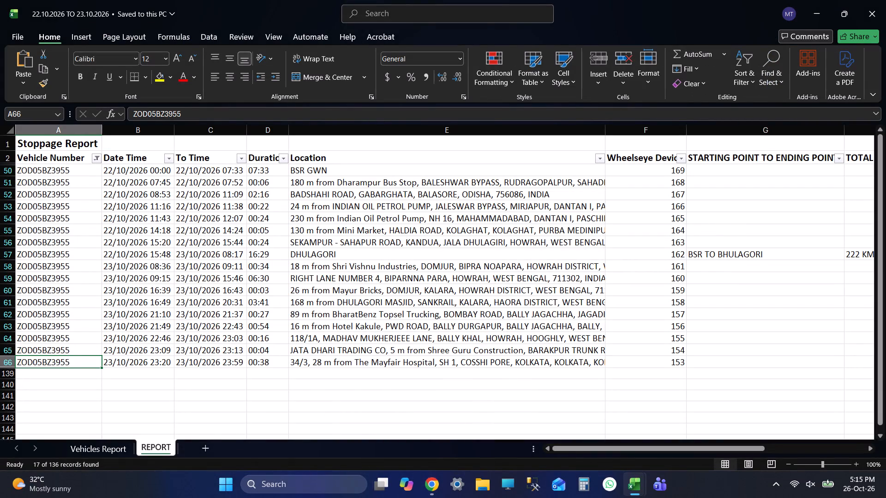
{"action": "left_click", "coordinate": [96, 159]}
{"action": "left_click_drag", "start_coordinate": [144, 325], "coordinate": [135, 400]}
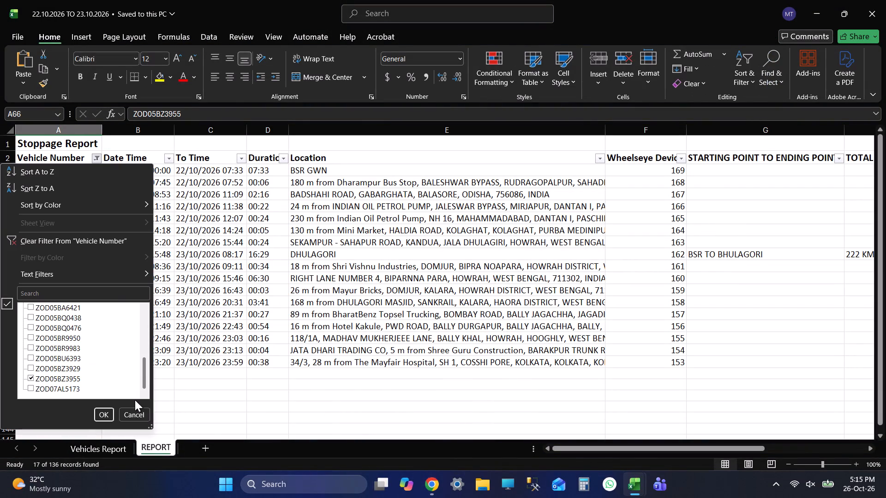
{"action": "left_click_drag", "start_coordinate": [135, 400], "coordinate": [134, 403]}
{"action": "left_click", "coordinate": [50, 377]}
{"action": "left_click", "coordinate": [47, 392]}
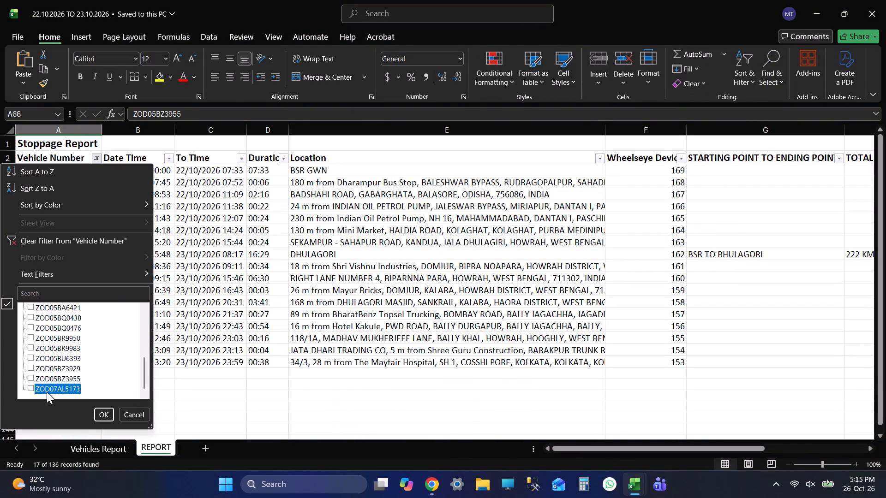
{"action": "left_click", "coordinate": [102, 417]}
{"action": "left_click", "coordinate": [419, 207]}
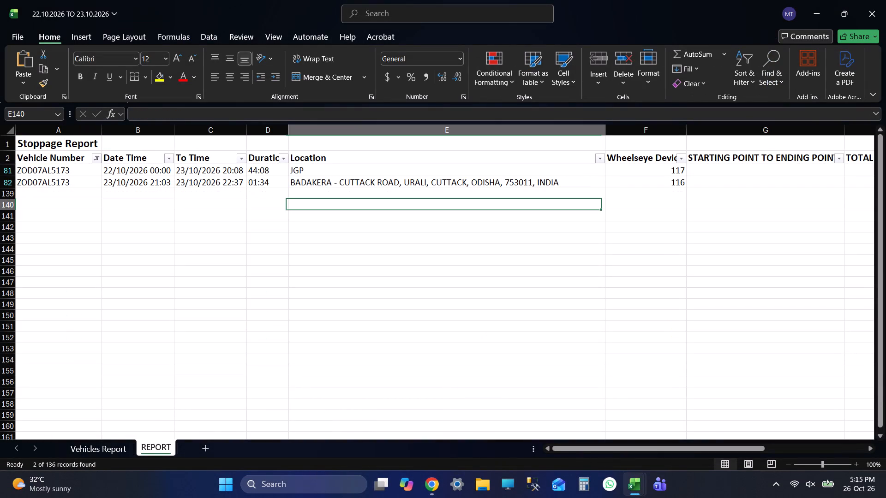
{"action": "key", "text": "ctrl+s"}
{"action": "left_click", "coordinate": [303, 170]}
{"action": "key", "text": "shift+Tab"}
{"action": "key", "text": "shift+Tab"}
{"action": "key", "text": "shift+Tab"}
{"action": "key", "text": "shift+Tab"}
{"action": "key", "text": "shift+Tab"}
{"action": "key", "text": "shift+Tab"}
{"action": "key", "text": "shift+Tab"}
{"action": "key", "text": "shift+Tab"}
{"action": "key", "text": "shift+Tab"}
{"action": "key", "text": "shift+Tab"}
{"action": "key", "text": "shift+Tab"}
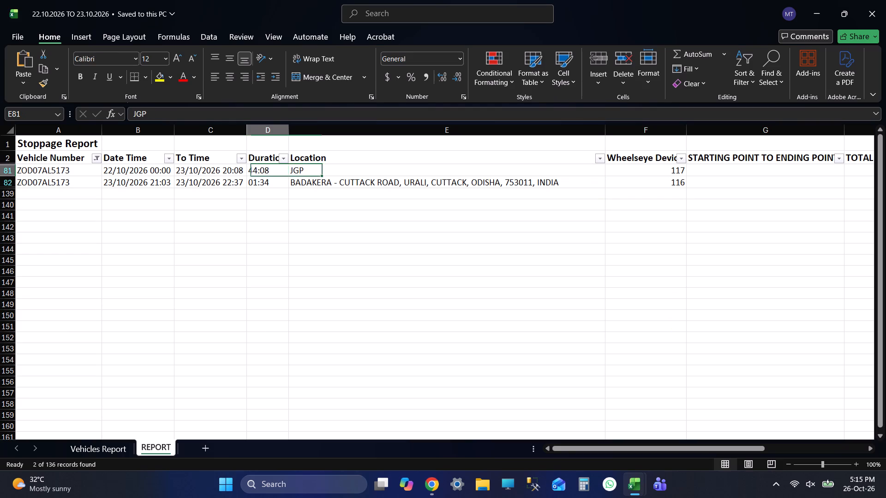
{"action": "key", "text": "ctrl+c"}
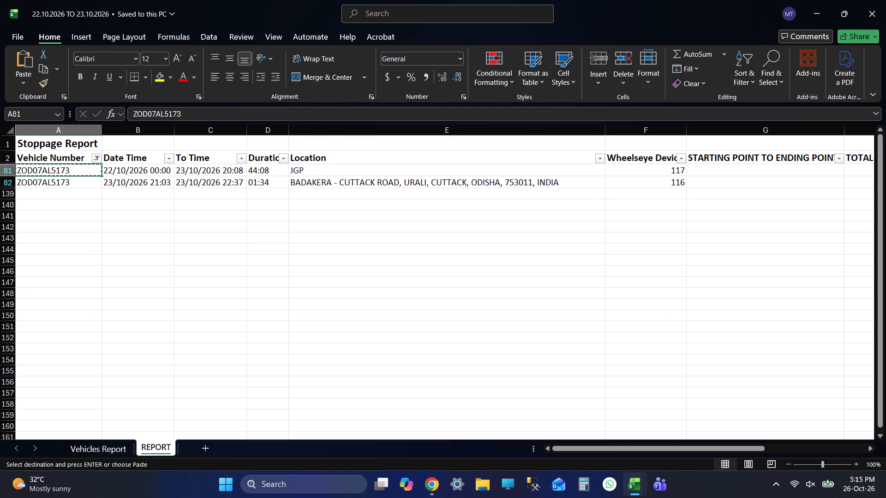
{"action": "key", "text": "alt+Tab"}
{"action": "left_click", "coordinate": [192, 78]}
{"action": "key", "text": "ctrl+v"}
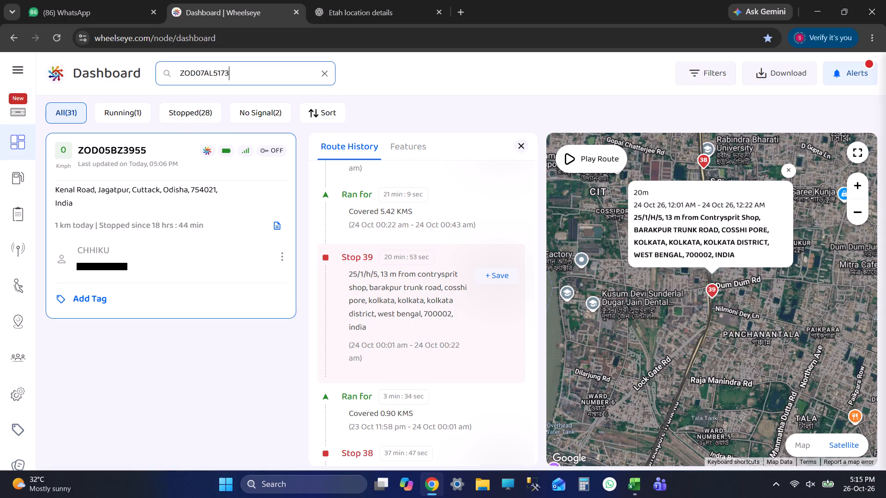
{"action": "key", "text": "Return"}
{"action": "left_click", "coordinate": [129, 221]}
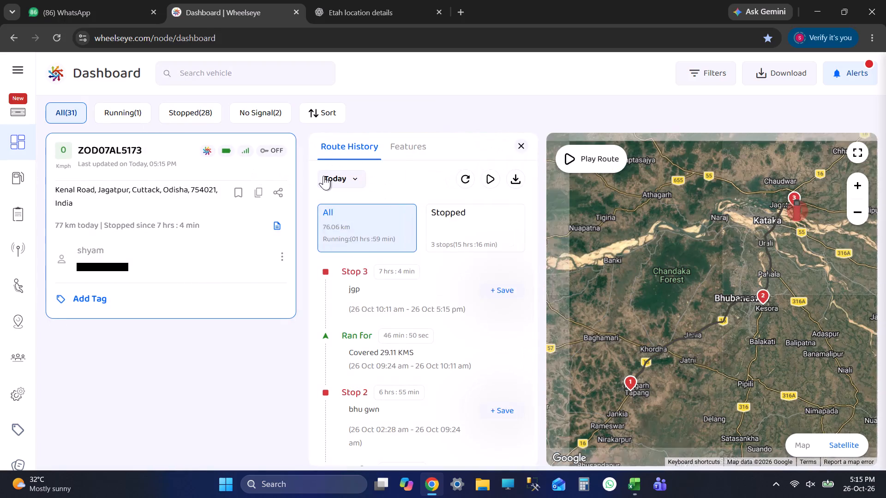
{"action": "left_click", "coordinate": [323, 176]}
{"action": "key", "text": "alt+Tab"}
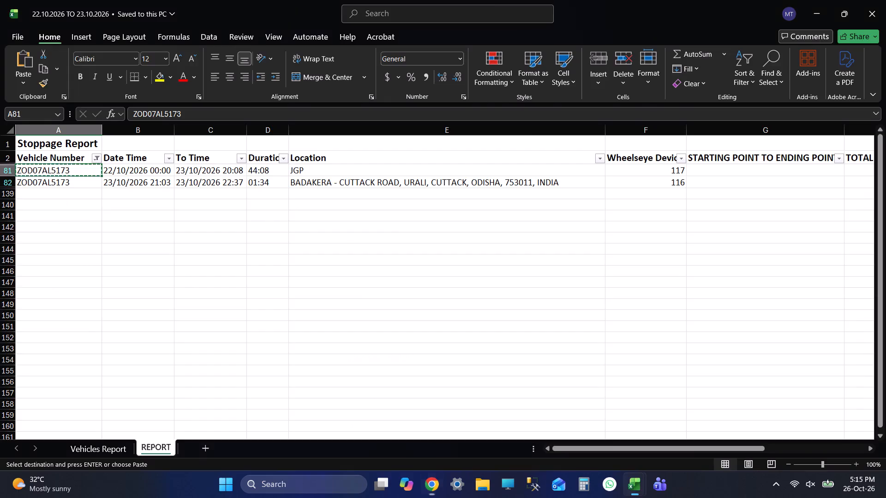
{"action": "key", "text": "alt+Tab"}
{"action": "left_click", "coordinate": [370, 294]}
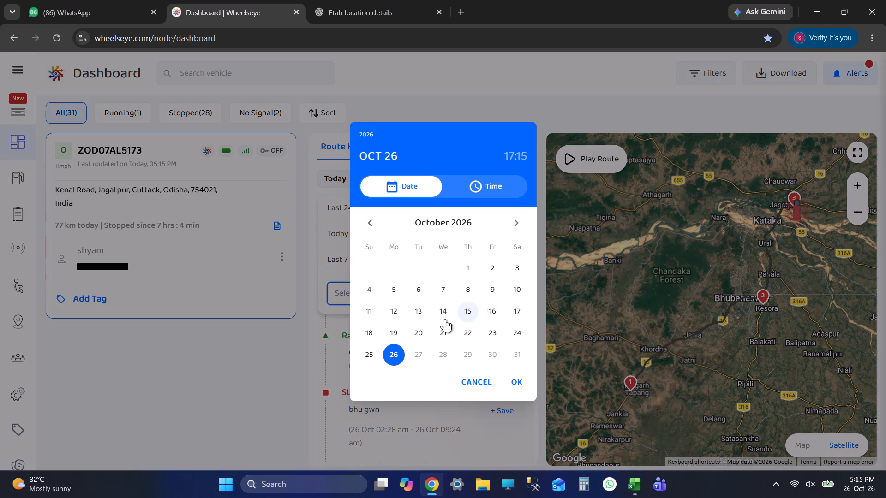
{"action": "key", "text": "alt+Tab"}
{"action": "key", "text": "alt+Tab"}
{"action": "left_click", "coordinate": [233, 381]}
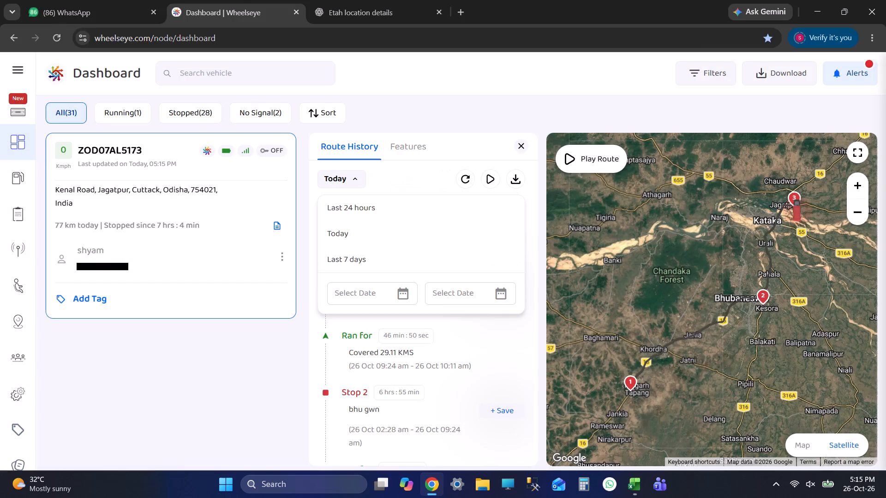
{"action": "left_click", "coordinate": [373, 262]}
{"action": "scroll", "coordinate": [415, 353], "scroll_direction": "down", "scroll_amount": 6}
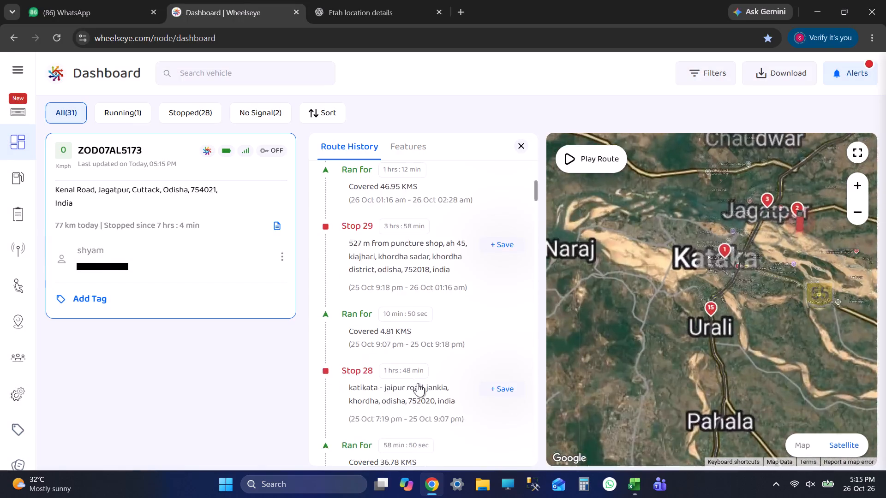
{"action": "scroll", "coordinate": [418, 383], "scroll_direction": "down", "scroll_amount": 20}
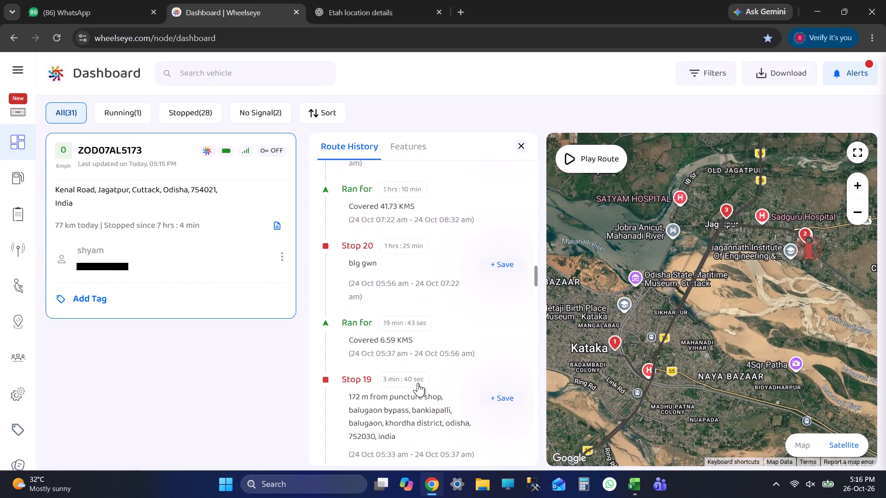
{"action": "scroll", "coordinate": [418, 383], "scroll_direction": "down", "scroll_amount": 2}
{"action": "scroll", "coordinate": [418, 383], "scroll_direction": "up", "scroll_amount": 3}
{"action": "left_click", "coordinate": [420, 315]}
{"action": "scroll", "coordinate": [437, 341], "scroll_direction": "down", "scroll_amount": 4}
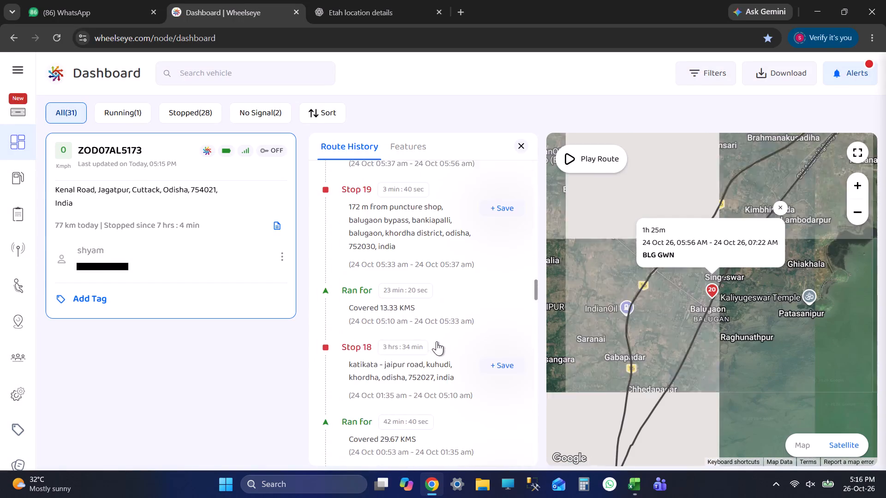
{"action": "scroll", "coordinate": [437, 341], "scroll_direction": "down", "scroll_amount": 1}
{"action": "scroll", "coordinate": [437, 341], "scroll_direction": "up", "scroll_amount": 1}
{"action": "scroll", "coordinate": [437, 341], "scroll_direction": "down", "scroll_amount": 5}
{"action": "scroll", "coordinate": [437, 344], "scroll_direction": "up", "scroll_amount": 1}
{"action": "scroll", "coordinate": [436, 345], "scroll_direction": "down", "scroll_amount": 11}
{"action": "scroll", "coordinate": [436, 346], "scroll_direction": "up", "scroll_amount": 4}
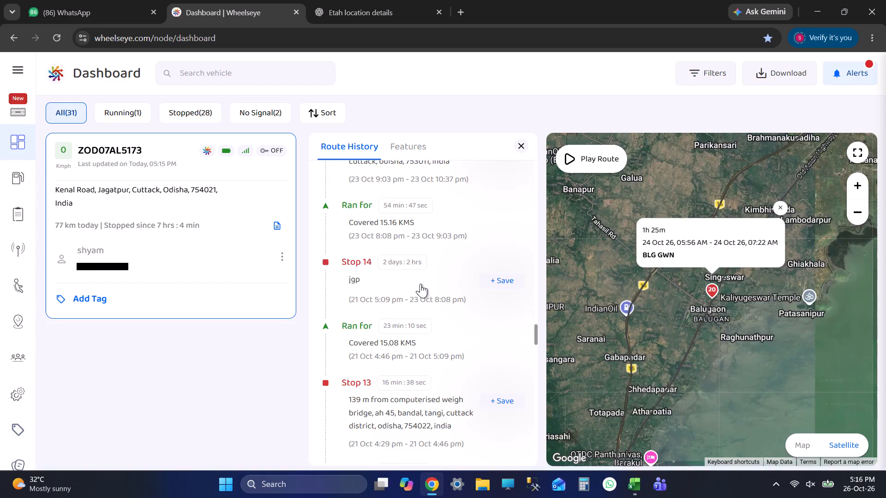
View Stop 14 at JGP and Stop 15 at Urali on the map, and compare the following stops with the Excel rows.
{"action": "left_click", "coordinate": [420, 284]}
{"action": "scroll", "coordinate": [461, 333], "scroll_direction": "up", "scroll_amount": 2}
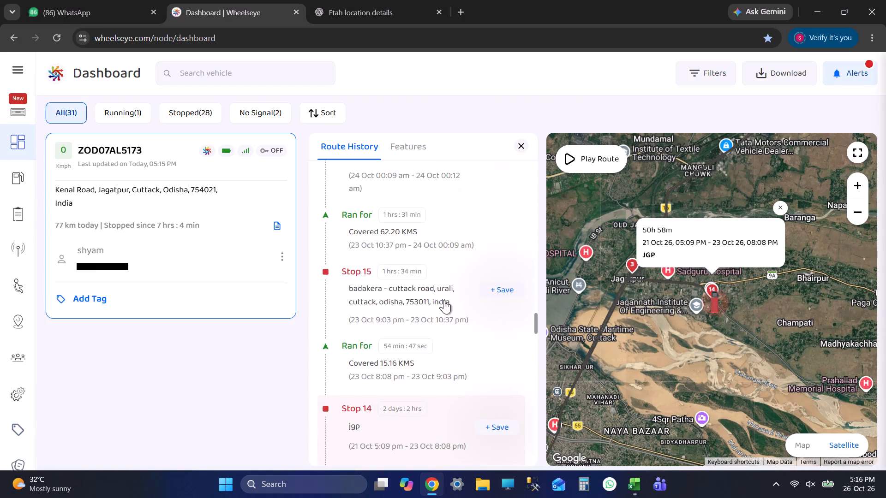
{"action": "left_click", "coordinate": [444, 300]}
{"action": "scroll", "coordinate": [710, 298], "scroll_direction": "up", "scroll_amount": 2}
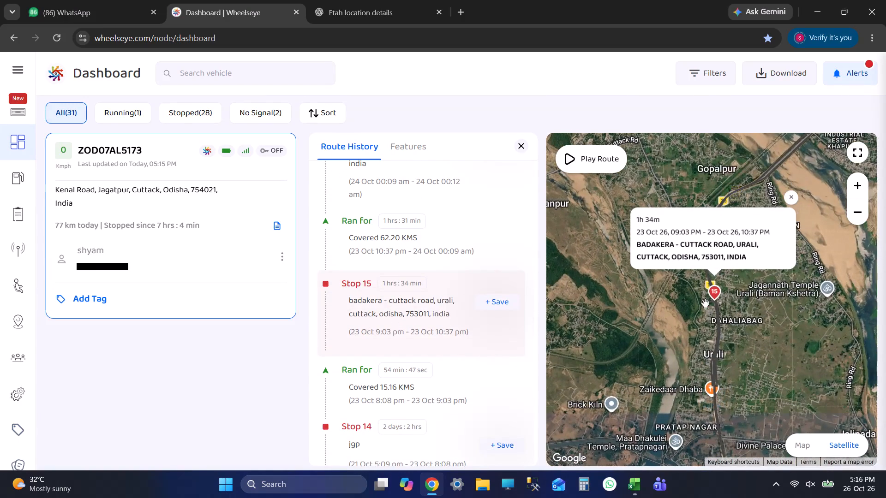
{"action": "key", "text": "alt+Tab"}
{"action": "key", "text": "alt+Tab"}
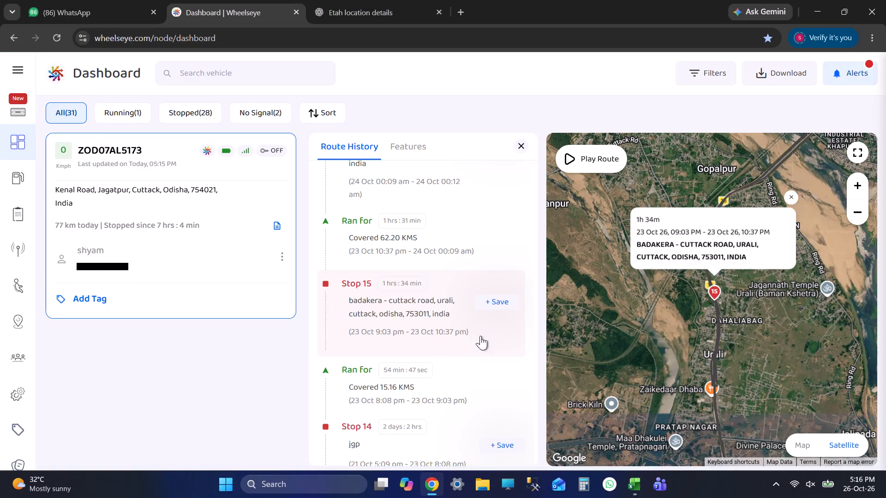
{"action": "scroll", "coordinate": [480, 336], "scroll_direction": "up", "scroll_amount": 3}
{"action": "key", "text": "alt+Tab"}
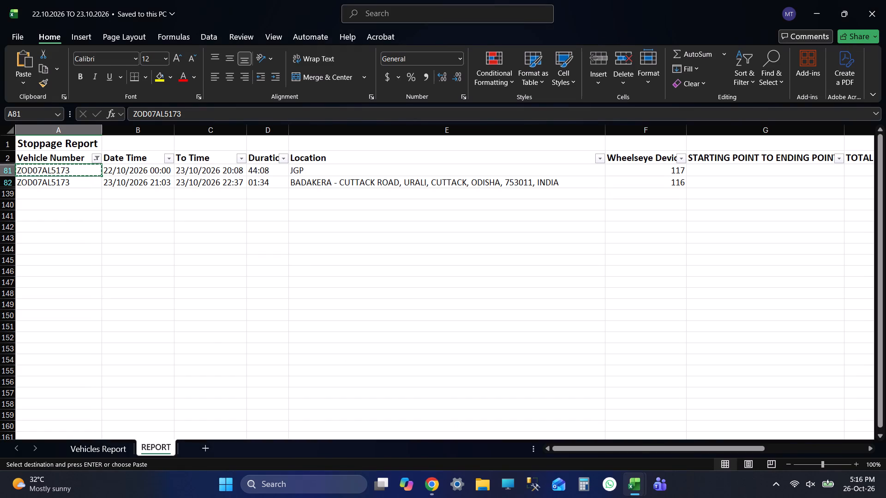
{"action": "key", "text": "alt+Tab"}
{"action": "scroll", "coordinate": [429, 335], "scroll_direction": "down", "scroll_amount": 1}
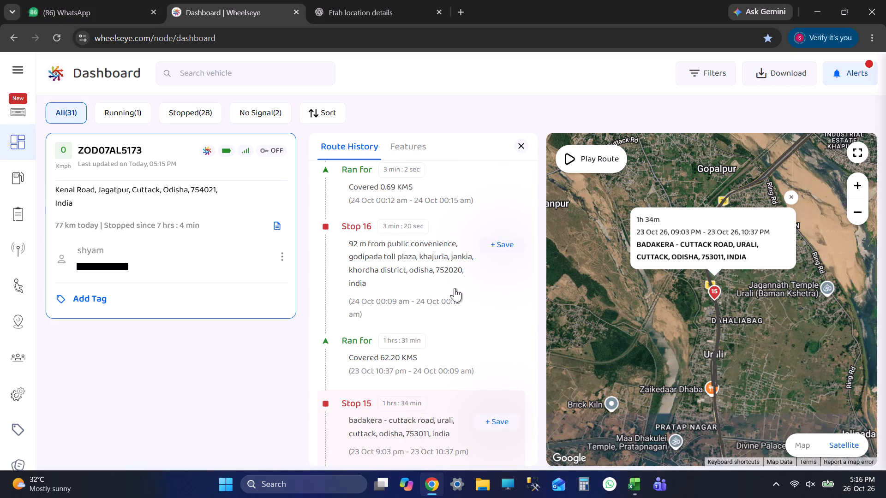
{"action": "left_click", "coordinate": [454, 287]}
{"action": "scroll", "coordinate": [683, 329], "scroll_direction": "down", "scroll_amount": 5}
{"action": "scroll", "coordinate": [383, 334], "scroll_direction": "up", "scroll_amount": 3}
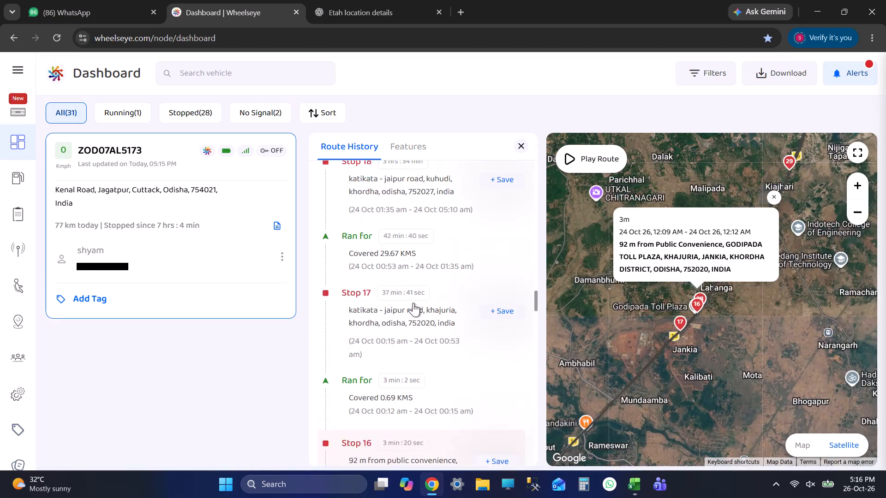
{"action": "left_click", "coordinate": [414, 297]}
{"action": "scroll", "coordinate": [445, 323], "scroll_direction": "up", "scroll_amount": 4}
{"action": "left_click", "coordinate": [418, 330]}
{"action": "left_click", "coordinate": [435, 259]}
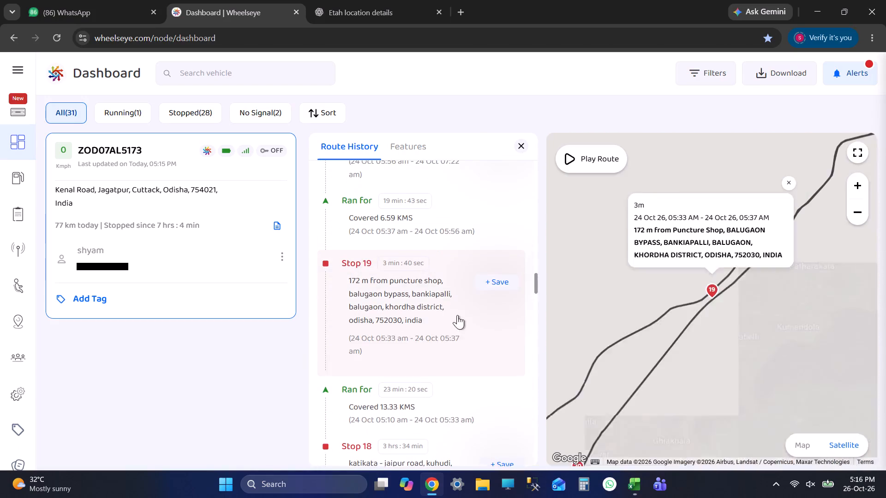
{"action": "scroll", "coordinate": [454, 329], "scroll_direction": "down", "scroll_amount": 3}
{"action": "left_click", "coordinate": [443, 297]}
{"action": "scroll", "coordinate": [443, 297], "scroll_direction": "up", "scroll_amount": 2}
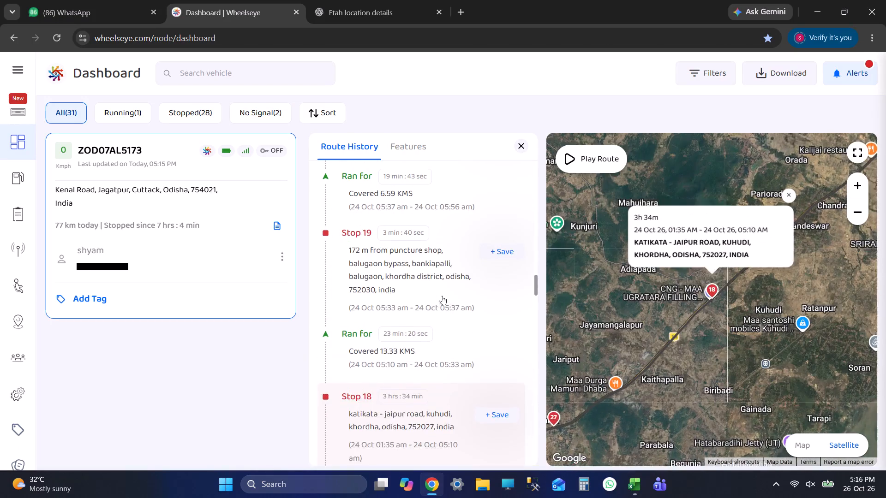
{"action": "left_click", "coordinate": [437, 272]}
{"action": "scroll", "coordinate": [431, 273], "scroll_direction": "up", "scroll_amount": 2}
{"action": "left_click", "coordinate": [409, 296]}
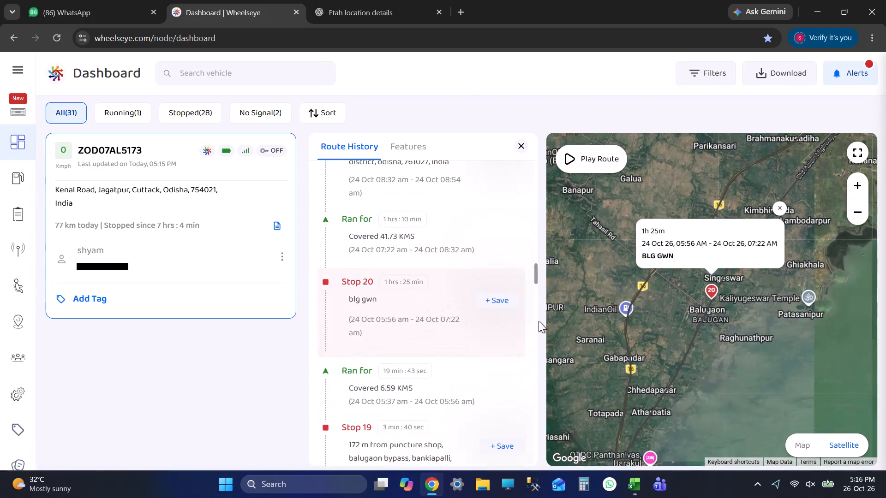
{"action": "scroll", "coordinate": [708, 300], "scroll_direction": "up", "scroll_amount": 8}
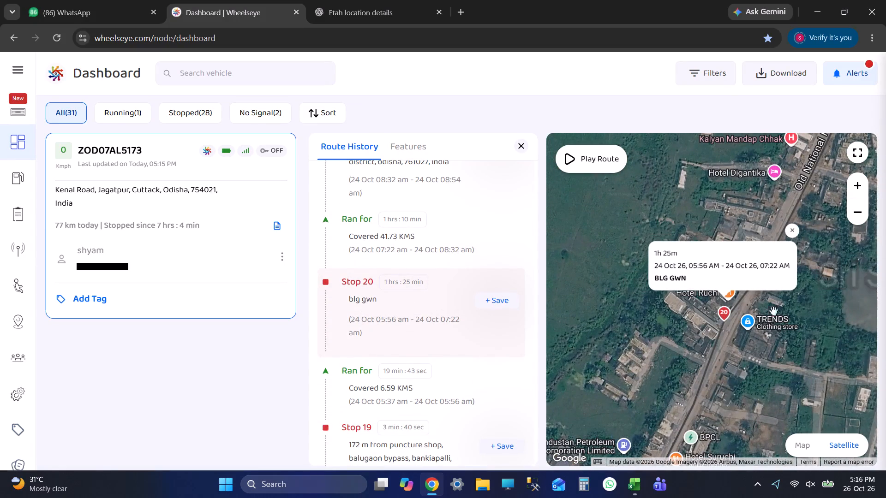
{"action": "scroll", "coordinate": [753, 317], "scroll_direction": "down", "scroll_amount": 19}
{"action": "scroll", "coordinate": [734, 326], "scroll_direction": "down", "scroll_amount": 3}
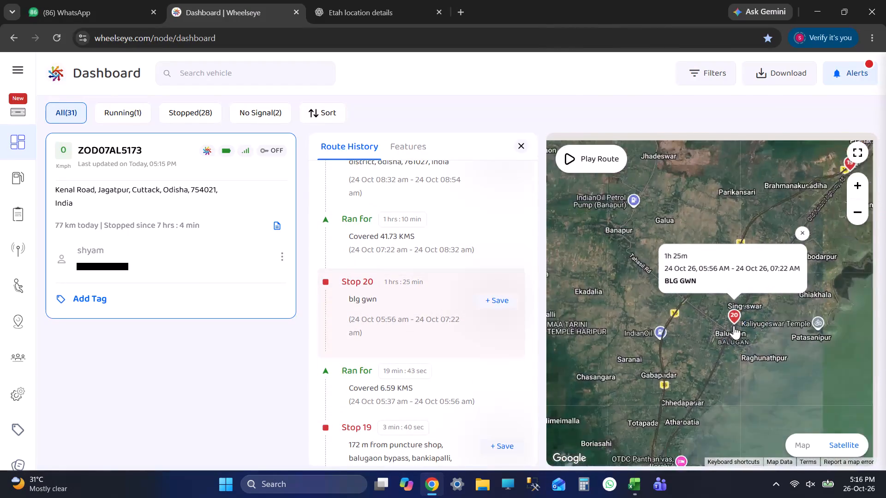
{"action": "scroll", "coordinate": [734, 326], "scroll_direction": "down", "scroll_amount": 3}
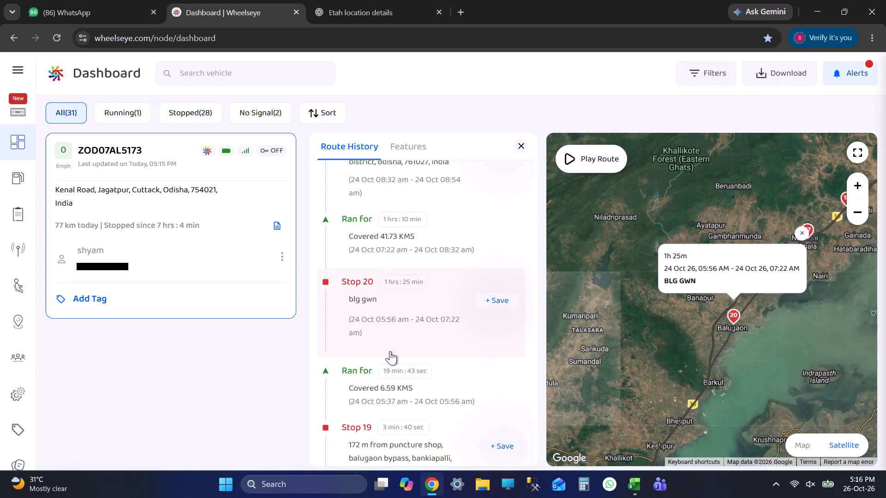
{"action": "left_click", "coordinate": [400, 324]}
{"action": "scroll", "coordinate": [445, 312], "scroll_direction": "up", "scroll_amount": 2}
{"action": "left_click", "coordinate": [425, 313]}
{"action": "scroll", "coordinate": [425, 313], "scroll_direction": "up", "scroll_amount": 3}
{"action": "left_click", "coordinate": [417, 317]}
{"action": "scroll", "coordinate": [417, 317], "scroll_direction": "up", "scroll_amount": 5}
{"action": "scroll", "coordinate": [416, 402], "scroll_direction": "down", "scroll_amount": 3}
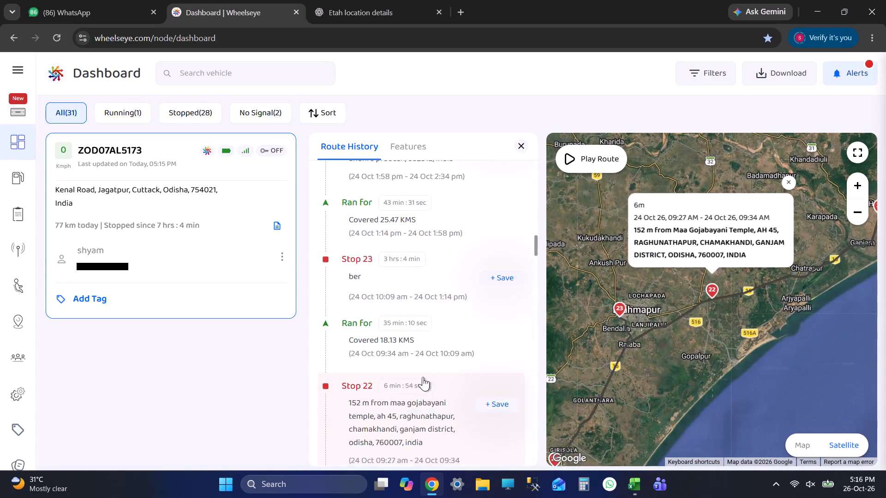
{"action": "left_click", "coordinate": [444, 289]}
Switch to Excel and save the workbook.
{"action": "key", "text": "alt+Tab"}
{"action": "key", "text": "alt+Tab"}
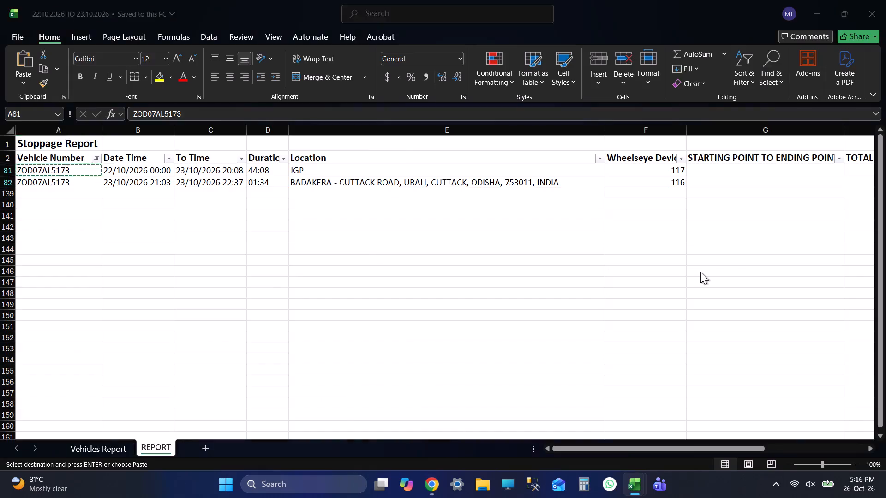
{"action": "key", "text": "alt+Tab"}
{"action": "key", "text": "ctrl+s"}
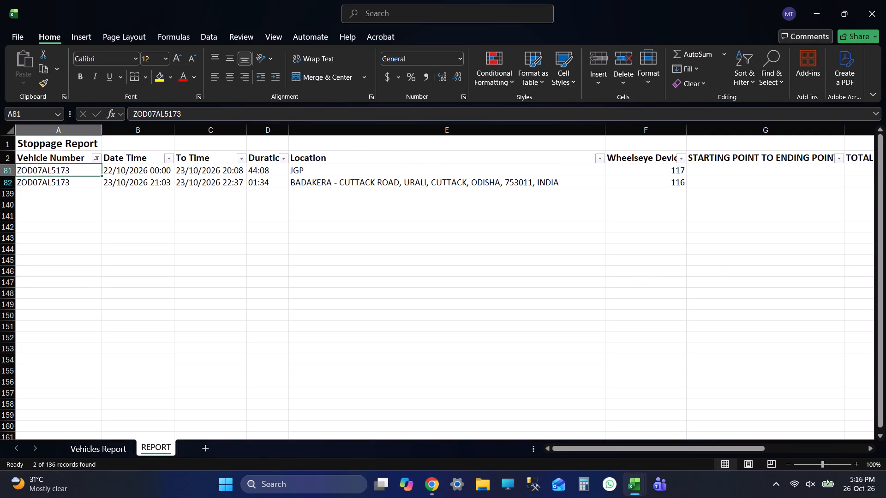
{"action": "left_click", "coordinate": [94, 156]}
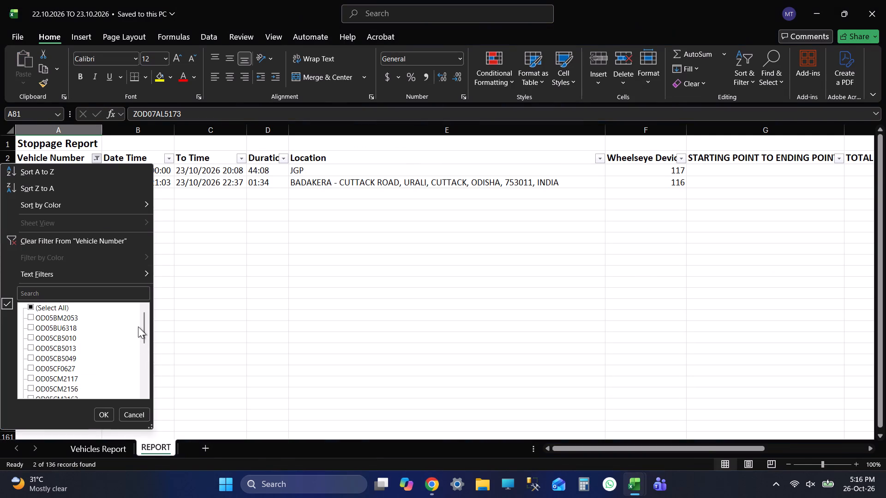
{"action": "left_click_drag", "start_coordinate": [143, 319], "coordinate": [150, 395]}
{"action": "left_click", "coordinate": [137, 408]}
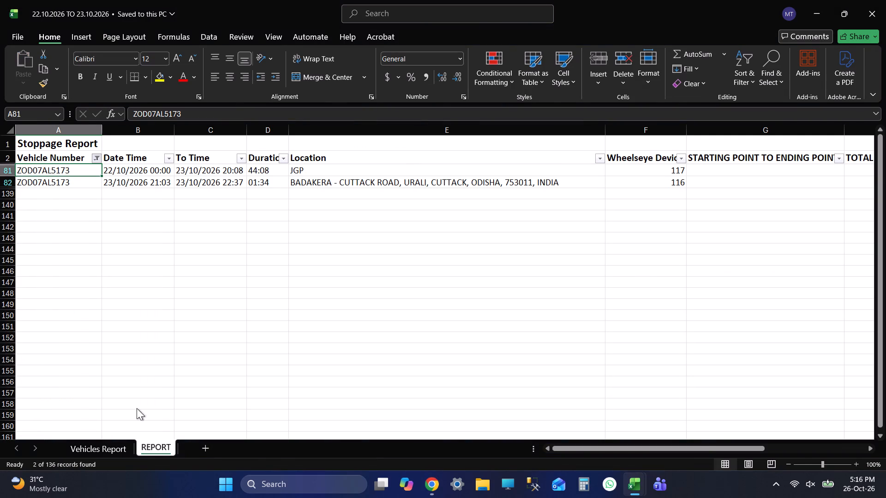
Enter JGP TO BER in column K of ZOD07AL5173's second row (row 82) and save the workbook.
{"action": "left_click", "coordinate": [601, 182]}
{"action": "key", "text": "Tab"}
{"action": "key", "text": "Tab"}
{"action": "key", "text": "Tab"}
{"action": "key", "text": "Tab"}
{"action": "key", "text": "Tab"}
{"action": "key", "text": "Tab"}
{"action": "key", "text": "Tab"}
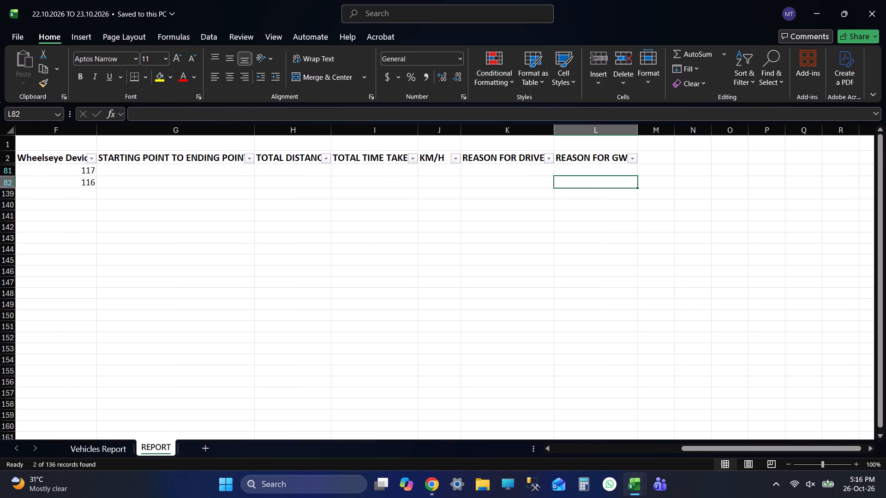
{"action": "key", "text": "shift+Tab"}
{"action": "key", "text": "shift+Tab"}
{"action": "key", "text": "Tab"}
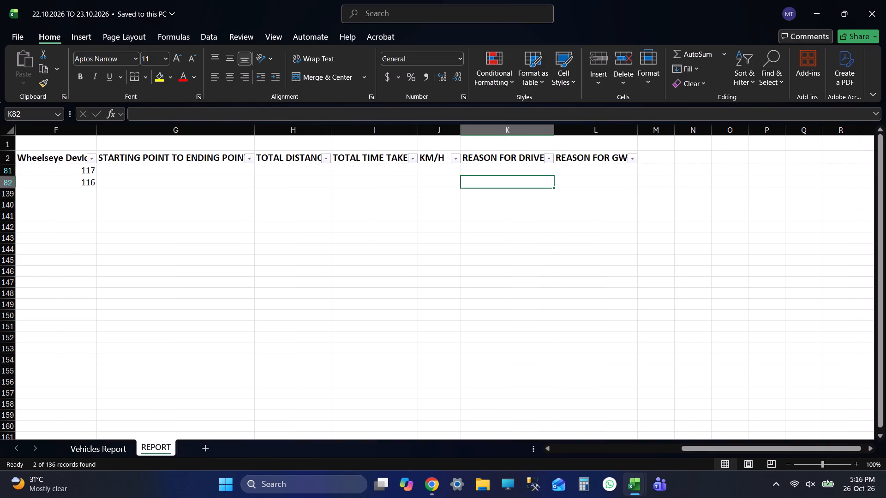
{"action": "type", "text": "JGP TO BER"}
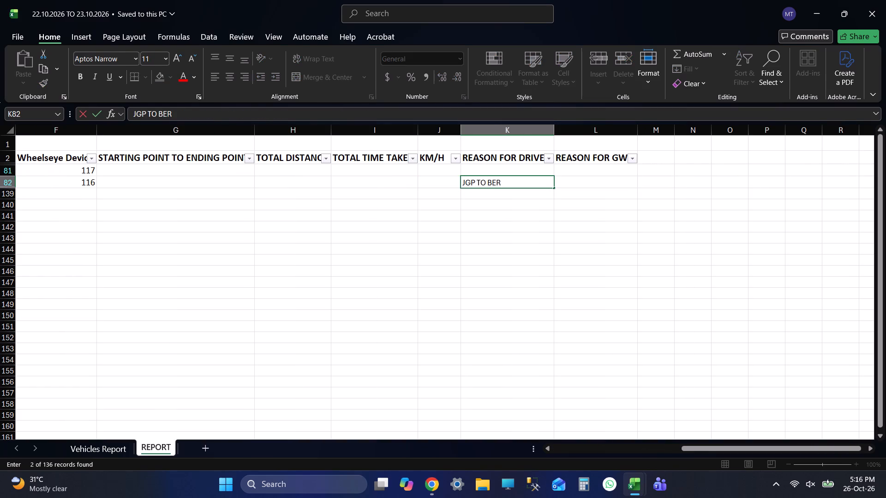
{"action": "key", "text": "shift+Tab"}
{"action": "key", "text": "shift+Tab"}
{"action": "key", "text": "shift+Tab"}
{"action": "key", "text": "shift+Tab"}
{"action": "key", "text": "shift+Tab"}
{"action": "key", "text": "shift+Tab"}
{"action": "key", "text": "shift+Tab"}
{"action": "key", "text": "shift+Tab"}
{"action": "key", "text": "shift+Tab"}
{"action": "key", "text": "shift+Tab"}
{"action": "key", "text": "shift+Tab"}
{"action": "key", "text": "shift+Tab"}
{"action": "key", "text": "shift+Tab"}
{"action": "key", "text": "shift+Tab"}
{"action": "key", "text": "shift+Tab"}
{"action": "key", "text": "shift+Tab"}
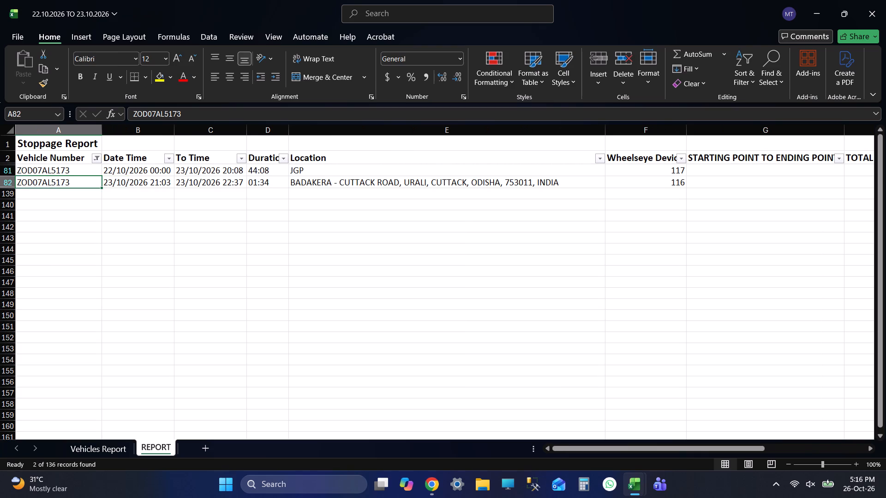
{"action": "key", "text": "ctrl+s"}
{"action": "key", "text": "ctrl+s"}
Reset the Vehicle Number filter to show all vehicles and save the workbook.
{"action": "left_click", "coordinate": [98, 154]}
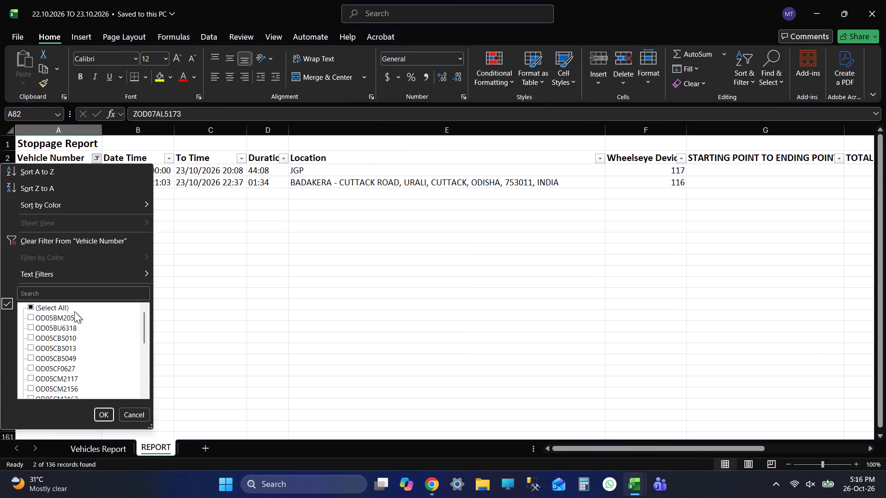
{"action": "left_click", "coordinate": [52, 311]}
{"action": "left_click", "coordinate": [105, 416]}
{"action": "left_click", "coordinate": [589, 258]}
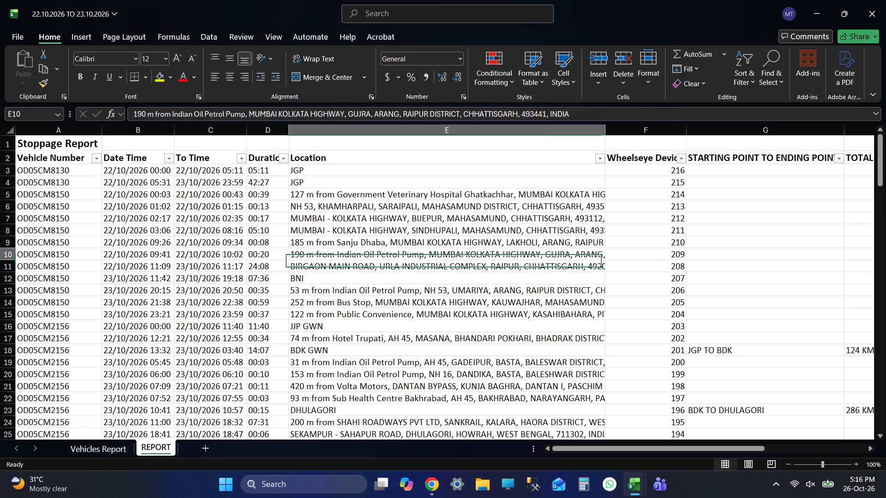
{"action": "key", "text": "ctrl+s"}
Filter the STARTING POINT TO ENDING POINT column to exclude blanks, check the filled trip columns, and save the workbook.
{"action": "left_click", "coordinate": [792, 164]}
{"action": "left_click", "coordinate": [819, 157]}
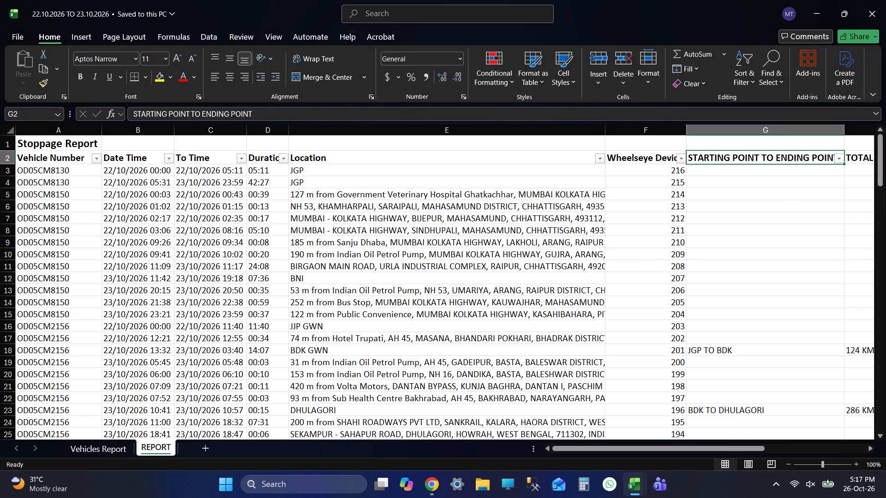
{"action": "left_click", "coordinate": [844, 158]}
{"action": "left_click_drag", "start_coordinate": [833, 325], "coordinate": [832, 391]}
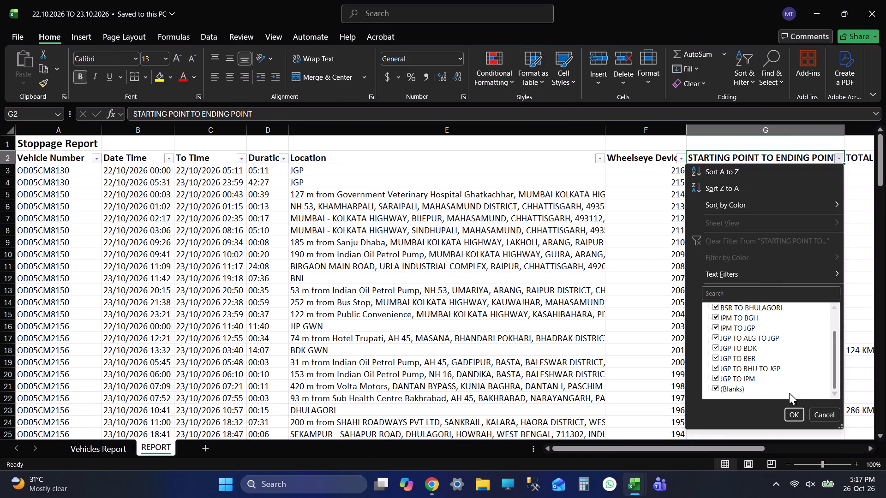
{"action": "left_click", "coordinate": [733, 385]}
{"action": "left_click", "coordinate": [793, 409]}
{"action": "left_click", "coordinate": [756, 272]}
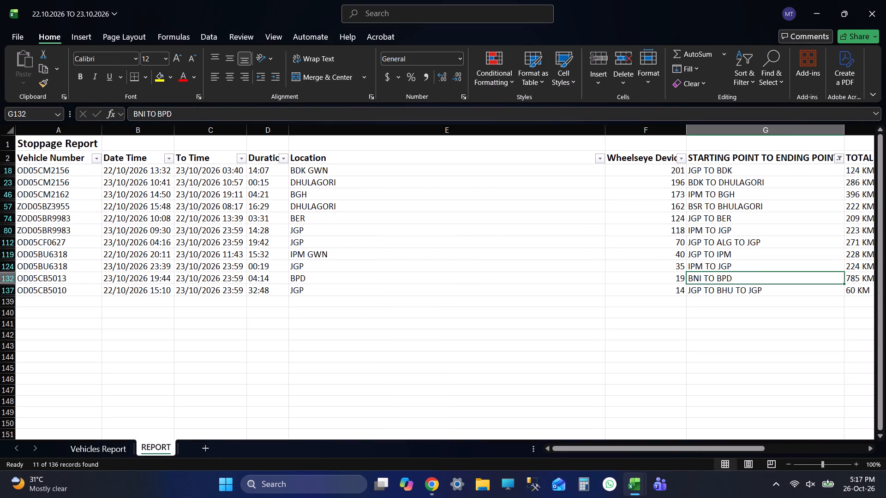
{"action": "key", "text": "ctrl+s"}
{"action": "key", "text": "ctrl+s"}
{"action": "left_click_drag", "start_coordinate": [666, 445], "coordinate": [818, 443]}
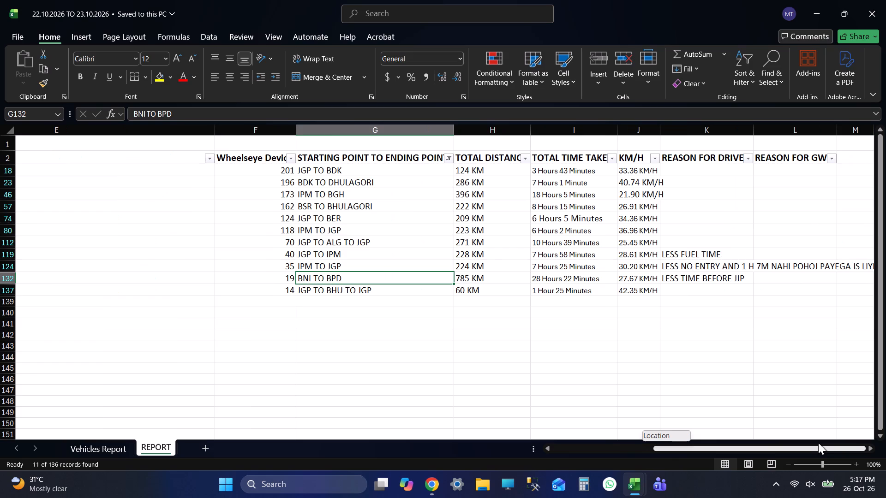
{"action": "left_click_drag", "start_coordinate": [818, 443], "coordinate": [791, 440]}
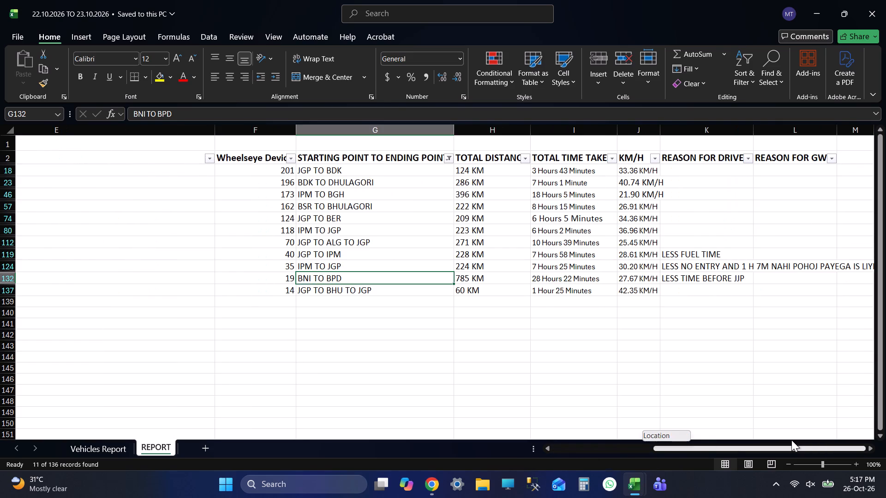
{"action": "left_click_drag", "start_coordinate": [791, 440], "coordinate": [557, 453]}
{"action": "left_click", "coordinate": [688, 333]}
{"action": "key", "text": "ctrl+s"}
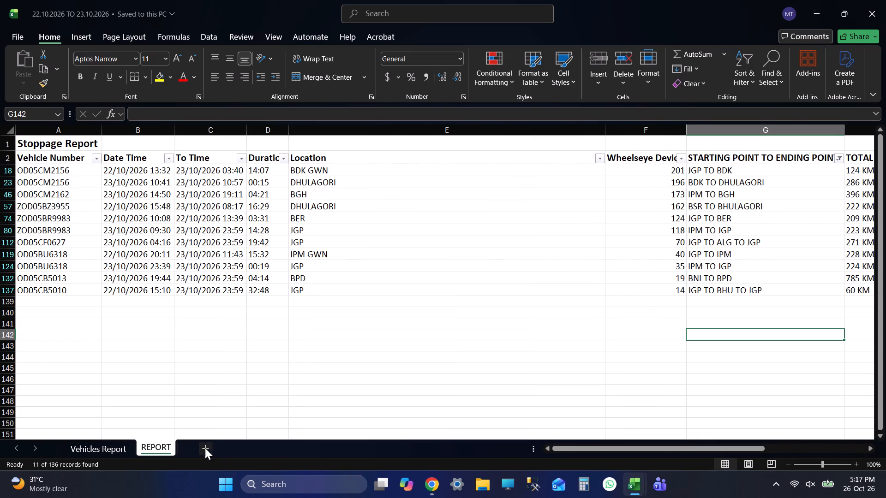
Add a new worksheet after REPORT and name it FINAL REPORT.
{"action": "left_click", "coordinate": [205, 448]}
{"action": "double_click", "coordinate": [202, 447]}
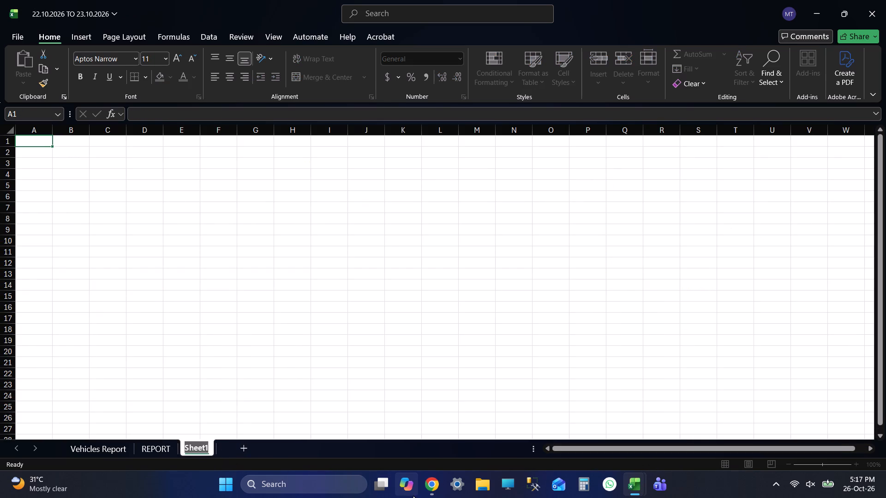
{"action": "type", "text": "FINAL REPORT"}
Copy columns A to J, Vehicle Number through KM/H, of the filtered REPORT sheet.
{"action": "left_click", "coordinate": [145, 442]}
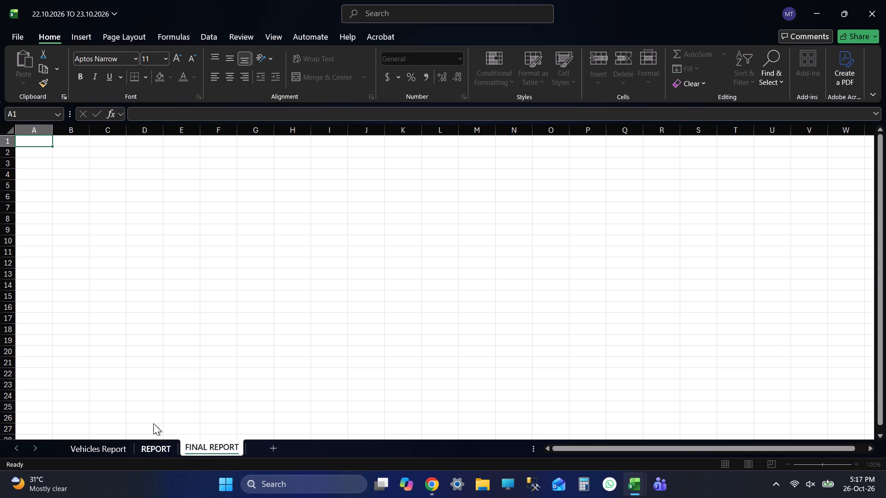
{"action": "left_click", "coordinate": [48, 131]}
{"action": "key", "text": "shift+Right"}
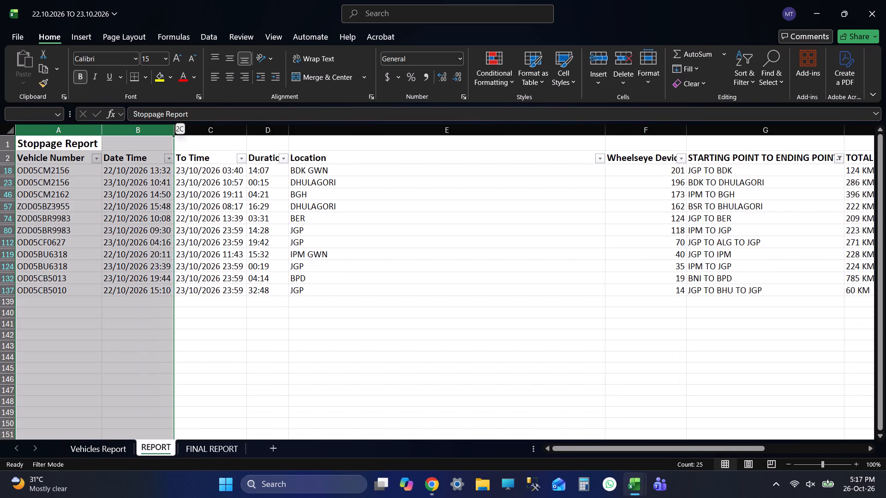
{"action": "key", "text": "shift+Right"}
{"action": "key", "text": "shift+Right"}
{"action": "key", "text": "shift+Right"}
{"action": "key", "text": "shift+Right"}
{"action": "key", "text": "shift+Right"}
{"action": "key", "text": "shift+Right"}
{"action": "key", "text": "shift+Right"}
{"action": "key", "text": "shift+Right"}
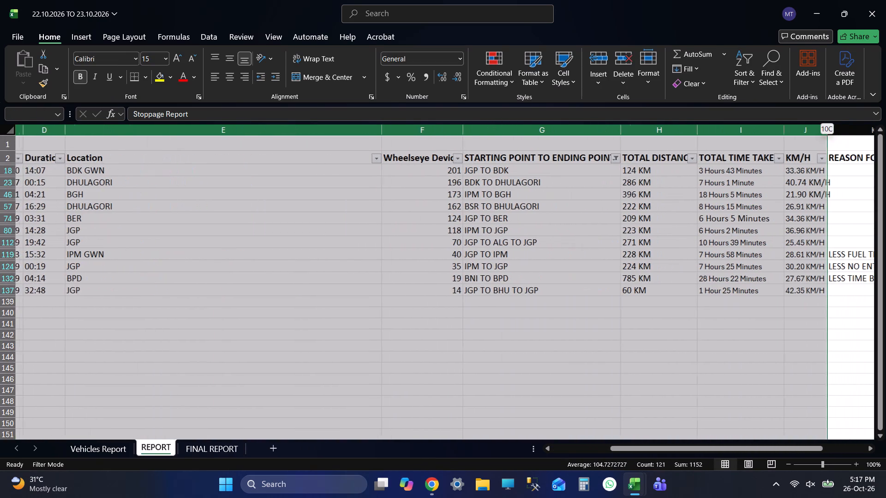
{"action": "key", "text": "ctrl+c"}
{"action": "key", "text": "ctrl+c"}
{"action": "key", "text": "ctrl+c"}
{"action": "key", "text": "ctrl+c"}
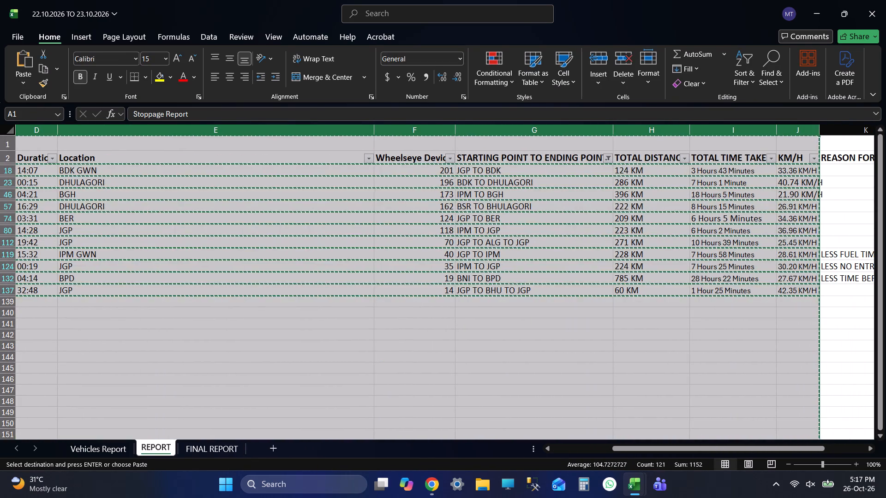
{"action": "left_click_drag", "start_coordinate": [725, 447], "coordinate": [532, 436]}
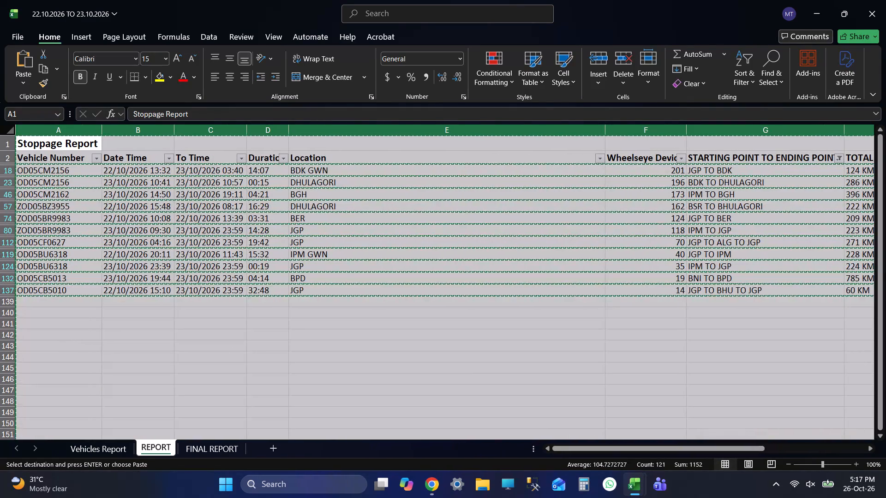
{"action": "key", "text": "ctrl+c"}
{"action": "key", "text": "ctrl+c"}
{"action": "key", "text": "ctrl+c"}
{"action": "key", "text": "ctrl+c"}
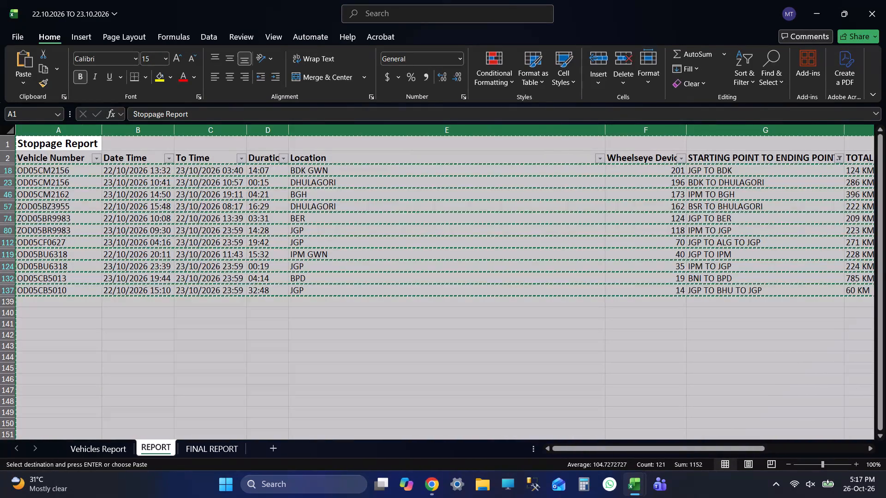
{"action": "key", "text": "ctrl+c"}
{"action": "key", "text": "ctrl+c"}
{"action": "key", "text": "ctrl+c"}
{"action": "key", "text": "ctrl+c"}
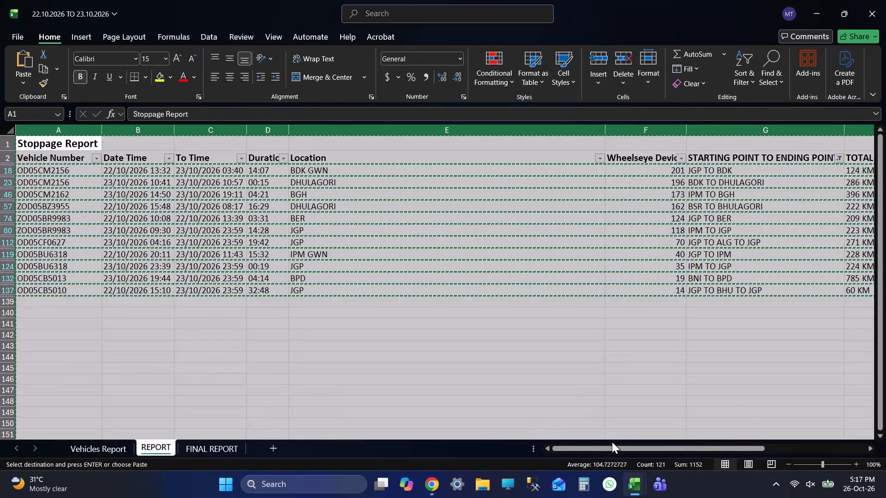
Paste the copied columns into the FINAL REPORT sheet starting at cell A1.
{"action": "left_click_drag", "start_coordinate": [617, 450], "coordinate": [303, 444]}
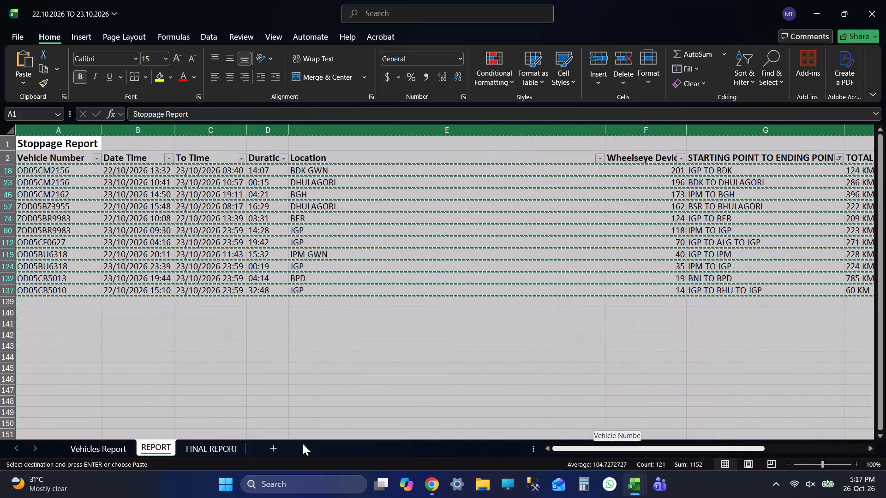
{"action": "left_click_drag", "start_coordinate": [303, 444], "coordinate": [293, 444]}
{"action": "left_click", "coordinate": [230, 449]}
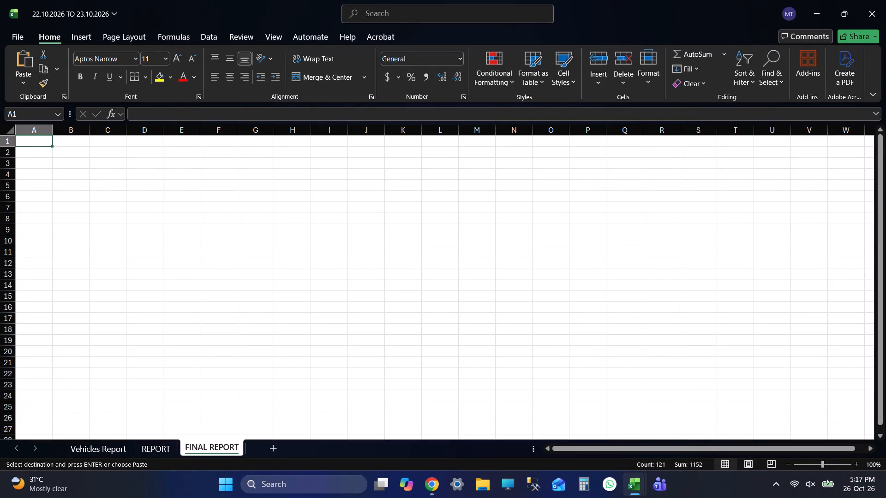
{"action": "key", "text": "ctrl+v"}
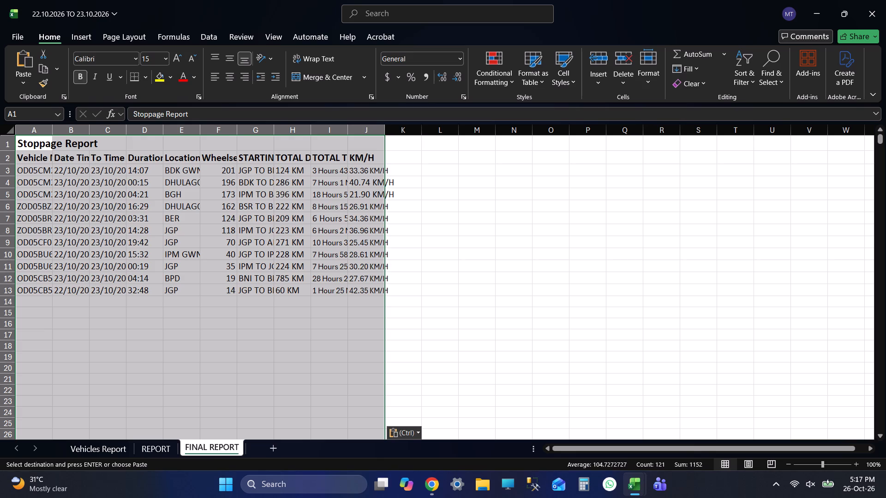
AutoFit the widths of columns A to J on the FINAL REPORT sheet and save the workbook.
{"action": "left_click", "coordinate": [40, 129]}
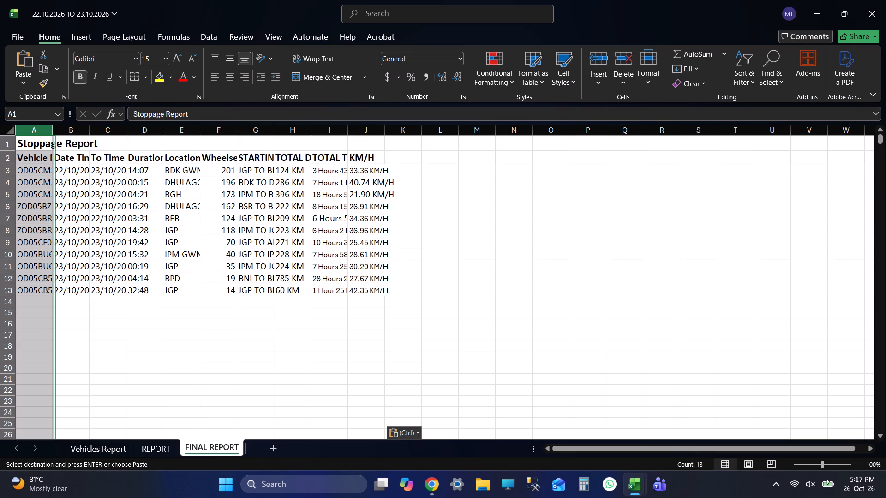
{"action": "key", "text": "shift+Right"}
{"action": "key", "text": "shift+Right"}
{"action": "key", "text": "shift+Right"}
{"action": "key", "text": "shift+Right"}
{"action": "key", "text": "shift+Right"}
{"action": "key", "text": "shift+Right"}
{"action": "key", "text": "shift+Right"}
{"action": "key", "text": "shift+Right"}
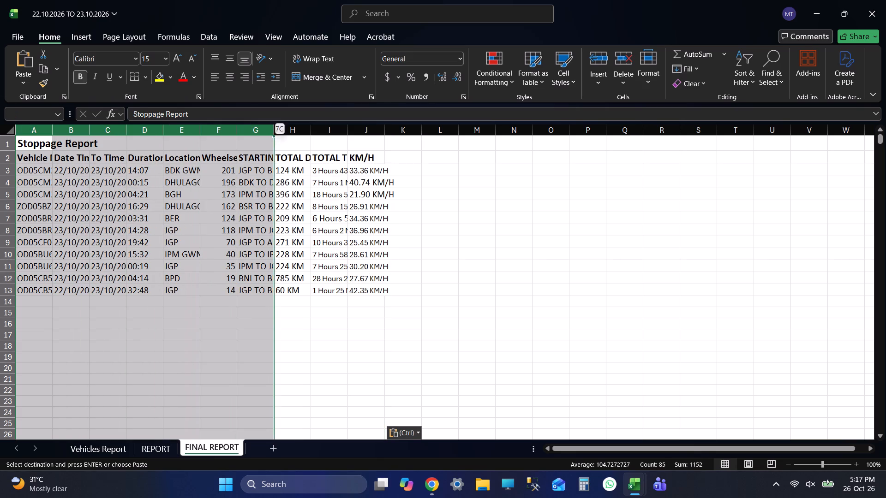
{"action": "key", "text": "shift+Right"}
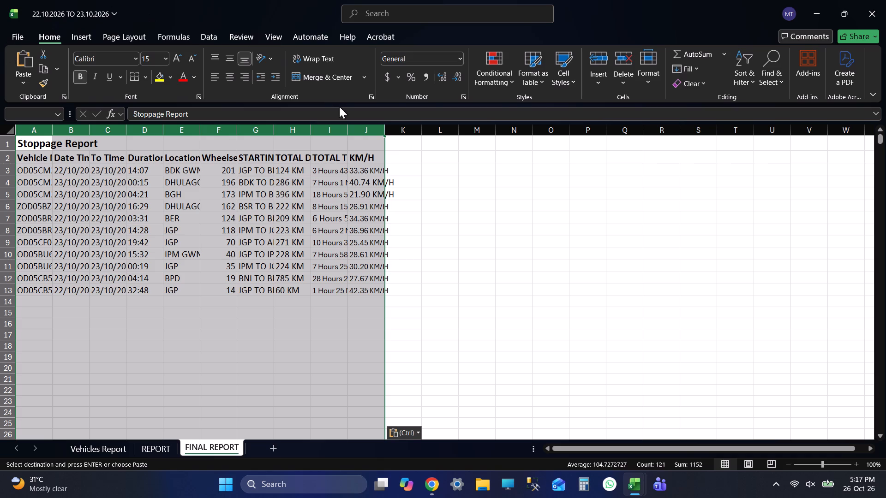
{"action": "double_click", "coordinate": [384, 126]}
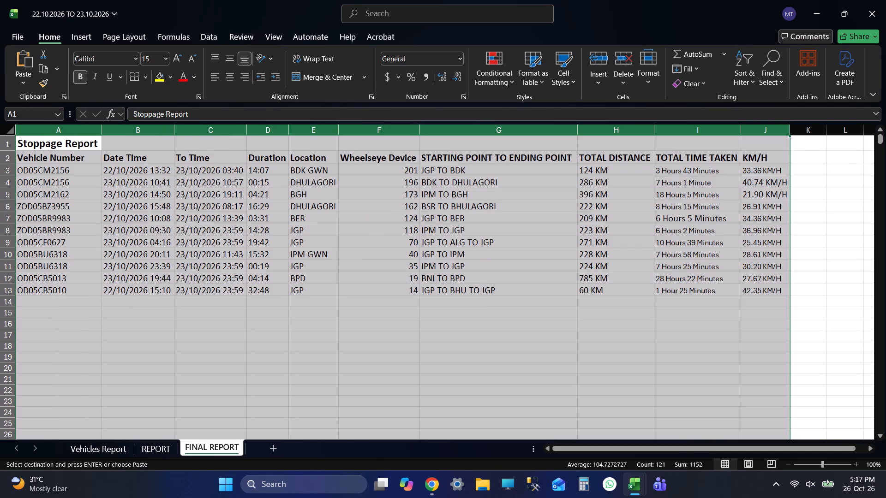
{"action": "left_click", "coordinate": [769, 164]}
{"action": "key", "text": "ctrl+s"}
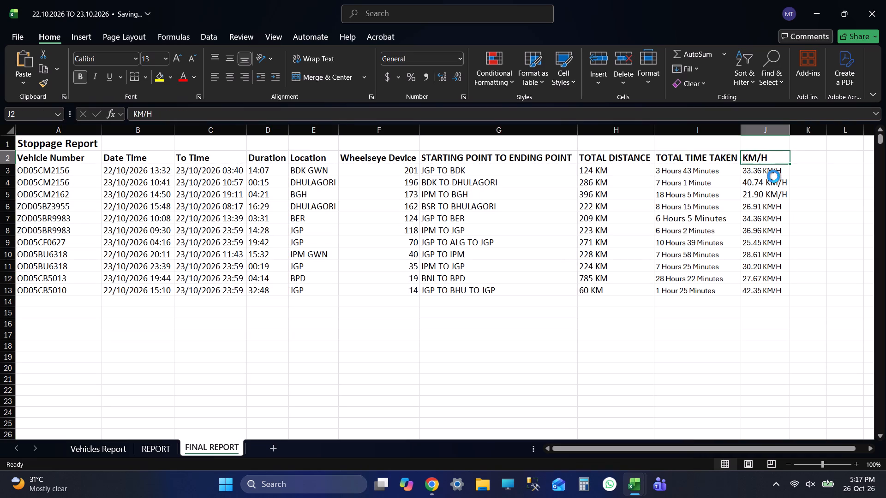
{"action": "left_click_drag", "start_coordinate": [70, 146], "coordinate": [617, 150]}
{"action": "left_click", "coordinate": [522, 244]}
{"action": "key", "text": "ctrl+s"}
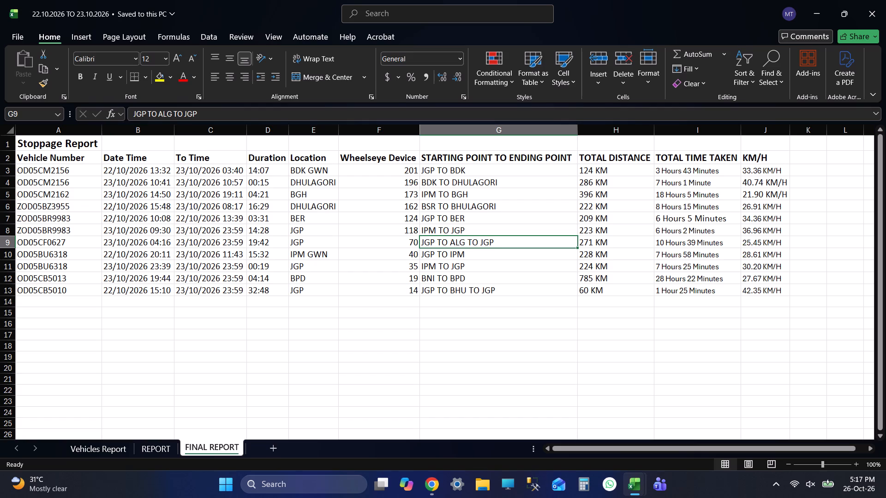
Insert a new column before TOTAL DISTANCE, head it ARRIVAL TIME in row 2, and save the workbook.
{"action": "left_click", "coordinate": [618, 130]}
{"action": "key", "text": "ctrl+plus"}
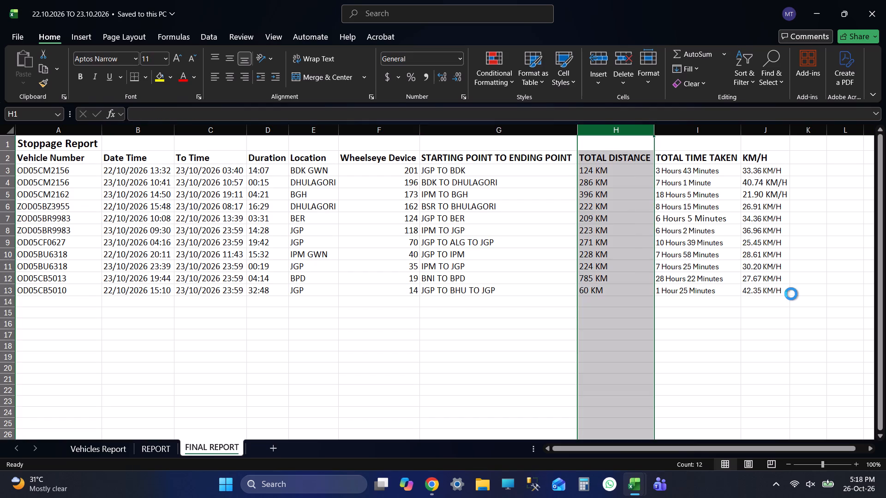
{"action": "left_click", "coordinate": [637, 161]}
{"action": "type", "text": "ARRIVAL TIME"}
{"action": "key", "text": "shift+Tab"}
{"action": "key", "text": "shift+Tab"}
{"action": "key", "text": "shift+Tab"}
{"action": "key", "text": "shift+Tab"}
{"action": "key", "text": "shift+Tab"}
{"action": "key", "text": "shift+Tab"}
{"action": "key", "text": "shift+Tab"}
{"action": "key", "text": "shift+Tab"}
{"action": "key", "text": "shift+Tab"}
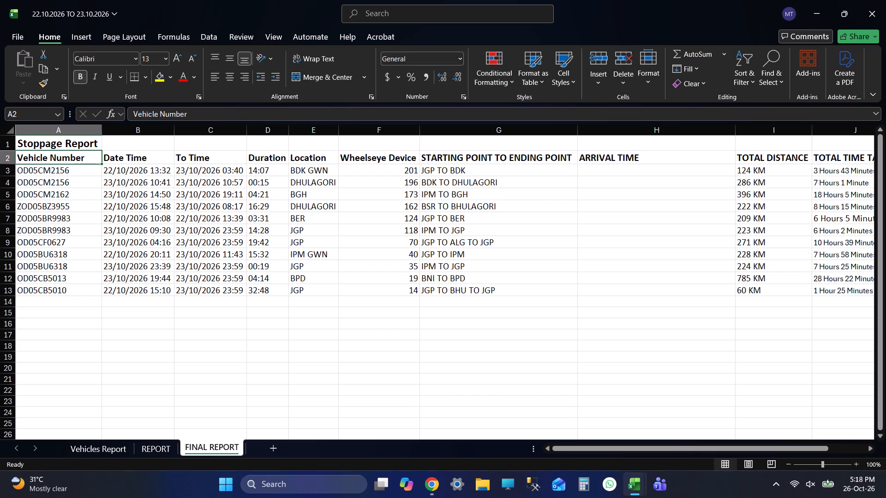
{"action": "key", "text": "ctrl+s"}
Copy the Date Time values in B3:B13 into the ARRIVAL TIME column starting at H3, and save.
{"action": "left_click_drag", "start_coordinate": [148, 154], "coordinate": [146, 290]}
{"action": "left_click_drag", "start_coordinate": [129, 168], "coordinate": [142, 289]}
{"action": "key", "text": "ctrl+c"}
{"action": "key", "text": "ctrl+c"}
{"action": "key", "text": "ctrl+c"}
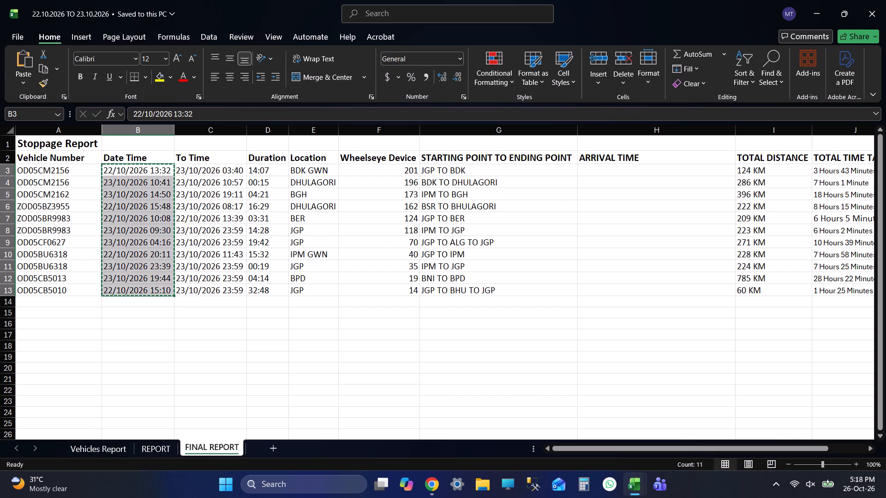
{"action": "key", "text": "ctrl+c"}
{"action": "left_click", "coordinate": [595, 176]}
{"action": "key", "text": "ctrl+v"}
{"action": "left_click", "coordinate": [575, 285]}
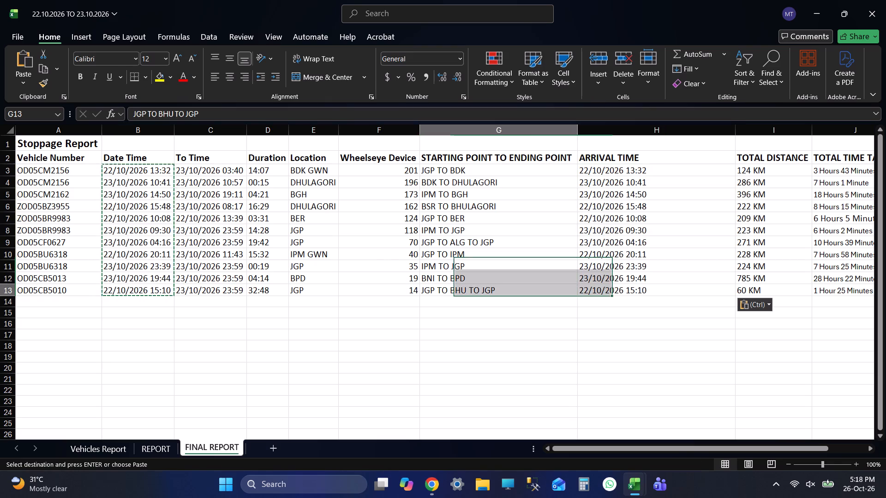
{"action": "key", "text": "ctrl+s"}
{"action": "key", "text": "ctrl+s"}
{"action": "key", "text": "ctrl+s"}
Hide columns B to F, Date Time through Wheelseye Device, and save the workbook.
{"action": "left_click", "coordinate": [130, 142]}
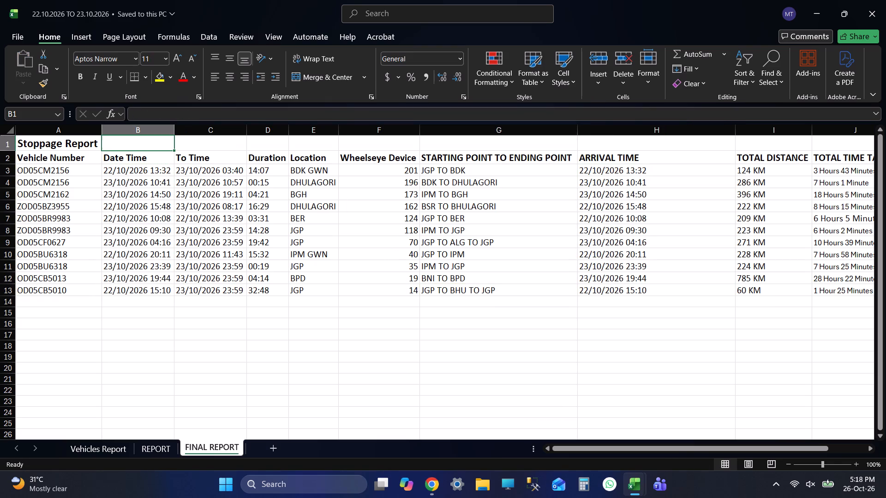
{"action": "left_click", "coordinate": [139, 131]}
{"action": "key", "text": "shift+Right"}
{"action": "key", "text": "shift+Right"}
{"action": "key", "text": "shift+Right"}
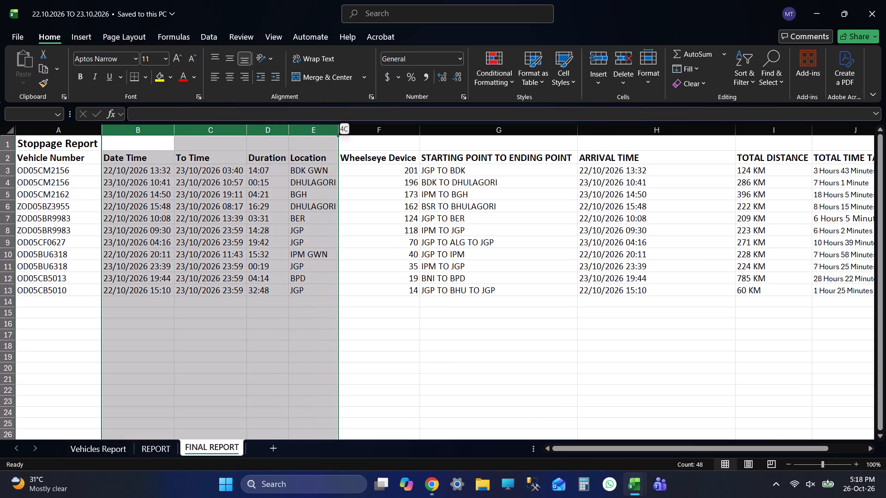
{"action": "key", "text": "shift+Right"}
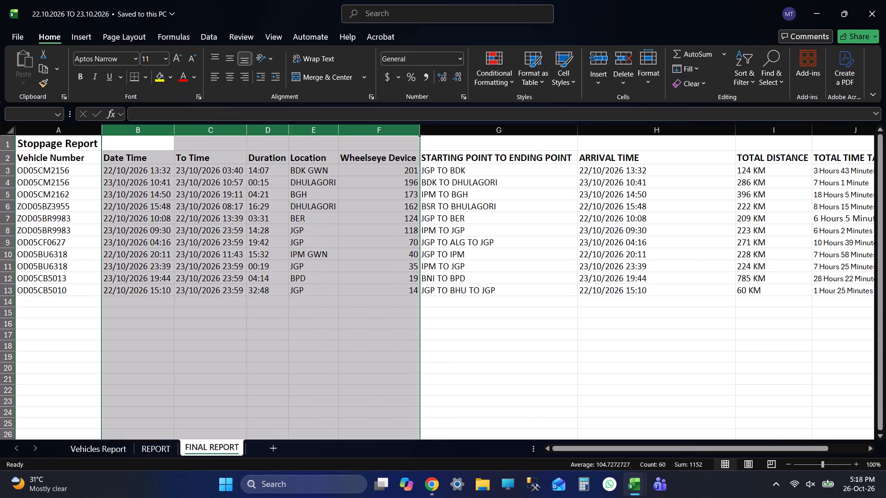
{"action": "right_click", "coordinate": [253, 130]}
{"action": "left_click", "coordinate": [293, 324]}
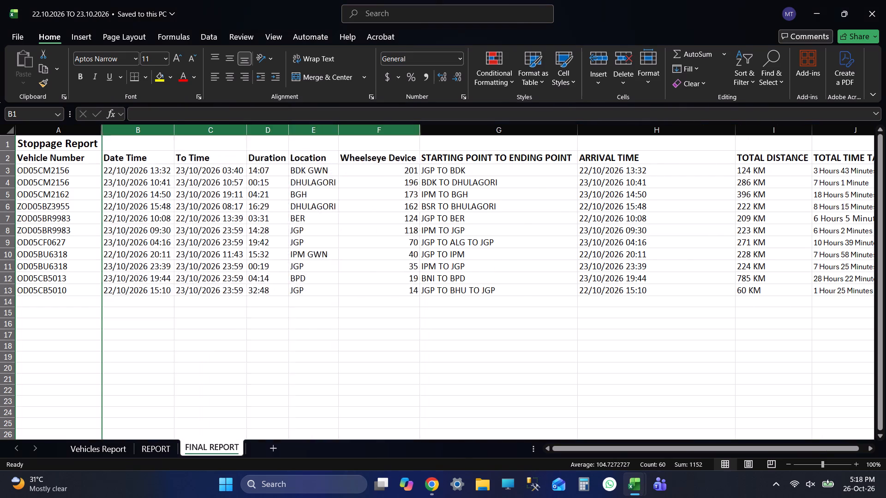
{"action": "left_click", "coordinate": [490, 278]}
{"action": "key", "text": "ctrl+s"}
{"action": "key", "text": "ctrl+s"}
{"action": "key", "text": "ctrl+s"}
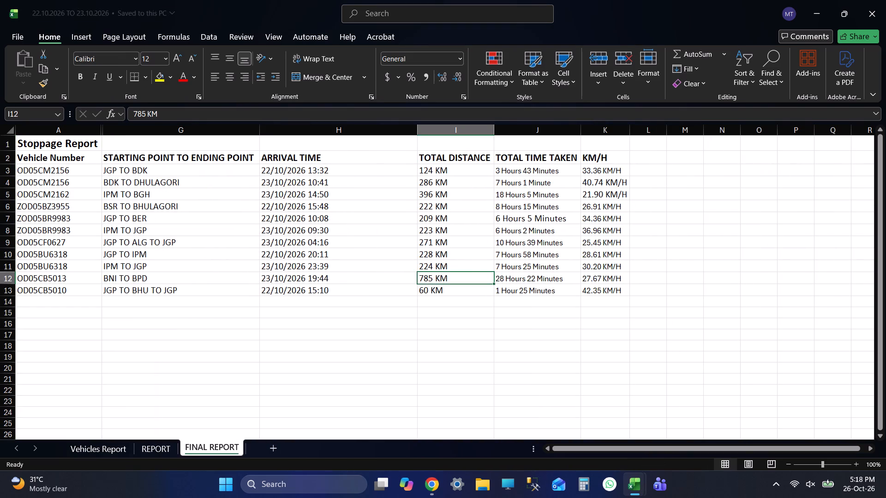
{"action": "key", "text": "ctrl+s"}
Merge and center the Stoppage Report title across row 1 from column A to K.
{"action": "left_click_drag", "start_coordinate": [78, 144], "coordinate": [624, 151]}
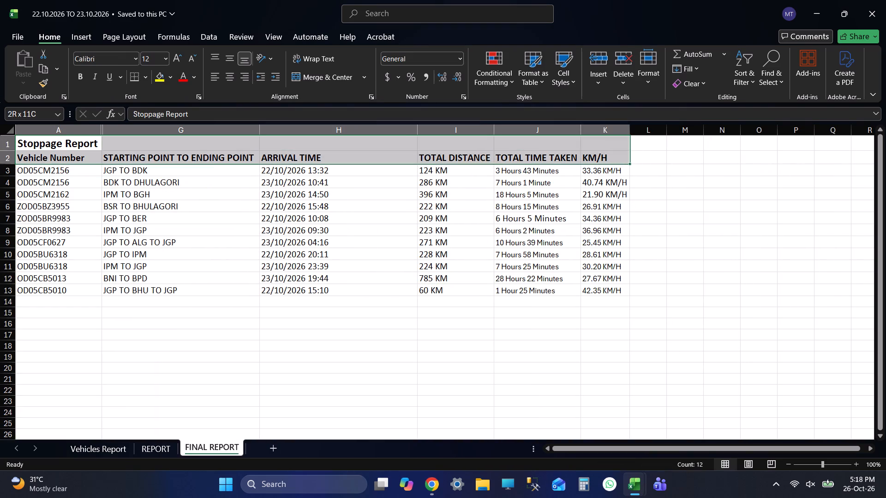
{"action": "left_click_drag", "start_coordinate": [624, 151], "coordinate": [613, 148]}
{"action": "left_click", "coordinate": [335, 75]}
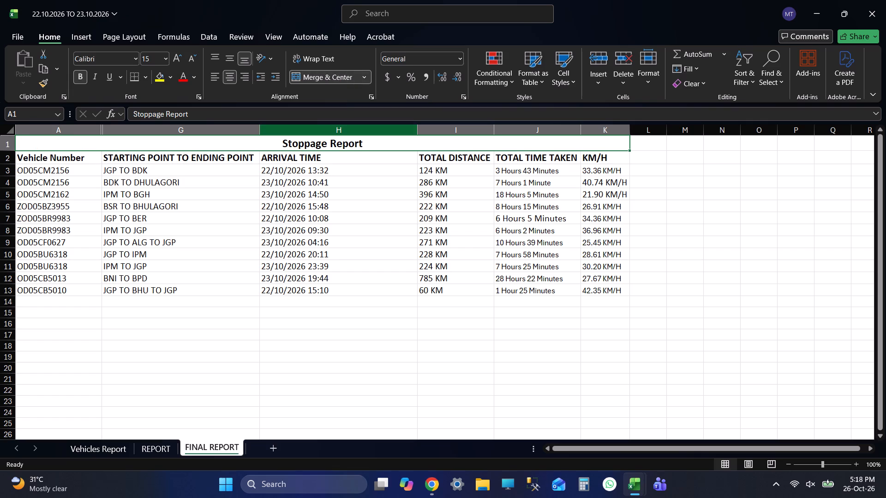
Extend the title to read "Stoppage Report (22.10.2026 00:00 TO 23:59)" and save the workbook.
{"action": "double_click", "coordinate": [407, 140]}
{"action": "key", "text": "space"}
{"action": "key", "text": "shift+parenleft"}
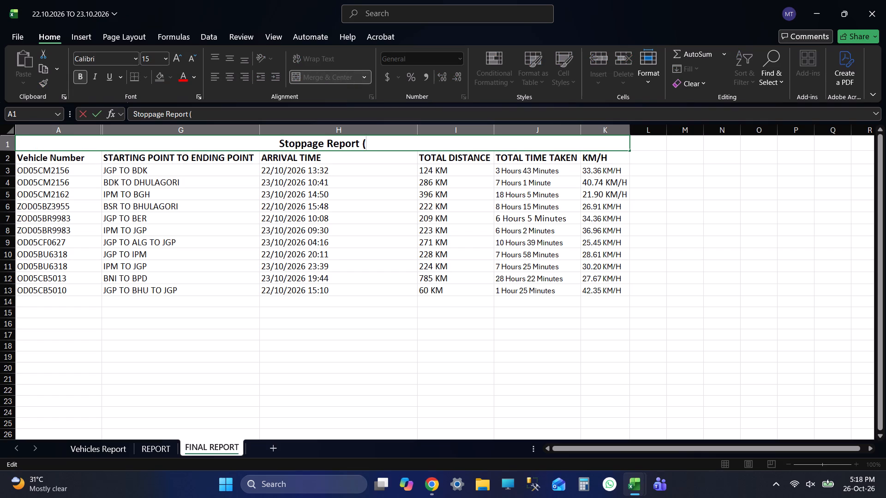
{"action": "type", "text": "22"}
{"action": "type", "text": ".0"}
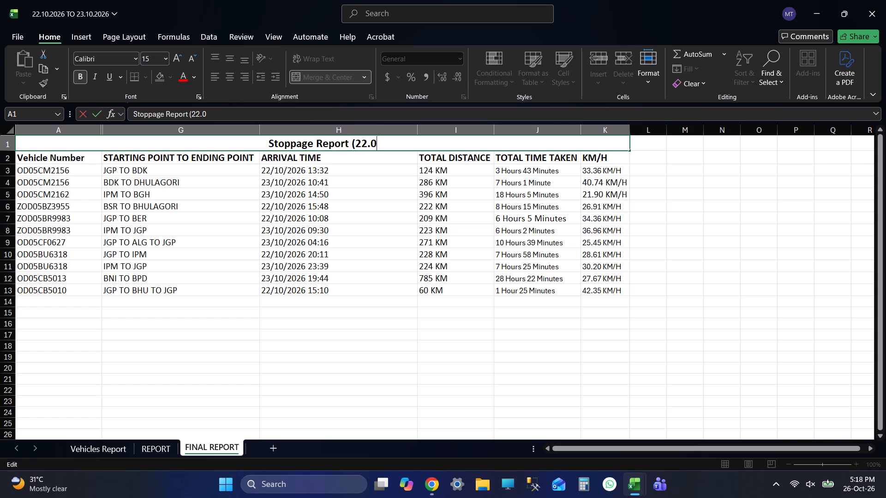
{"action": "key", "text": "BackSpace"}
{"action": "type", "text": "10.2026 T"}
{"action": "key", "text": "BackSpace"}
{"action": "type", "text": "00:00 TO"}
{"action": "key", "text": "space"}
{"action": "type", "text": "23"}
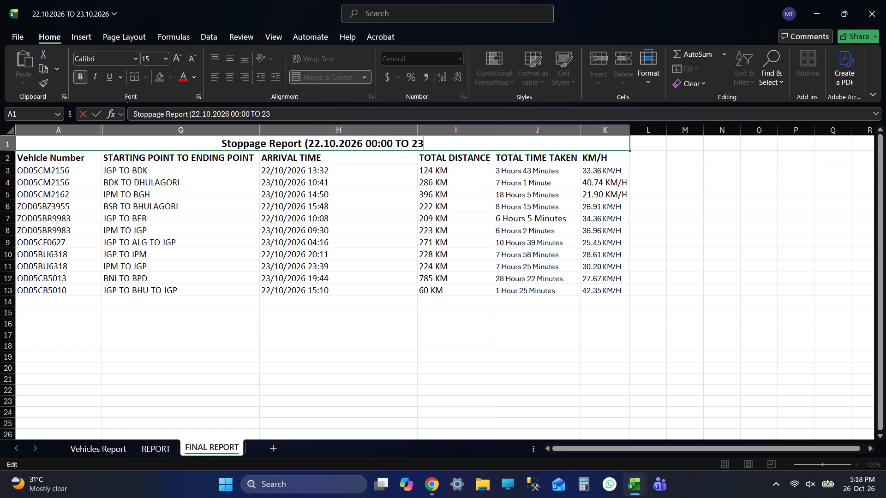
{"action": "type", "text": ":59"}
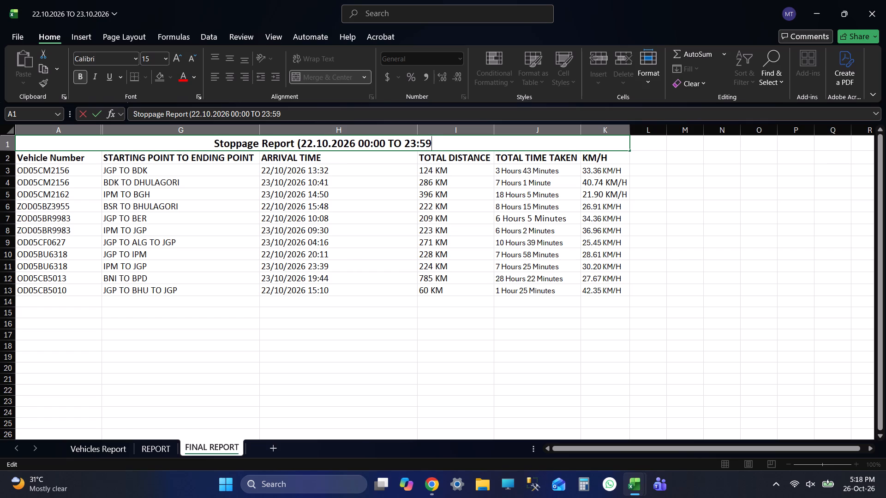
{"action": "key", "text": "shift+parenright"}
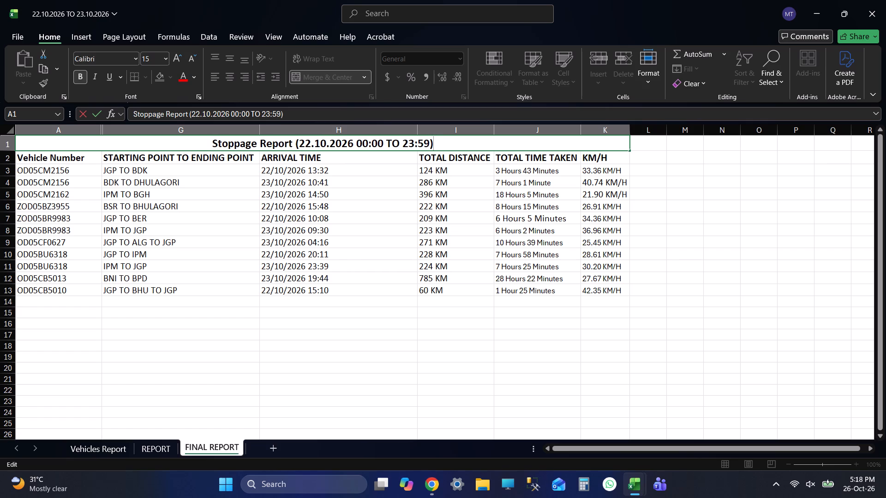
{"action": "key", "text": "Return"}
{"action": "key", "text": "ctrl+s"}
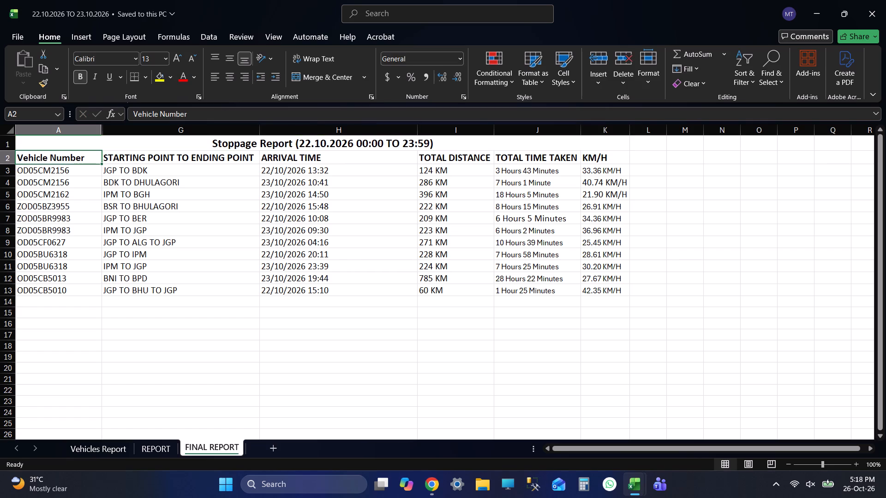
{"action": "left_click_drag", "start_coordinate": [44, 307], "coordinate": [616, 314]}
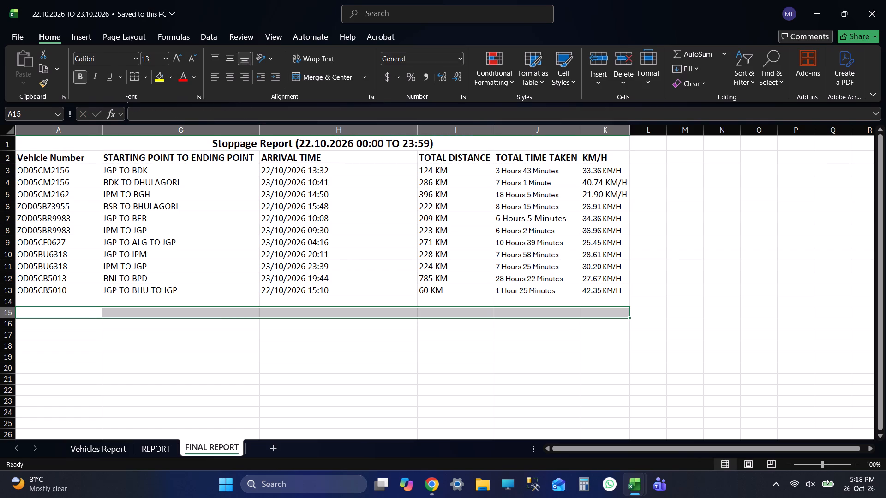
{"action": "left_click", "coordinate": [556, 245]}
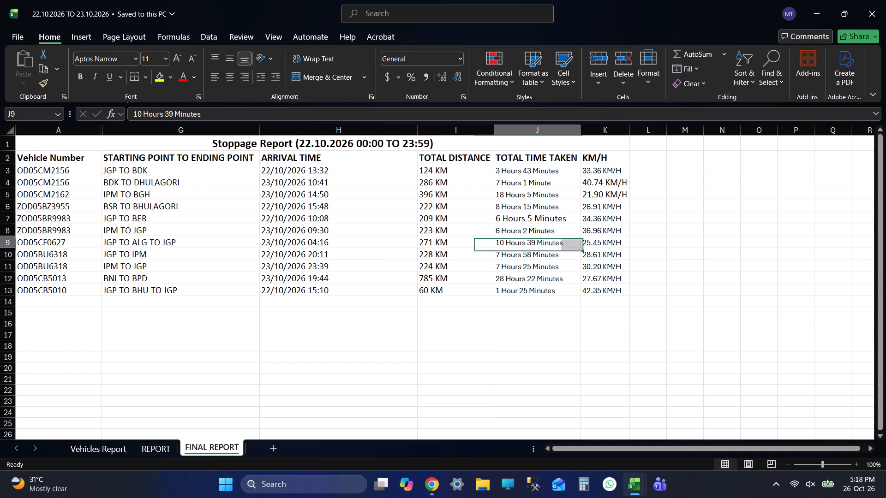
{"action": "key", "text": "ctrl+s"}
{"action": "left_click", "coordinate": [595, 172]}
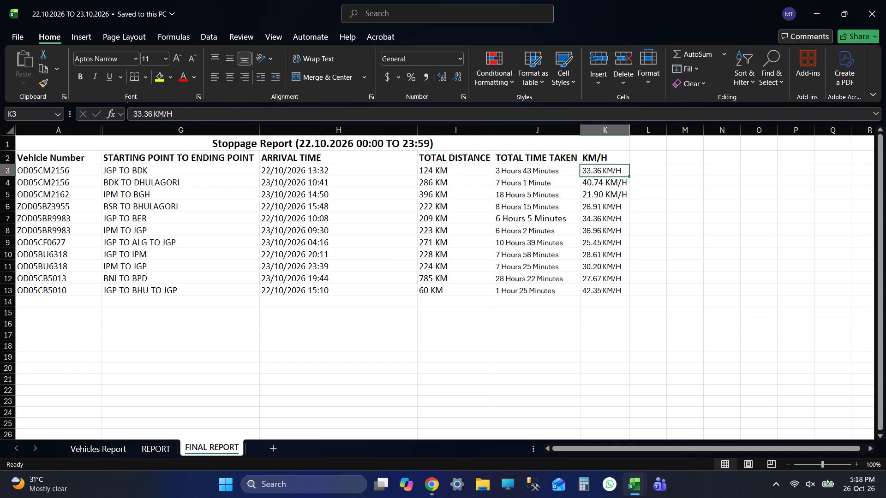
{"action": "left_click", "coordinate": [10, 172]}
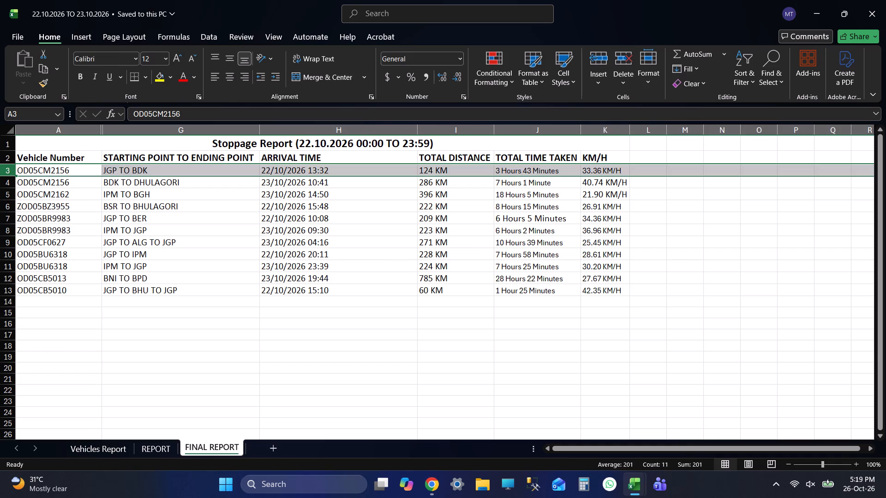
{"action": "key", "text": "shift+Down"}
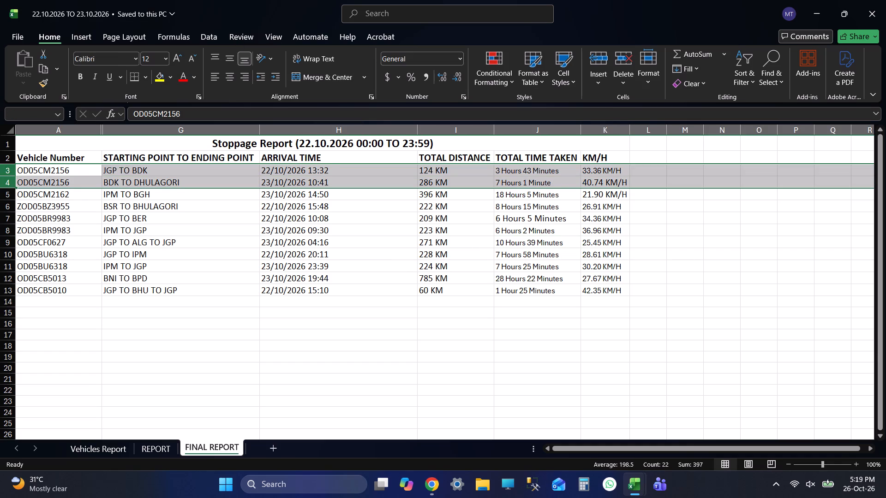
{"action": "key", "text": "ctrl+minus"}
{"action": "left_click", "coordinate": [612, 191]}
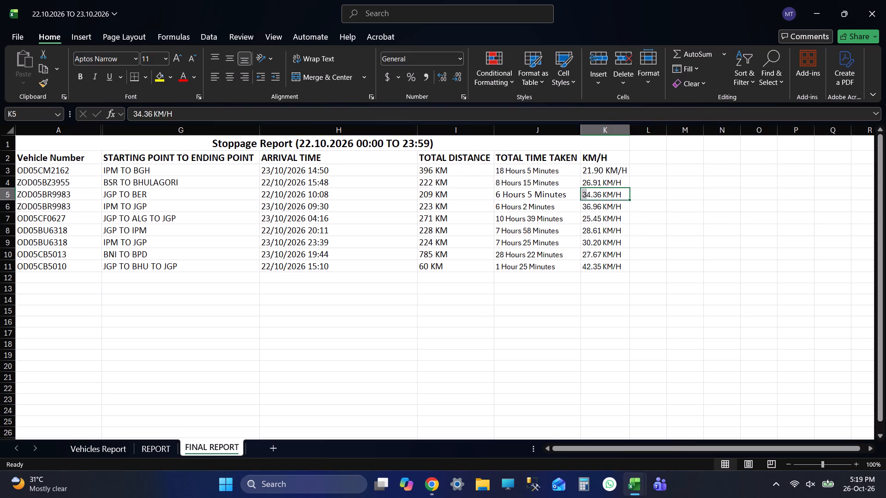
{"action": "left_click", "coordinate": [3, 193]}
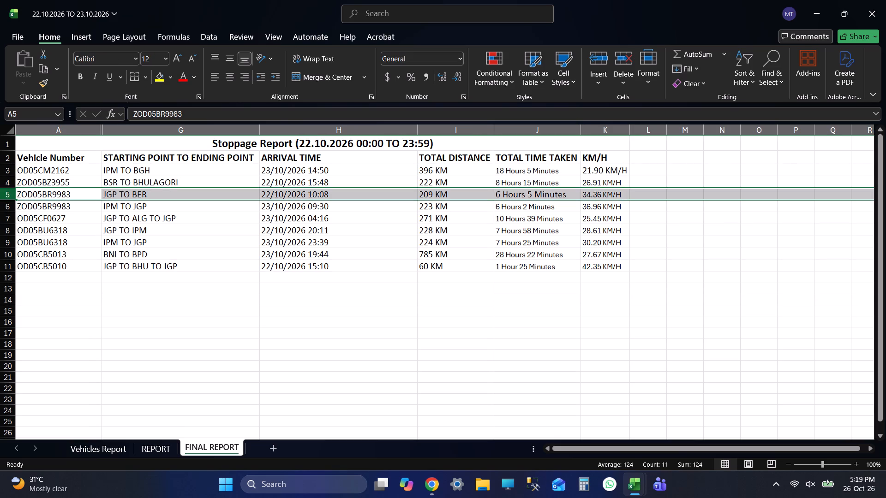
{"action": "key", "text": "shift+Down"}
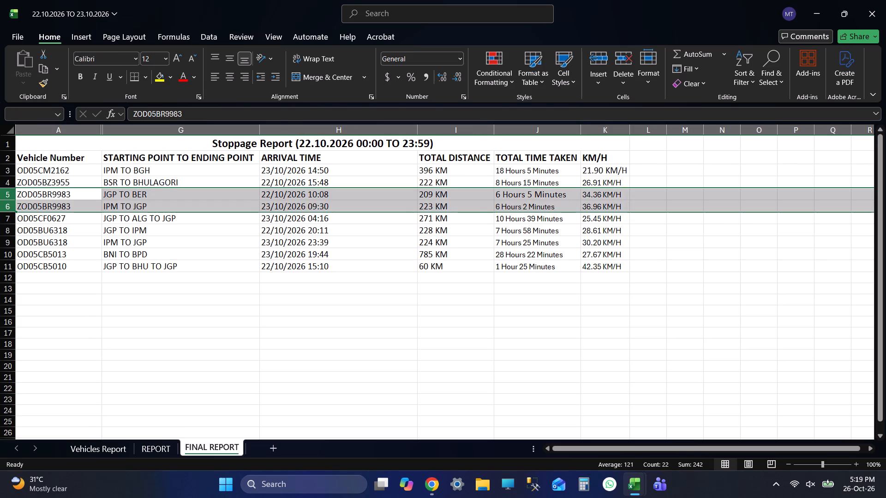
{"action": "key", "text": "ctrl+minus"}
{"action": "left_click", "coordinate": [592, 215]}
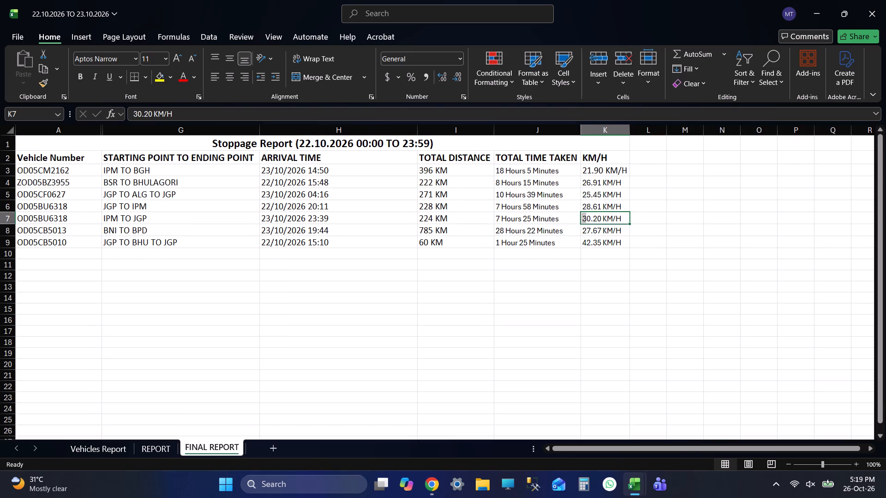
{"action": "left_click", "coordinate": [604, 230]}
{"action": "left_click", "coordinate": [602, 243]}
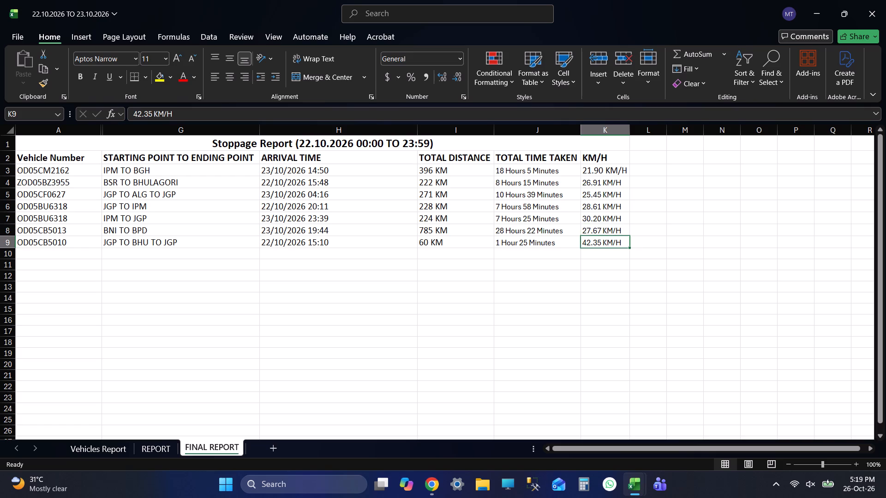
{"action": "left_click", "coordinate": [6, 241]}
{"action": "key", "text": "ctrl+minus"}
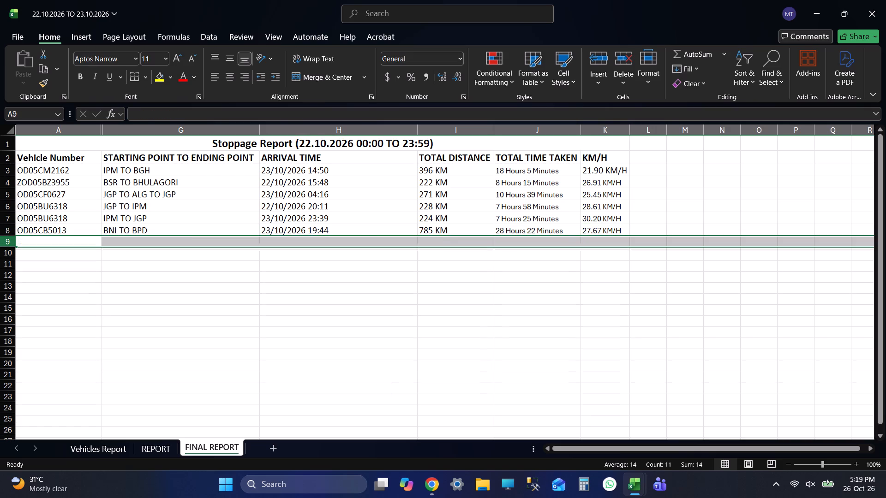
{"action": "left_click", "coordinate": [510, 319]}
{"action": "key", "text": "ctrl+s"}
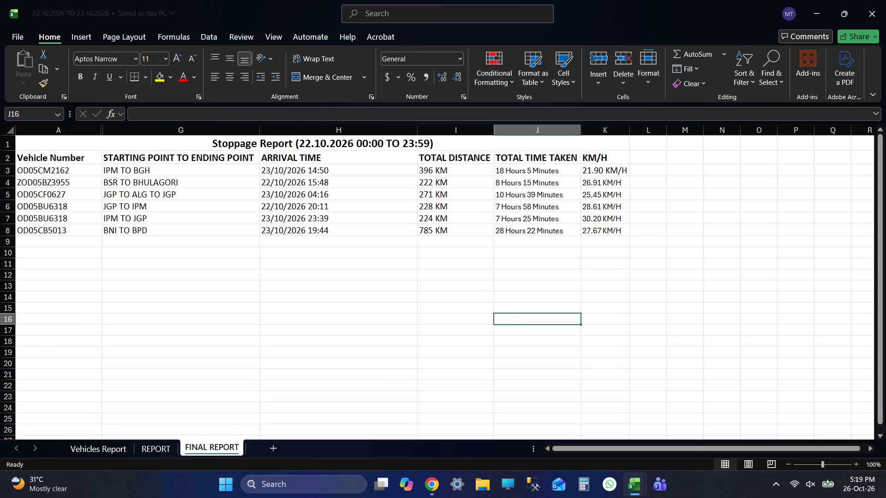
Merge row 10 across columns A to K and copy the Stoppage Report title from row 1 into it.
{"action": "key", "text": "ctrl+s"}
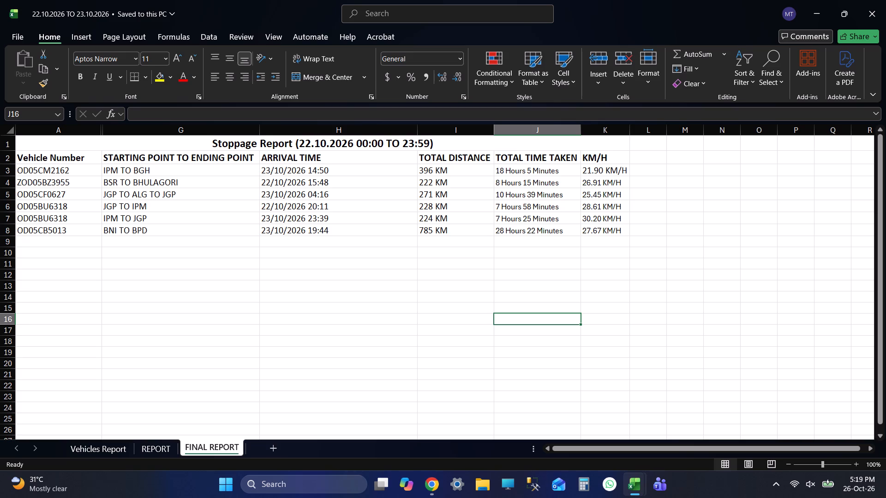
{"action": "left_click_drag", "start_coordinate": [66, 248], "coordinate": [615, 249]}
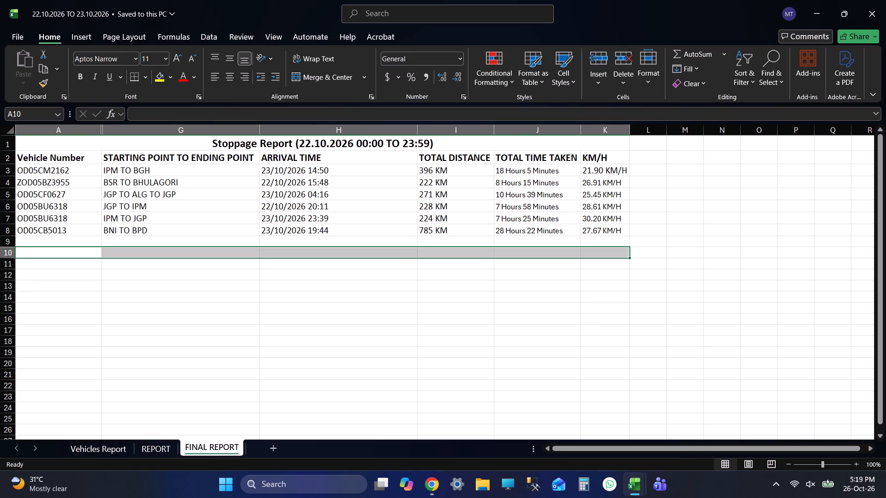
{"action": "left_click", "coordinate": [303, 71]}
{"action": "left_click", "coordinate": [230, 141]}
{"action": "key", "text": "ctrl+c"}
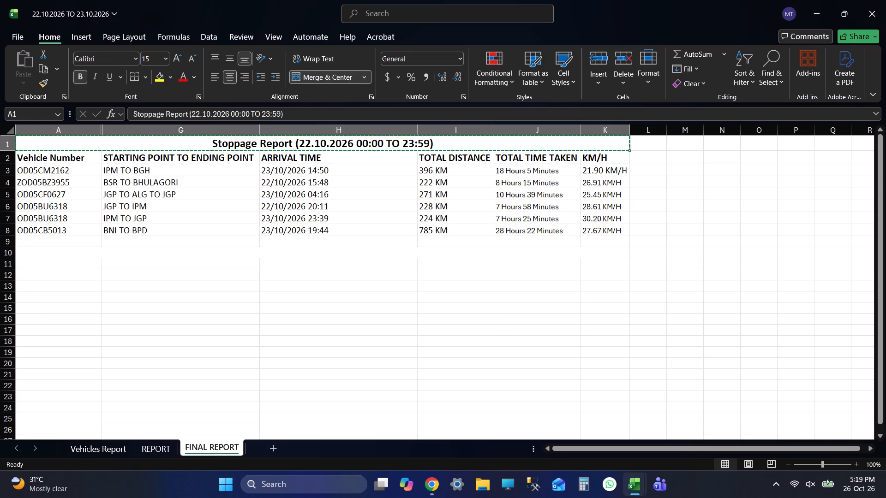
{"action": "left_click", "coordinate": [289, 254]}
{"action": "key", "text": "ctrl+v"}
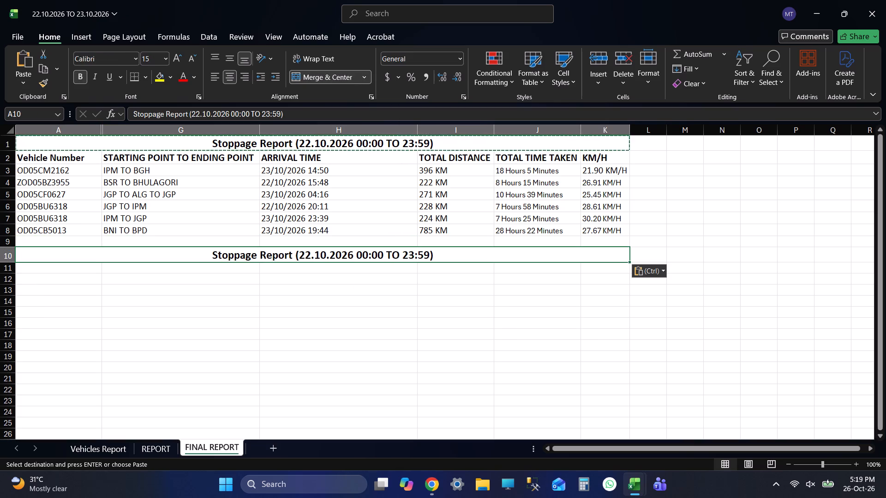
Edit the row 10 title to read "Stoppage Report (23.10.2026 00:00 TO 23:59)" and save the workbook.
{"action": "double_click", "coordinate": [310, 252]}
{"action": "key", "text": "BackSpace"}
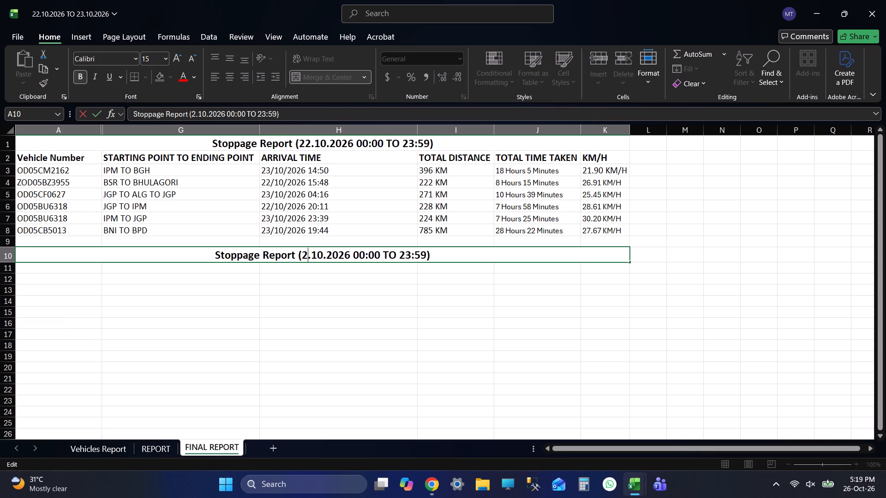
{"action": "key", "text": "3"}
{"action": "key", "text": "Return"}
{"action": "key", "text": "ctrl+s"}
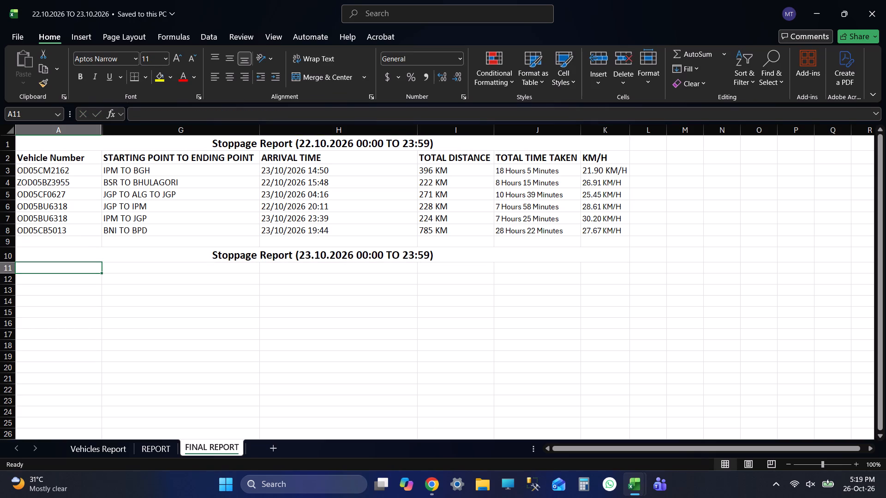
Copy the column headings from row 2, Vehicle Number to KM/H, into row 11 and save the workbook.
{"action": "left_click_drag", "start_coordinate": [69, 162], "coordinate": [593, 155]}
{"action": "key", "text": "ctrl+c"}
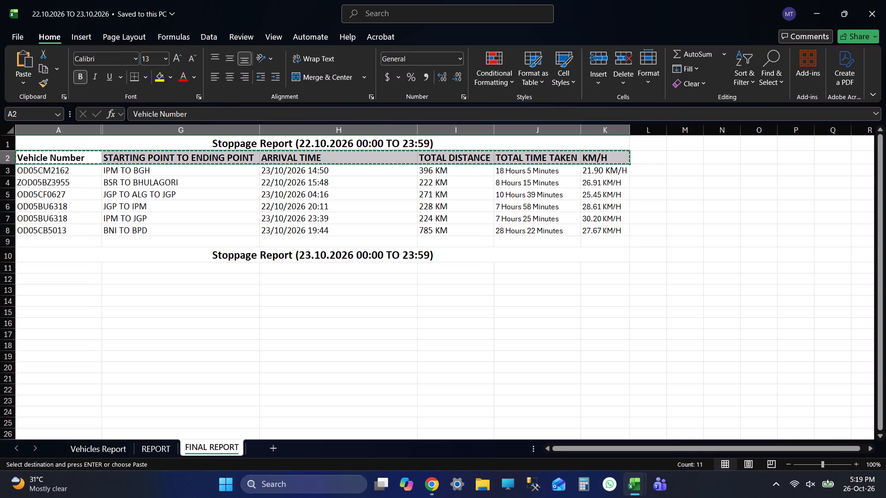
{"action": "left_click", "coordinate": [72, 262]}
{"action": "key", "text": "ctrl+v"}
{"action": "left_click", "coordinate": [327, 374]}
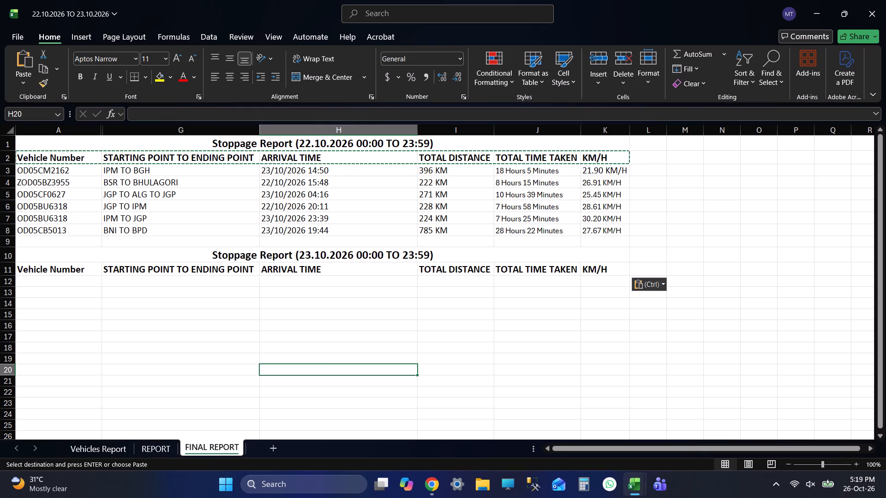
{"action": "key", "text": "ctrl+s"}
{"action": "key", "text": "ctrl+s"}
{"action": "key", "text": "ctrl+s"}
{"action": "left_click", "coordinate": [0, 170]}
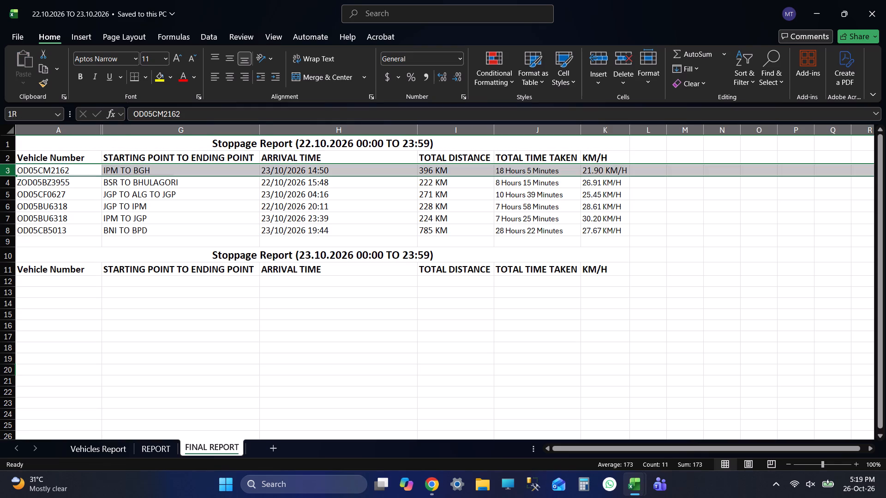
{"action": "left_click", "coordinate": [286, 184]}
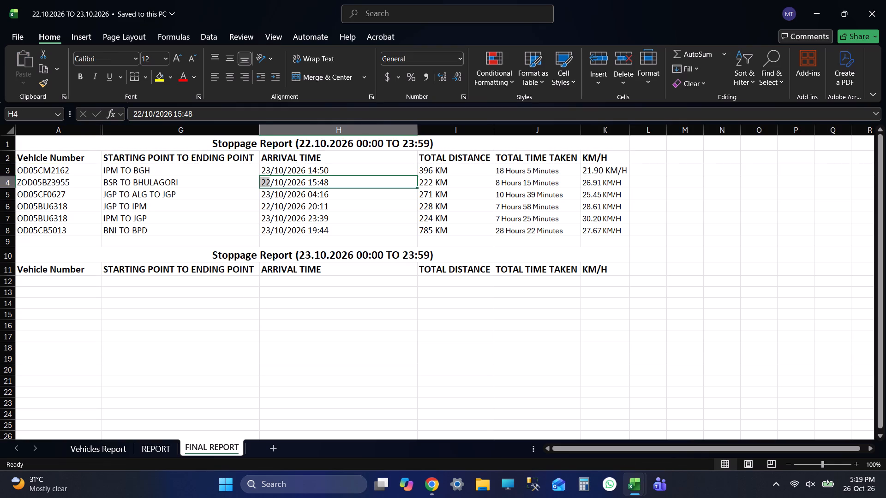
{"action": "left_click", "coordinate": [10, 172]}
{"action": "key", "text": "ctrl+x"}
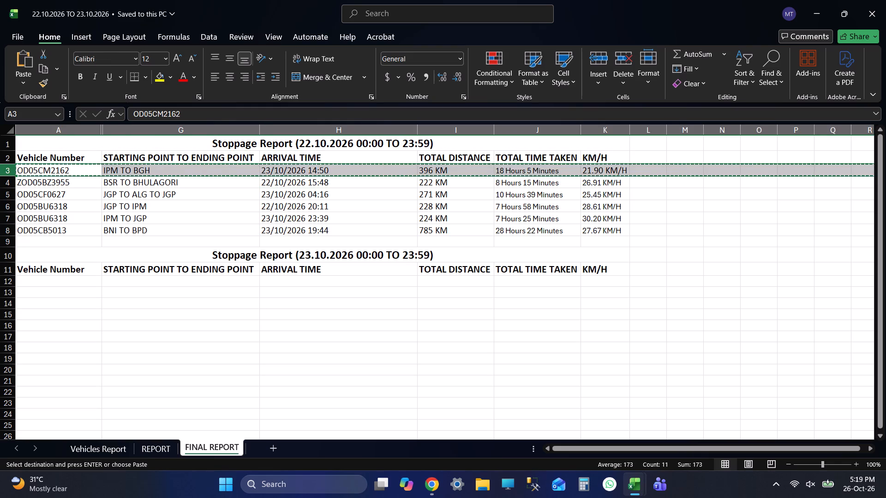
{"action": "left_click", "coordinate": [70, 286]}
{"action": "key", "text": "ctrl+v"}
{"action": "left_click", "coordinate": [84, 297]}
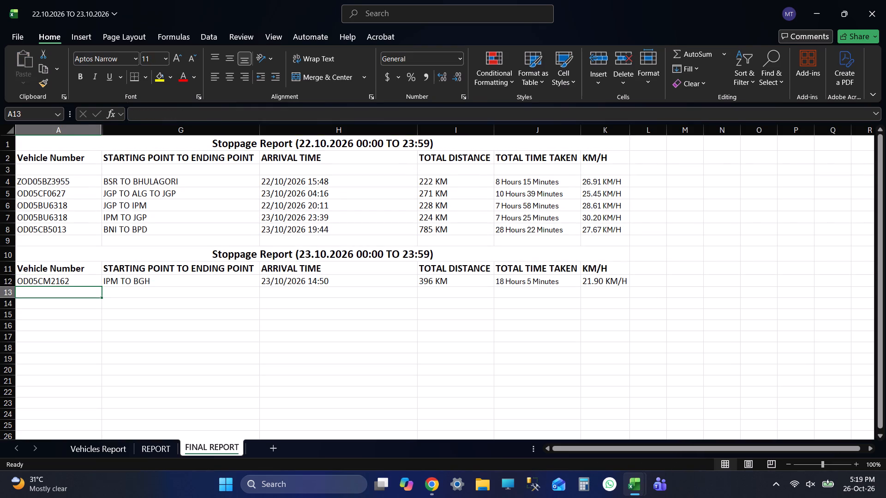
{"action": "key", "text": "ctrl+s"}
{"action": "left_click", "coordinate": [305, 193]}
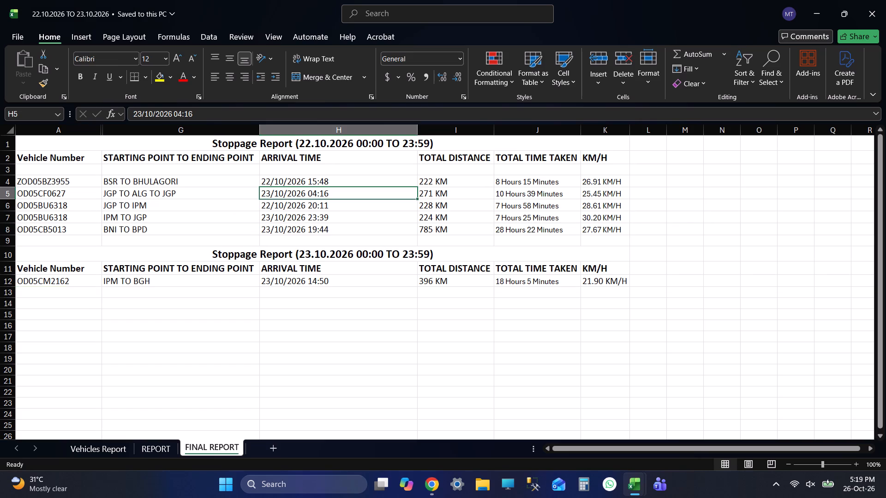
{"action": "left_click", "coordinate": [0, 195]}
{"action": "key", "text": "ctrl+x"}
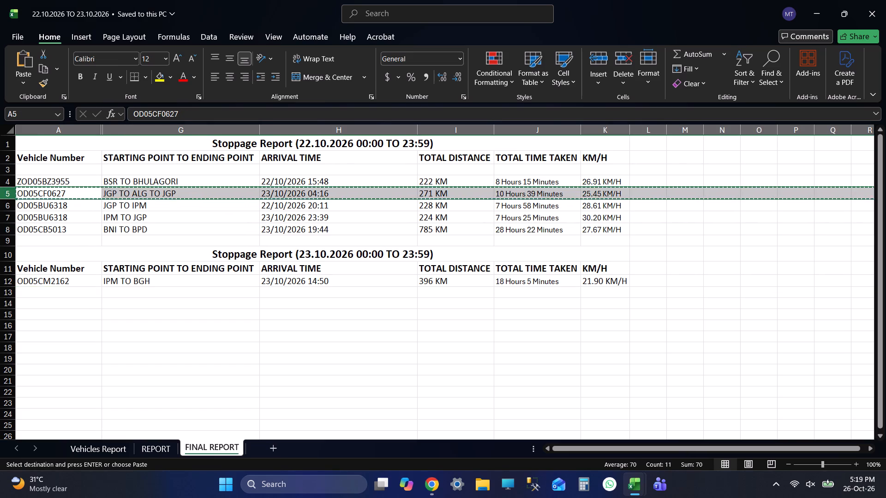
{"action": "left_click", "coordinate": [48, 294]}
{"action": "key", "text": "ctrl+v"}
{"action": "left_click", "coordinate": [95, 345]}
{"action": "key", "text": "ctrl+s"}
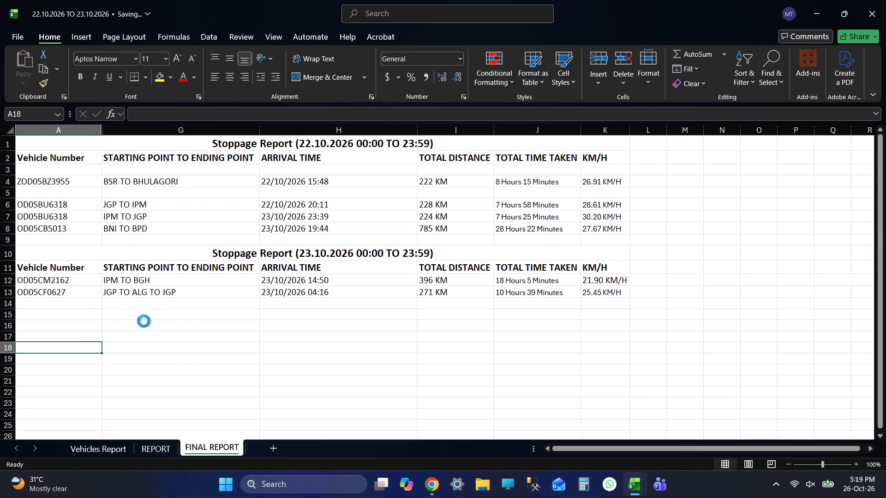
{"action": "left_click", "coordinate": [282, 219]}
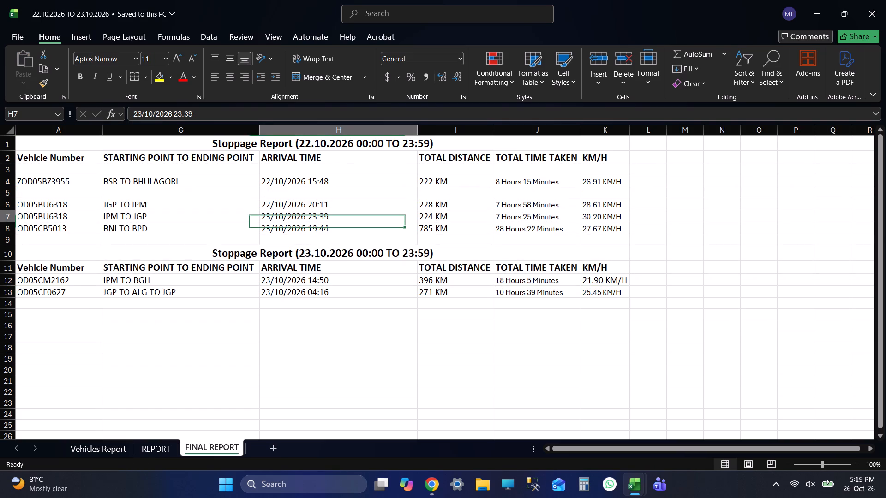
{"action": "left_click", "coordinate": [15, 218]}
{"action": "key", "text": "shift+Down"}
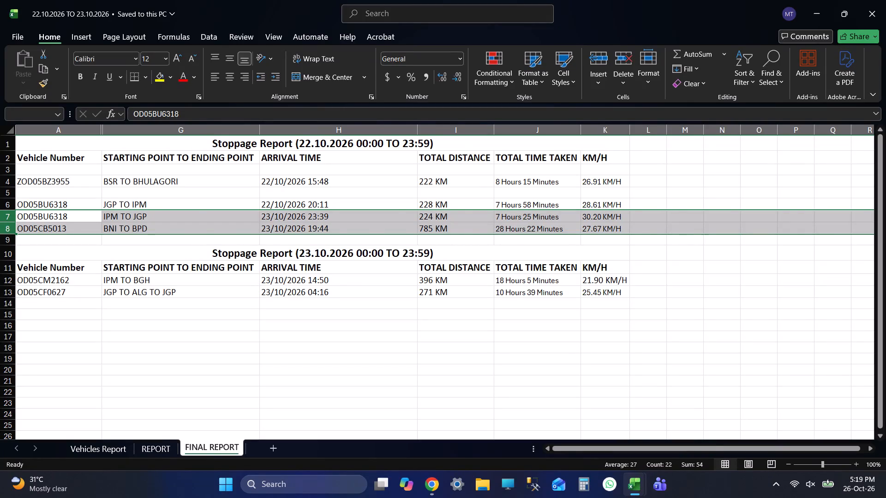
{"action": "key", "text": "ctrl+x"}
{"action": "key", "text": "ctrl+x"}
{"action": "key", "text": "ctrl+x"}
{"action": "key", "text": "ctrl+x"}
{"action": "key", "text": "ctrl+x"}
{"action": "key", "text": "ctrl+x"}
{"action": "key", "text": "ctrl+x"}
{"action": "key", "text": "ctrl+x"}
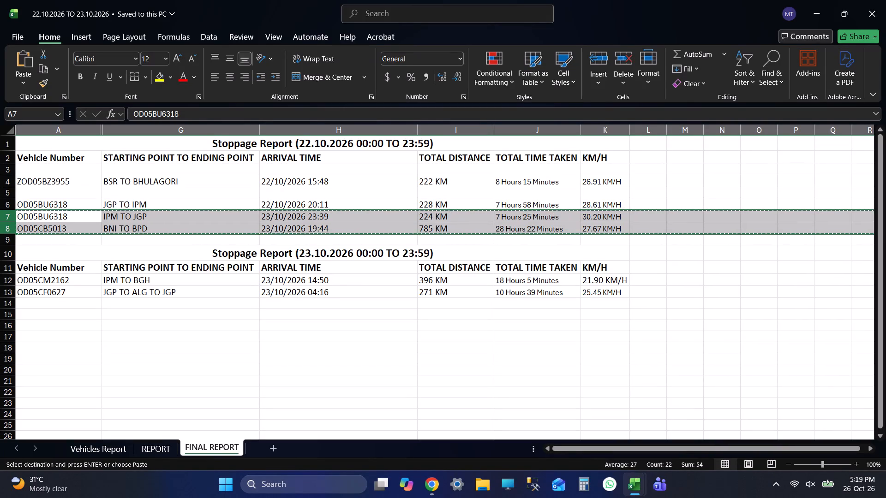
{"action": "key", "text": "ctrl+x"}
{"action": "key", "text": "ctrl+x"}
{"action": "key", "text": "ctrl+x"}
{"action": "key", "text": "ctrl+x"}
{"action": "key", "text": "ctrl+x"}
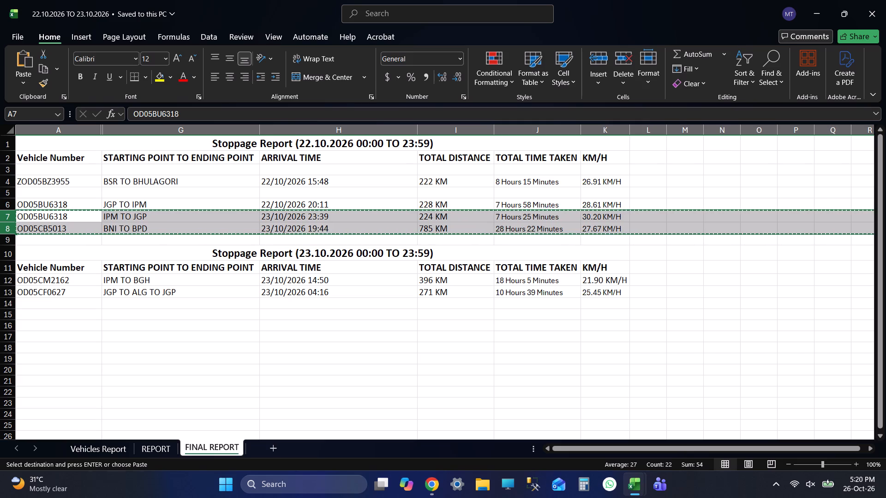
{"action": "key", "text": "ctrl+x"}
{"action": "key", "text": "ctrl+x"}
{"action": "key", "text": "ctrl+x"}
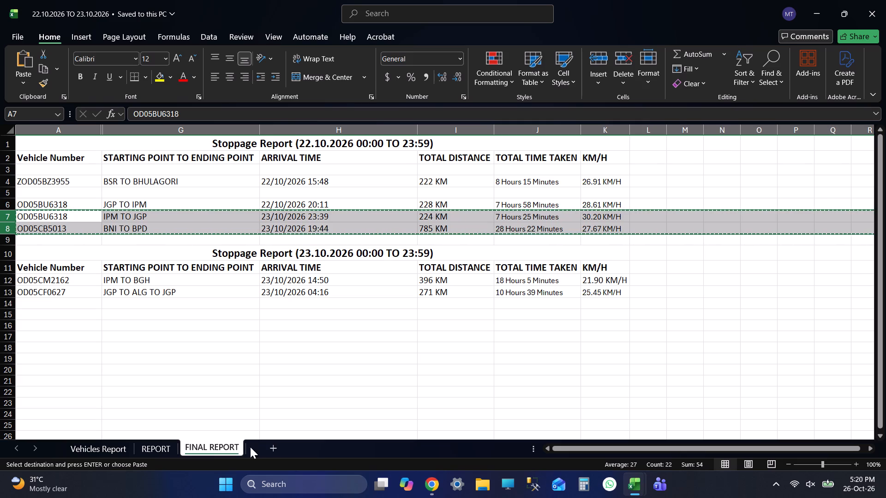
{"action": "left_click", "coordinate": [47, 308]}
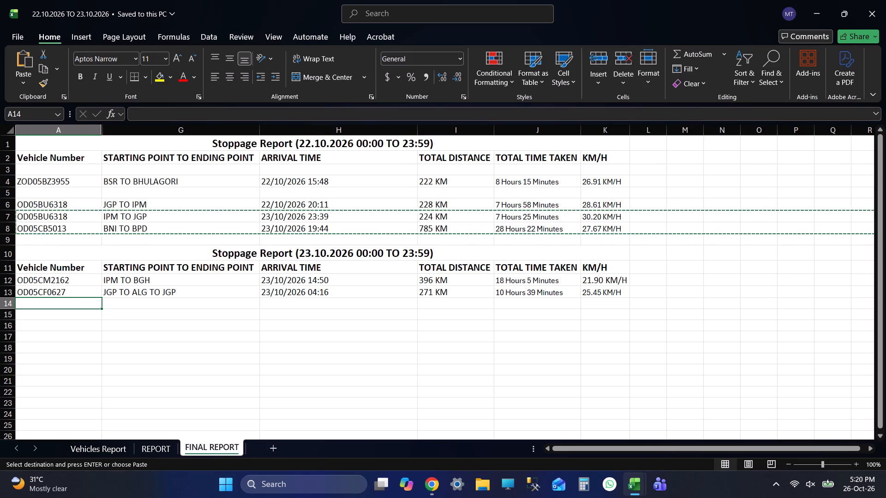
{"action": "key", "text": "ctrl+v"}
Save the workbook with the trips regrouped by arrival date.
{"action": "left_click", "coordinate": [209, 399]}
{"action": "key", "text": "ctrl+s"}
{"action": "key", "text": "ctrl+s"}
{"action": "left_click", "coordinate": [279, 349]}
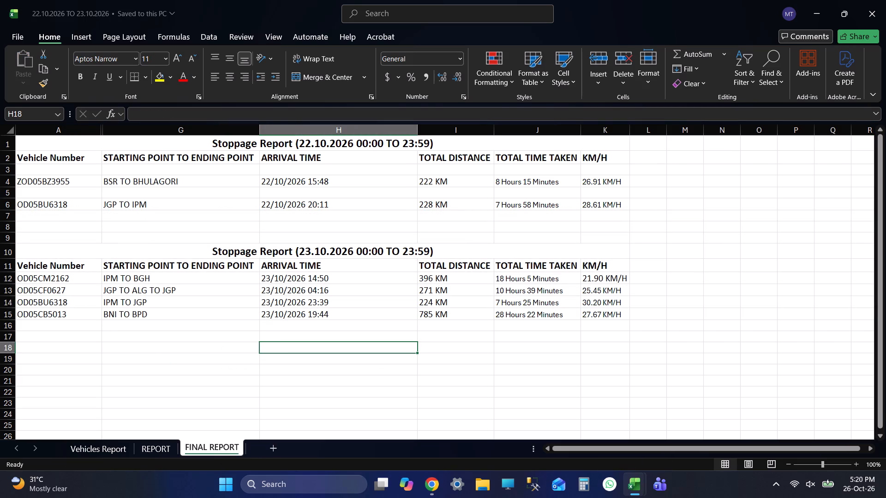
{"action": "key", "text": "ctrl+s"}
{"action": "key", "text": "ctrl+s"}
{"action": "left_click", "coordinate": [473, 360]}
{"action": "key", "text": "ctrl+s"}
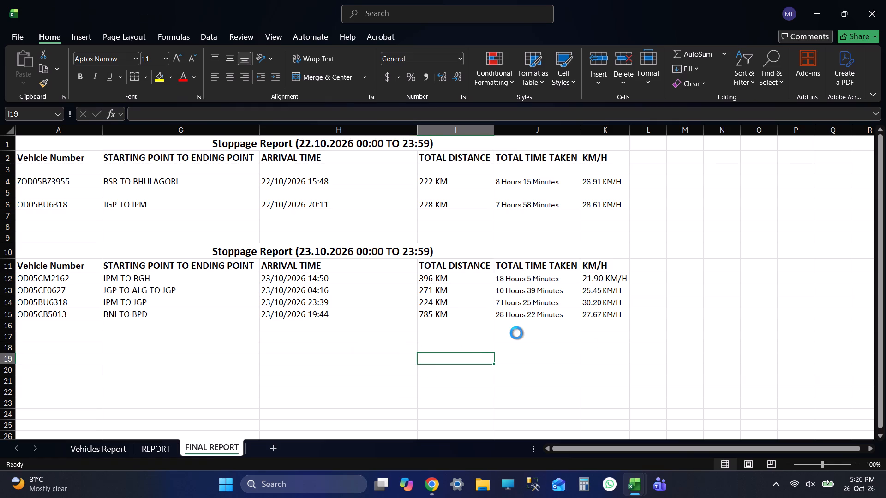
{"action": "key", "text": "ctrl+s"}
{"action": "left_click", "coordinate": [595, 348]}
{"action": "key", "text": "ctrl+s"}
{"action": "key", "text": "ctrl+s"}
{"action": "key", "text": "ctrl+s"}
{"action": "left_click", "coordinate": [760, 316]}
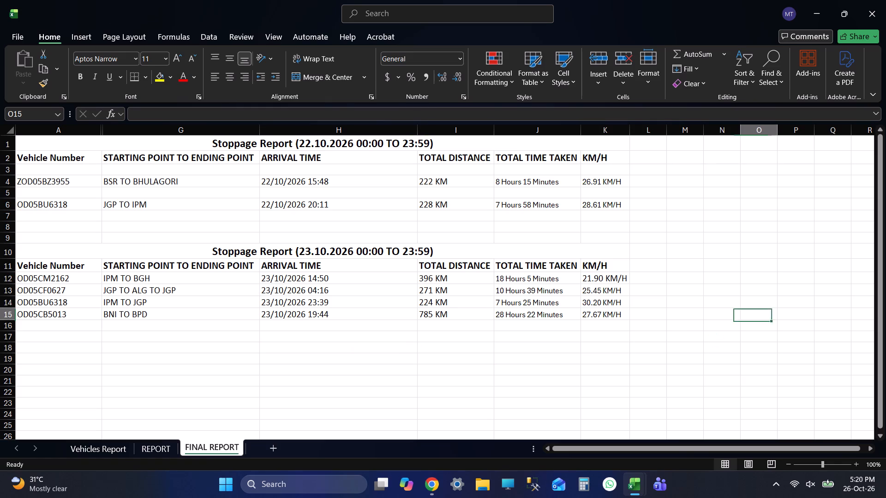
{"action": "key", "text": "ctrl+s"}
{"action": "key", "text": "ctrl+s"}
{"action": "key", "text": "ctrl+s"}
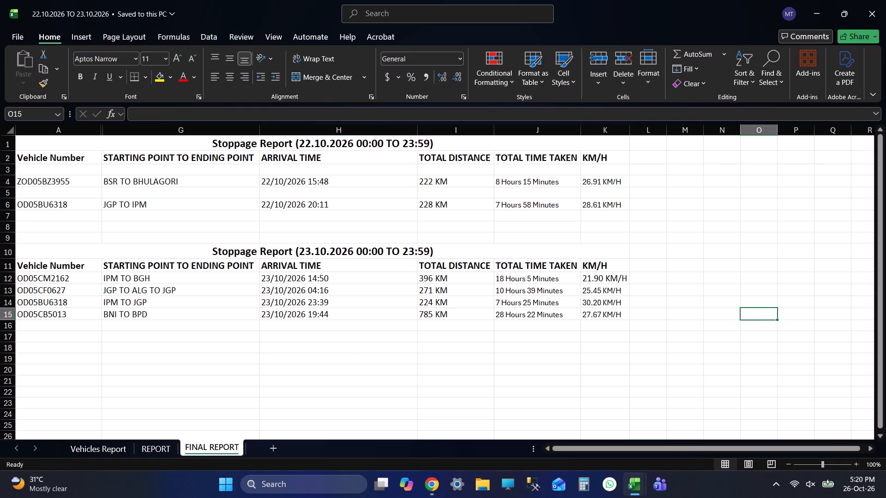
Delete the blank rows around the 22.10.2026 trips, keeping a single blank row above the 23.10.2026 title.
{"action": "left_click", "coordinate": [7, 171]}
{"action": "key", "text": "ctrl+minus"}
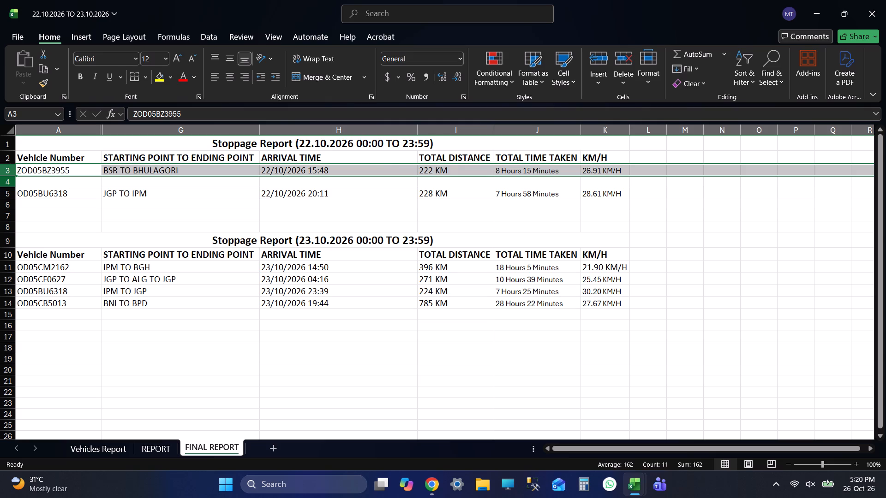
{"action": "left_click", "coordinate": [5, 181]}
{"action": "key", "text": "ctrl+minus"}
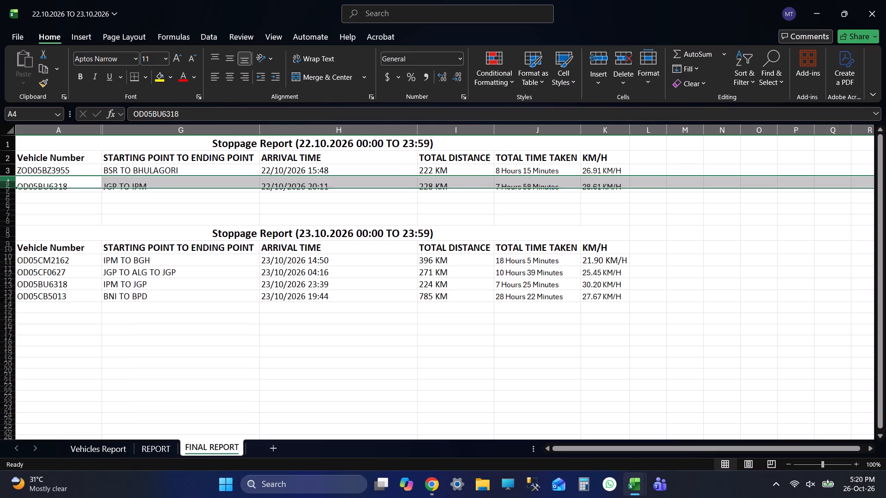
{"action": "left_click", "coordinate": [0, 212]}
{"action": "left_click", "coordinate": [10, 202]}
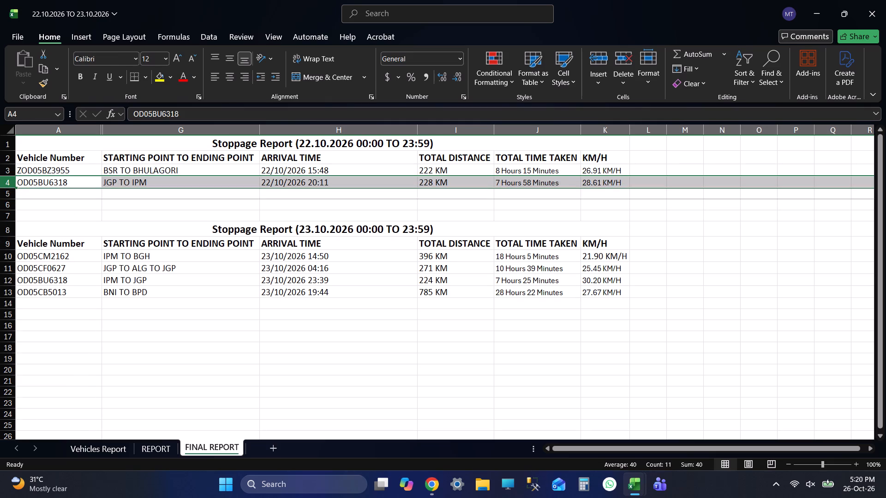
{"action": "left_click", "coordinate": [4, 203]}
{"action": "key", "text": "ctrl+minus"}
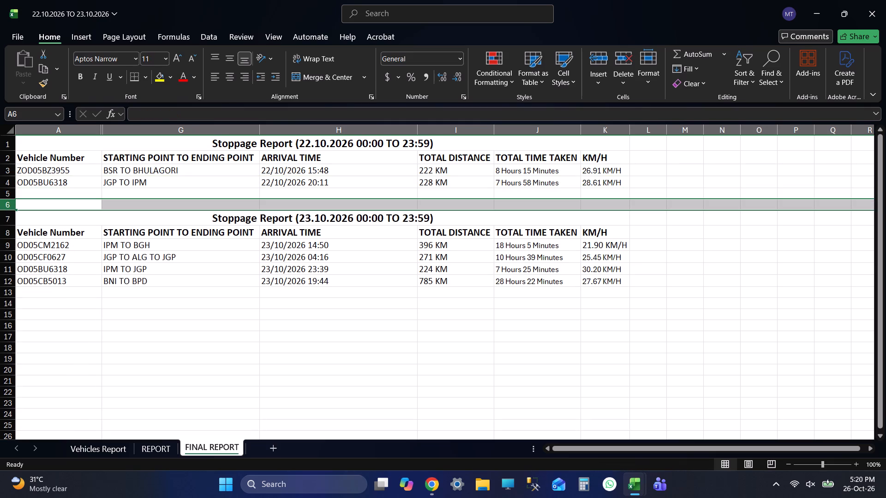
{"action": "key", "text": "ctrl+minus"}
{"action": "left_click", "coordinate": [501, 282]}
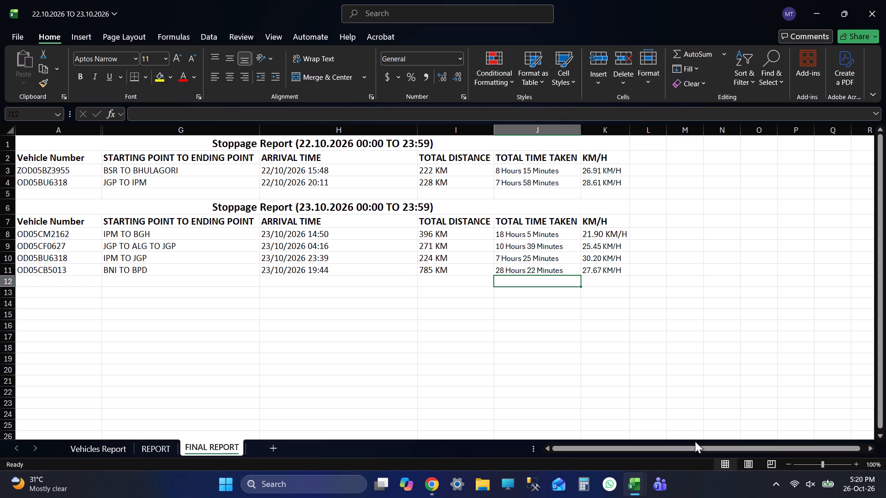
Save the workbook with the blank rows removed.
{"action": "key", "text": "ctrl+s"}
{"action": "key", "text": "ctrl+s"}
{"action": "key", "text": "ctrl+s"}
{"action": "key", "text": "ctrl+s"}
{"action": "key", "text": "ctrl+s"}
{"action": "key", "text": "ctrl+s"}
{"action": "key", "text": "ctrl+s"}
{"action": "key", "text": "ctrl+s"}
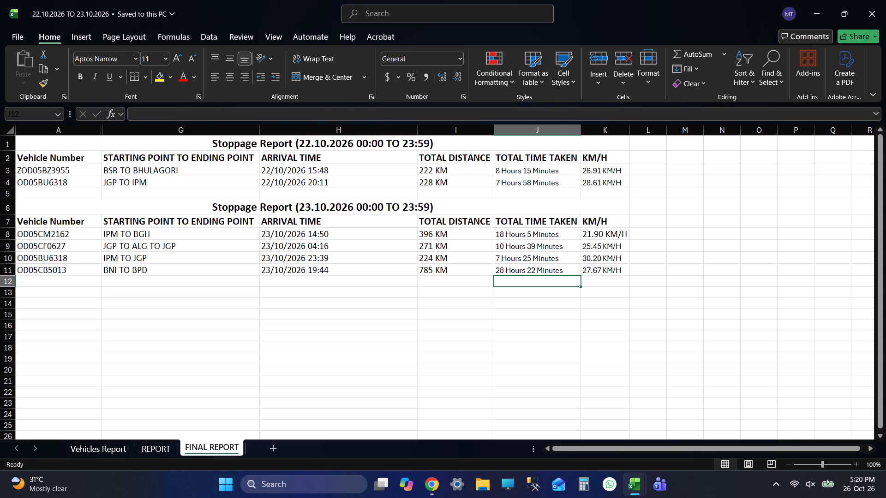
{"action": "left_click", "coordinate": [699, 212]}
{"action": "left_click", "coordinate": [783, 285]}
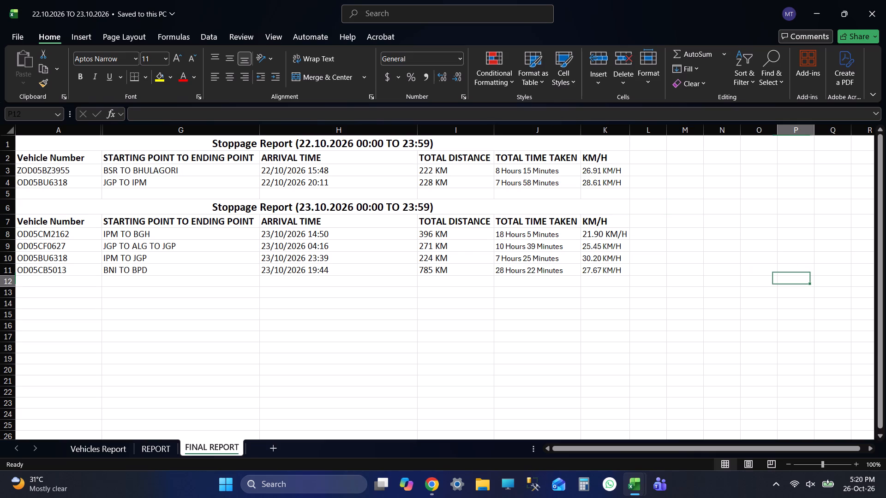
{"action": "left_click", "coordinate": [739, 241]}
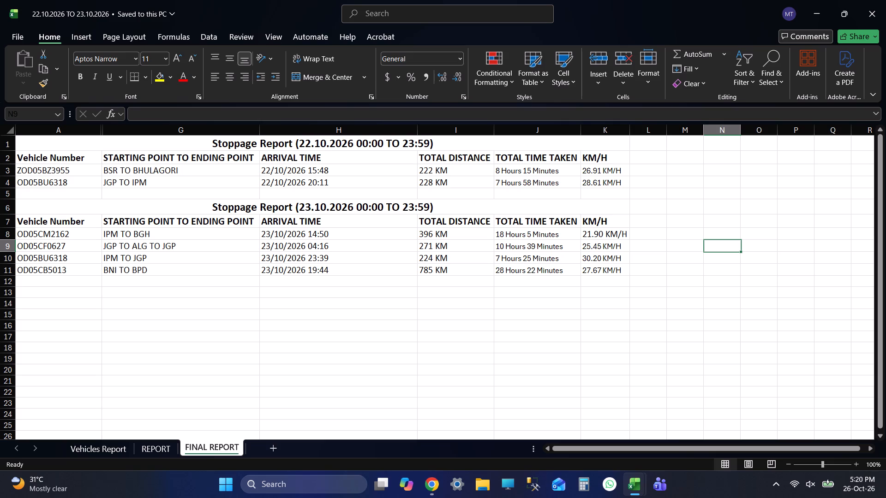
{"action": "key", "text": "ctrl+s"}
{"action": "key", "text": "ctrl+s"}
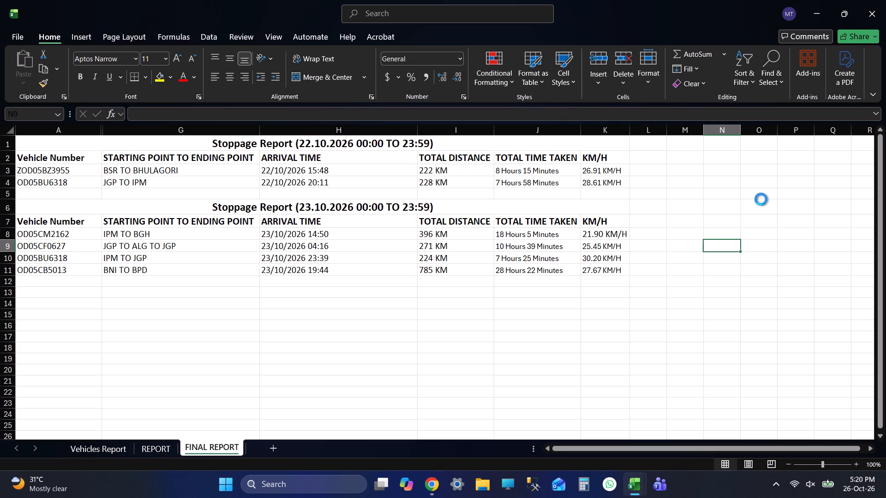
{"action": "left_click", "coordinate": [761, 196]}
{"action": "key", "text": "ctrl+s"}
{"action": "key", "text": "ctrl+s"}
{"action": "left_click", "coordinate": [783, 266]}
{"action": "key", "text": "ctrl+s"}
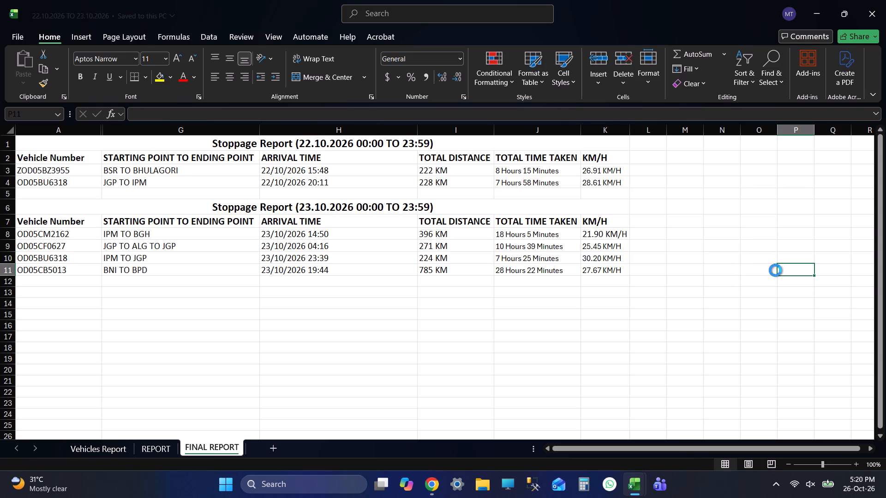
Copy the range A1:K11 containing both dated stoppage reports.
{"action": "left_click_drag", "start_coordinate": [302, 144], "coordinate": [331, 270]}
{"action": "scroll", "coordinate": [745, 316], "scroll_direction": "up", "scroll_amount": 5}
{"action": "key", "text": "ctrl+c"}
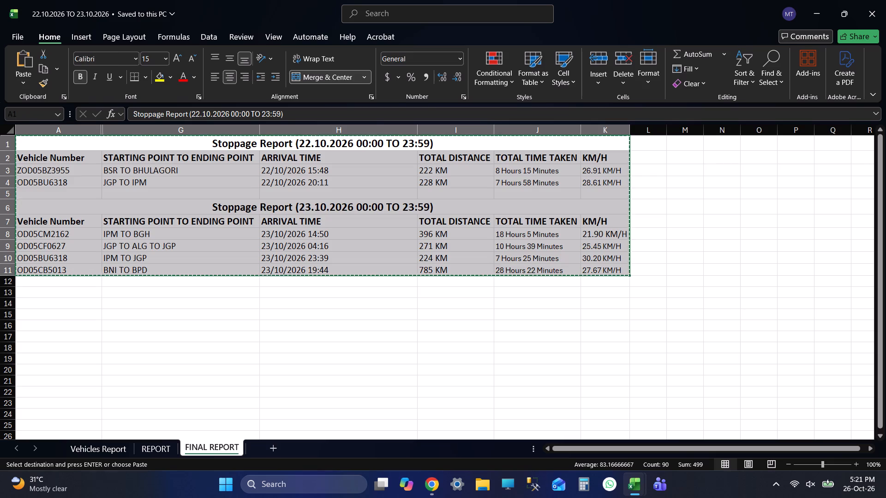
{"action": "key", "text": "ctrl+c"}
{"action": "key", "text": "ctrl+c"}
{"action": "key", "text": "ctrl+c"}
{"action": "key", "text": "ctrl+c"}
{"action": "key", "text": "ctrl+c"}
{"action": "key", "text": "ctrl+c"}
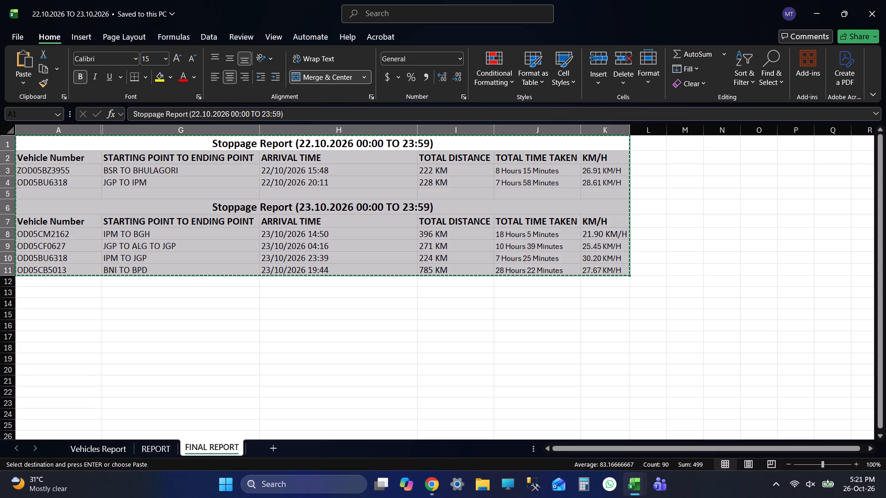
{"action": "key", "text": "ctrl+c"}
{"action": "key", "text": "ctrl+c"}
{"action": "key", "text": "ctrl+c"}
{"action": "key", "text": "ctrl+c"}
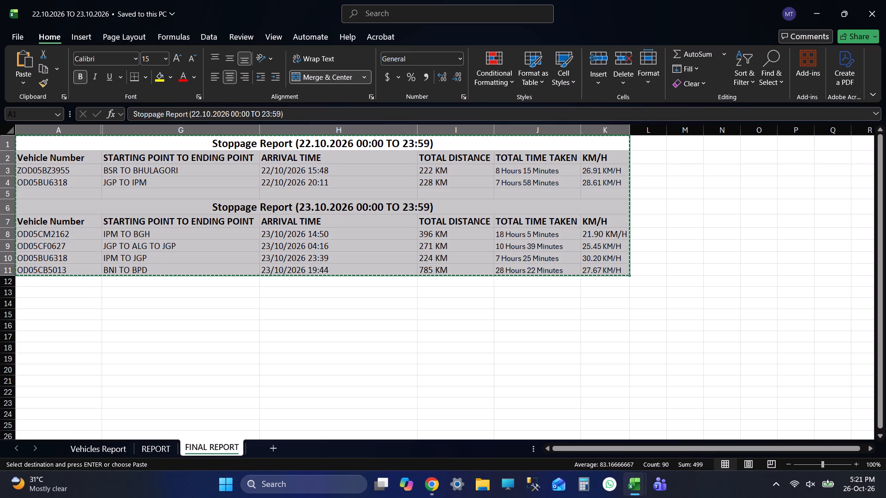
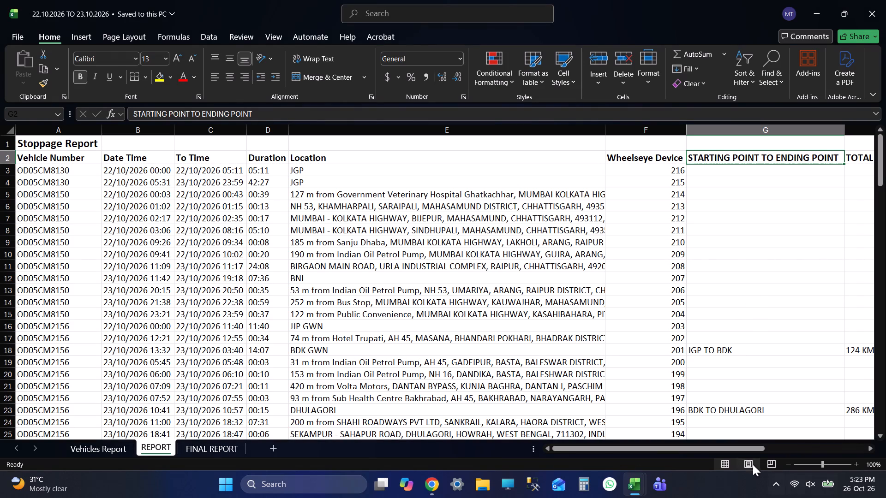
Save the 22.10.2026 TO 23.10.2026 workbook.
{"action": "left_click_drag", "start_coordinate": [711, 444], "coordinate": [843, 435]}
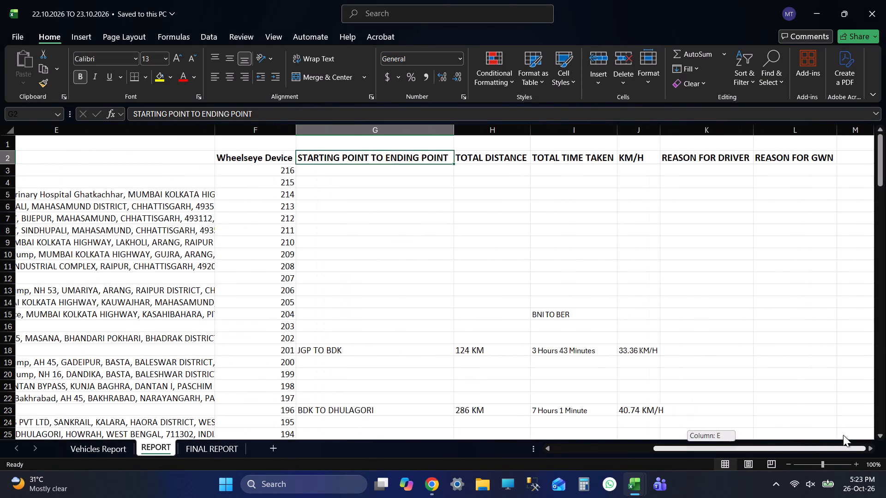
{"action": "left_click_drag", "start_coordinate": [843, 435], "coordinate": [417, 434]}
{"action": "key", "text": "ctrl+s"}
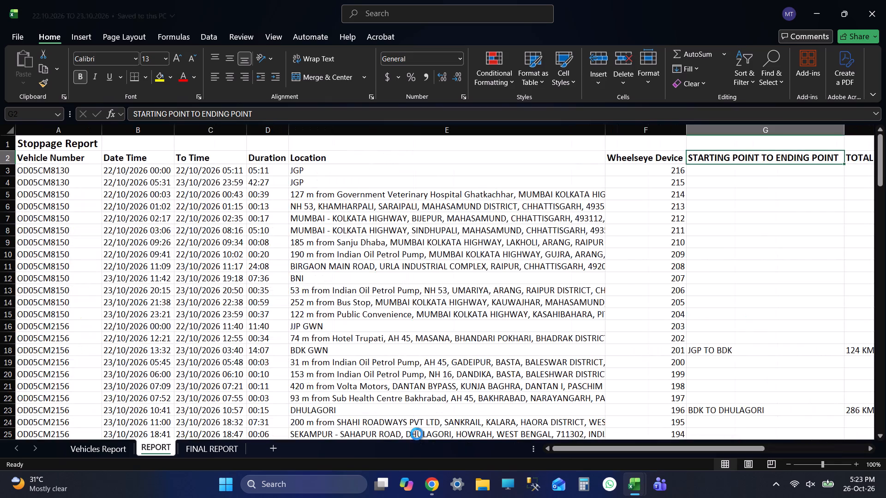
{"action": "key", "text": "ctrl+s"}
{"action": "key", "text": "ctrl+s"}
{"action": "left_click", "coordinate": [51, 154]}
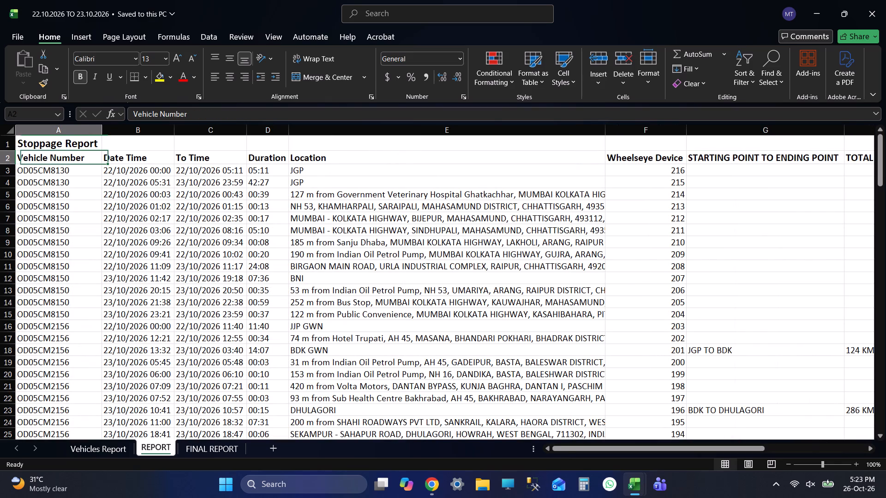
{"action": "key", "text": "ctrl+s"}
{"action": "key", "text": "alt+Tab"}
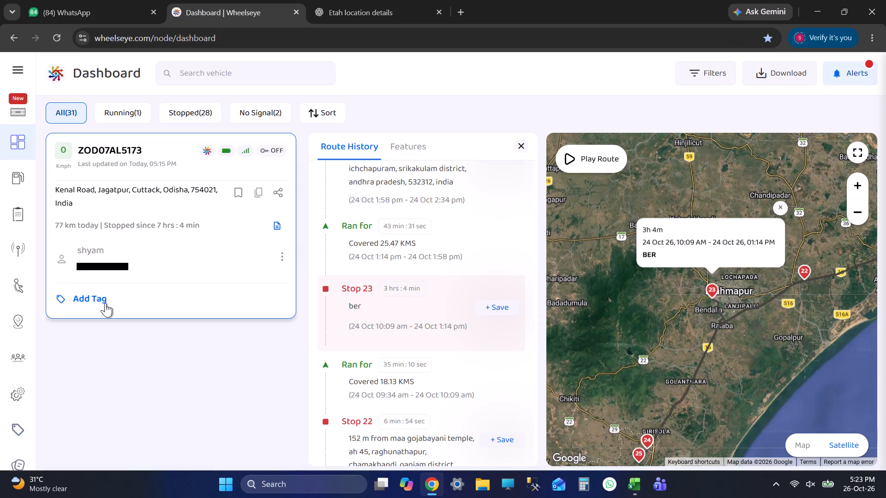
{"action": "key", "text": "alt+Tab"}
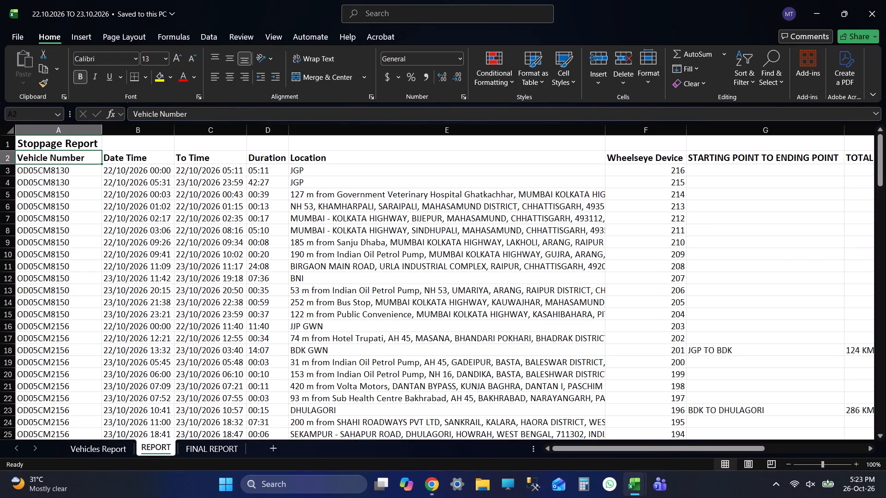
{"action": "key", "text": "ctrl+s"}
{"action": "key", "text": "ctrl+s"}
{"action": "key", "text": "ctrl+s"}
{"action": "key", "text": "ctrl+s"}
{"action": "key", "text": "ctrl+s"}
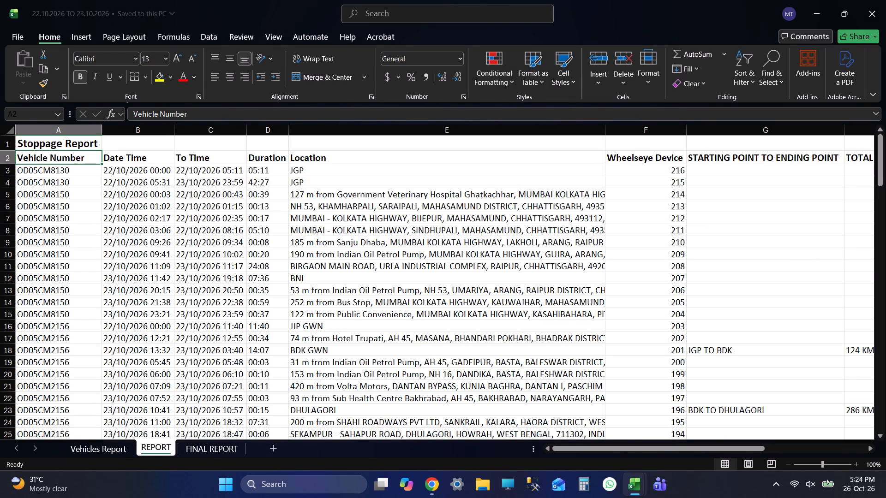
{"action": "key", "text": "alt+Tab"}
{"action": "key", "text": "alt+Tab"}
{"action": "key", "text": "alt+Tab"}
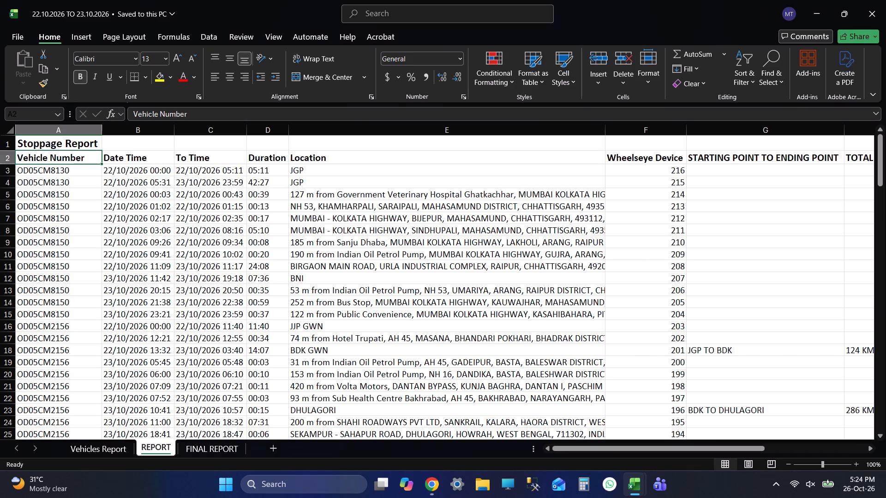
{"action": "key", "text": "ctrl+s"}
Switch to Wheelseye in Chrome and set up a Stoppage Report for all 31 vehicles with stoppage time All stops.
{"action": "key", "text": "alt+Tab"}
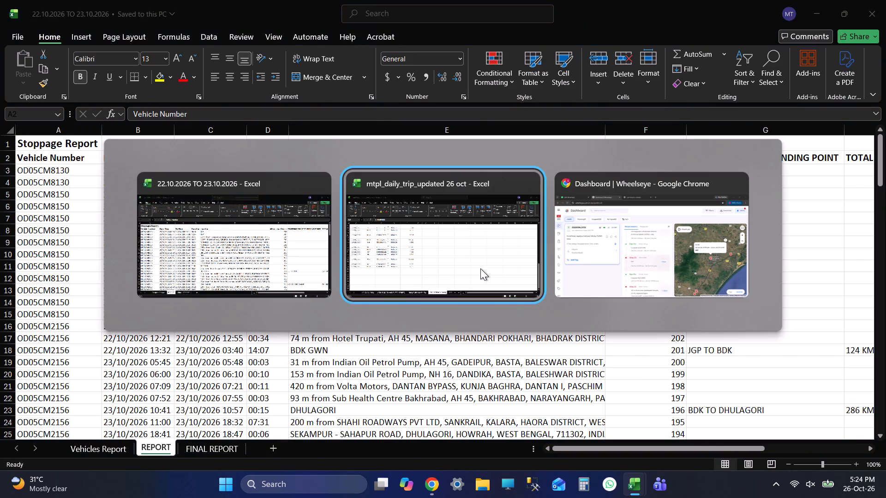
{"action": "key", "text": "alt+Tab"}
{"action": "left_click", "coordinate": [5, 221]}
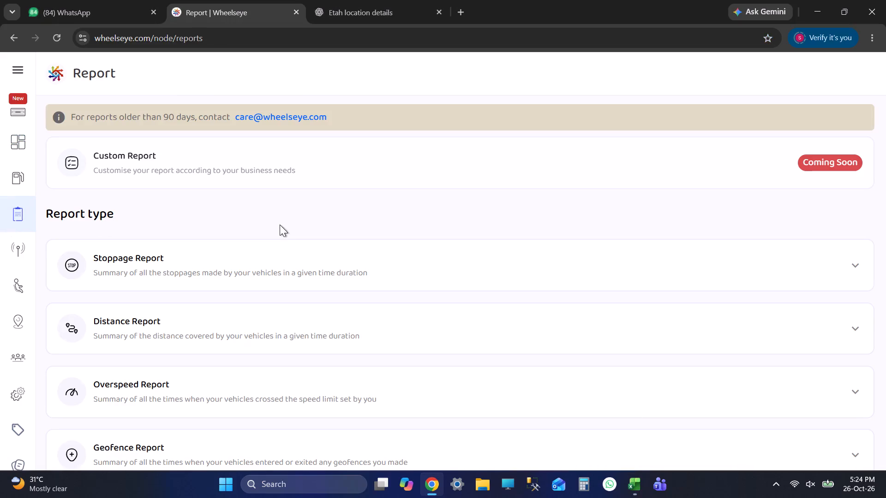
{"action": "left_click", "coordinate": [208, 264]}
{"action": "left_click", "coordinate": [198, 351]}
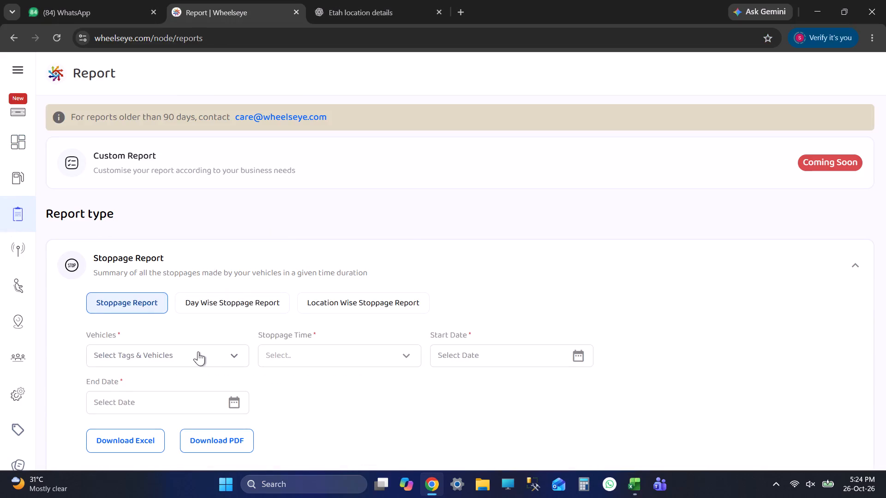
{"action": "left_click", "coordinate": [375, 237]}
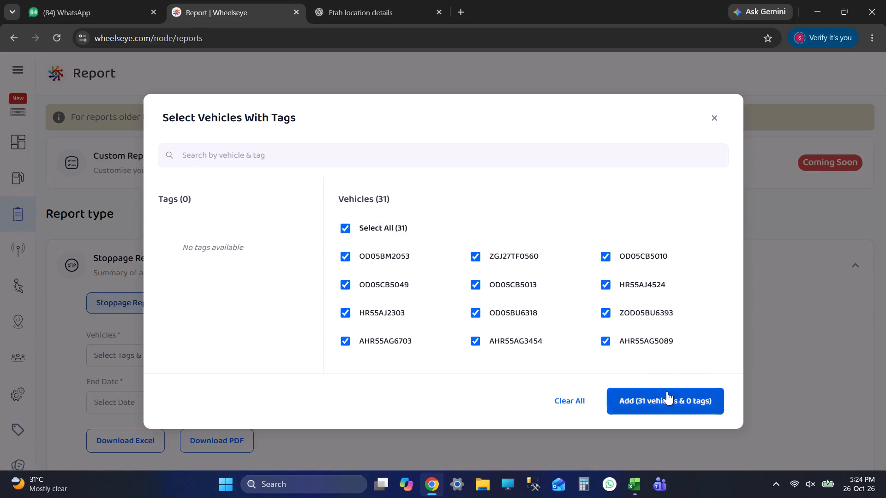
{"action": "left_click", "coordinate": [667, 391]}
{"action": "left_click", "coordinate": [383, 356]}
{"action": "left_click", "coordinate": [332, 401]}
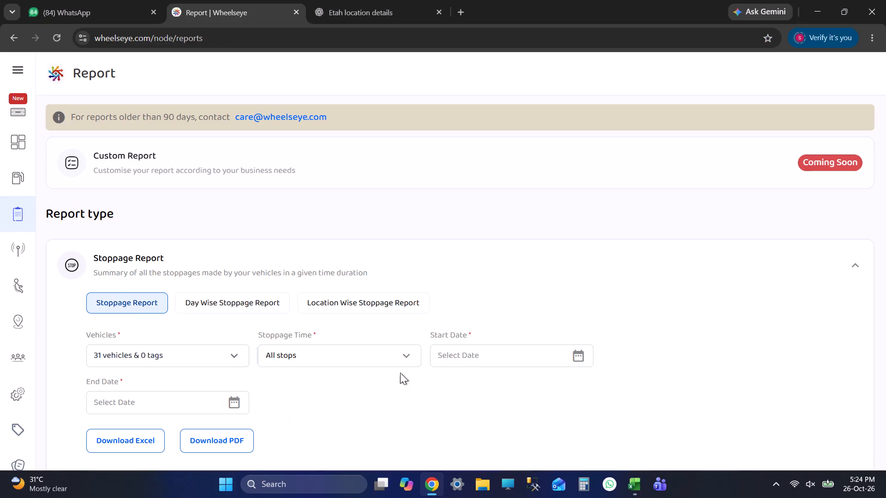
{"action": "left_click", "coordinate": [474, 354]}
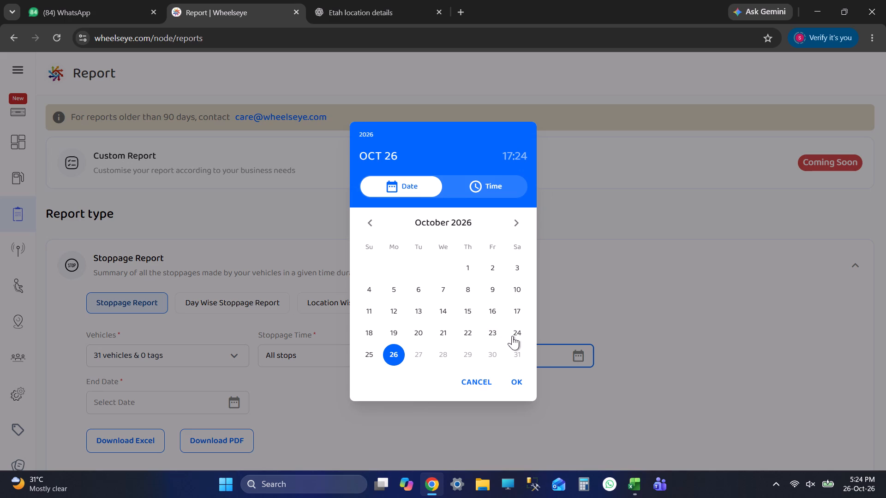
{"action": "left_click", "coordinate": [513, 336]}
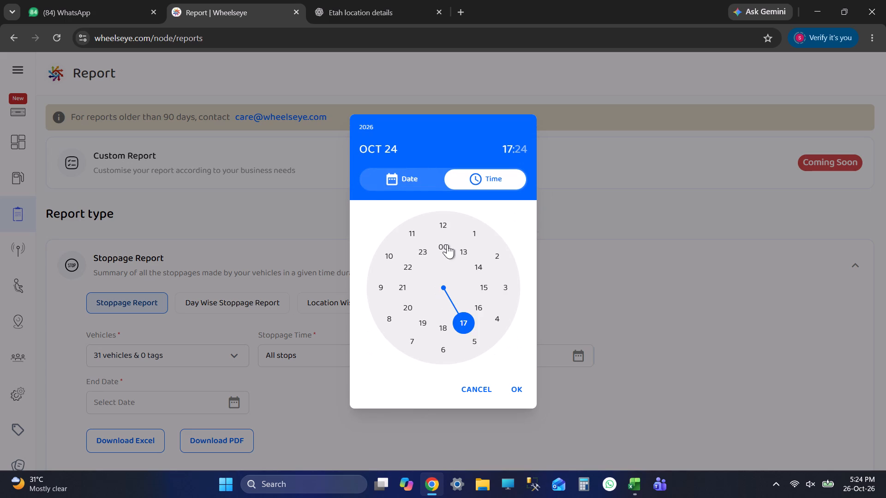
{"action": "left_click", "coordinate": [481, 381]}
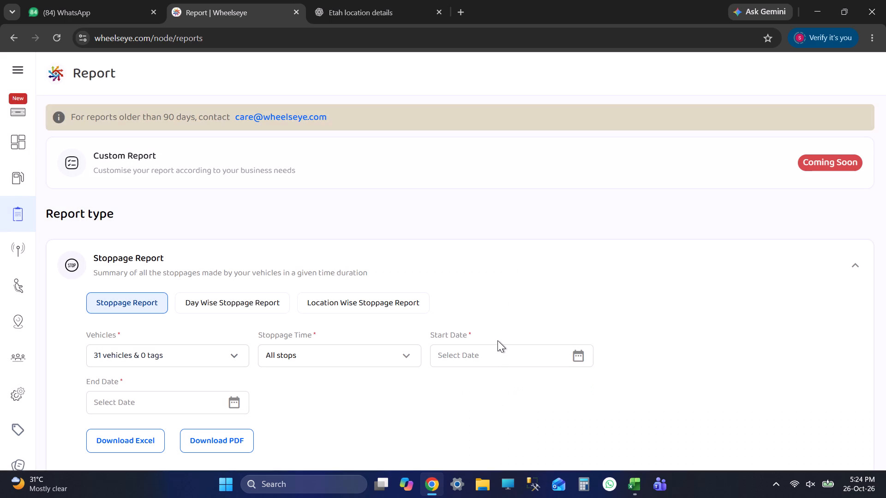
Check the dates covered by the FINAL REPORT sheet in the Excel workbook, and return to the Wheelseye report page.
{"action": "key", "text": "alt+Tab"}
{"action": "key", "text": "alt+Tab"}
{"action": "key", "text": "alt+Tab"}
{"action": "key", "text": "alt+Tab"}
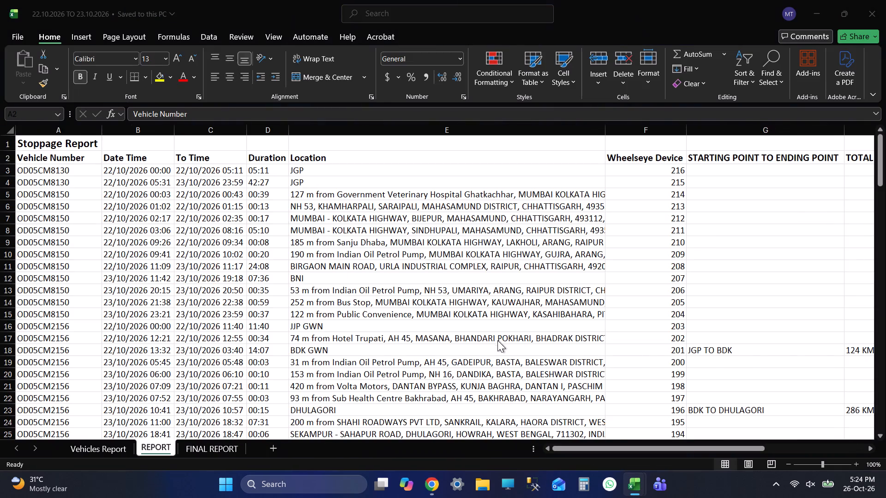
{"action": "left_click", "coordinate": [226, 455]}
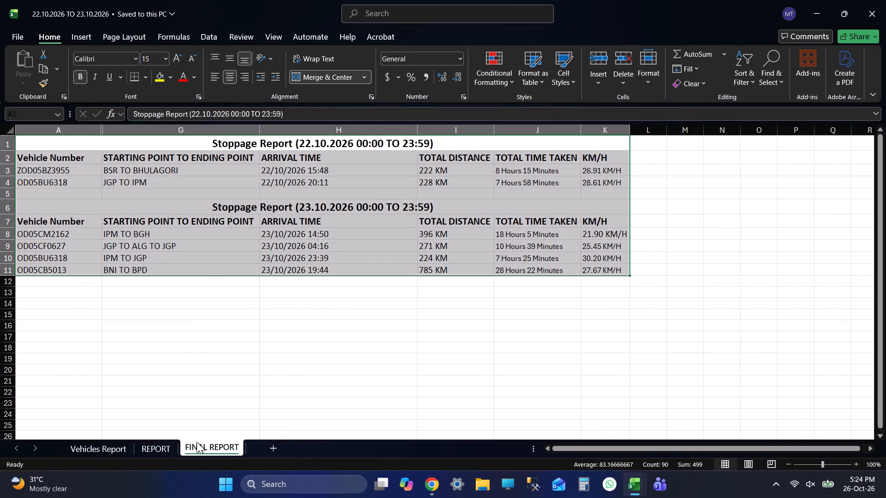
{"action": "key", "text": "alt+Tab"}
{"action": "key", "text": "alt+Tab"}
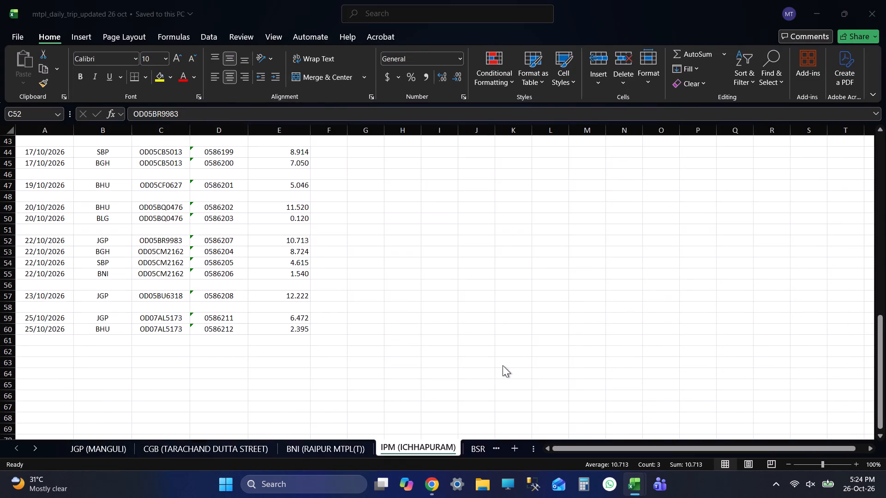
{"action": "key", "text": "alt+Tab"}
{"action": "key", "text": "alt+Tab"}
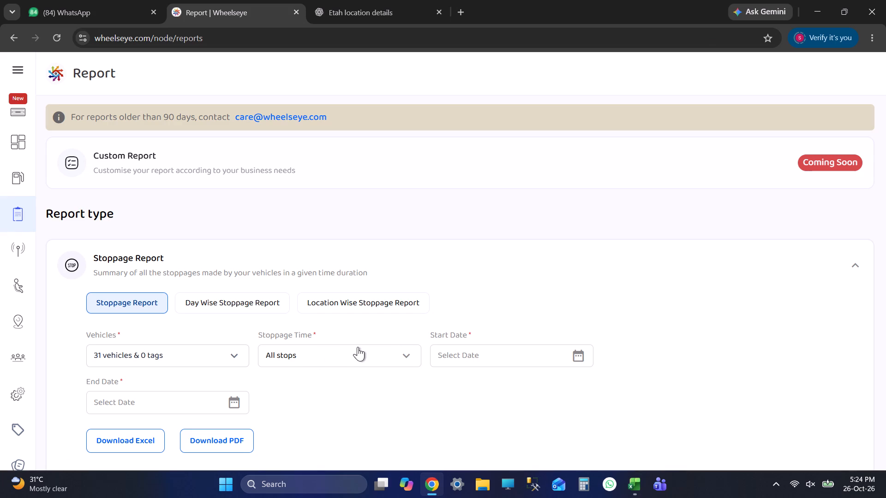
Reselect All stops as the stoppage time and set the start date to 24 Oct 2026, 00:00.
{"action": "left_click", "coordinate": [358, 347]}
{"action": "left_click", "coordinate": [301, 376]}
{"action": "left_click", "coordinate": [498, 356]}
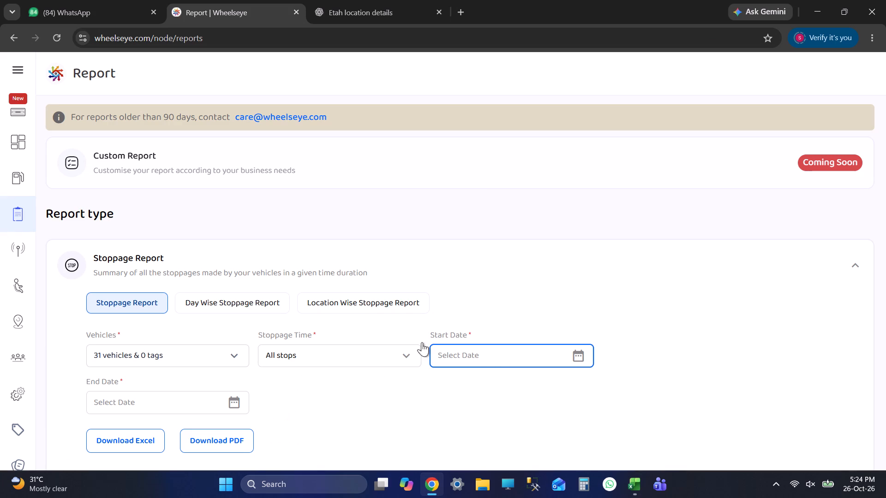
{"action": "left_click", "coordinate": [520, 335]}
{"action": "left_click", "coordinate": [445, 251]}
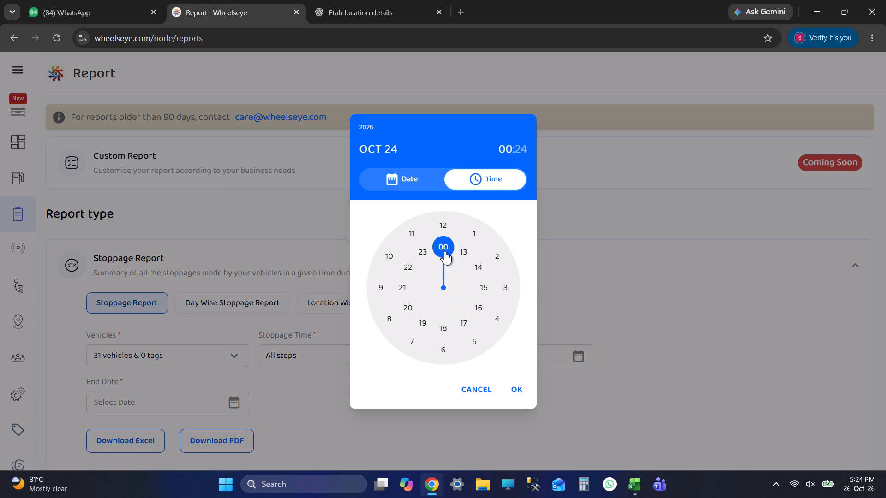
{"action": "left_click", "coordinate": [441, 220]}
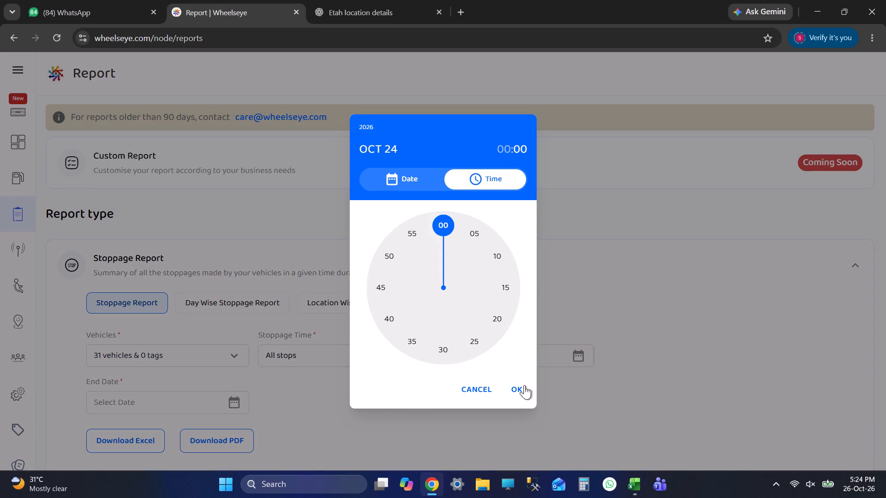
{"action": "left_click", "coordinate": [524, 385]}
Set the Stoppage Report's end date to 25 Oct 2026, 23:59.
{"action": "scroll", "coordinate": [276, 333], "scroll_direction": "down", "scroll_amount": 4}
{"action": "scroll", "coordinate": [170, 209], "scroll_direction": "up", "scroll_amount": 1}
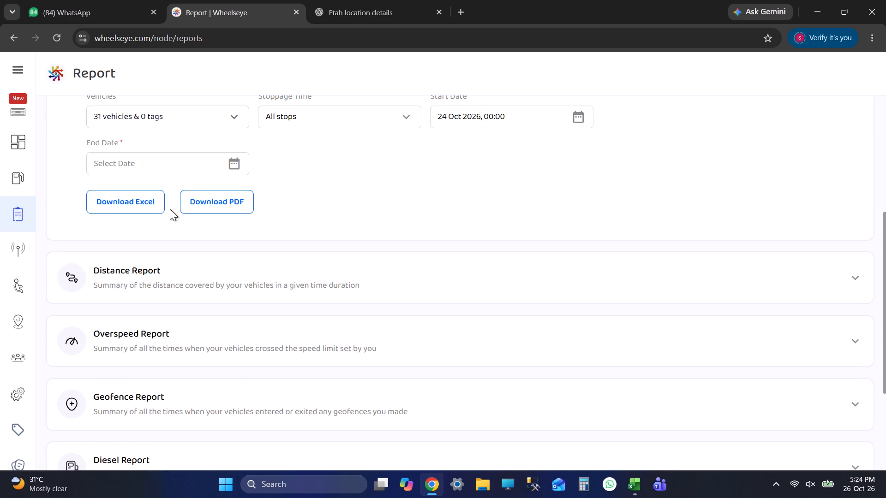
{"action": "scroll", "coordinate": [170, 209], "scroll_direction": "up", "scroll_amount": 1}
{"action": "left_click", "coordinate": [168, 279]}
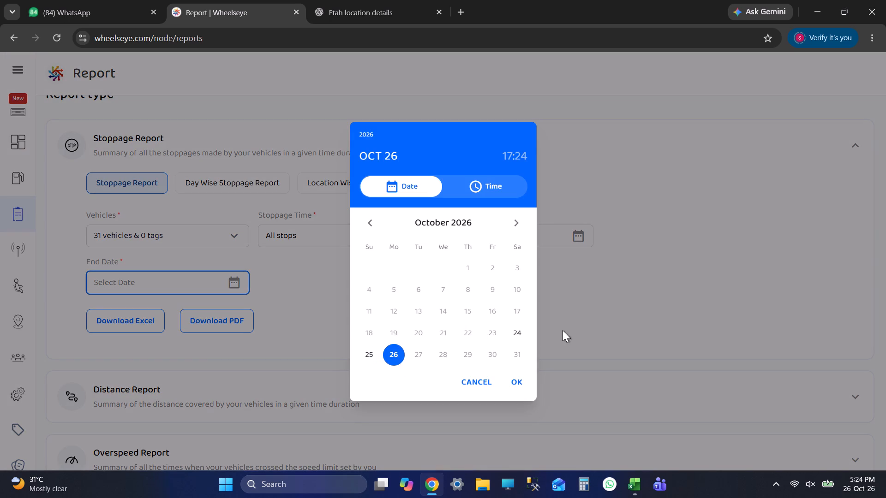
{"action": "left_click", "coordinate": [373, 356]}
{"action": "left_click", "coordinate": [420, 249]}
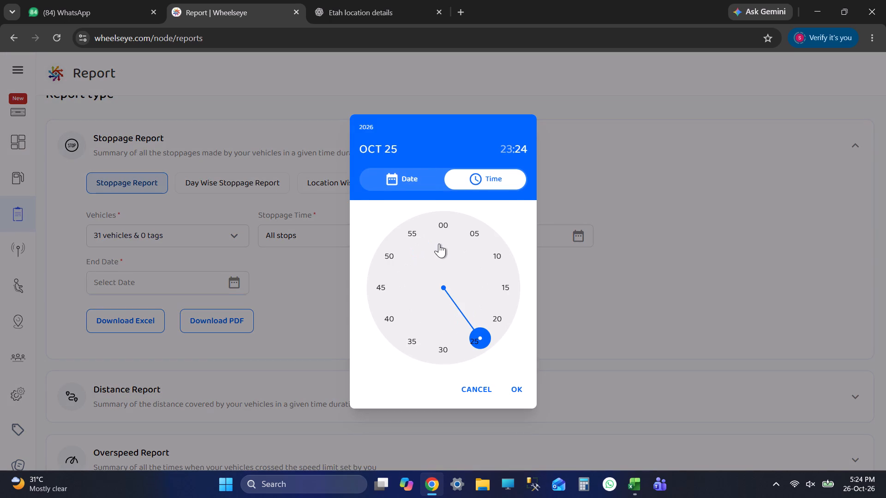
{"action": "left_click", "coordinate": [436, 220]}
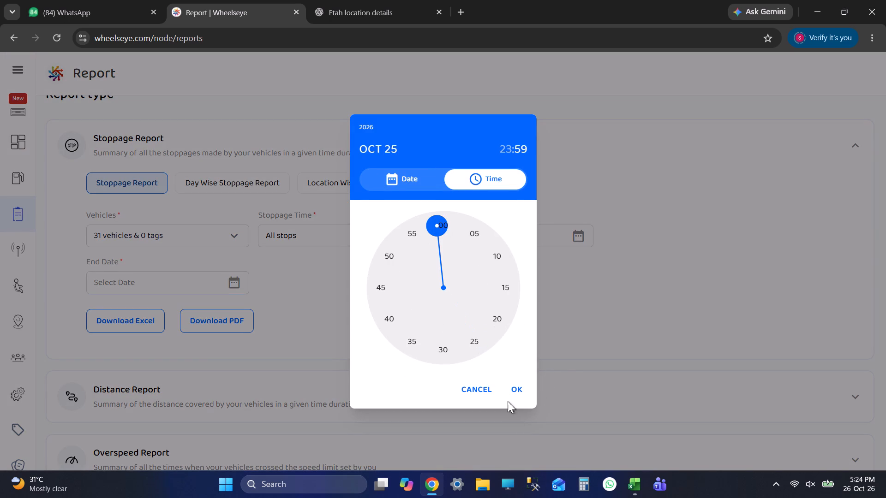
{"action": "left_click", "coordinate": [517, 387]}
{"action": "left_click", "coordinate": [495, 290]}
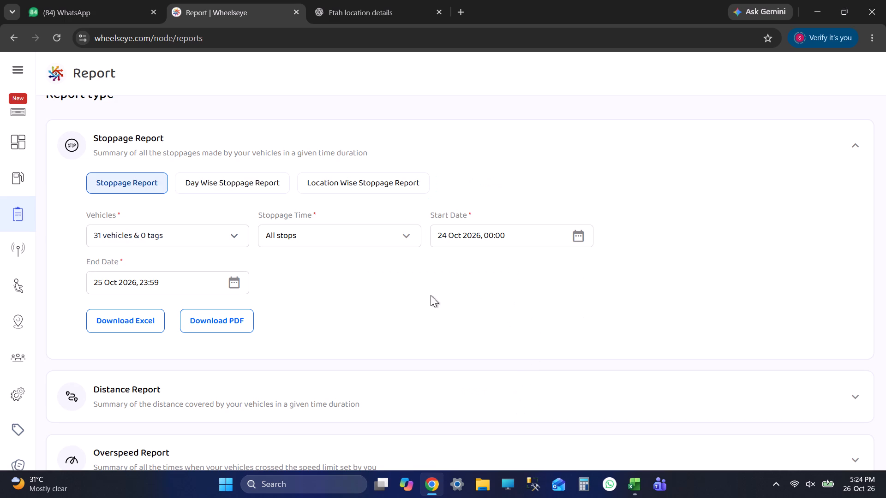
Download the Stoppage Report as an Excel file.
{"action": "left_click", "coordinate": [150, 321]}
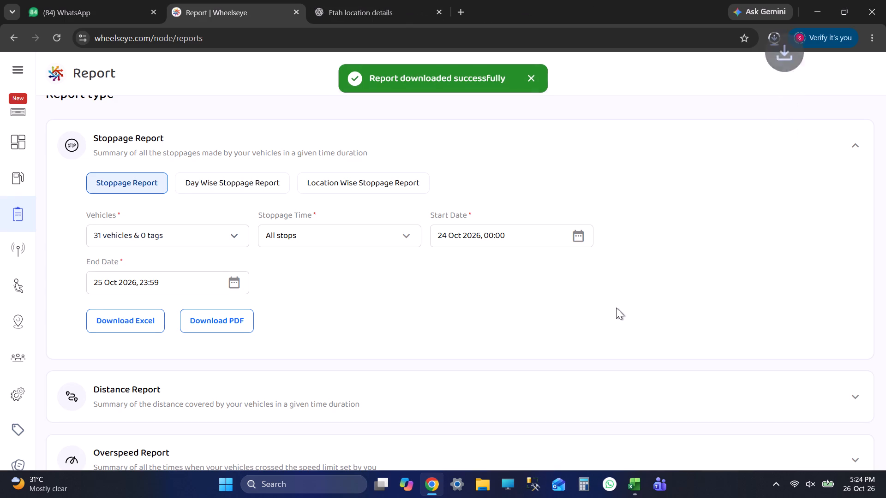
{"action": "left_click", "coordinate": [740, 69]}
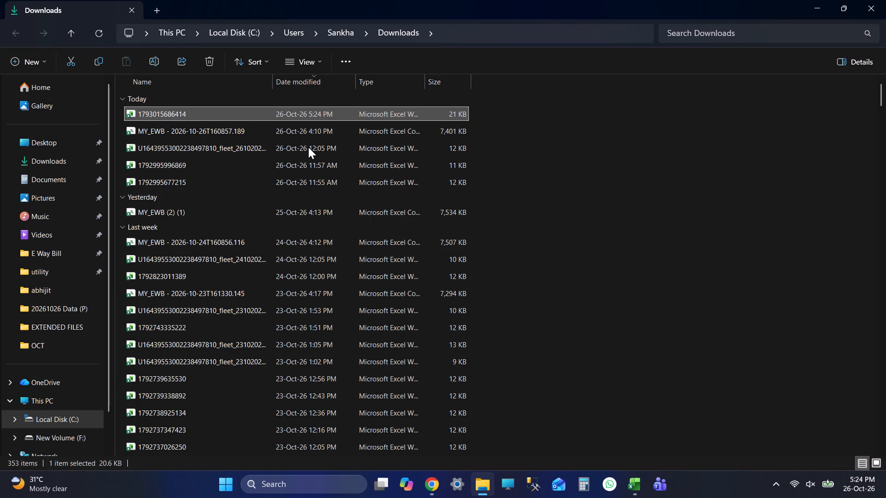
{"action": "key", "text": "ctrl+x"}
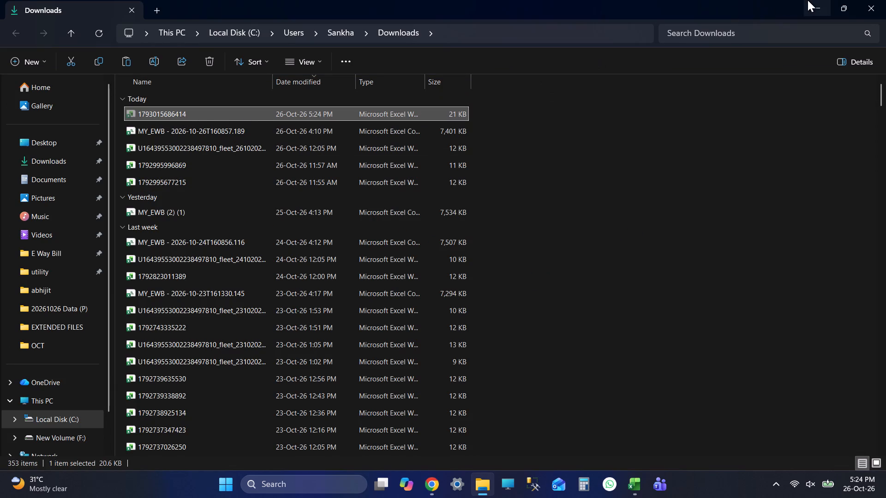
{"action": "triple_click", "coordinate": [808, 0]}
{"action": "left_click", "coordinate": [808, 0]}
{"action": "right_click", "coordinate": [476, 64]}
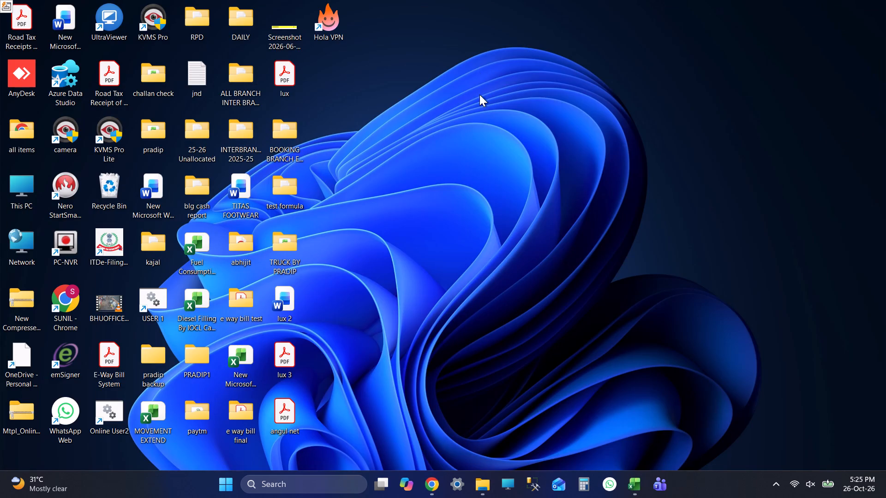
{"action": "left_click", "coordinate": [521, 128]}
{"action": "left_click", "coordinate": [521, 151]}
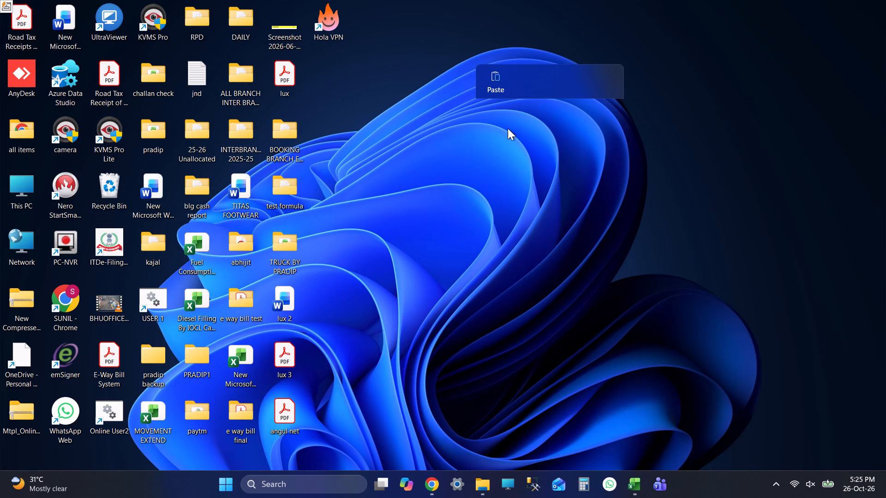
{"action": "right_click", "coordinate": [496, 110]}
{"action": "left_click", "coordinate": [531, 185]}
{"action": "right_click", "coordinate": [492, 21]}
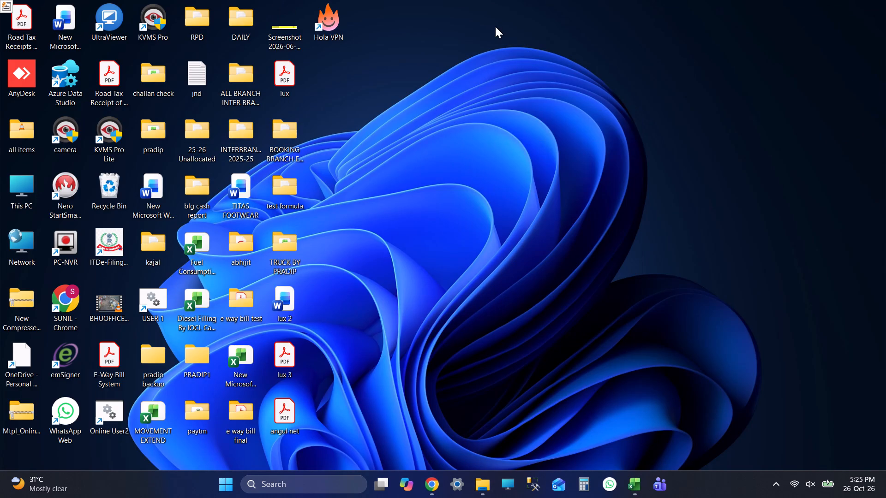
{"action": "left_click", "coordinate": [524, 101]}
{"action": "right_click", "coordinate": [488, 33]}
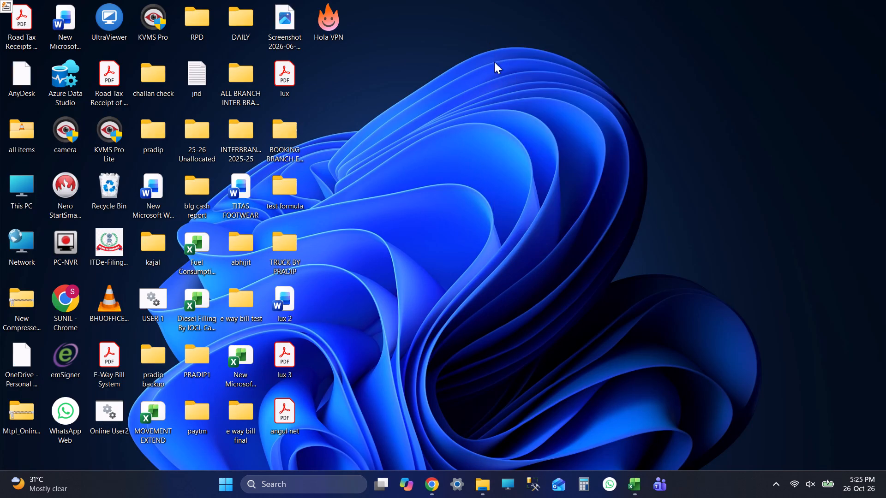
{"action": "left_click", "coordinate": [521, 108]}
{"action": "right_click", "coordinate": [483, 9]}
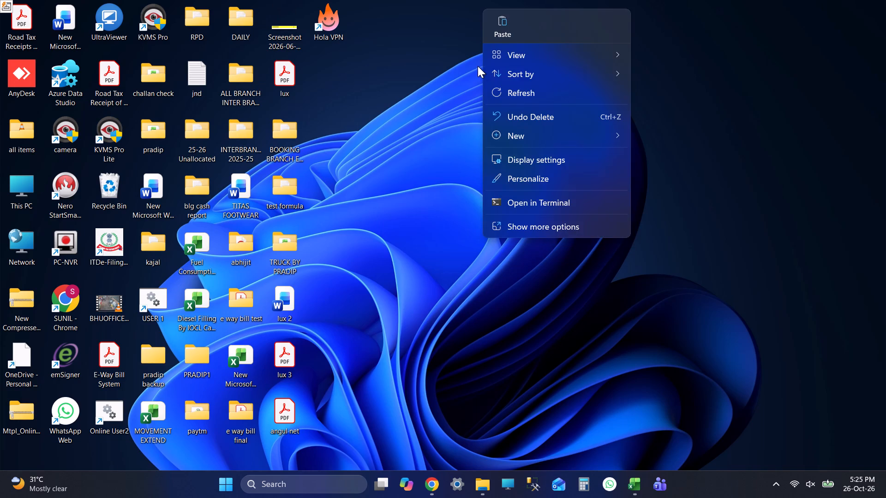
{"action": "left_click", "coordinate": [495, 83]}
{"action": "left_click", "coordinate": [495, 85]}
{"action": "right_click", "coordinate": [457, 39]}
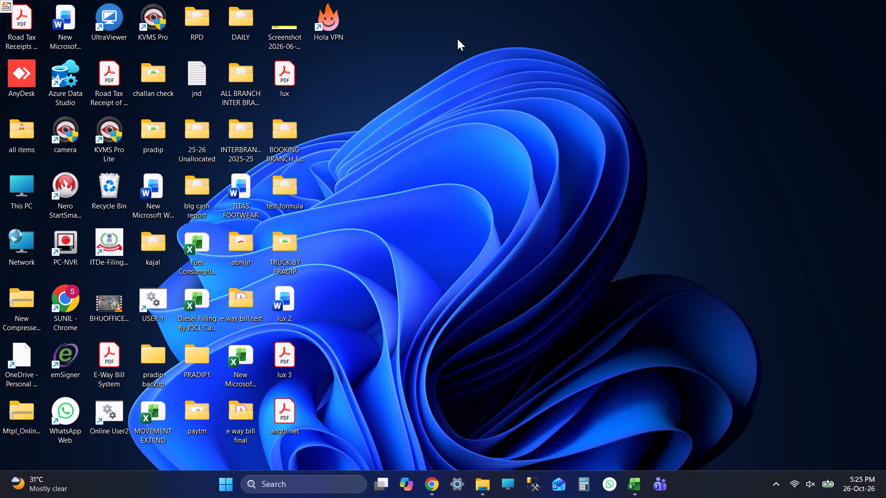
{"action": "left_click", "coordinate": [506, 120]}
Paste the cut stoppage report into the OCT folder under TRUCK BY PRADIP, DRIVER SALARY REPORT.
{"action": "double_click", "coordinate": [280, 248]}
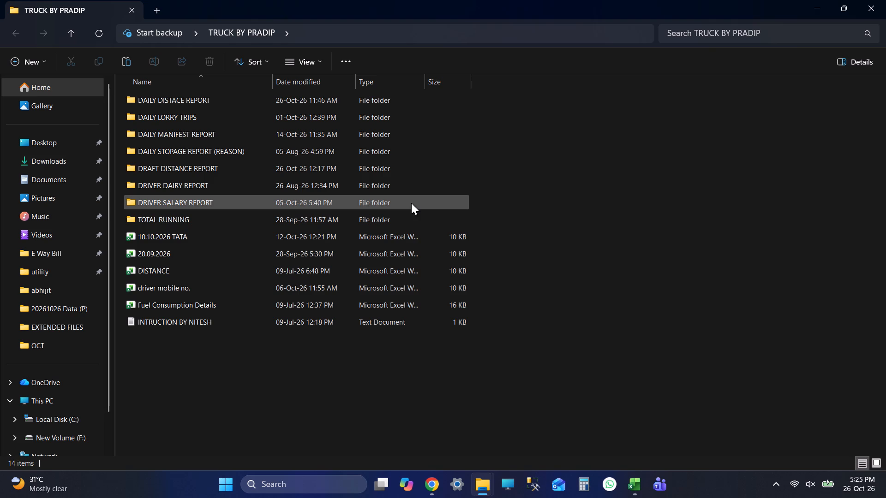
{"action": "double_click", "coordinate": [237, 179]}
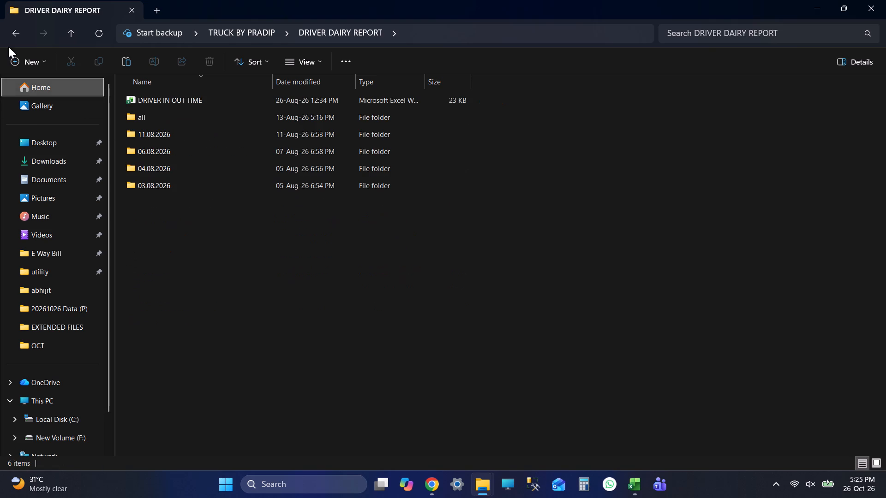
{"action": "left_click", "coordinate": [17, 27]}
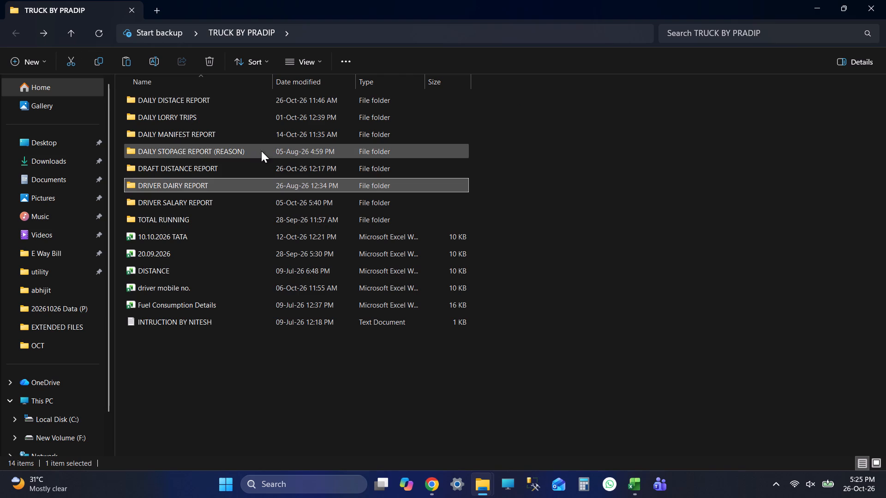
{"action": "double_click", "coordinate": [257, 138]}
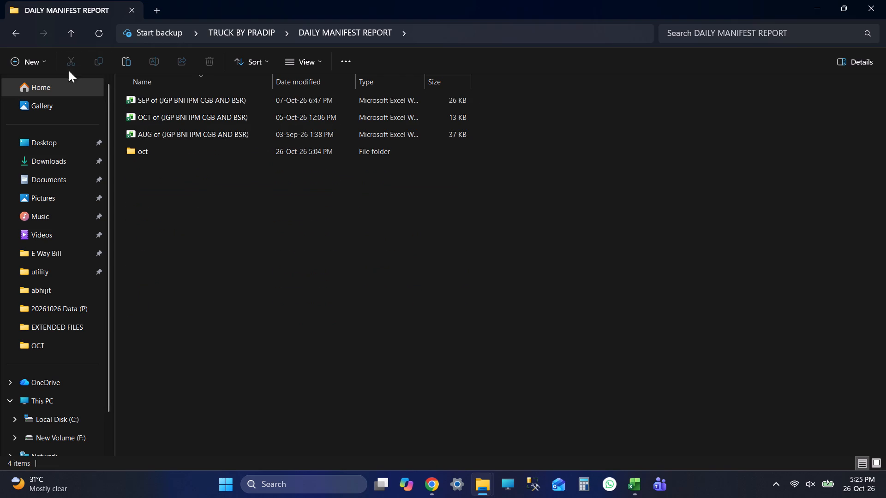
{"action": "left_click", "coordinate": [16, 33]}
{"action": "double_click", "coordinate": [234, 103]}
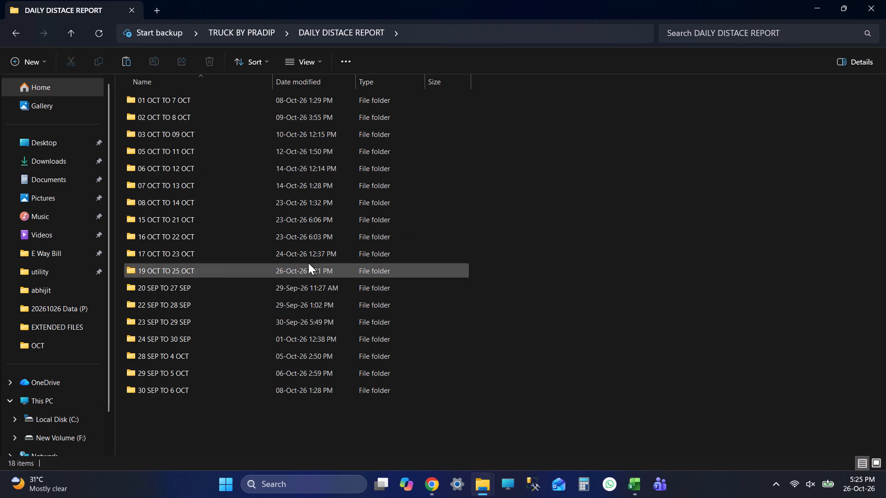
{"action": "left_click", "coordinate": [6, 34]}
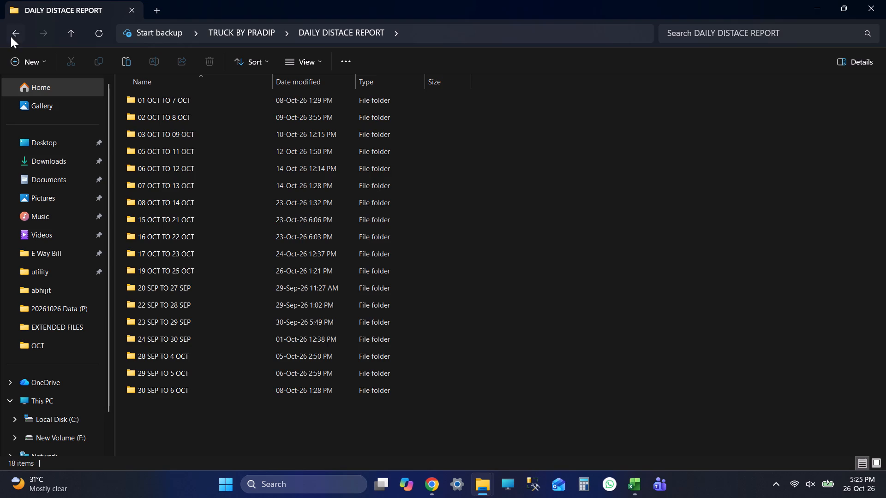
{"action": "left_click", "coordinate": [11, 36]}
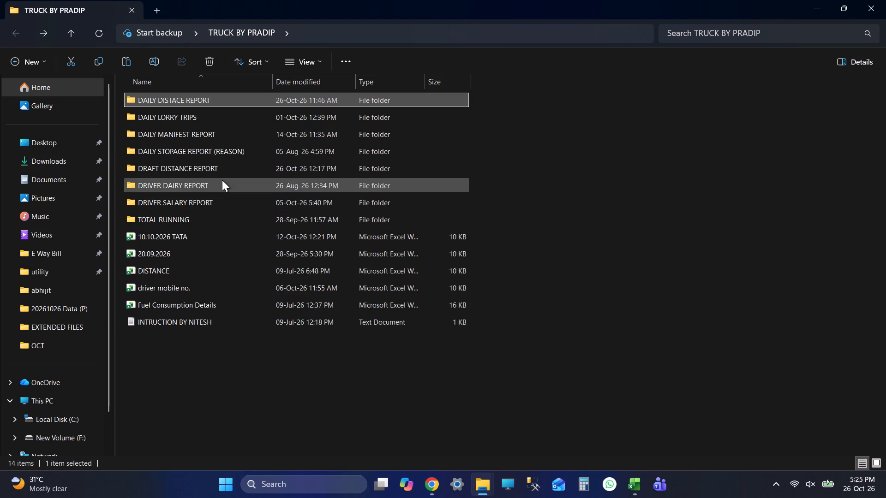
{"action": "double_click", "coordinate": [214, 202]}
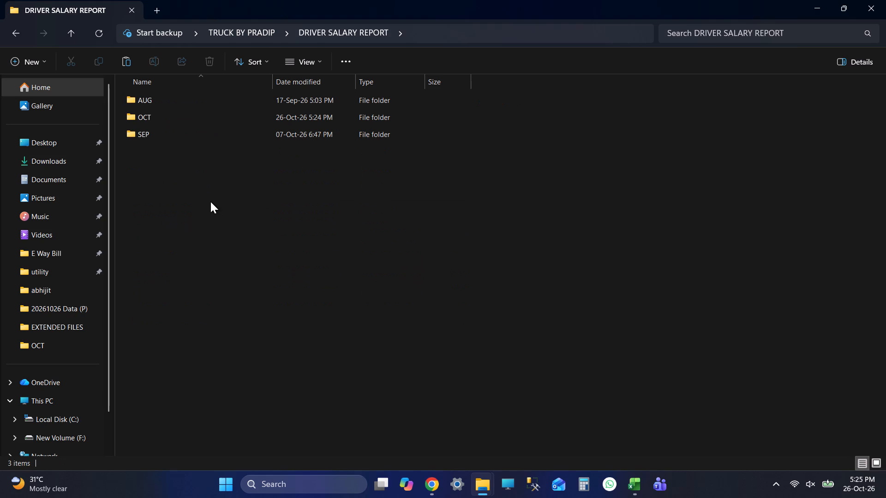
{"action": "double_click", "coordinate": [228, 122]}
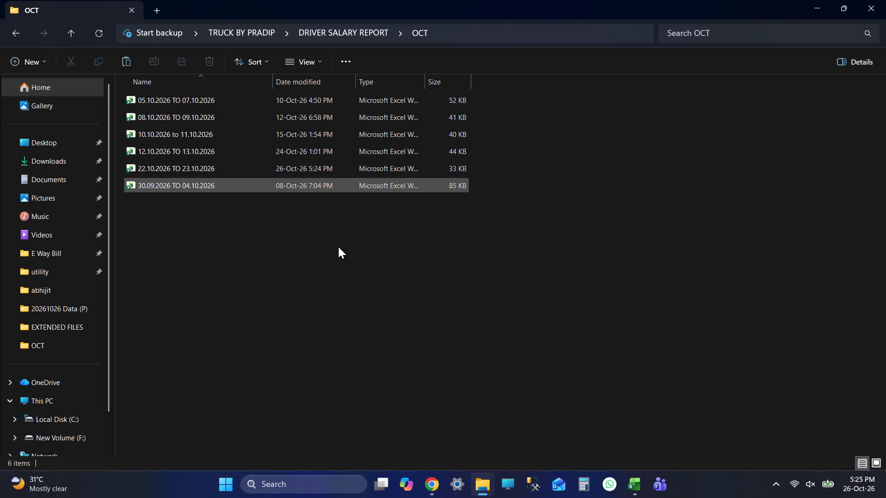
{"action": "key", "text": "ctrl+v"}
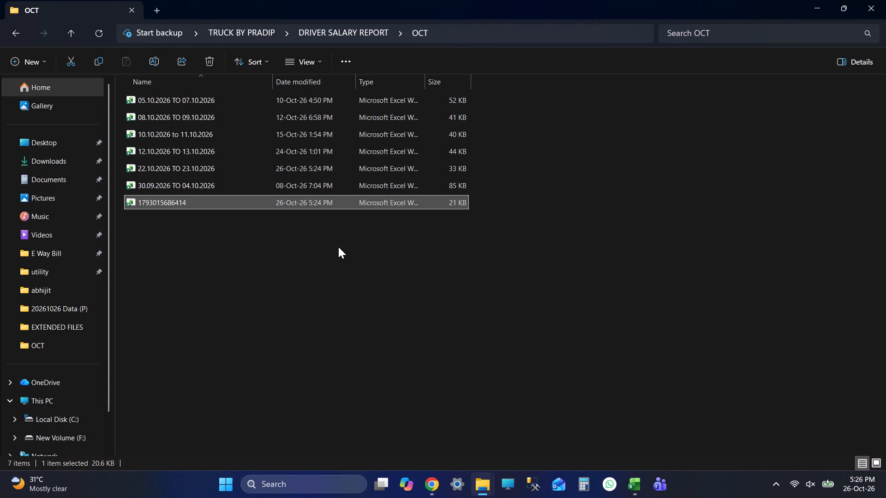
Rename the pasted report as 24.10.2026 TO 25.10.2026.
{"action": "key", "text": "F2"}
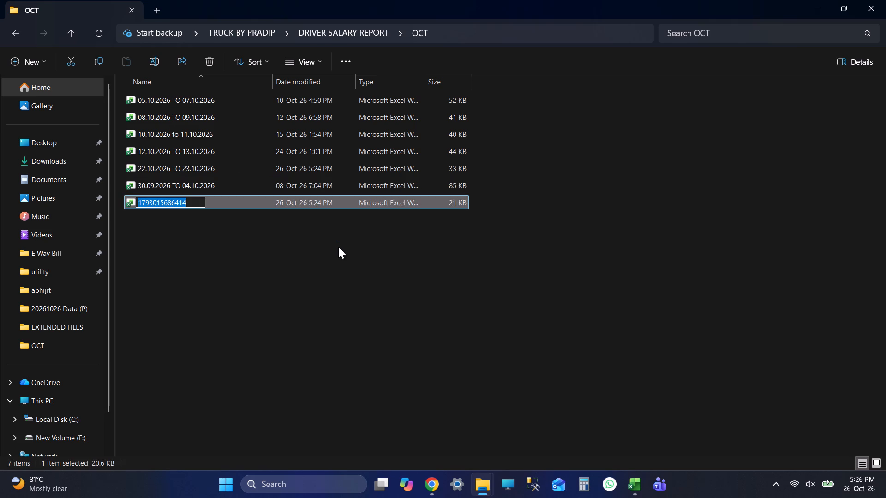
{"action": "key", "text": "BackSpace"}
{"action": "type", "text": "24.10.2026 TO"}
{"action": "key", "text": "space"}
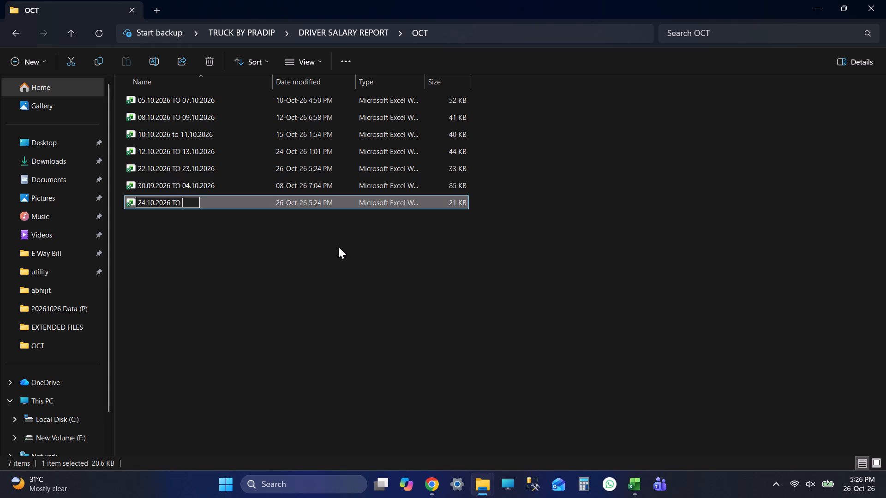
{"action": "type", "text": "25.10.2026"}
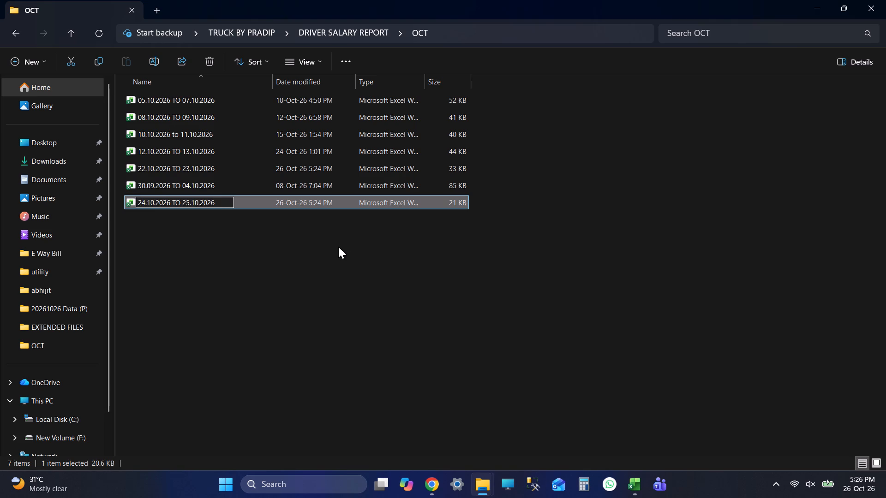
{"action": "left_click", "coordinate": [238, 266]}
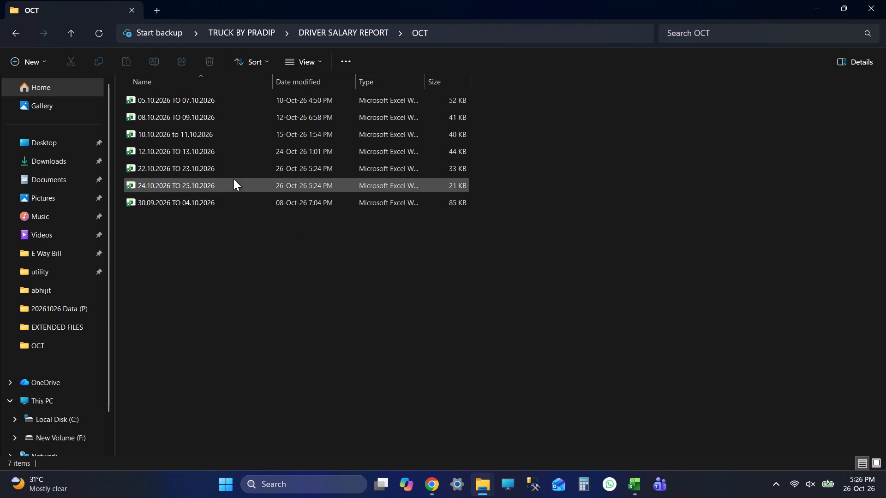
Open the 24.10.2026 TO 25.10.2026 report in Excel and enable editing.
{"action": "double_click", "coordinate": [227, 183]}
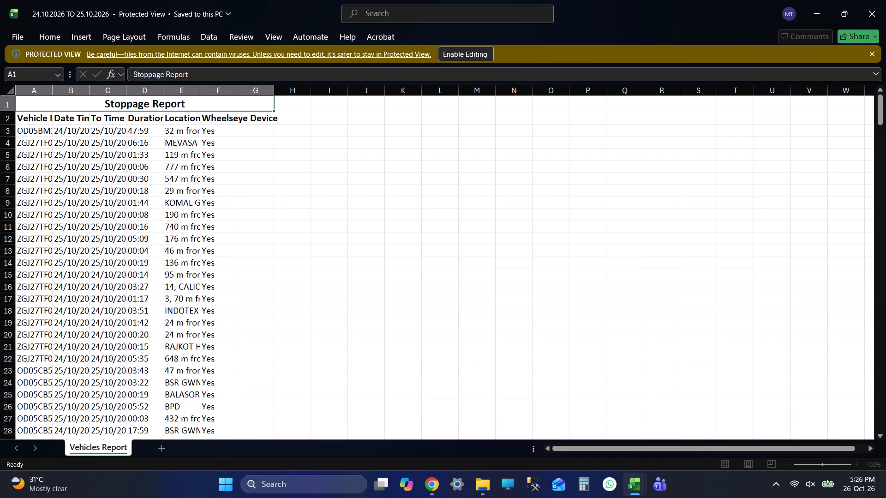
{"action": "left_click", "coordinate": [449, 58]}
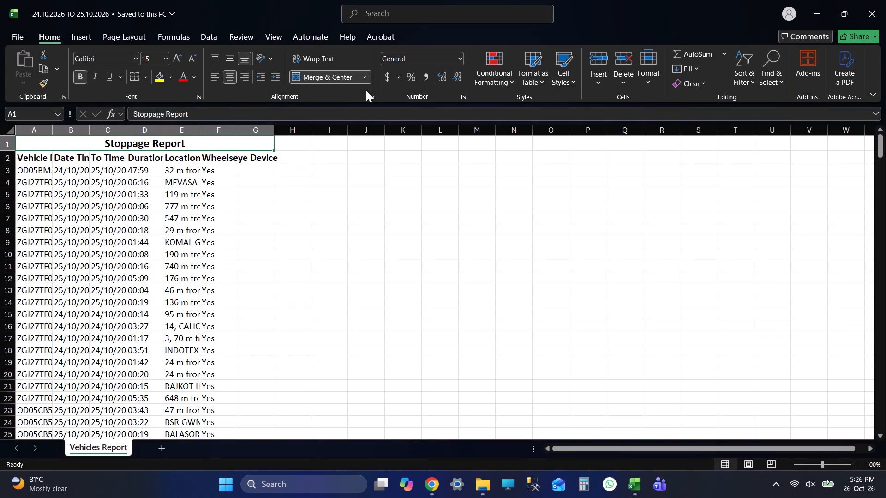
Close the OCT and Downloads folder windows and return to the 24.10.2026 TO 25.10.2026 workbook.
{"action": "key", "text": "alt+Tab"}
{"action": "key", "text": "alt+Tab"}
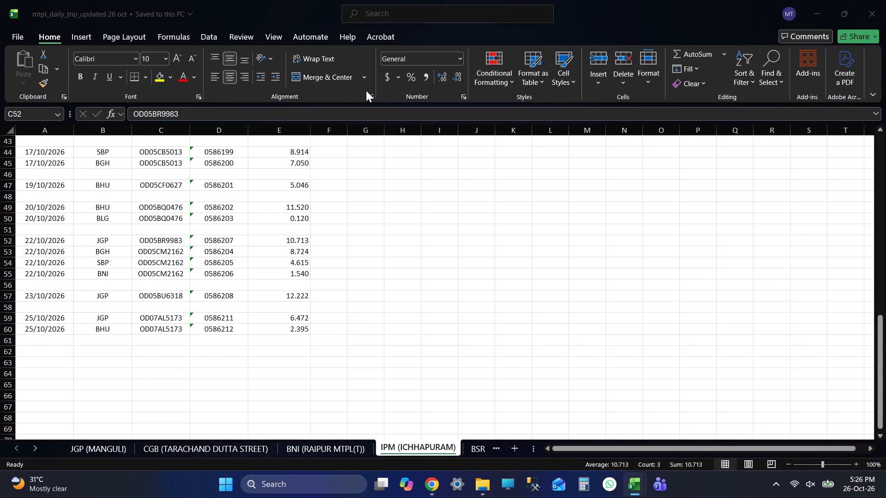
{"action": "key", "text": "alt+Tab"}
{"action": "key", "text": "alt+Tab"}
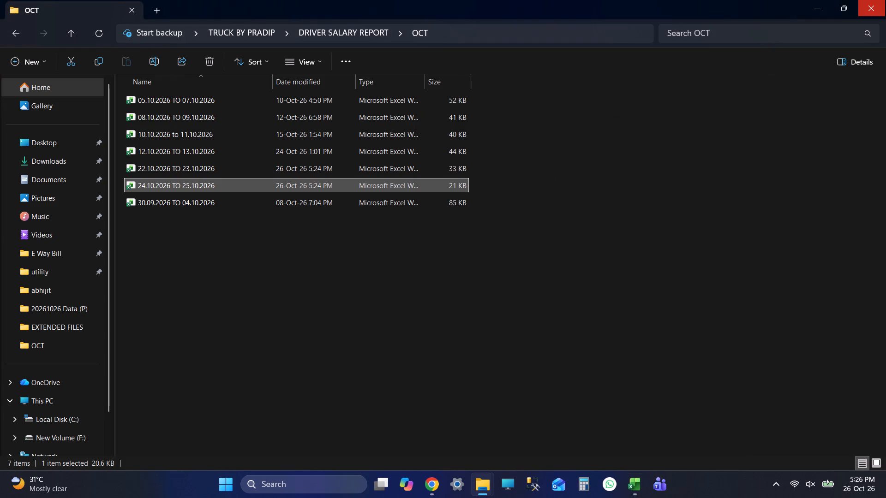
{"action": "left_click", "coordinate": [885, 0]}
{"action": "key", "text": "alt+Tab"}
{"action": "key", "text": "alt+Tab"}
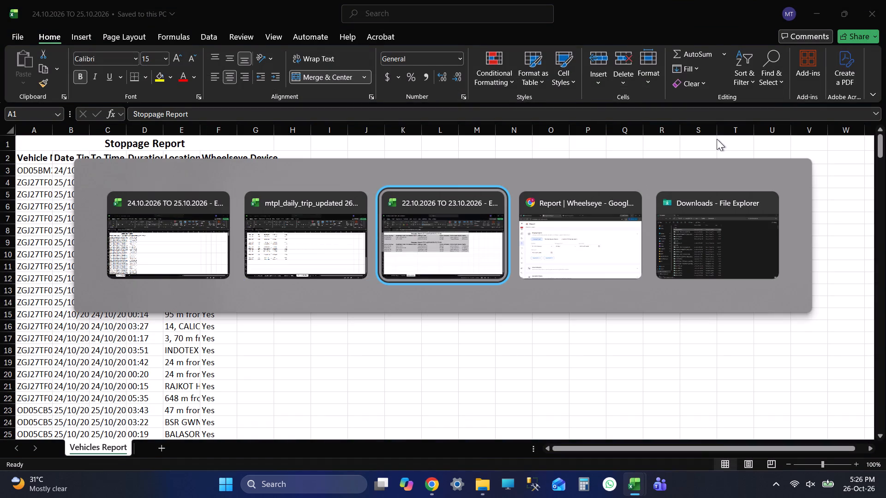
{"action": "key", "text": "alt+Tab"}
{"action": "key", "text": "alt+Tab"}
{"action": "key", "text": "alt+Tab"}
{"action": "key", "text": "alt+Tab"}
{"action": "key", "text": "alt+Tab"}
{"action": "key", "text": "alt+Tab"}
{"action": "key", "text": "alt+Tab"}
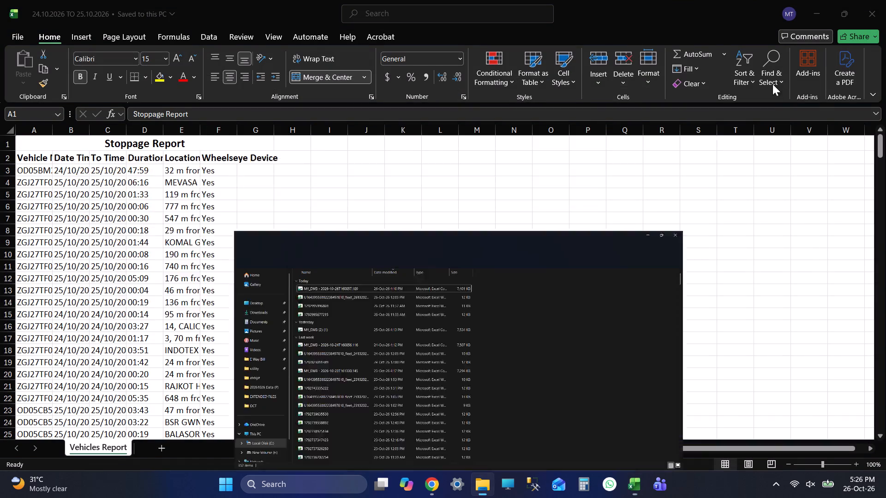
{"action": "left_click", "coordinate": [885, 0]}
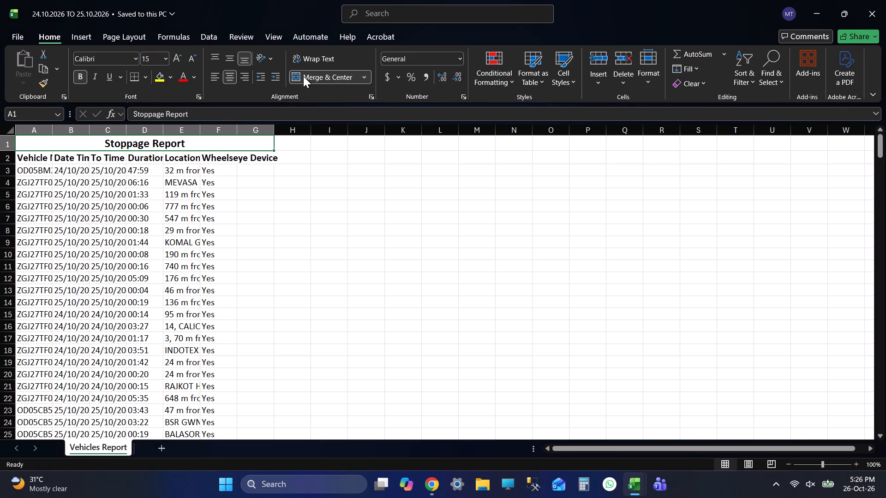
Unmerge the Stoppage Report title cells in row 1.
{"action": "left_click", "coordinate": [303, 76]}
Autofit the widths of columns A to F to their contents and save the workbook.
{"action": "left_click", "coordinate": [38, 128]}
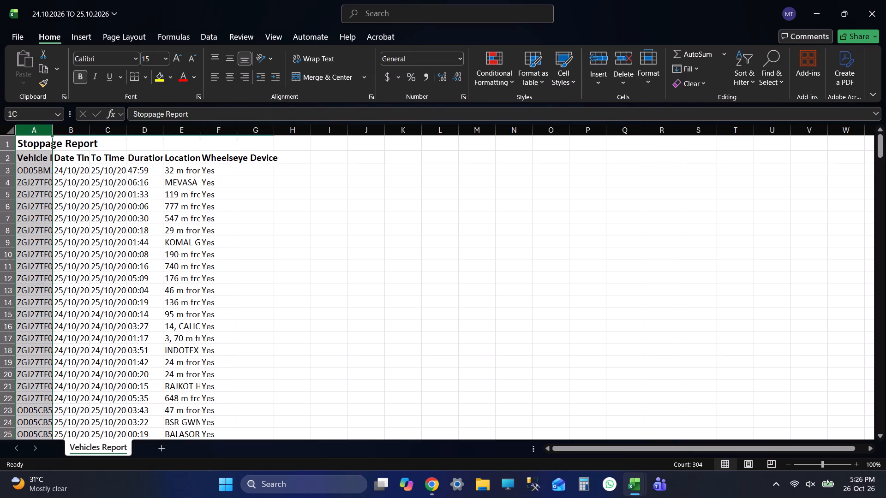
{"action": "key", "text": "shift+Right"}
{"action": "key", "text": "shift+Right"}
{"action": "key", "text": "shift+Right"}
{"action": "key", "text": "shift+Right"}
{"action": "key", "text": "shift+Right"}
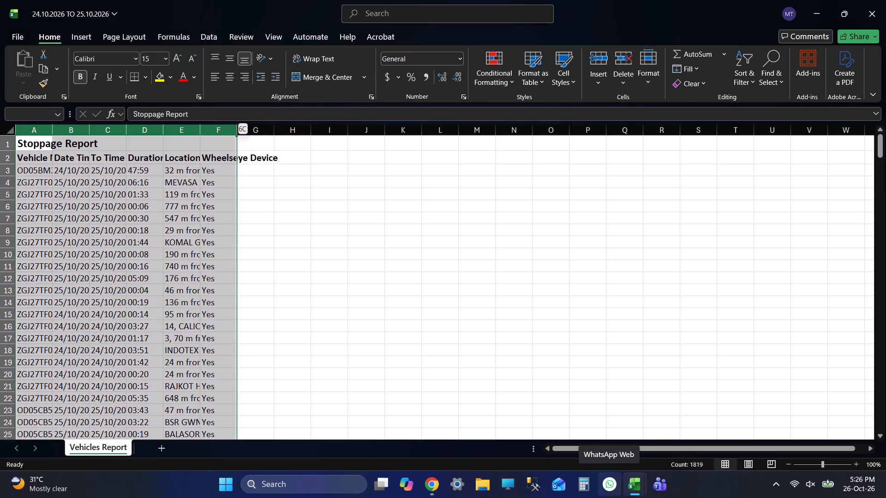
{"action": "double_click", "coordinate": [234, 130]}
{"action": "left_click", "coordinate": [583, 202]}
{"action": "key", "text": "ctrl+s"}
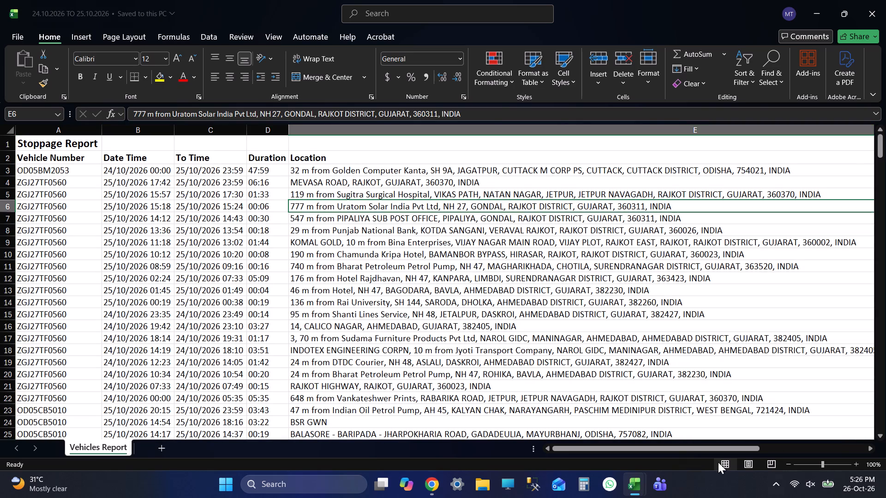
Narrow the Location column so that all report columns fit in view together.
{"action": "left_click_drag", "start_coordinate": [692, 450], "coordinate": [776, 446]}
{"action": "left_click_drag", "start_coordinate": [771, 129], "coordinate": [764, 132]}
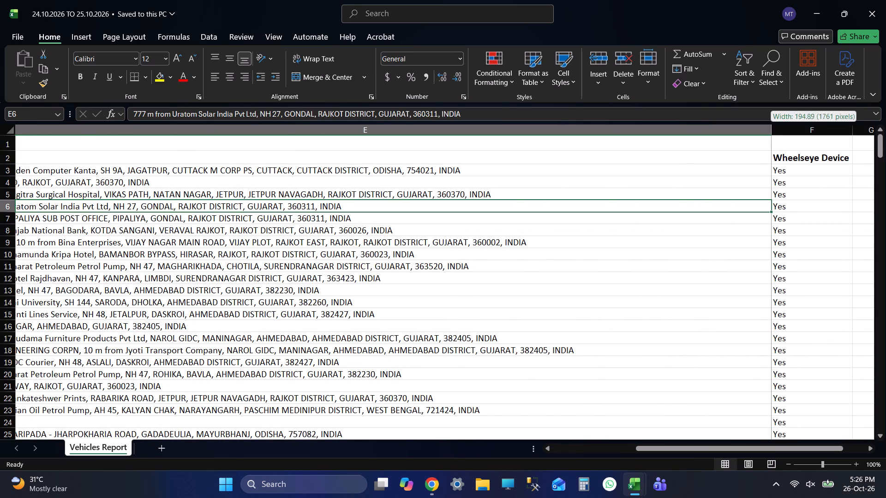
{"action": "left_click_drag", "start_coordinate": [764, 132], "coordinate": [138, 149]}
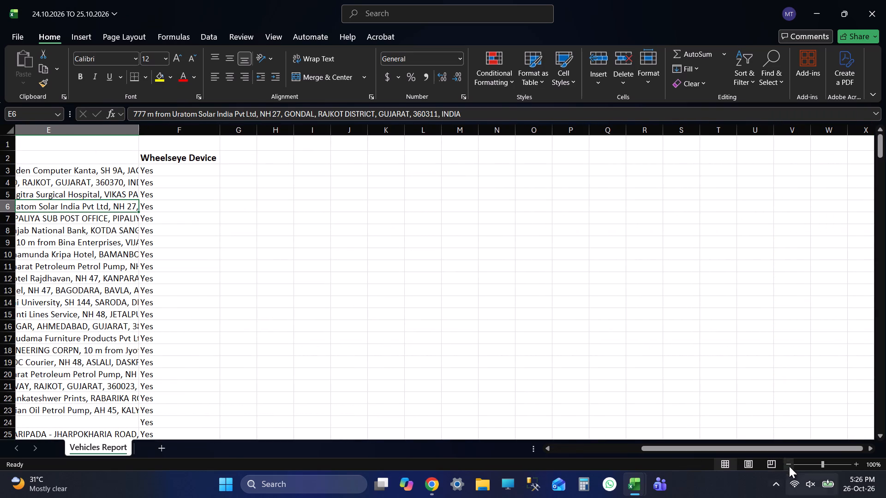
{"action": "left_click_drag", "start_coordinate": [776, 451], "coordinate": [232, 392]}
Replace the Wheelseye Device header in F2 with SL and enter 1, 2 and 3 in F3 to F5.
{"action": "left_click", "coordinate": [484, 161]}
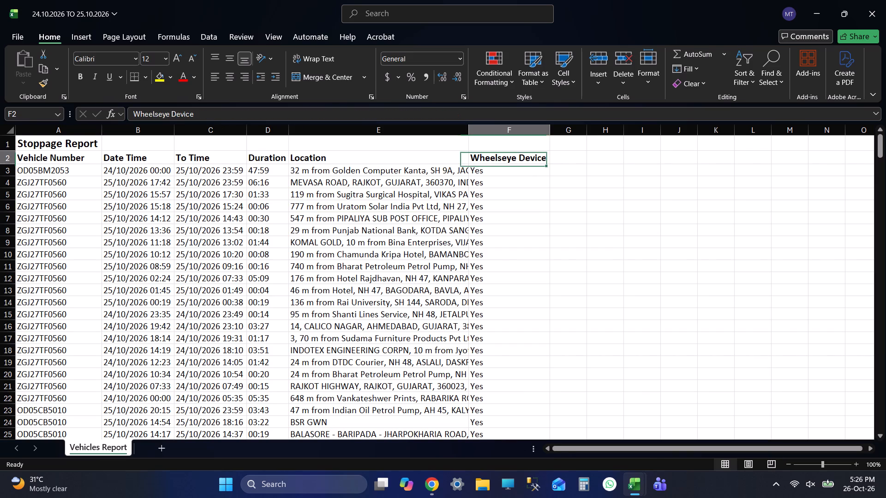
{"action": "type", "text": "SL"}
{"action": "key", "text": "Return"}
{"action": "key", "text": "1"}
{"action": "key", "text": "Return"}
{"action": "key", "text": "2"}
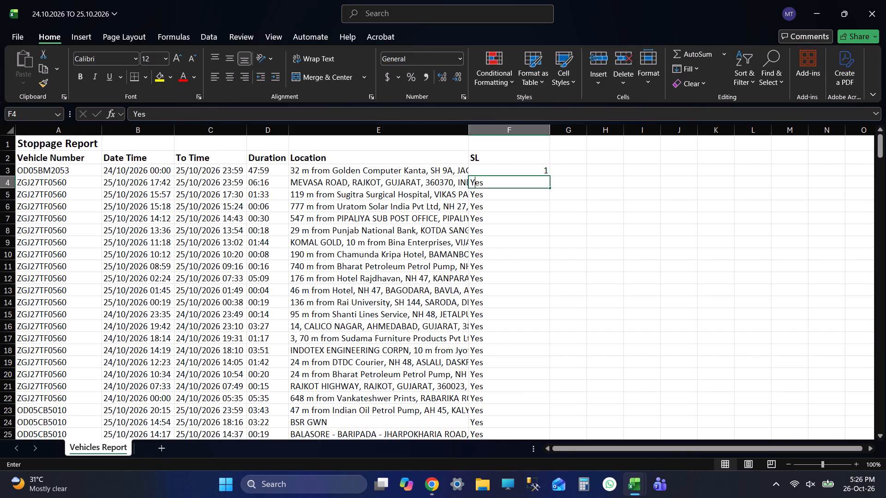
{"action": "key", "text": "Return"}
{"action": "key", "text": "3"}
{"action": "key", "text": "Return"}
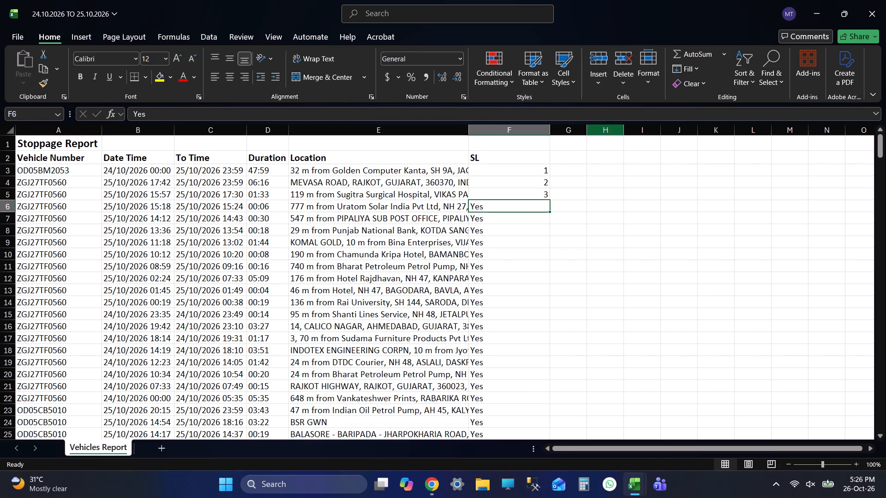
Fill the SL number series down from F3:F5 to the last data row and save the workbook.
{"action": "left_click_drag", "start_coordinate": [520, 169], "coordinate": [531, 198]}
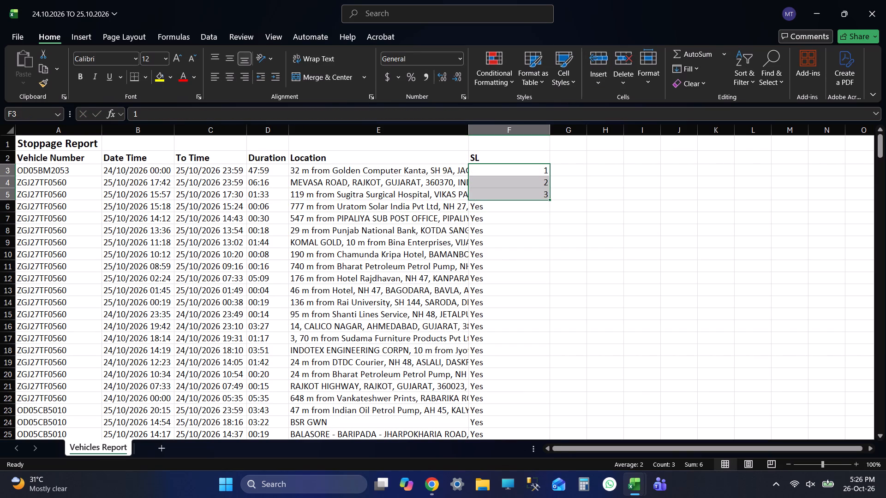
{"action": "double_click", "coordinate": [548, 200]}
{"action": "left_click", "coordinate": [607, 185]}
{"action": "key", "text": "ctrl+s"}
Check the SL numbering down to the end of the data, return to the top of column F and save.
{"action": "left_click", "coordinate": [534, 204]}
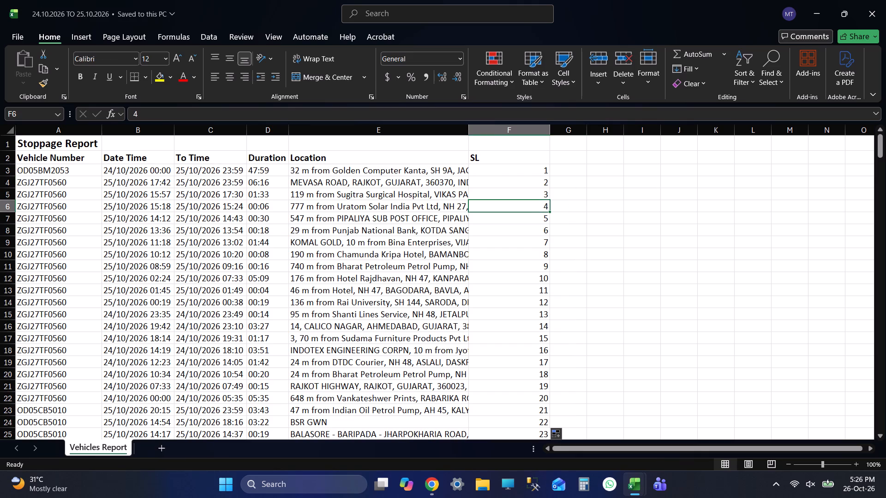
{"action": "key", "text": "Down"}
{"action": "key", "text": "Down"}
{"action": "key", "text": "Down"}
{"action": "key", "text": "ctrl+Down"}
{"action": "key", "text": "Down"}
{"action": "key", "text": "Down"}
{"action": "key", "text": "Down"}
{"action": "key", "text": "Down"}
{"action": "key", "text": "Down"}
{"action": "key", "text": "Down"}
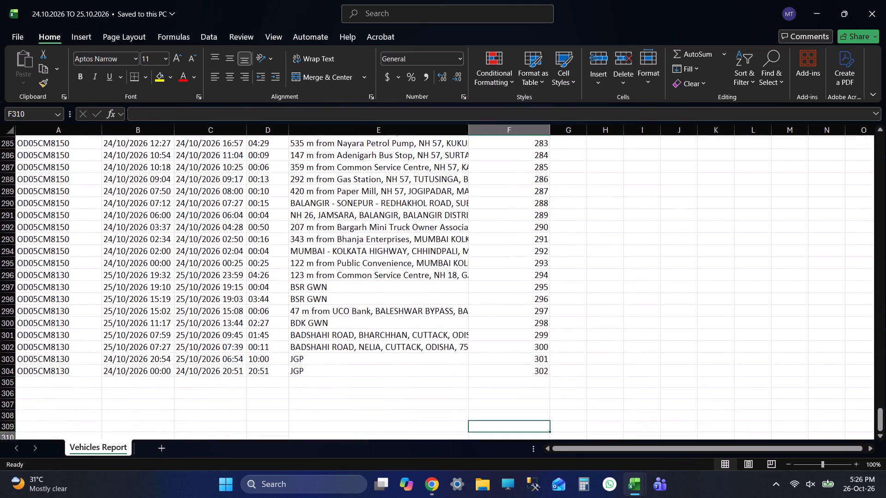
{"action": "key", "text": "ctrl+Up"}
{"action": "key", "text": "ctrl+Up"}
{"action": "key", "text": "Up"}
{"action": "key", "text": "Up"}
{"action": "key", "text": "Up"}
{"action": "key", "text": "ctrl+Up"}
{"action": "key", "text": "ctrl+Up"}
{"action": "key", "text": "ctrl+s"}
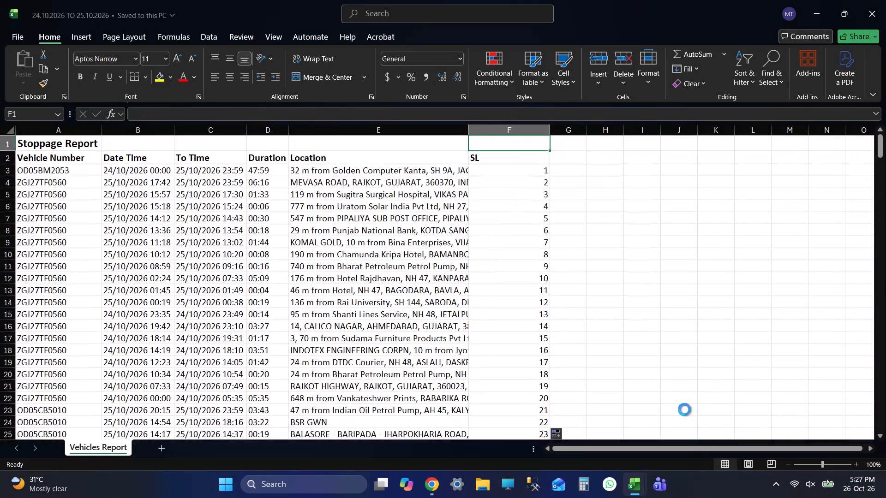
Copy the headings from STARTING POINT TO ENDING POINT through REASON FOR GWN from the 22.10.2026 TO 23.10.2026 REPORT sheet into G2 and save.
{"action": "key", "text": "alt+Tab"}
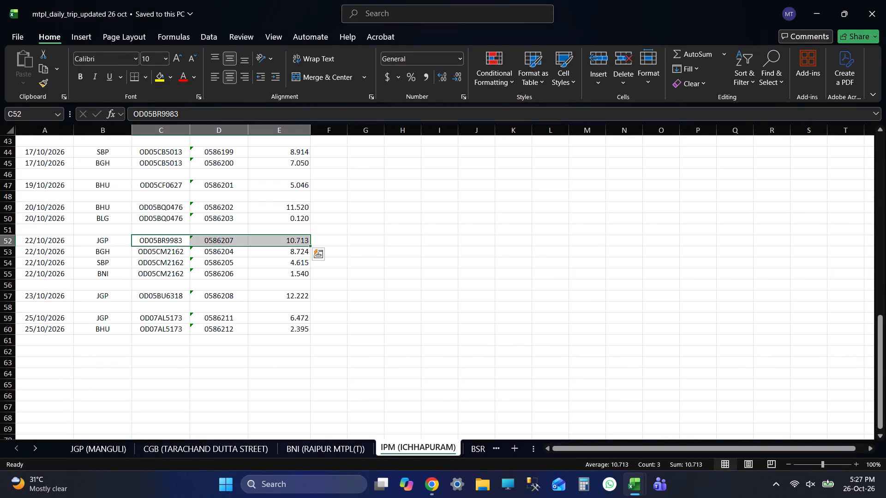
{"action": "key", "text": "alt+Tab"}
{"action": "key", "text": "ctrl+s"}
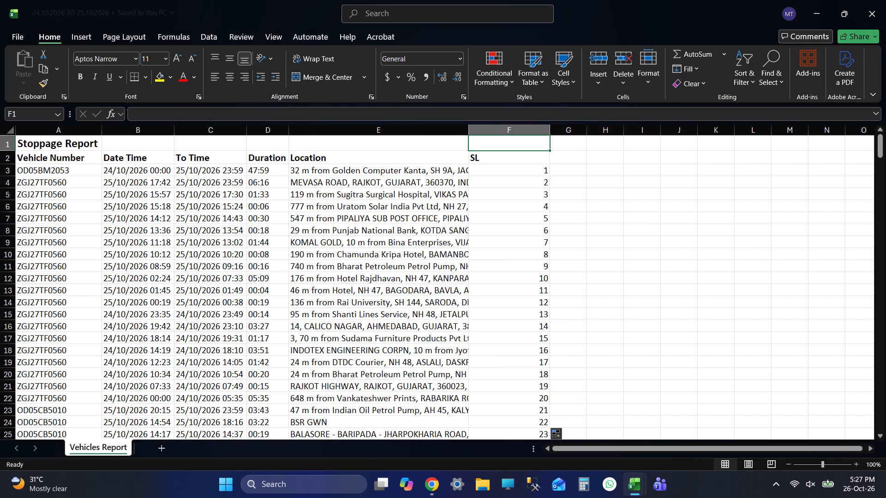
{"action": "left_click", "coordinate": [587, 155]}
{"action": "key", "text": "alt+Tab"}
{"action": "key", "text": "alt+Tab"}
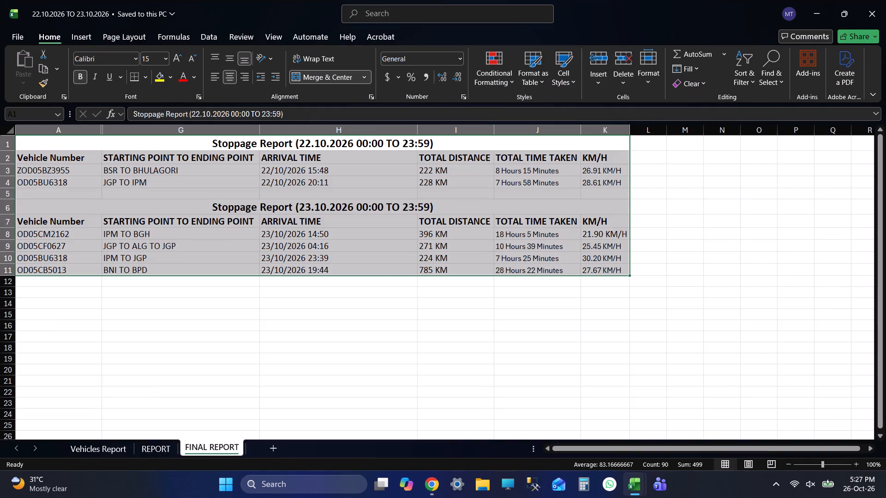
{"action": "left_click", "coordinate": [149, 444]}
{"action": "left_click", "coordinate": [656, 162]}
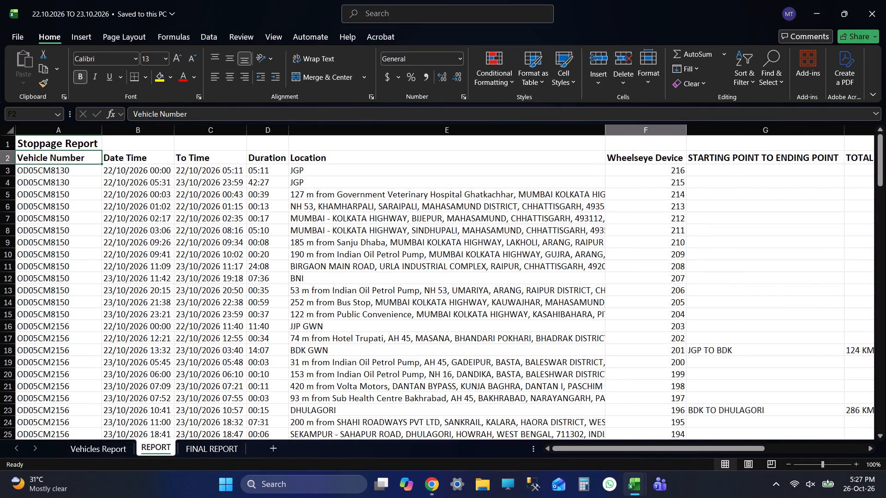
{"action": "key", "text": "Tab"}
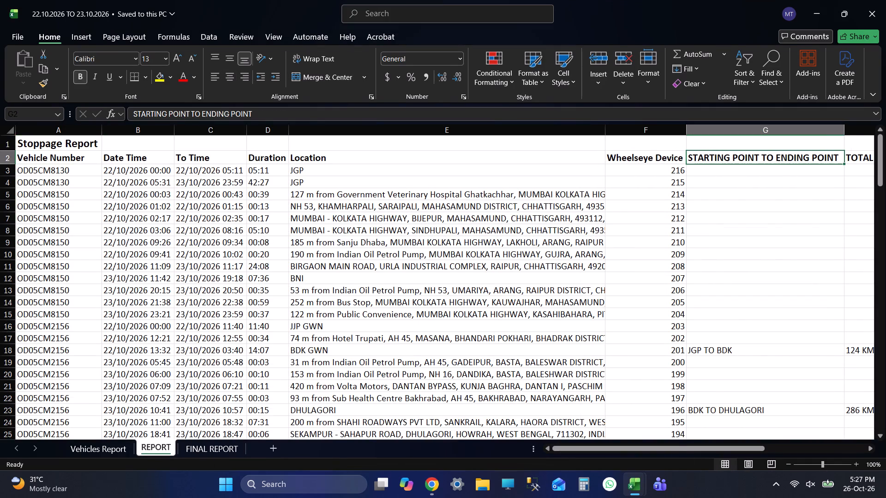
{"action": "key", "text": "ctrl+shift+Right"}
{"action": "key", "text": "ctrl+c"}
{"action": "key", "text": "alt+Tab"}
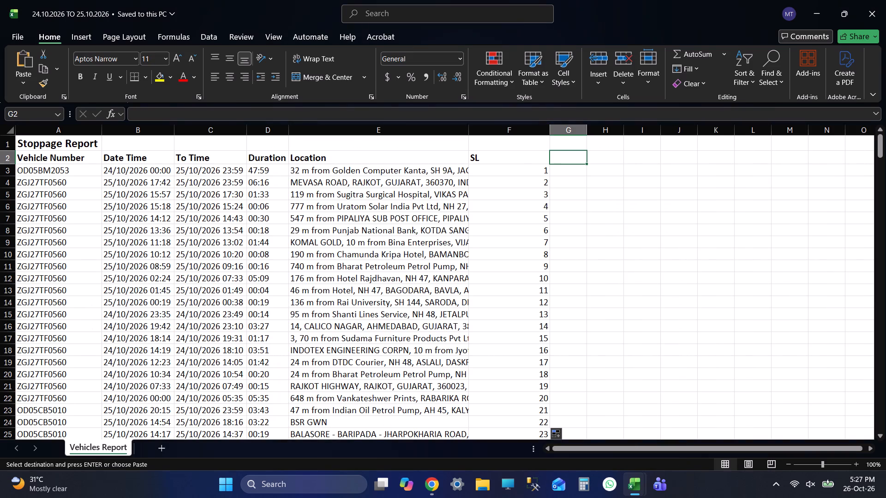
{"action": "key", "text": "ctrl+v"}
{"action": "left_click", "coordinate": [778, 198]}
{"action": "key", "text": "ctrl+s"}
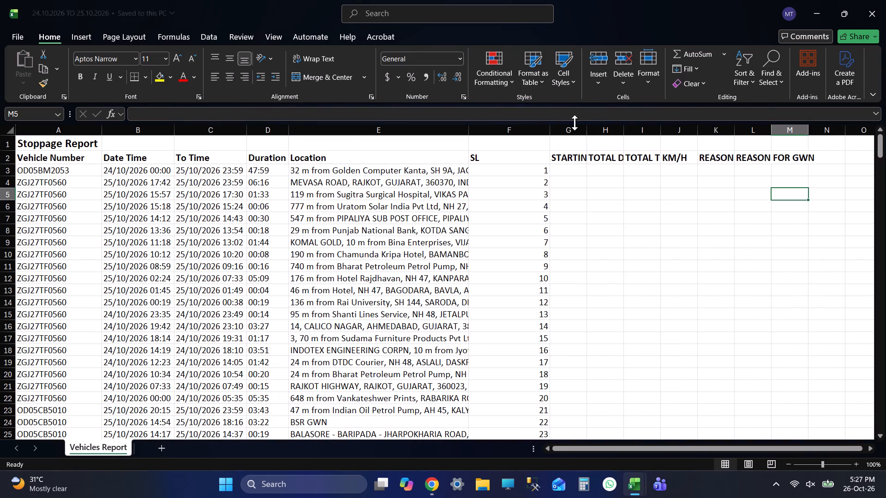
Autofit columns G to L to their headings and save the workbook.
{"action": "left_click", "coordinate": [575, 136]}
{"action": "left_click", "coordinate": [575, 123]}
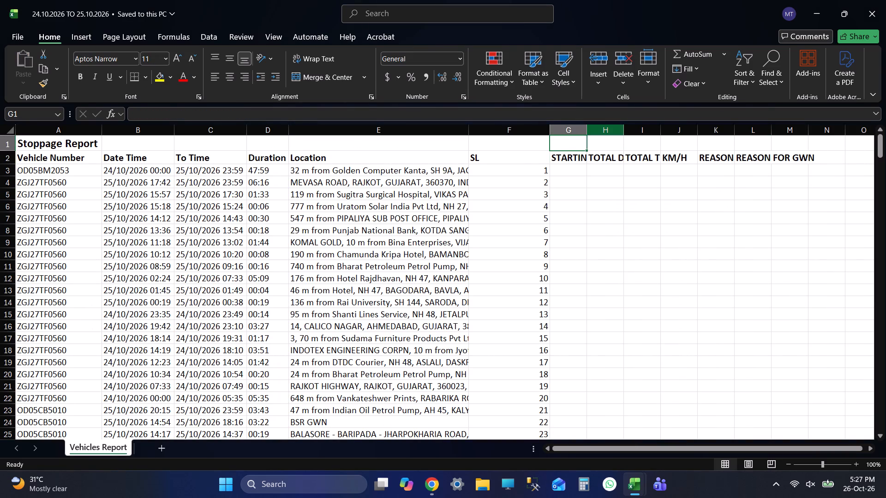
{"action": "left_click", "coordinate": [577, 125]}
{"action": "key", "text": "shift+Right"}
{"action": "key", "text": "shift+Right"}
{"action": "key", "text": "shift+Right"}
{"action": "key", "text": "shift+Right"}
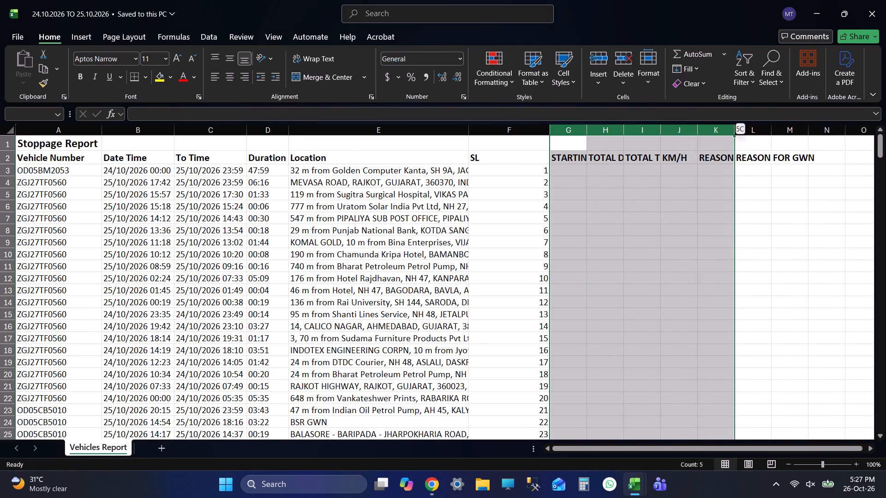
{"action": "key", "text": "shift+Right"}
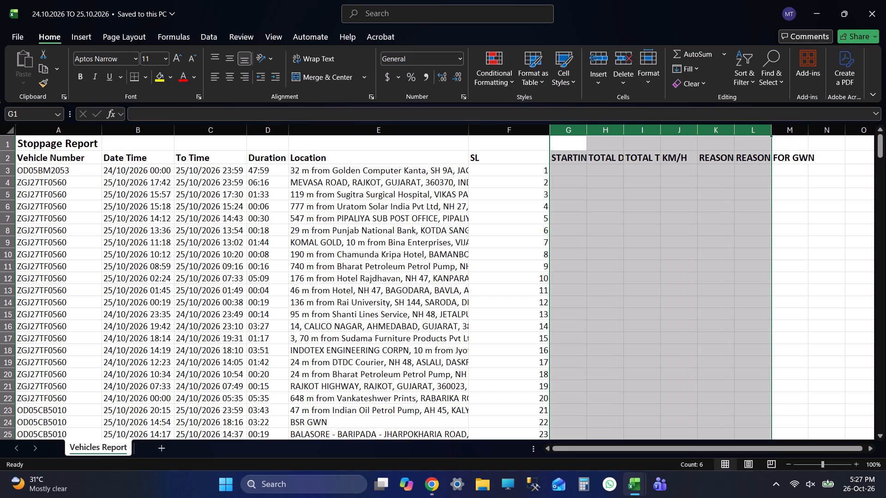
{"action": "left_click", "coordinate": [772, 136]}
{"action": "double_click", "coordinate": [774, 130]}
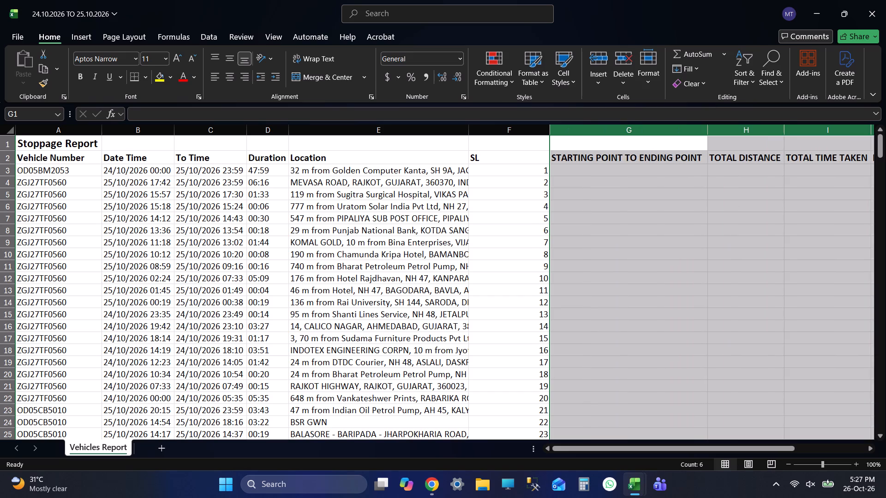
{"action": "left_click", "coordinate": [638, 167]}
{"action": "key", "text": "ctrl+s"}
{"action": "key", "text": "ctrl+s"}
Look across the columns from H to L and back to column A to check the headings, and save.
{"action": "key", "text": "Tab"}
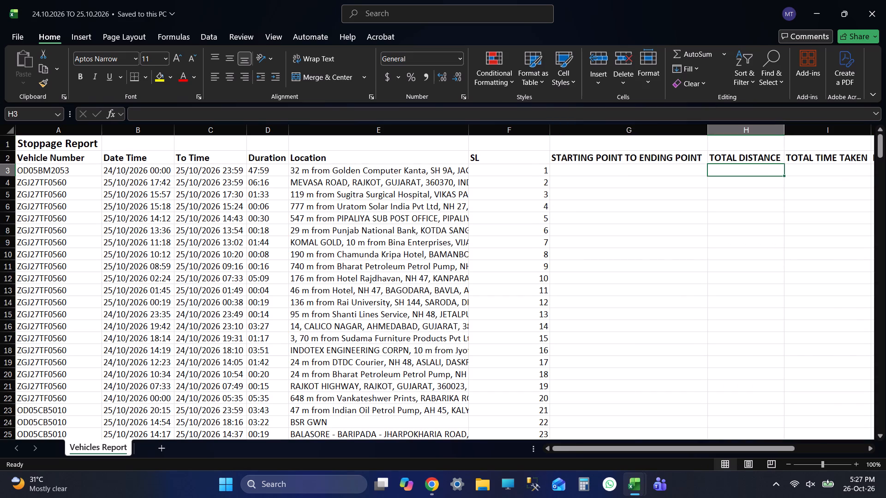
{"action": "key", "text": "Tab"}
{"action": "key", "text": "Tab"}
{"action": "key", "text": "Tab"}
{"action": "key", "text": "Tab"}
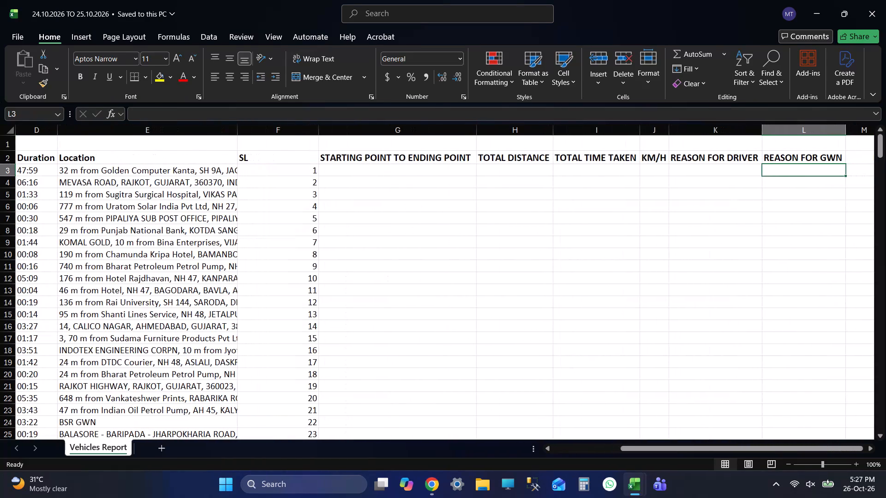
{"action": "key", "text": "shift+Tab"}
{"action": "key", "text": "shift+Tab"}
{"action": "key", "text": "shift+Tab"}
{"action": "key", "text": "shift+Tab"}
{"action": "key", "text": "shift+Tab"}
{"action": "key", "text": "shift+Tab"}
{"action": "key", "text": "shift+Tab"}
{"action": "key", "text": "shift+Tab"}
{"action": "key", "text": "shift+Tab"}
{"action": "key", "text": "shift+Tab"}
{"action": "key", "text": "shift+Tab"}
{"action": "key", "text": "shift+Tab"}
{"action": "key", "text": "shift+Tab"}
{"action": "key", "text": "shift+Tab"}
{"action": "key", "text": "shift+Tab"}
{"action": "key", "text": "shift+Tab"}
{"action": "key", "text": "shift+Tab"}
{"action": "key", "text": "shift+Tab"}
{"action": "key", "text": "ctrl+s"}
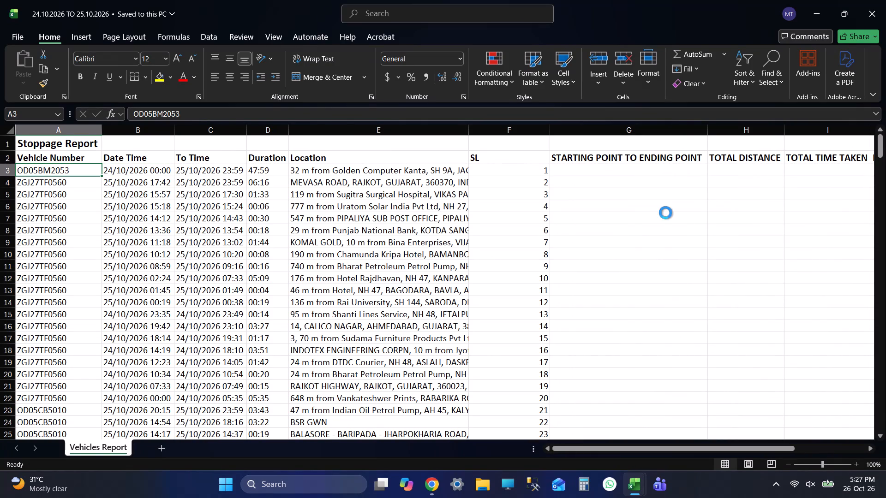
{"action": "key", "text": "ctrl+s"}
{"action": "key", "text": "ctrl+s"}
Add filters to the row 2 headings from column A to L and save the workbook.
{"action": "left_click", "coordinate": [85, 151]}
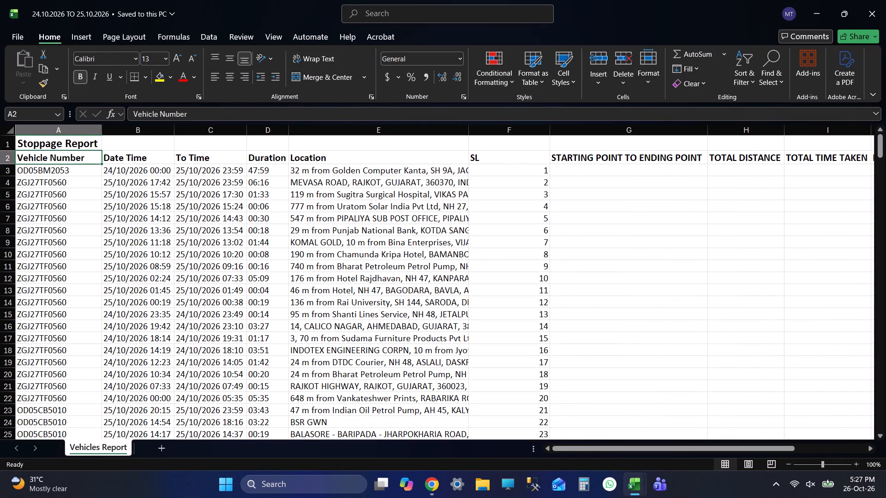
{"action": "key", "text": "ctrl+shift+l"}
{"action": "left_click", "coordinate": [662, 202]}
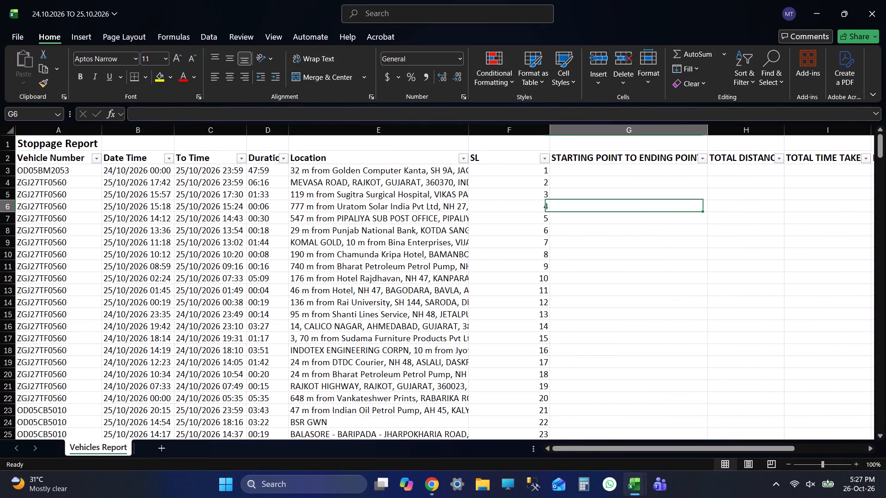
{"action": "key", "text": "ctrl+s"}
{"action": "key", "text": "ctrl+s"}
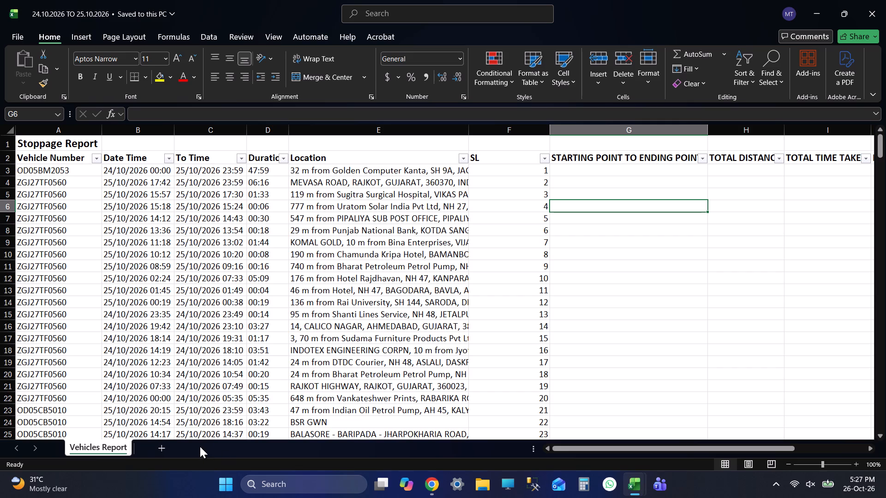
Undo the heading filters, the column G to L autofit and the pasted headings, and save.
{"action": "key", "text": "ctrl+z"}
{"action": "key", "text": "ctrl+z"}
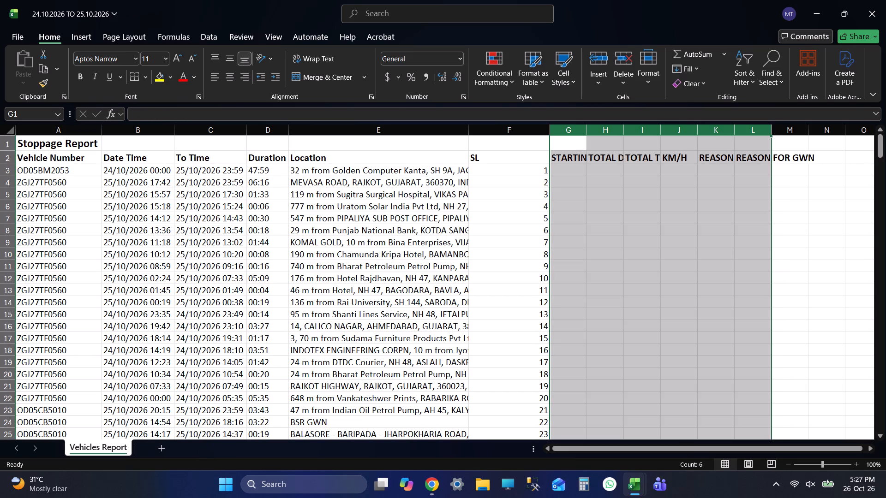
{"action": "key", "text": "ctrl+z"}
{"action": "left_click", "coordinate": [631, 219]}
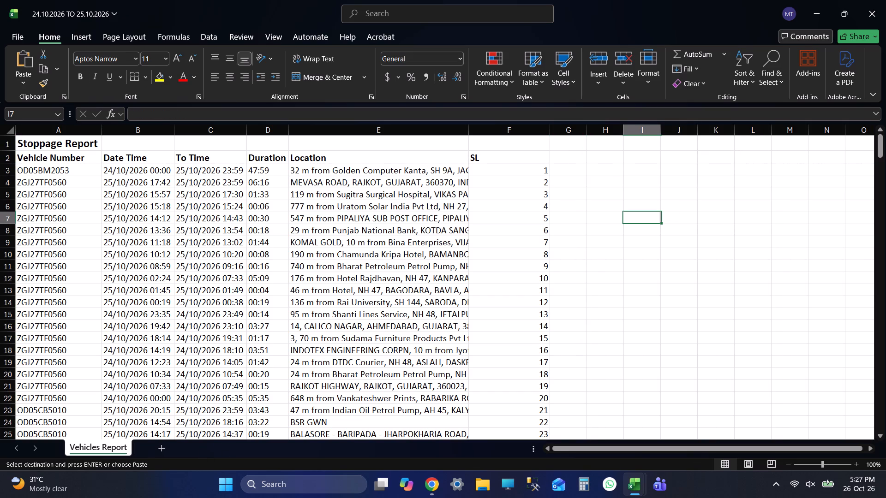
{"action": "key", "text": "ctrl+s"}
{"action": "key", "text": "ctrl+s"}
Add filters to the row 2 headings, sort the report by SL from largest to smallest, and save.
{"action": "left_click", "coordinate": [48, 163]}
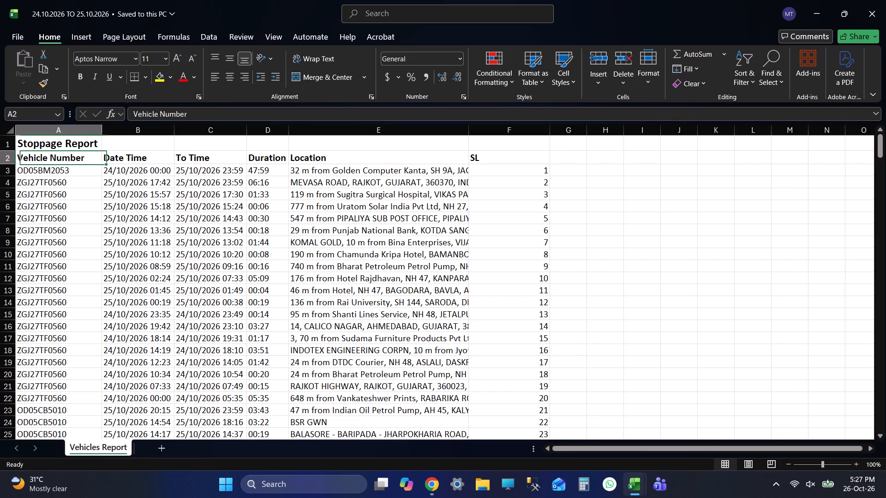
{"action": "key", "text": "ctrl+shift+l"}
{"action": "left_click", "coordinate": [731, 193]}
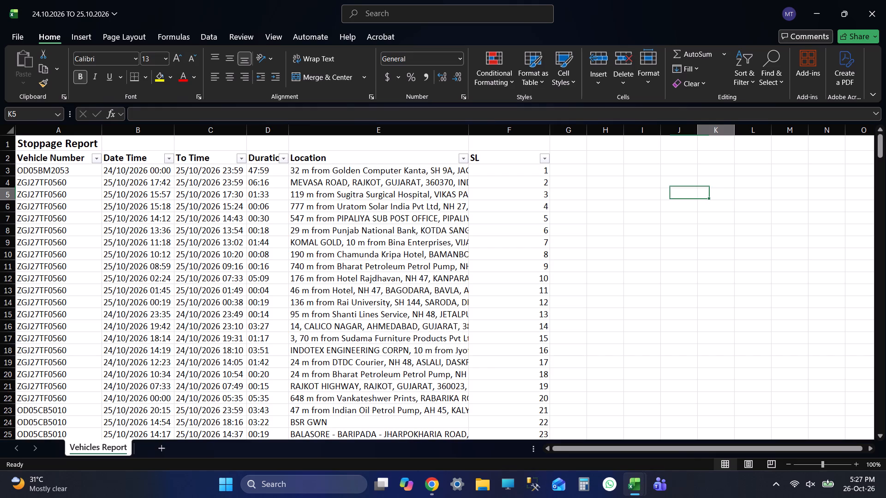
{"action": "left_click", "coordinate": [541, 155]}
{"action": "left_click", "coordinate": [453, 192]}
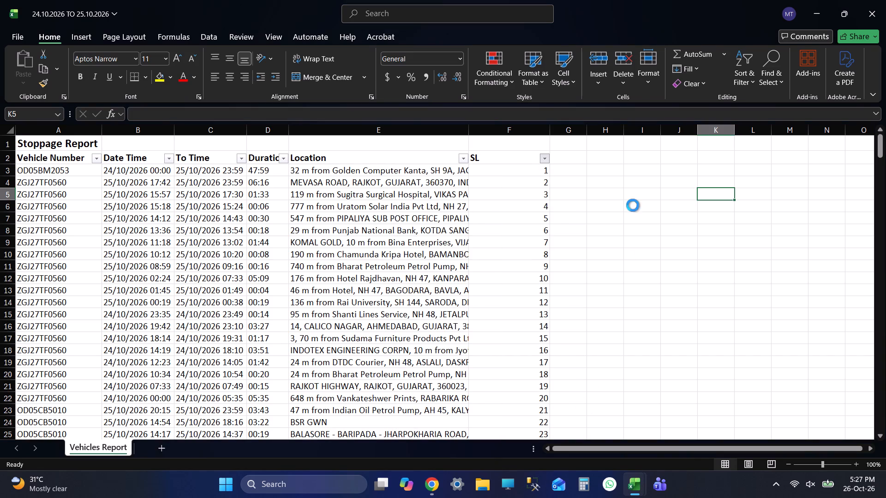
{"action": "left_click", "coordinate": [633, 205]}
{"action": "key", "text": "ctrl+s"}
{"action": "left_click", "coordinate": [73, 151]}
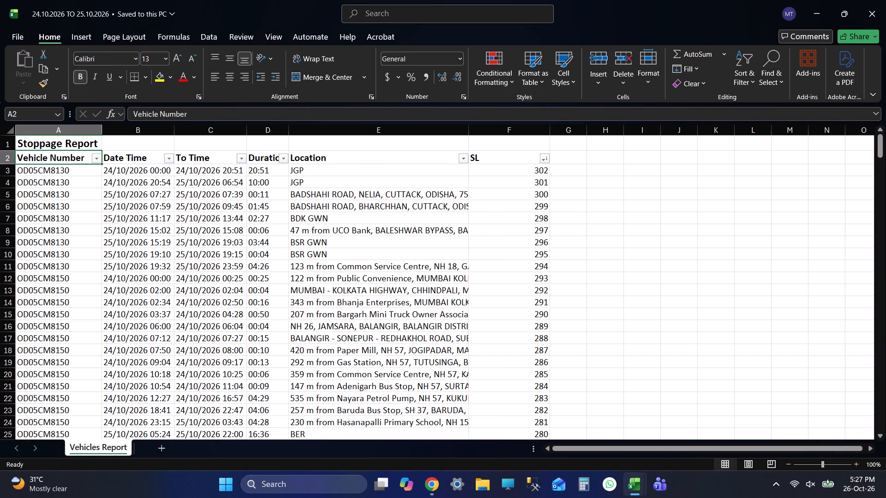
Add a new sheet after Vehicles Report, name it REPORT, and save the workbook.
{"action": "left_click", "coordinate": [156, 449]}
{"action": "double_click", "coordinate": [156, 449]}
{"action": "double_click", "coordinate": [156, 450]}
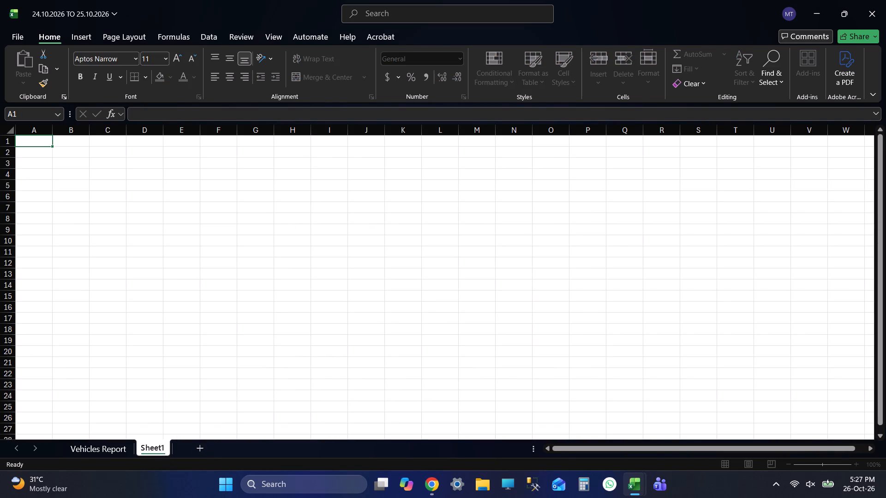
{"action": "type", "text": "REPORT"}
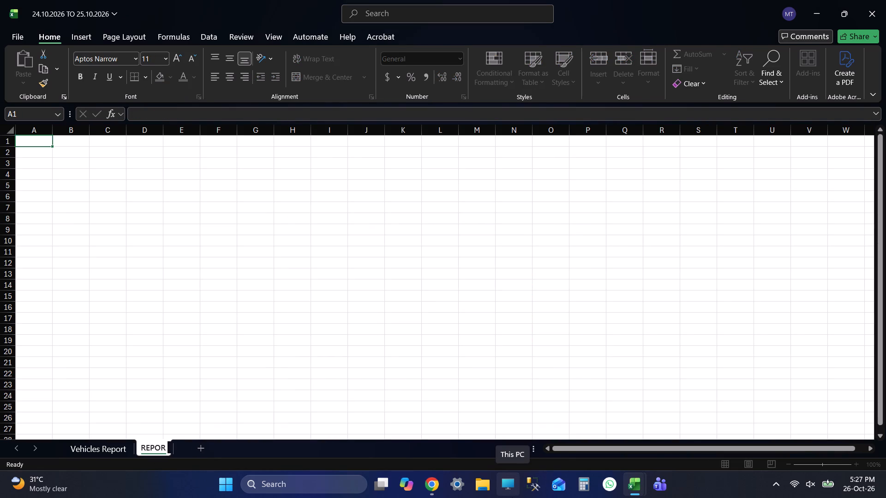
{"action": "left_click", "coordinate": [26, 142]}
{"action": "key", "text": "ctrl+s"}
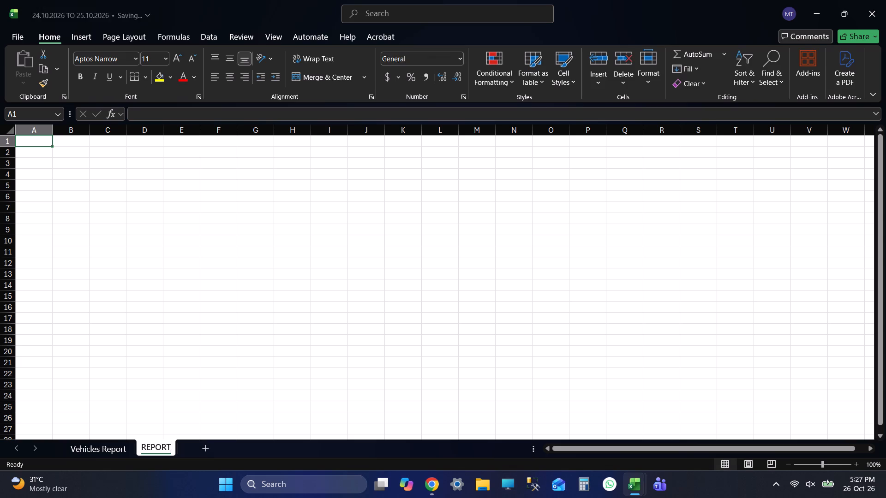
{"action": "left_click", "coordinate": [105, 447]}
{"action": "left_click", "coordinate": [99, 158]}
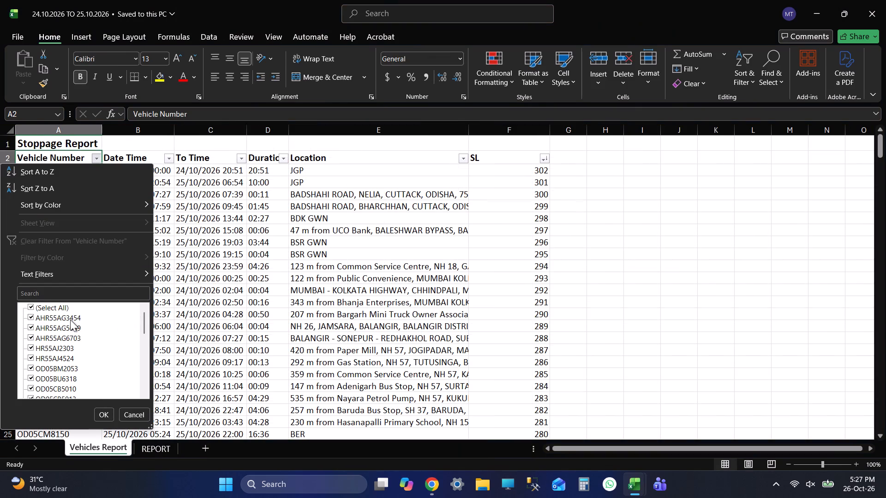
{"action": "left_click", "coordinate": [70, 320]}
{"action": "left_click", "coordinate": [79, 330]}
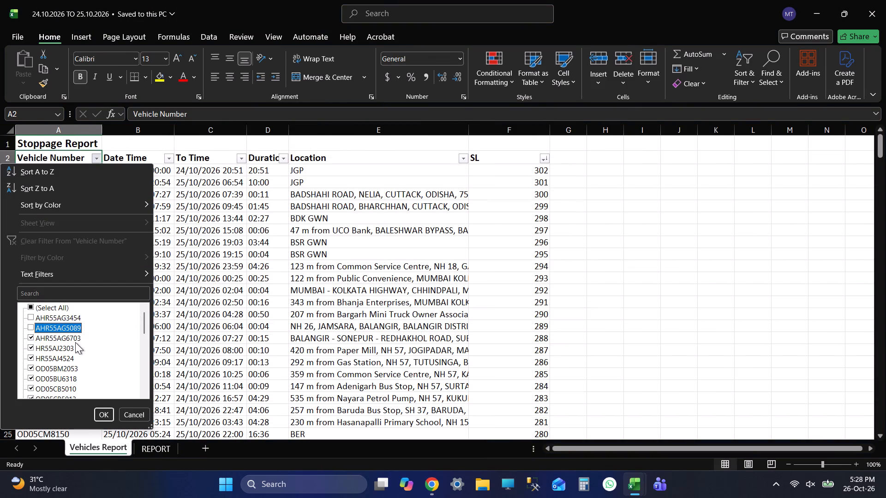
{"action": "left_click", "coordinate": [74, 338]}
{"action": "left_click", "coordinate": [66, 352]}
{"action": "left_click", "coordinate": [64, 359]}
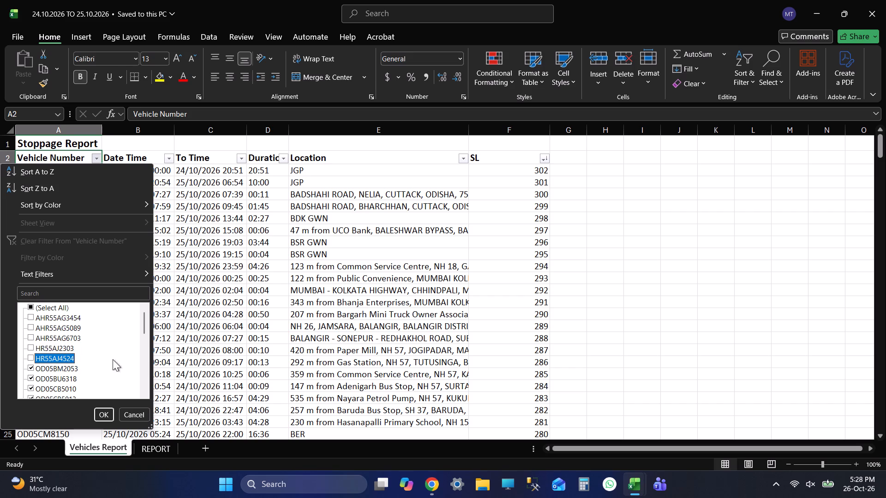
{"action": "left_click_drag", "start_coordinate": [146, 320], "coordinate": [152, 286]}
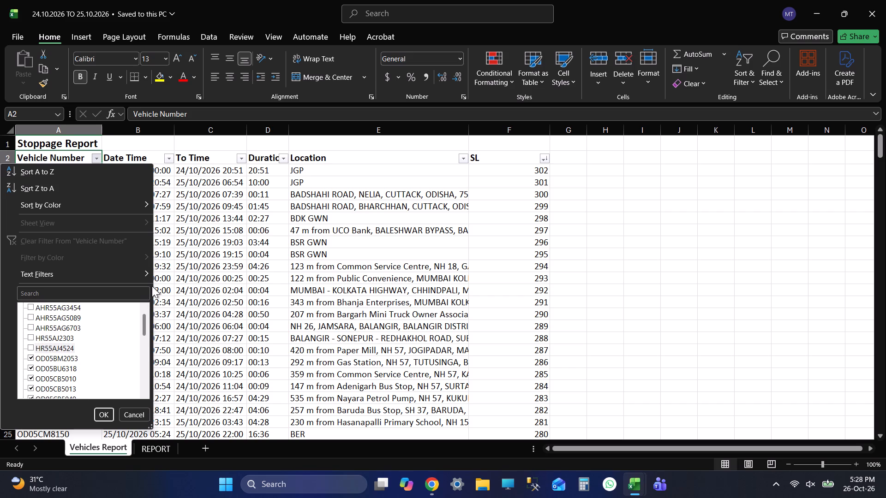
{"action": "left_click_drag", "start_coordinate": [152, 286], "coordinate": [196, 230]}
{"action": "left_click_drag", "start_coordinate": [196, 230], "coordinate": [225, 216]}
{"action": "left_click_drag", "start_coordinate": [225, 216], "coordinate": [229, 215]}
{"action": "left_click_drag", "start_coordinate": [229, 215], "coordinate": [180, 366]}
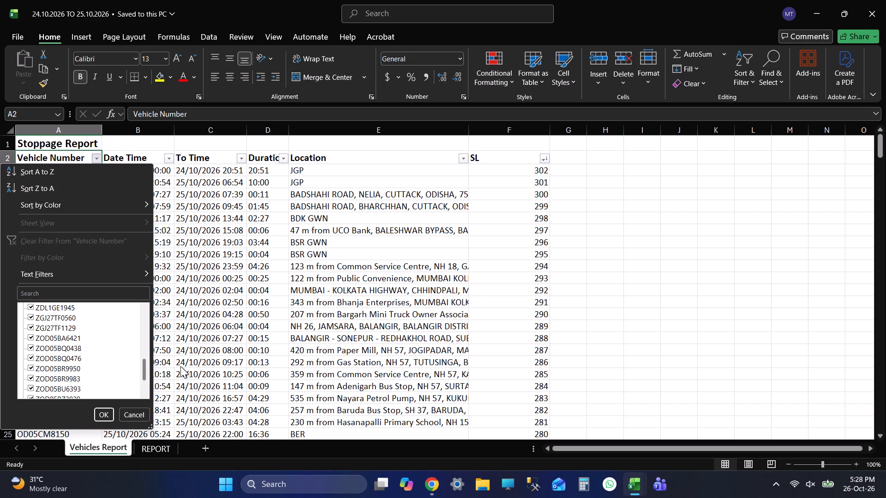
{"action": "left_click_drag", "start_coordinate": [180, 366], "coordinate": [159, 341]}
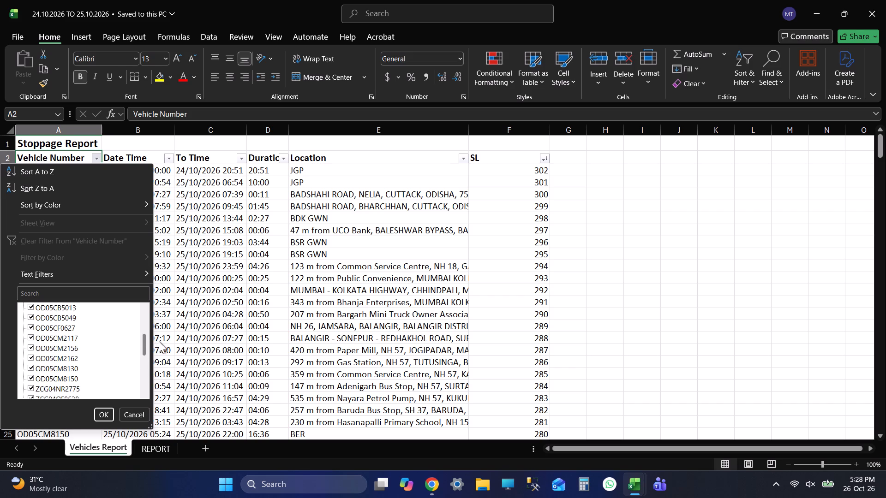
{"action": "left_click_drag", "start_coordinate": [159, 341], "coordinate": [154, 359]}
{"action": "left_click", "coordinate": [76, 314]}
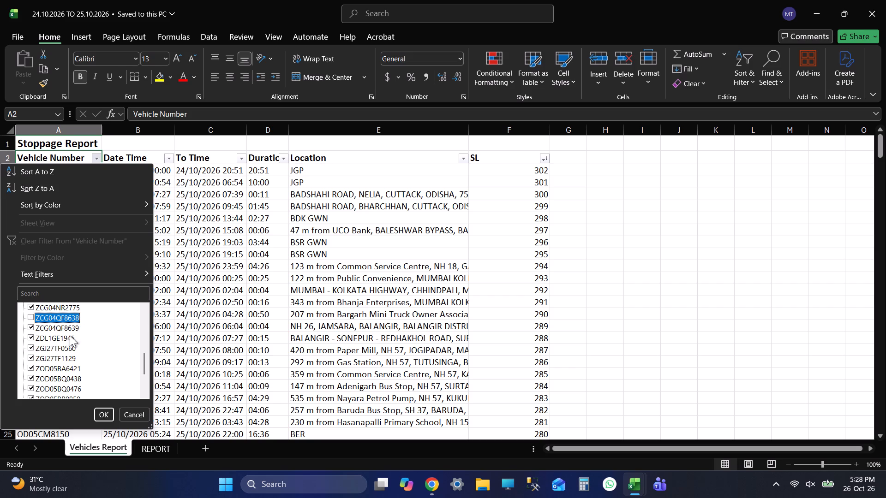
{"action": "left_click", "coordinate": [70, 330]}
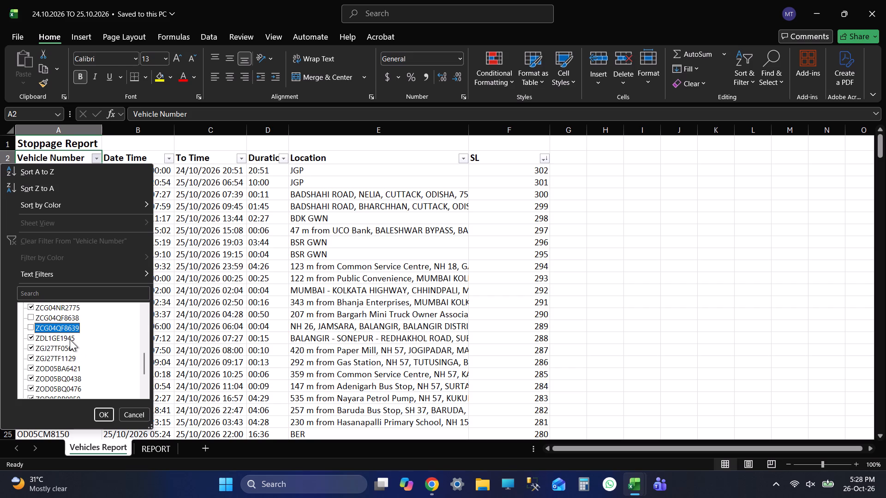
{"action": "left_click", "coordinate": [70, 339]}
{"action": "left_click", "coordinate": [65, 348]}
{"action": "left_click", "coordinate": [70, 357]}
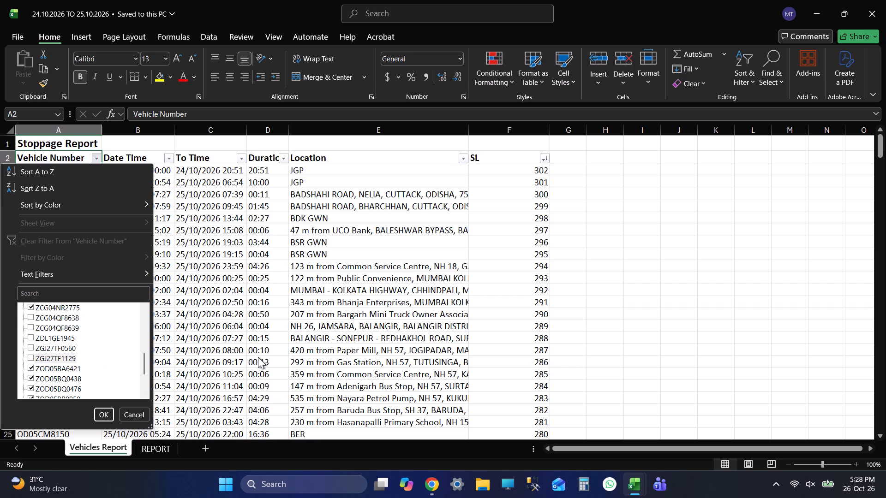
{"action": "left_click", "coordinate": [105, 415]}
{"action": "left_click", "coordinate": [541, 186]}
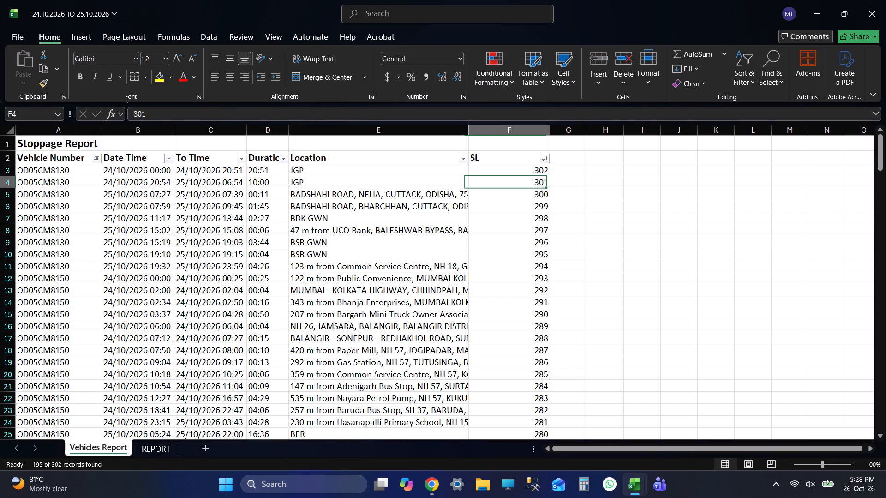
{"action": "key", "text": "ctrl+s"}
{"action": "left_click", "coordinate": [588, 179]}
{"action": "key", "text": "ctrl+s"}
{"action": "left_click", "coordinate": [732, 222]}
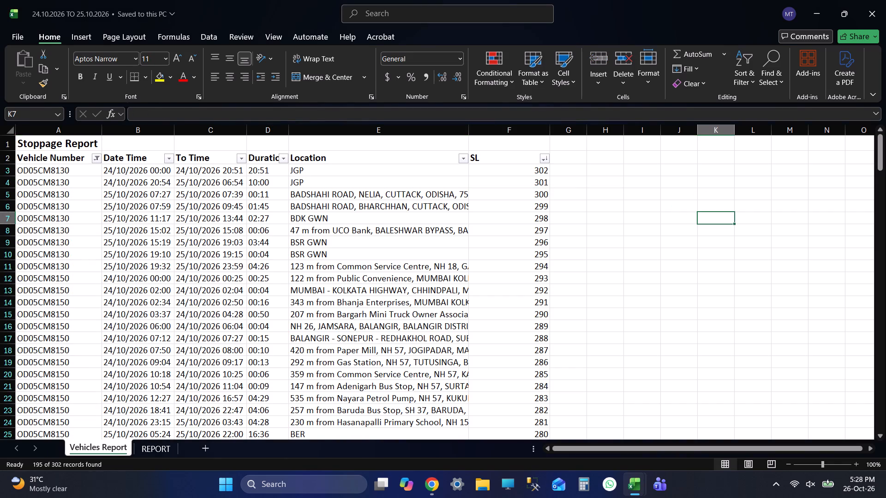
{"action": "key", "text": "ctrl+s"}
{"action": "left_click", "coordinate": [804, 199]}
{"action": "key", "text": "ctrl+s"}
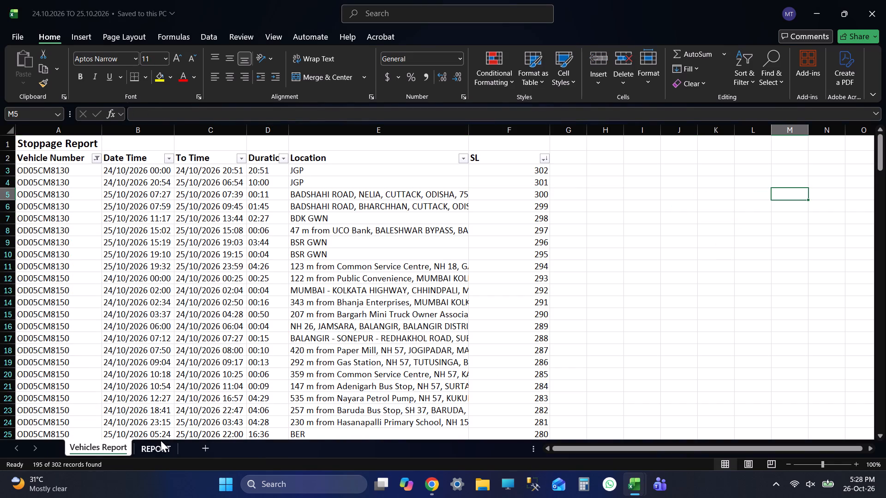
Copy columns A to F of the filtered Vehicles Report and paste them into the REPORT sheet starting at A1.
{"action": "left_click", "coordinate": [53, 131]}
{"action": "key", "text": "shift+Right"}
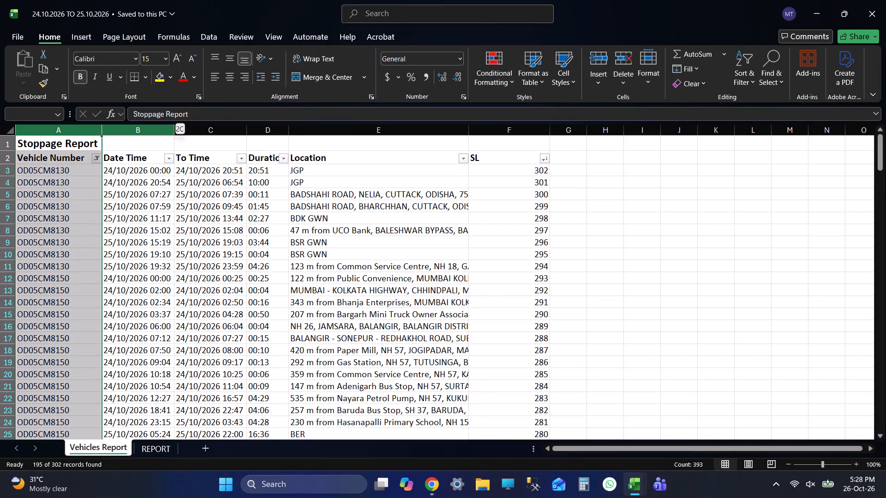
{"action": "key", "text": "shift+Right"}
{"action": "key", "text": "shift+Right"}
{"action": "key", "text": "shift+Right"}
{"action": "key", "text": "shift+Right"}
{"action": "key", "text": "shift+Right"}
{"action": "key", "text": "shift+Left"}
{"action": "key", "text": "ctrl+c"}
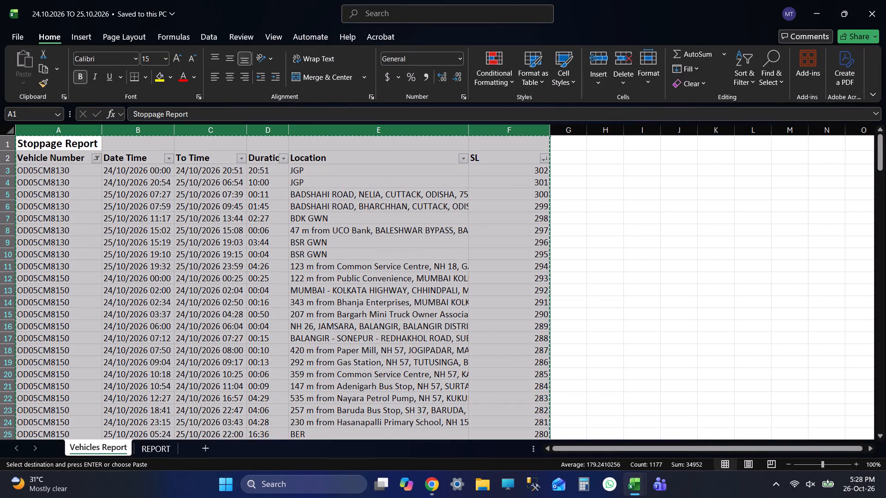
{"action": "left_click", "coordinate": [170, 455]}
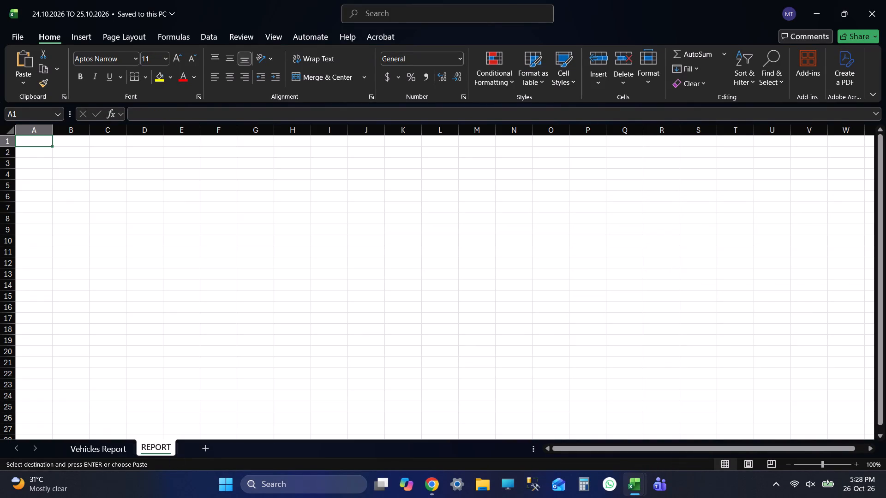
{"action": "key", "text": "ctrl+v"}
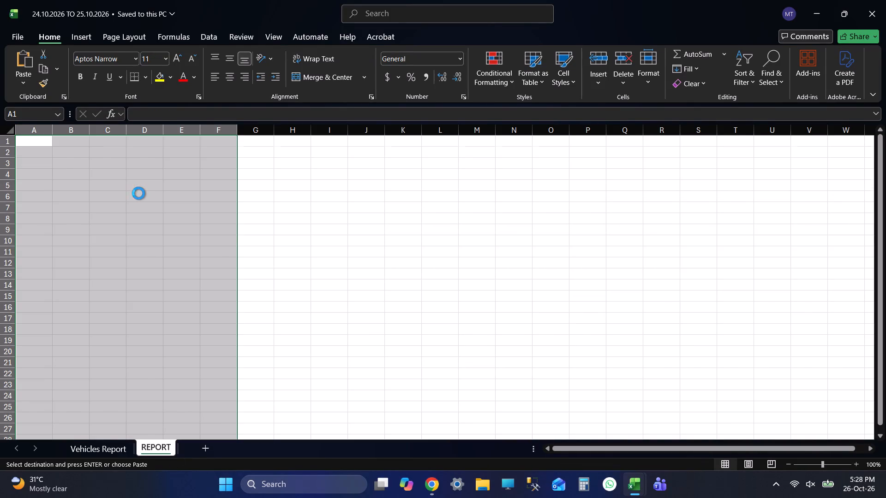
Autofit columns A to F on the REPORT sheet, narrow the Location column, and save the workbook.
{"action": "left_click", "coordinate": [37, 130]}
{"action": "key", "text": "shift+Right"}
{"action": "key", "text": "shift+Right"}
{"action": "key", "text": "shift+Right"}
{"action": "key", "text": "shift+Right"}
{"action": "key", "text": "shift+Right"}
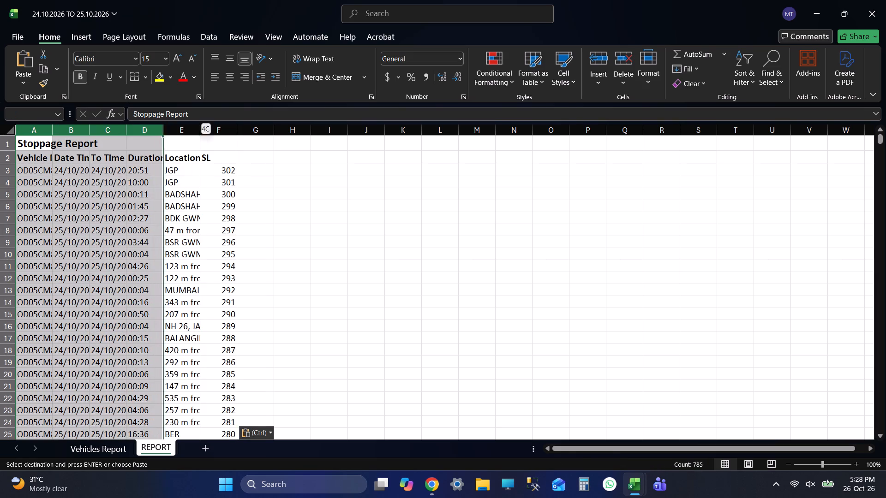
{"action": "double_click", "coordinate": [239, 128]}
{"action": "left_click", "coordinate": [504, 155]}
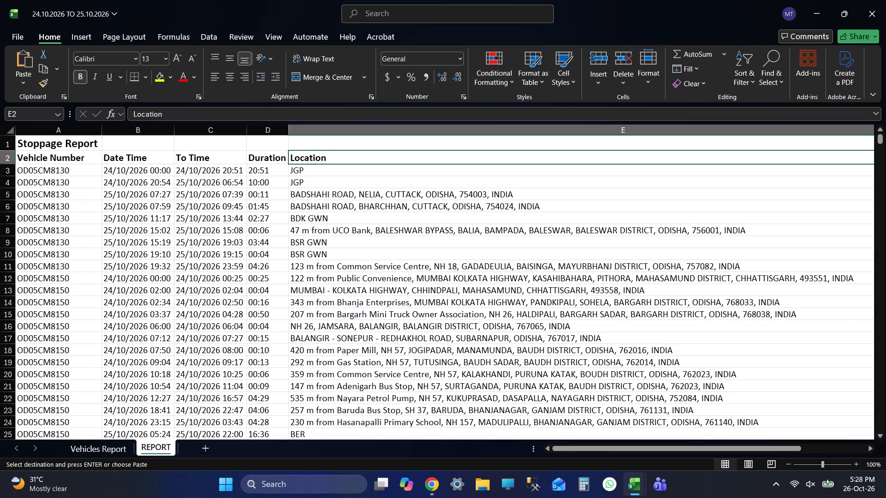
{"action": "left_click_drag", "start_coordinate": [675, 446], "coordinate": [750, 443]}
{"action": "left_click_drag", "start_coordinate": [744, 127], "coordinate": [730, 130]}
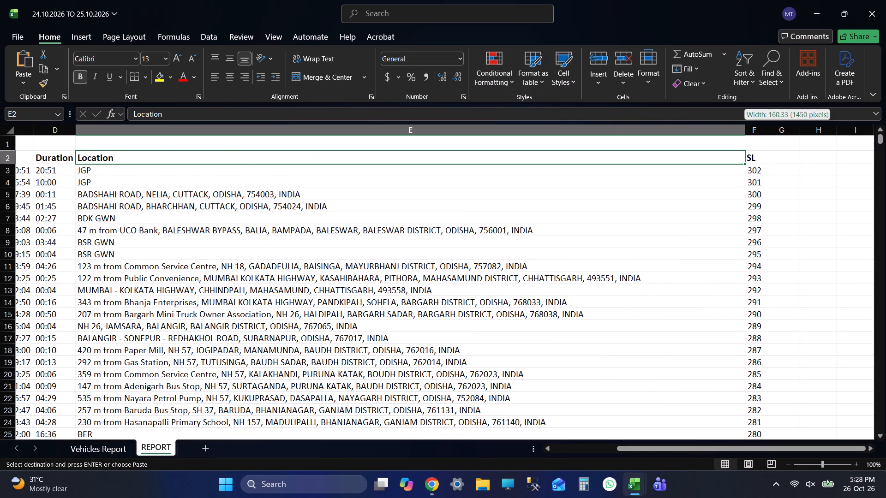
{"action": "left_click_drag", "start_coordinate": [730, 130], "coordinate": [258, 138]}
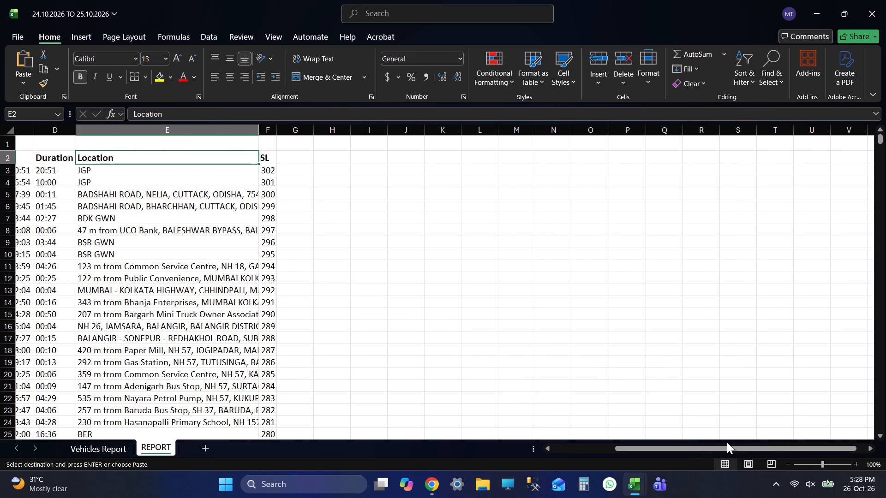
{"action": "left_click_drag", "start_coordinate": [715, 447], "coordinate": [438, 432]}
{"action": "left_click", "coordinate": [512, 155]}
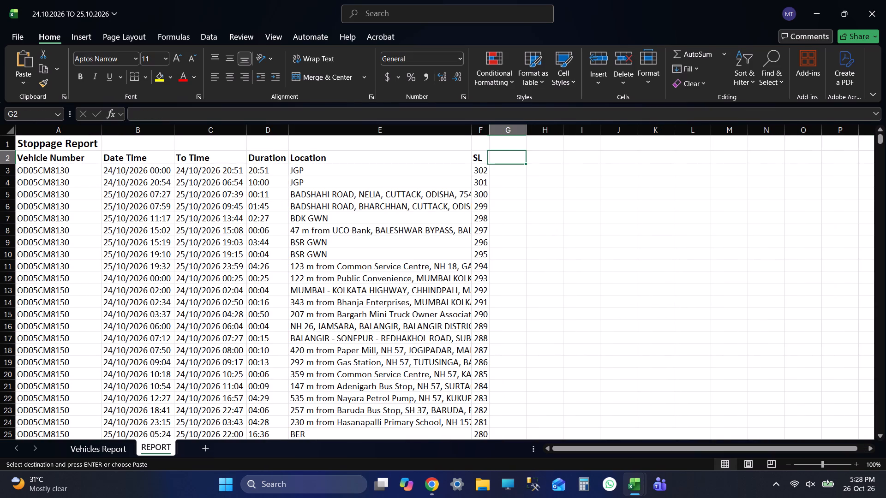
{"action": "key", "text": "ctrl+s"}
{"action": "key", "text": "ctrl+s"}
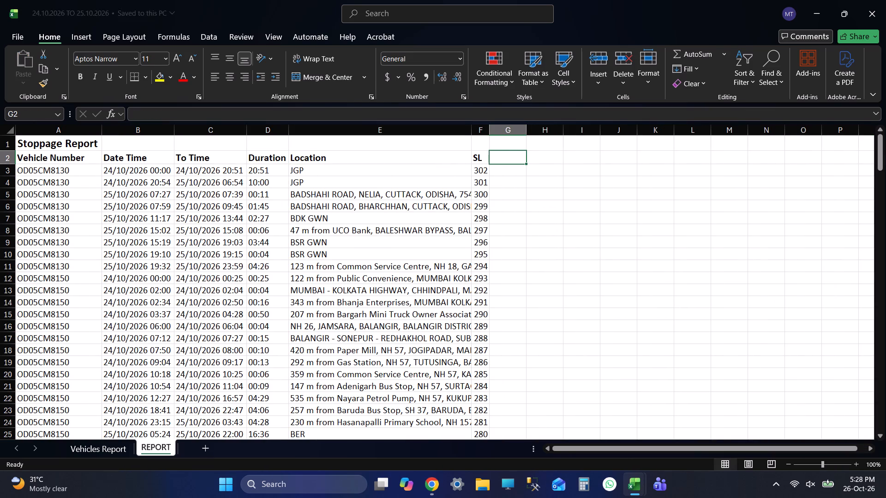
{"action": "key", "text": "ctrl+s"}
Copy the STARTING POINT TO ENDING POINT through REASON FOR GWN headings from the 22.10.2026 TO 23.10.2026 workbook into G2 of the new REPORT sheet.
{"action": "key", "text": "alt+Tab"}
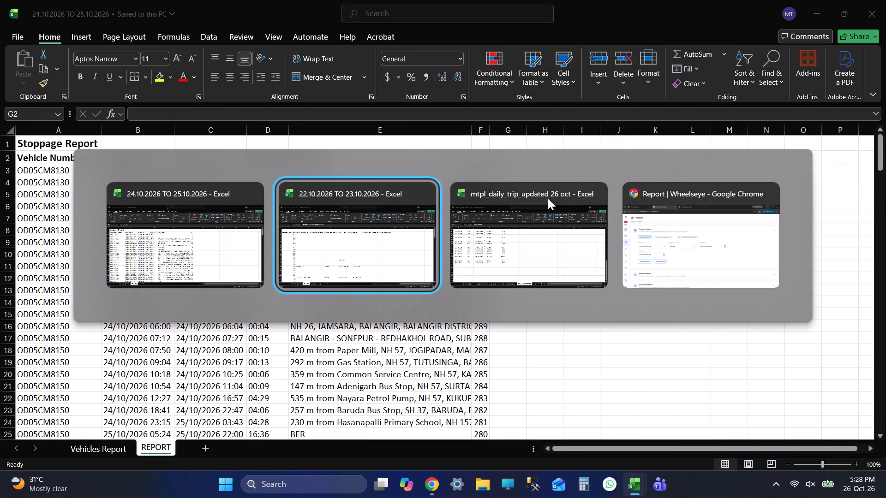
{"action": "key", "text": "ctrl+c"}
{"action": "key", "text": "ctrl+c"}
{"action": "key", "text": "ctrl+c"}
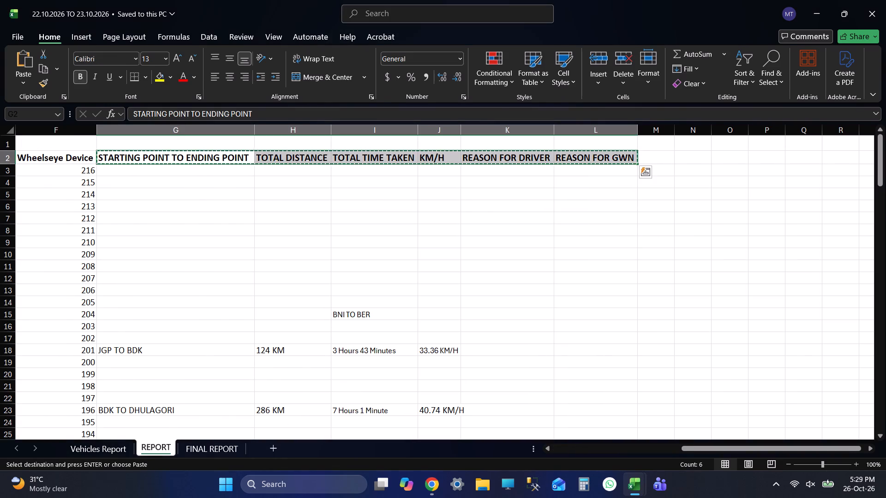
{"action": "key", "text": "alt+Tab"}
{"action": "key", "text": "ctrl+v"}
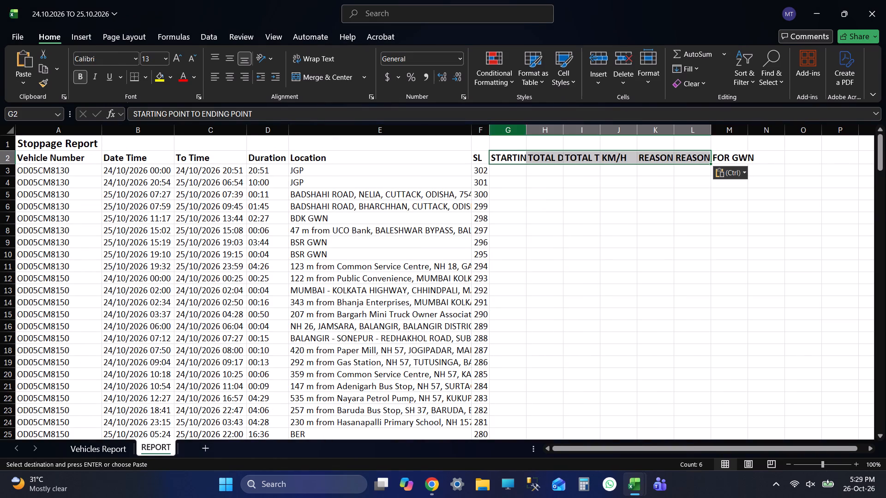
Autofit columns G to L on the REPORT sheet and save the workbook.
{"action": "left_click", "coordinate": [511, 134]}
{"action": "key", "text": "shift+Right"}
{"action": "key", "text": "shift+Right"}
{"action": "key", "text": "shift+Right"}
{"action": "key", "text": "shift+Right"}
{"action": "key", "text": "shift+Right"}
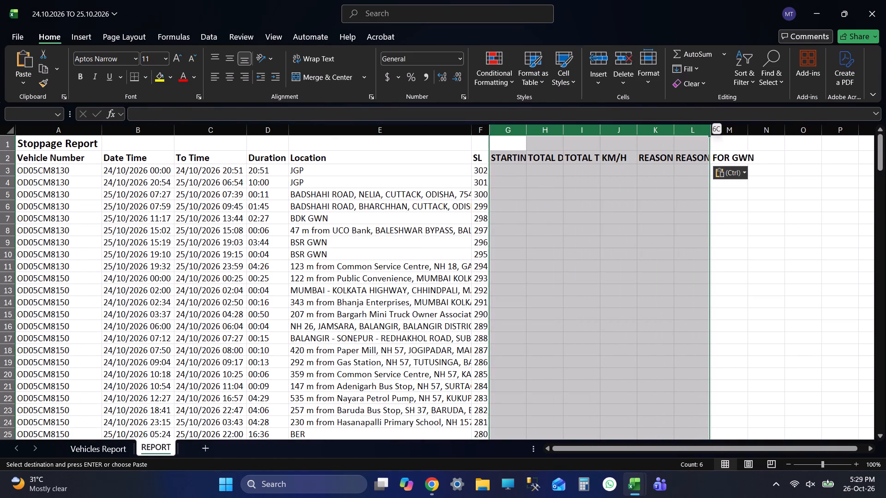
{"action": "double_click", "coordinate": [710, 130]}
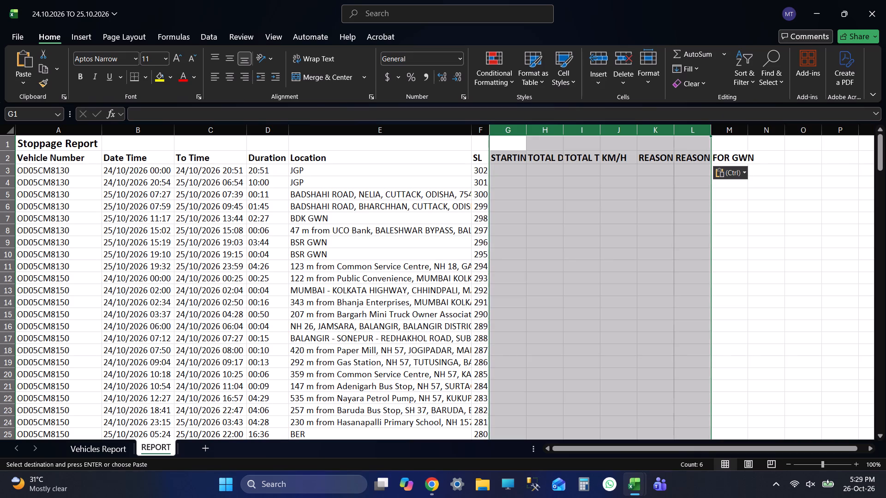
{"action": "left_click", "coordinate": [541, 165]}
{"action": "key", "text": "ctrl+s"}
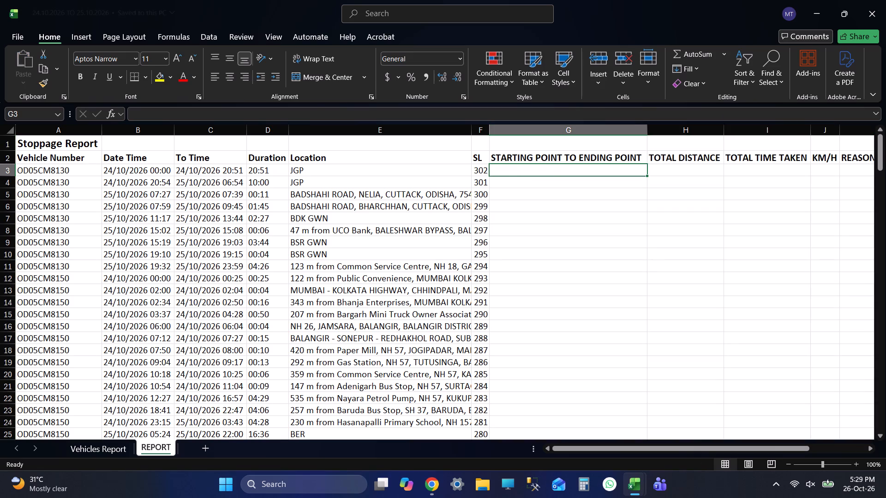
{"action": "key", "text": "ctrl+s"}
{"action": "key", "text": "ctrl+s"}
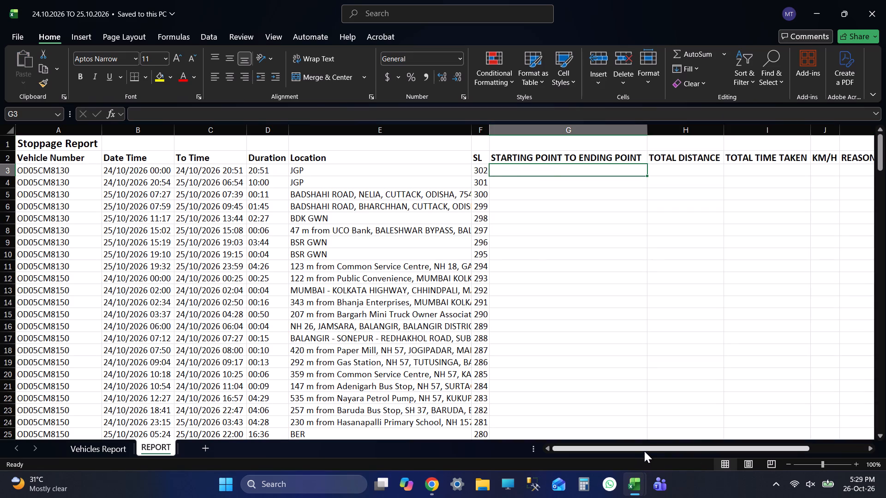
{"action": "key", "text": "ctrl+s"}
Save the 22.10.2026 TO 23.10.2026 workbook and return to the 24.10.2026 TO 25.10.2026 workbook.
{"action": "key", "text": "alt+Tab"}
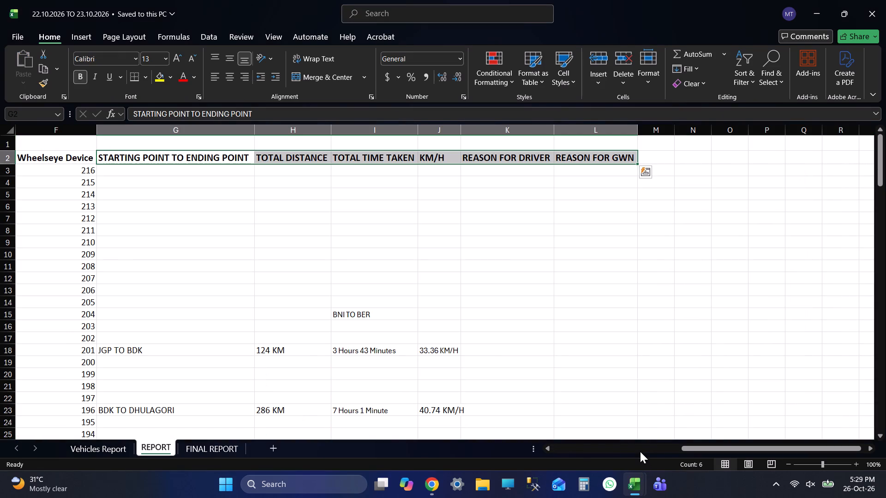
{"action": "key", "text": "ctrl+s"}
{"action": "key", "text": "alt+Tab"}
Add filters to the heading row of the REPORT sheet in the 24.10.2026 TO 25.10.2026 workbook.
{"action": "left_click_drag", "start_coordinate": [716, 446], "coordinate": [333, 414]}
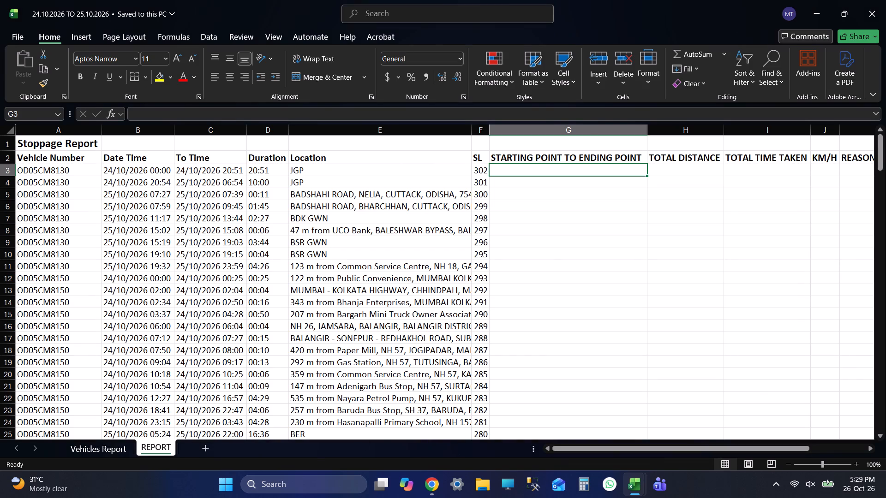
{"action": "left_click", "coordinate": [58, 152]}
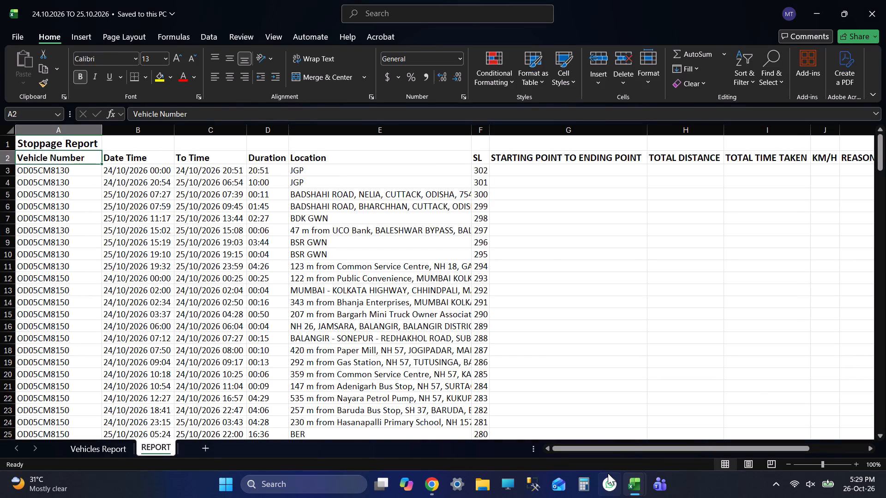
{"action": "key", "text": "ctrl+shift+l"}
{"action": "left_click", "coordinate": [521, 203]}
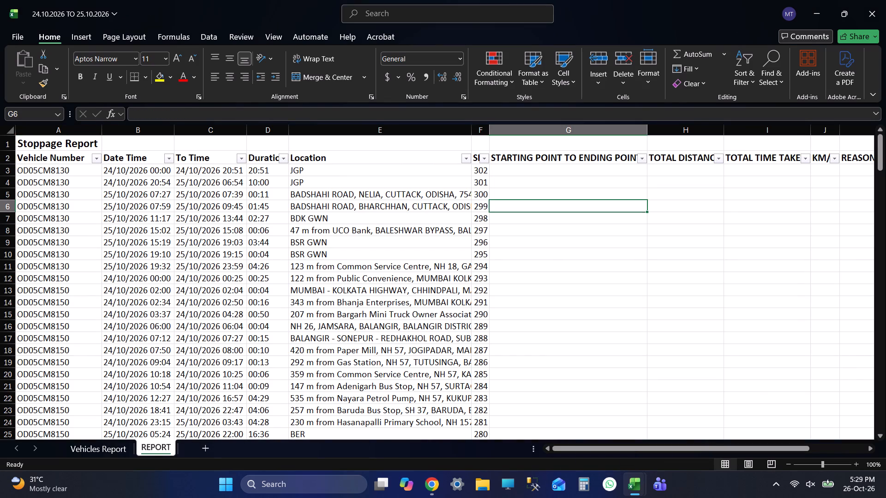
{"action": "left_click", "coordinate": [77, 160]}
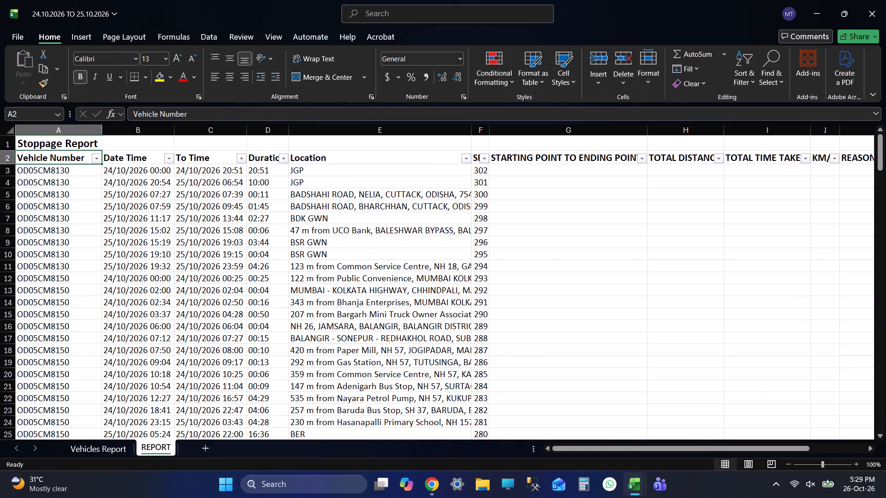
{"action": "left_click", "coordinate": [96, 159]}
{"action": "left_click", "coordinate": [47, 307]}
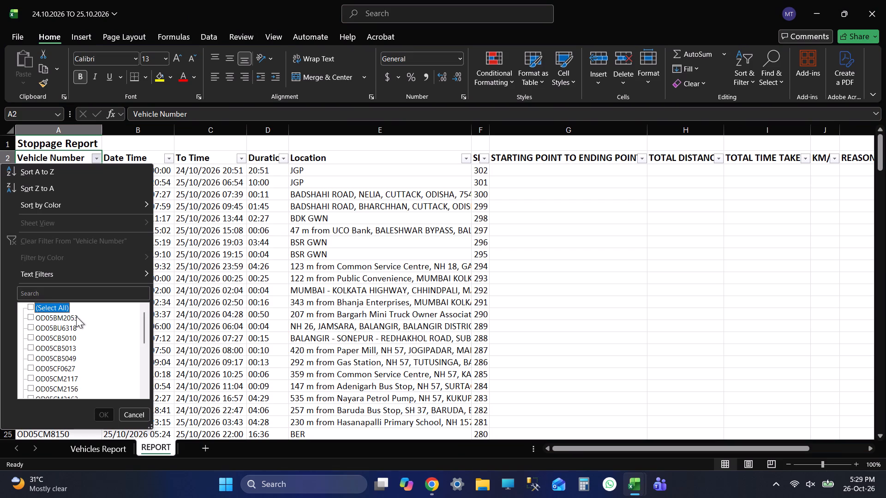
{"action": "left_click", "coordinate": [72, 314]}
{"action": "left_click", "coordinate": [99, 411]}
{"action": "left_click", "coordinate": [406, 151]}
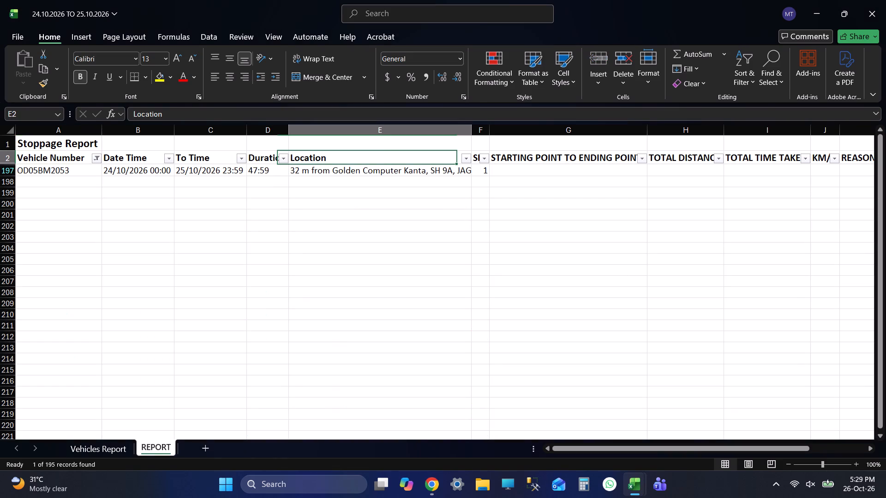
{"action": "key", "text": "ctrl+s"}
{"action": "left_click", "coordinate": [47, 172]}
{"action": "key", "text": "ctrl+c"}
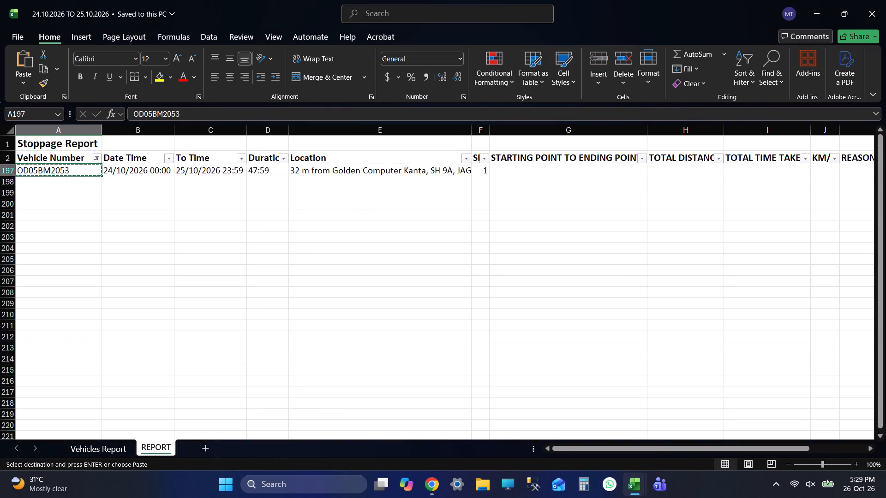
{"action": "key", "text": "alt+Tab"}
{"action": "key", "text": "alt+Tab"}
{"action": "key", "text": "alt+Tab"}
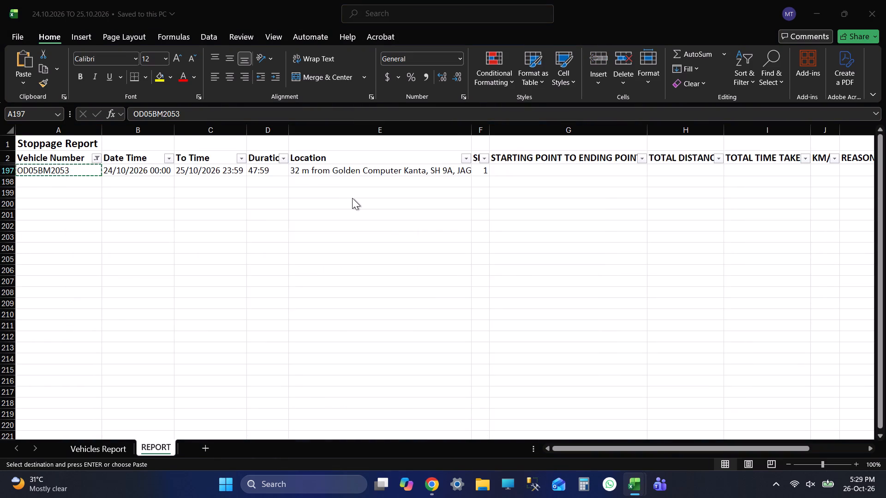
{"action": "left_click", "coordinate": [26, 145]}
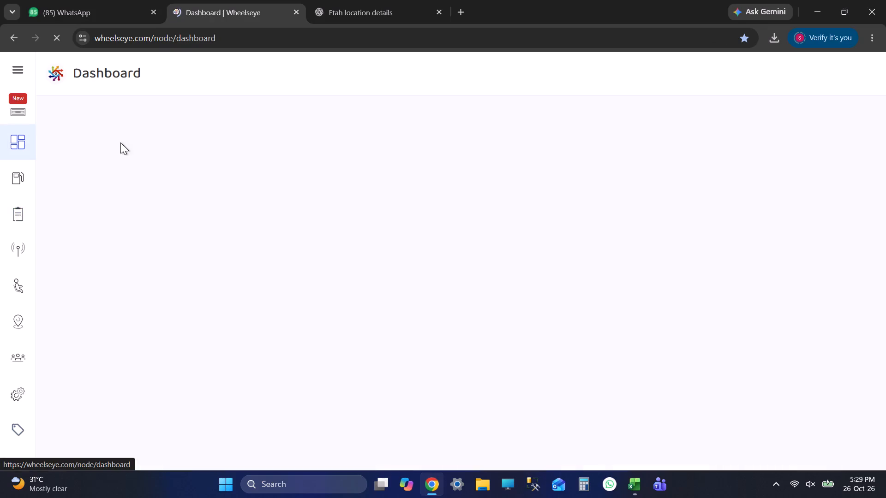
{"action": "left_click", "coordinate": [263, 79]}
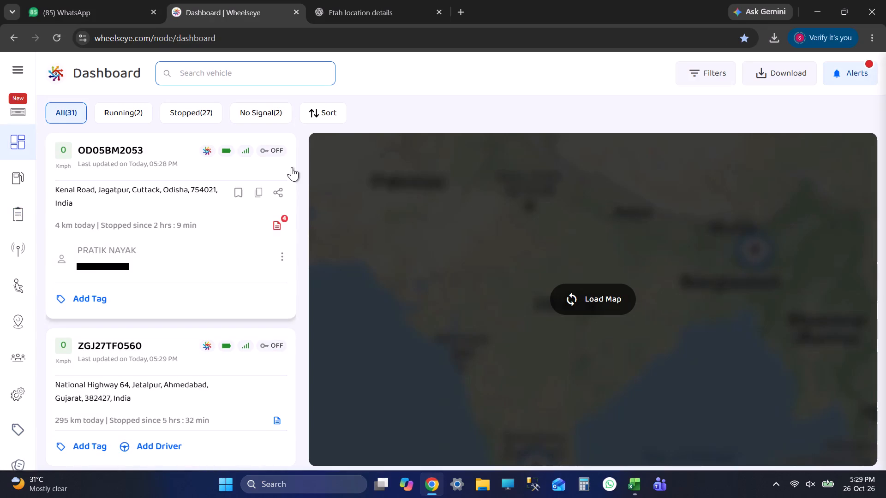
{"action": "key", "text": "ctrl+v"}
{"action": "key", "text": "Return"}
{"action": "left_click", "coordinate": [125, 262]}
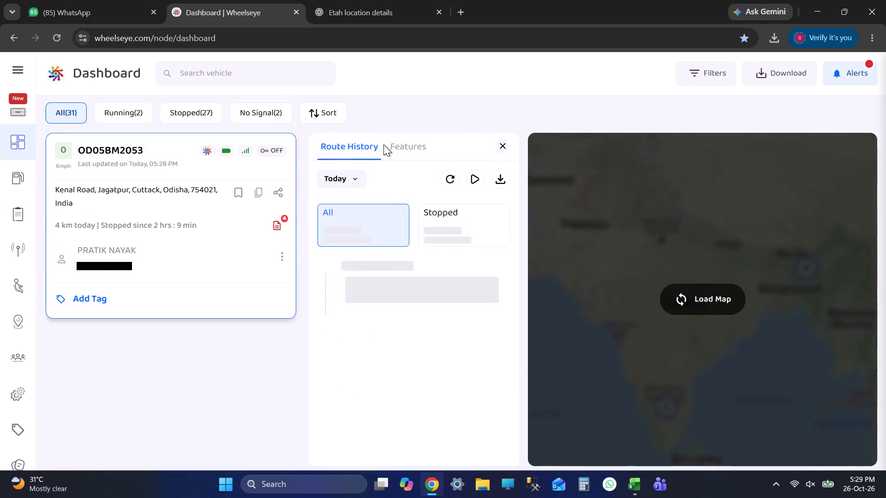
{"action": "left_click", "coordinate": [359, 183]}
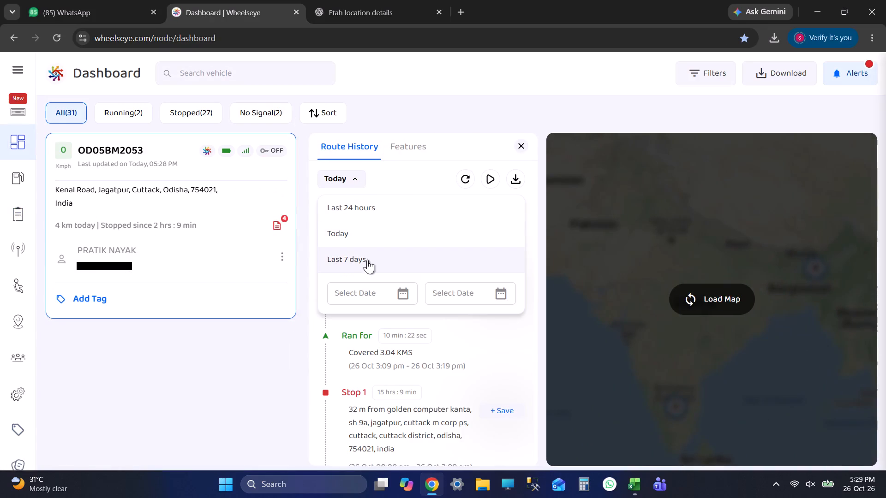
{"action": "left_click", "coordinate": [374, 257]}
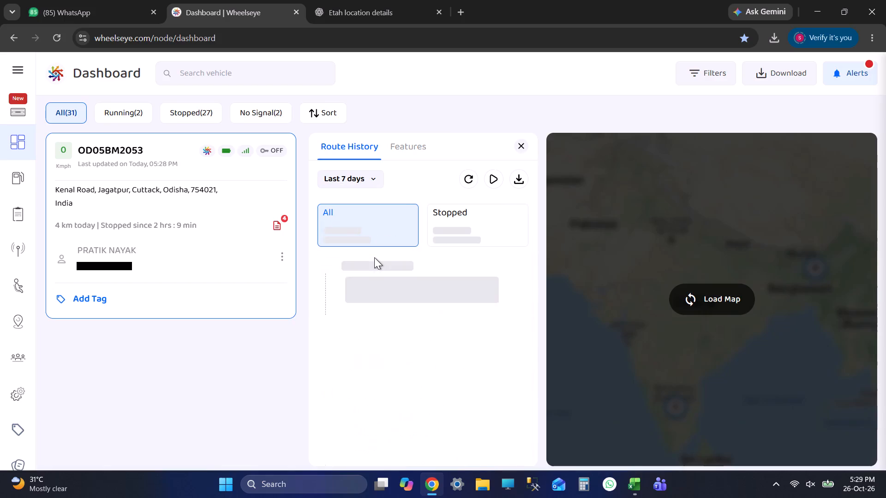
{"action": "key", "text": "alt+Tab"}
{"action": "key", "text": "alt+Tab"}
{"action": "scroll", "coordinate": [436, 344], "scroll_direction": "down", "scroll_amount": 3}
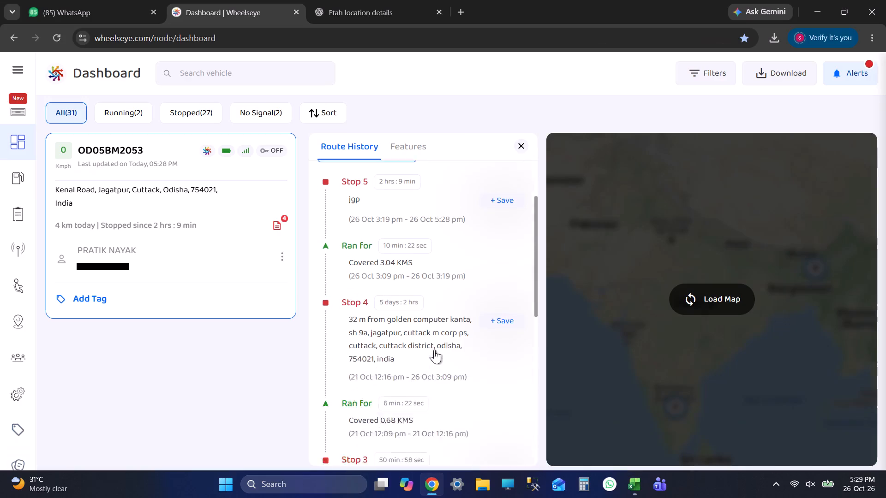
{"action": "left_click", "coordinate": [425, 243]}
{"action": "left_click", "coordinate": [694, 305]}
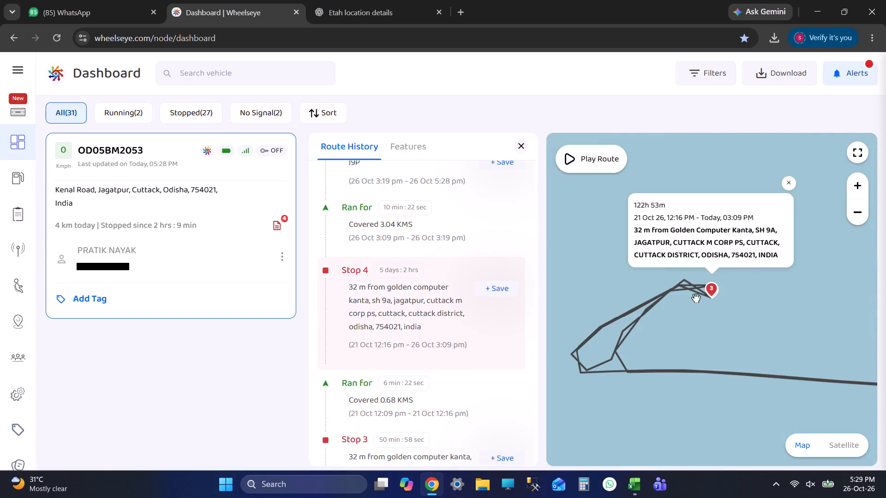
{"action": "scroll", "coordinate": [710, 294], "scroll_direction": "up", "scroll_amount": 6}
{"action": "key", "text": "alt+Tab"}
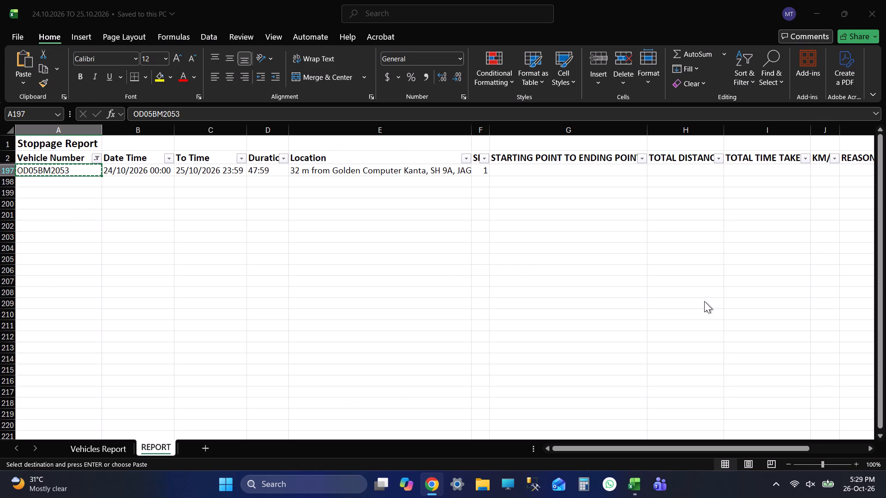
{"action": "key", "text": "ctrl+s"}
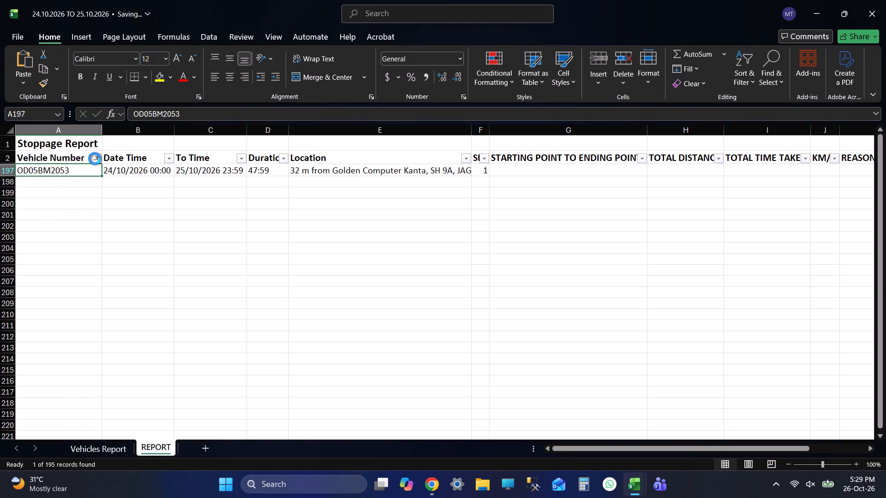
{"action": "left_click", "coordinate": [96, 160]}
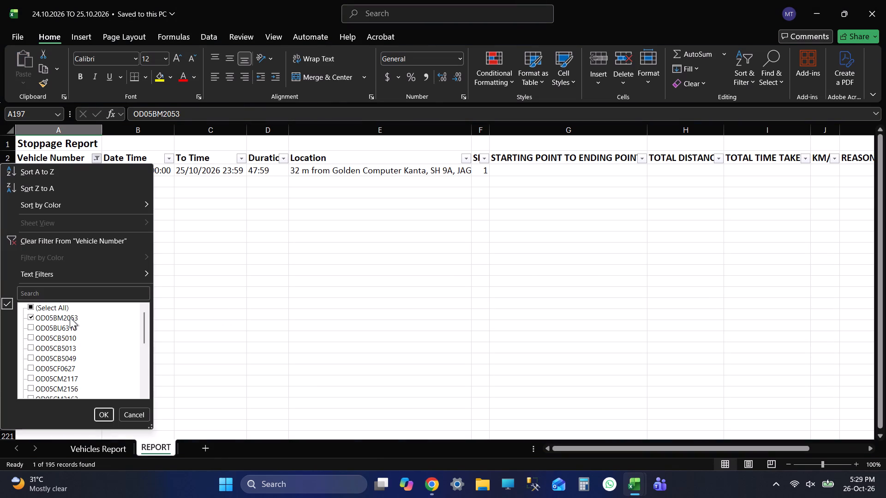
{"action": "left_click", "coordinate": [70, 317]}
{"action": "left_click", "coordinate": [63, 331]}
{"action": "left_click", "coordinate": [107, 415]}
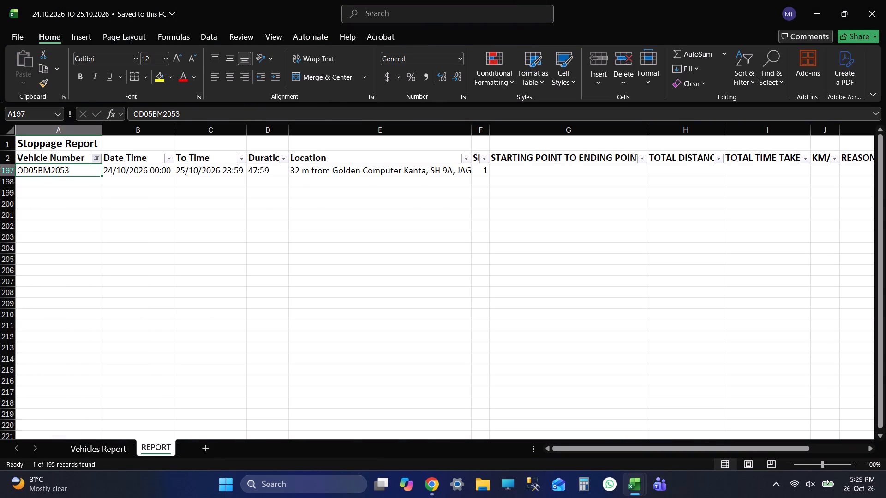
{"action": "left_click", "coordinate": [269, 255]}
{"action": "key", "text": "ctrl+s"}
{"action": "left_click", "coordinate": [314, 192]}
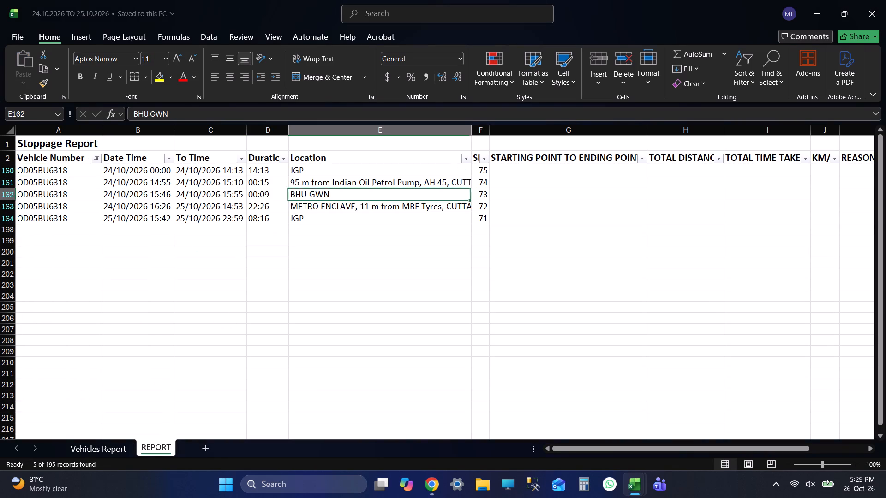
{"action": "left_click", "coordinate": [316, 218]}
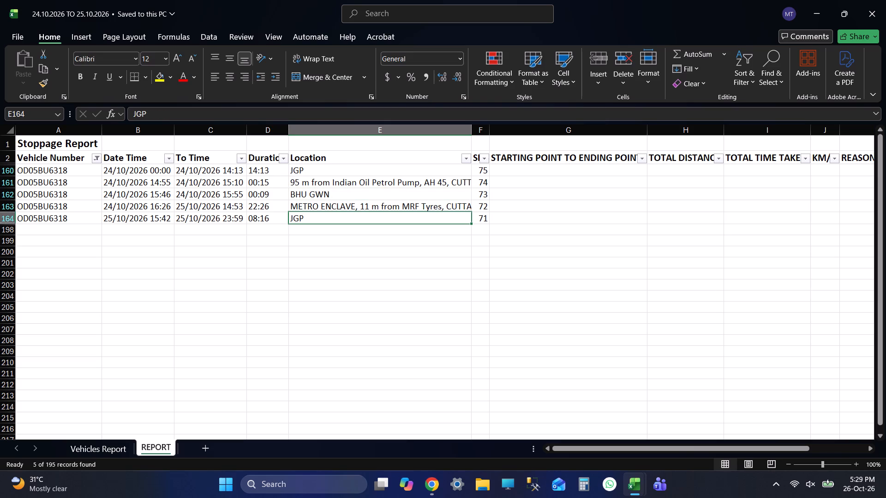
{"action": "left_click", "coordinate": [308, 189]}
{"action": "key", "text": "ctrl+s"}
{"action": "left_click", "coordinate": [281, 172]}
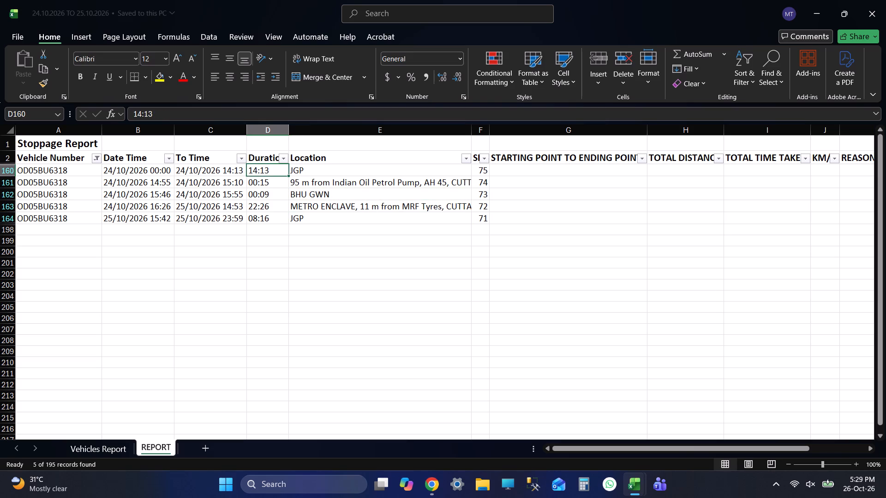
{"action": "key", "text": "shift+Tab"}
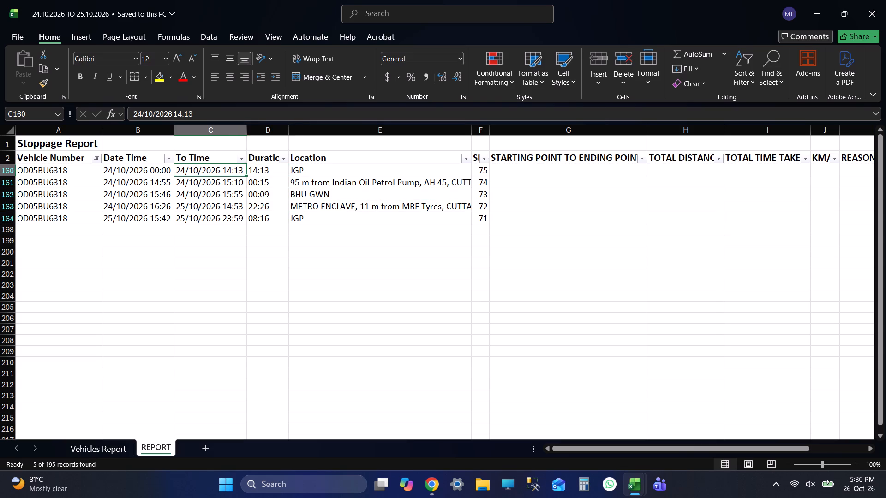
{"action": "key", "text": "ctrl+c"}
{"action": "key", "text": "alt+Tab"}
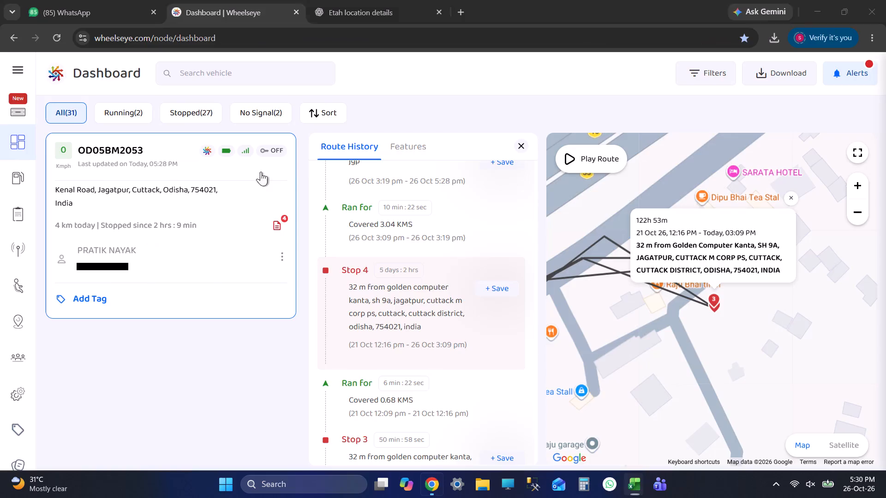
{"action": "key", "text": "alt+Tab"}
{"action": "left_click", "coordinate": [79, 168]}
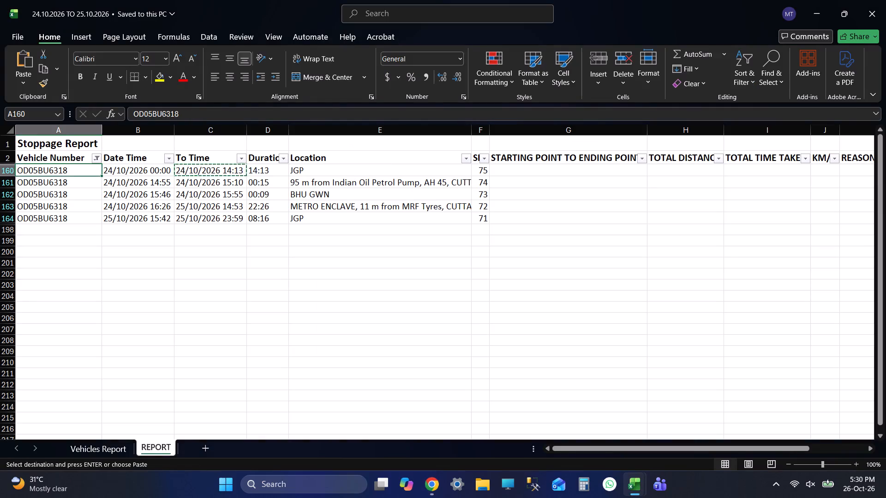
{"action": "key", "text": "ctrl+c"}
{"action": "key", "text": "alt+Tab"}
{"action": "left_click", "coordinate": [220, 69]}
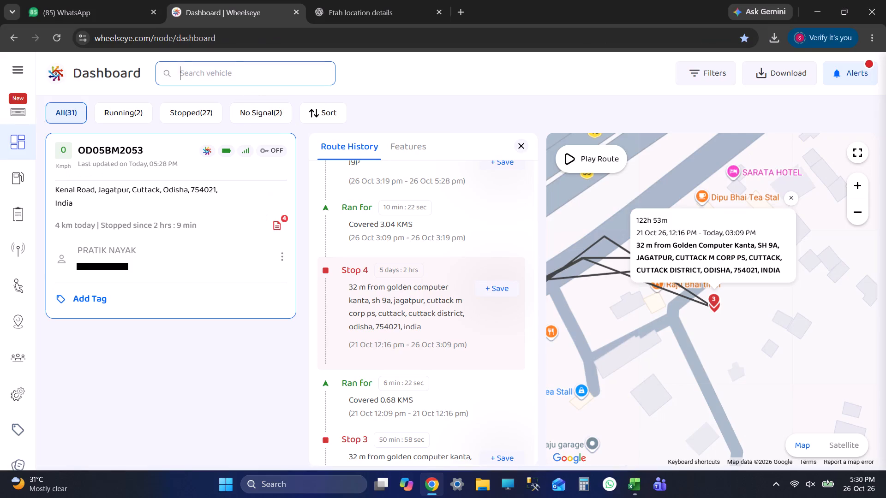
{"action": "key", "text": "ctrl+v"}
{"action": "key", "text": "Return"}
{"action": "left_click", "coordinate": [155, 187]}
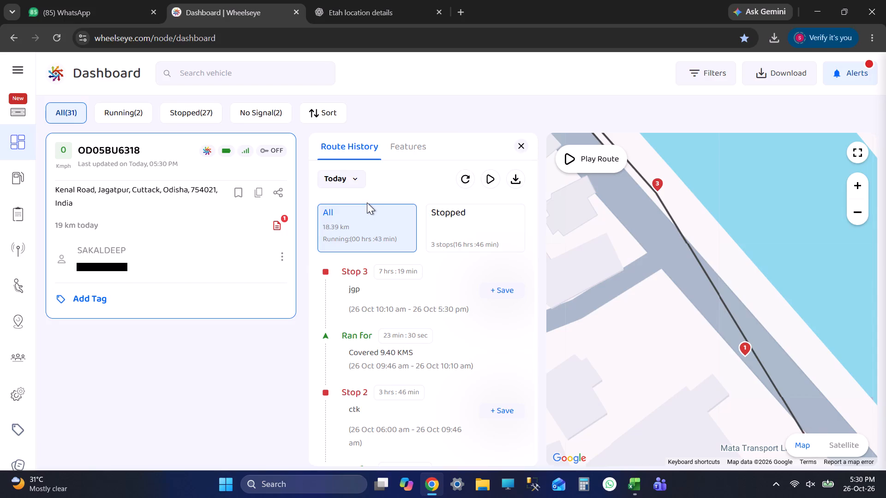
Return to Excel and save the 24.10.2026 TO 25.10.2026 workbook.
{"action": "key", "text": "alt+Tab"}
{"action": "key", "text": "alt+Tab"}
{"action": "key", "text": "alt+Tab"}
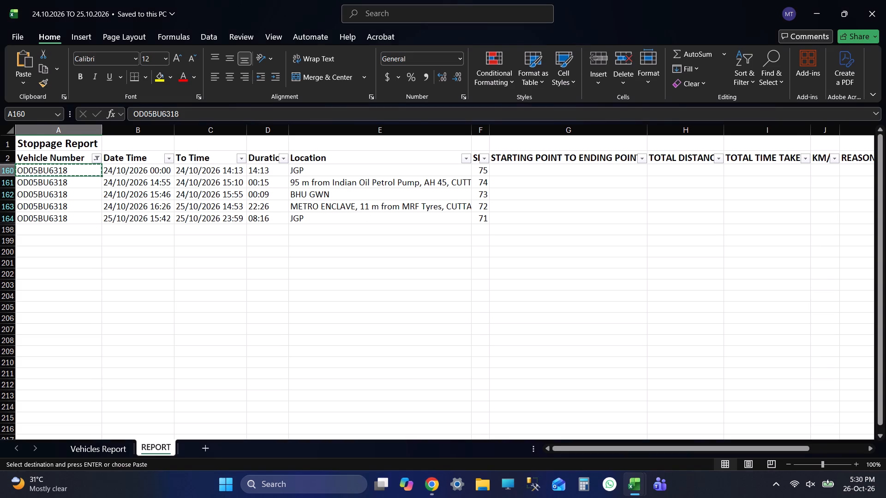
{"action": "key", "text": "ctrl+s"}
{"action": "key", "text": "ctrl+s"}
{"action": "key", "text": "ctrl+s"}
{"action": "key", "text": "ctrl+s"}
{"action": "key", "text": "ctrl+s"}
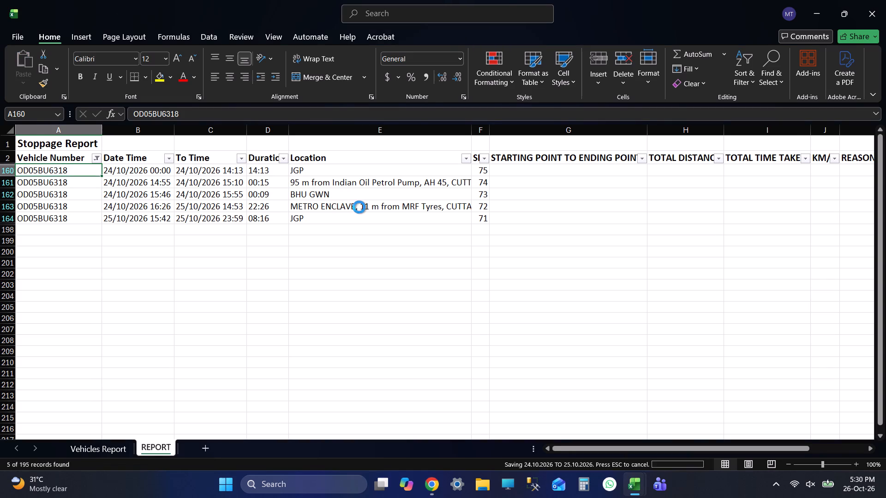
{"action": "key", "text": "ctrl+s"}
{"action": "key", "text": "ctrl+s"}
{"action": "key", "text": "ctrl+s"}
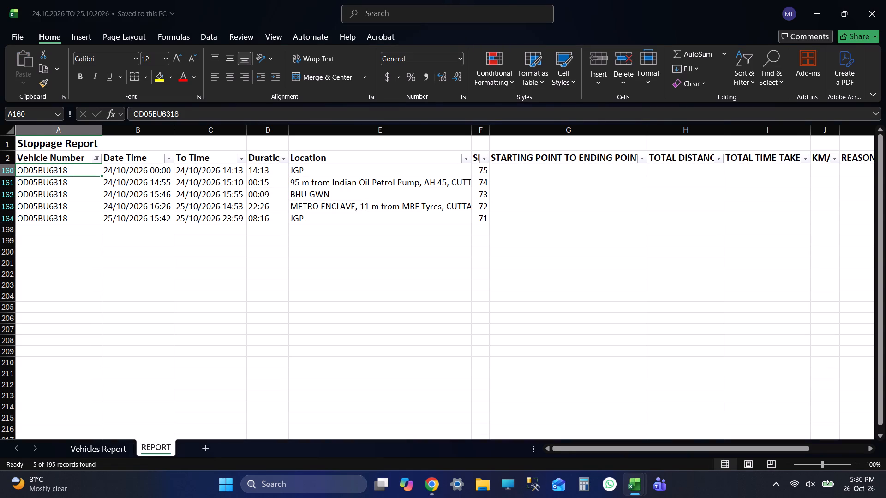
{"action": "key", "text": "ctrl+s"}
{"action": "key", "text": "ctrl+s"}
{"action": "key", "text": "ctrl+s"}
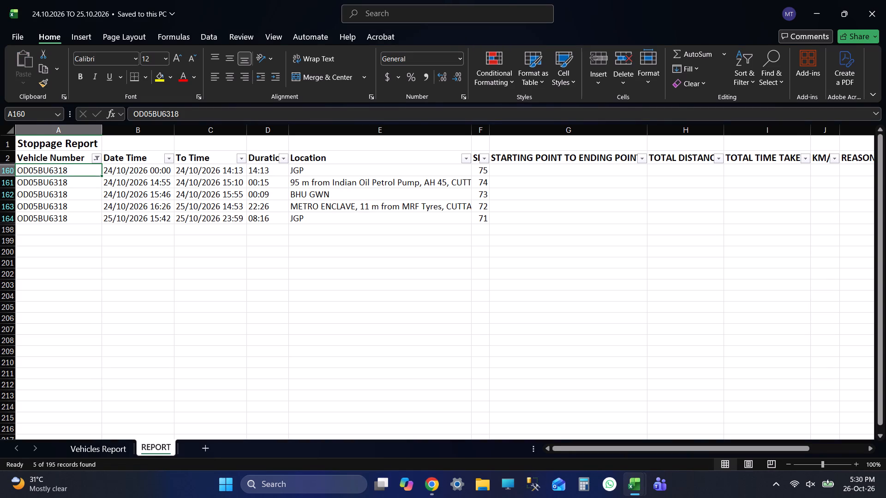
{"action": "key", "text": "ctrl+c"}
{"action": "key", "text": "alt+Tab"}
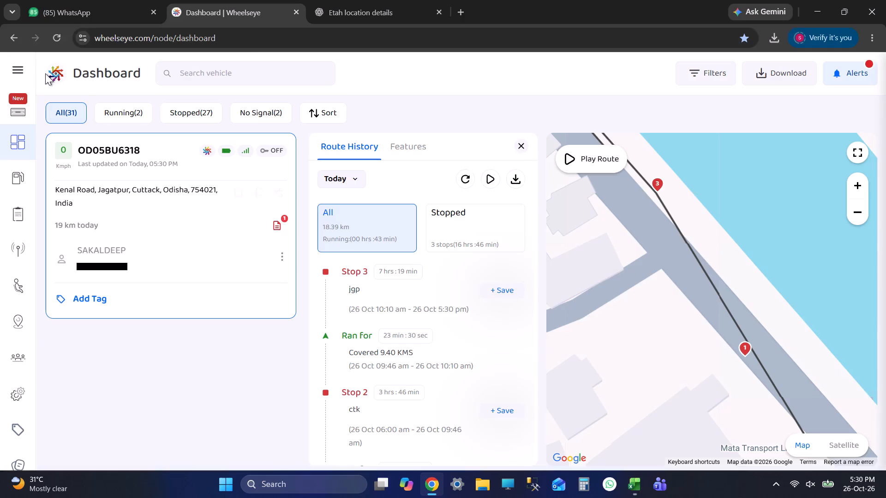
{"action": "left_click", "coordinate": [209, 68]}
{"action": "key", "text": "ctrl+v"}
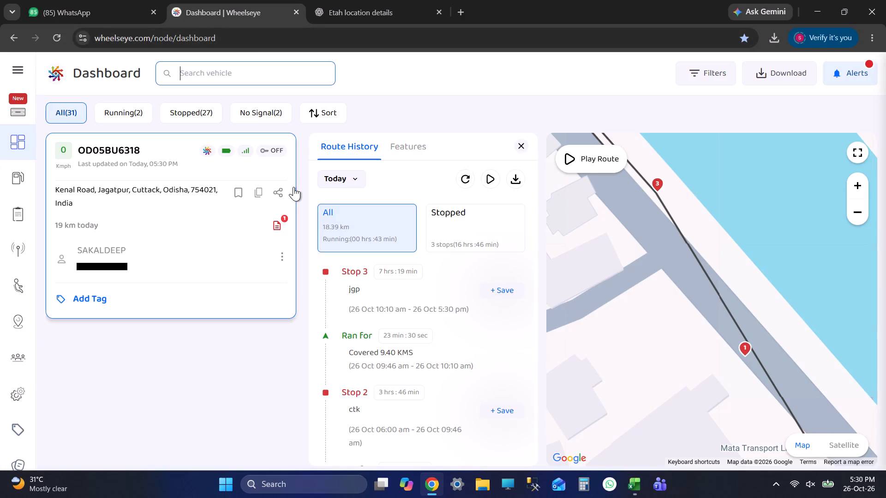
{"action": "key", "text": "Return"}
{"action": "left_click", "coordinate": [177, 172]}
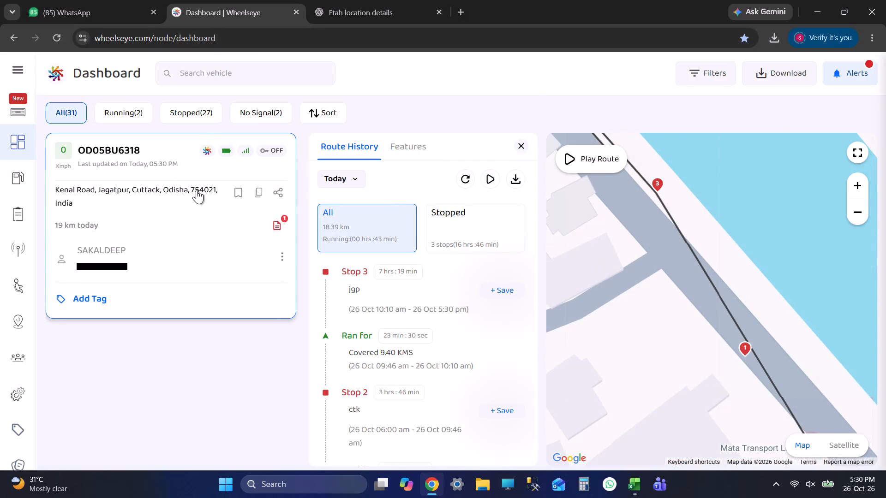
{"action": "key", "text": "alt+Tab"}
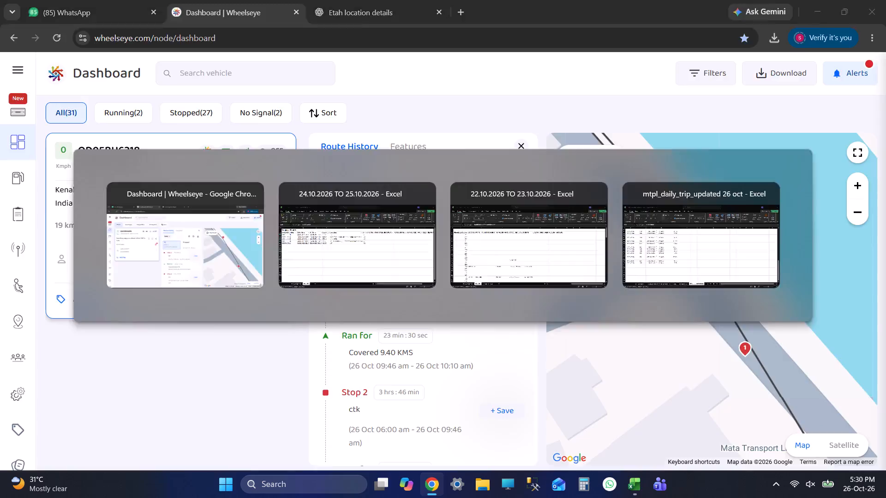
{"action": "key", "text": "alt+Tab"}
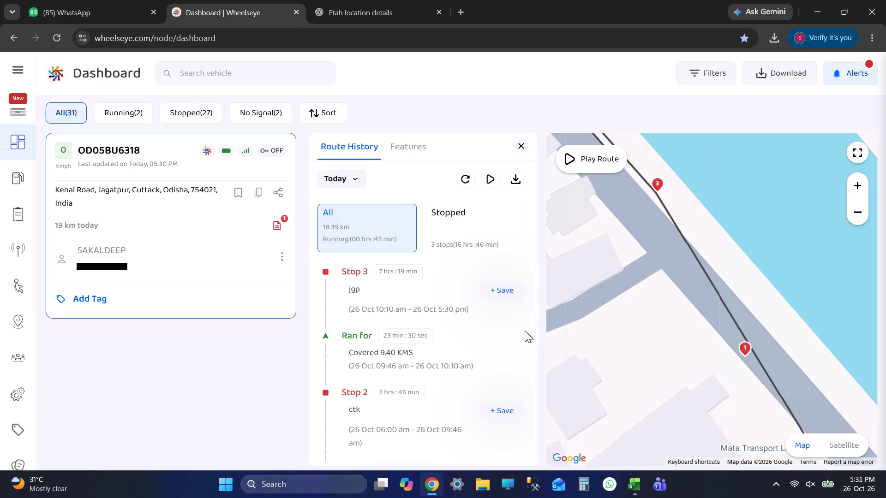
{"action": "scroll", "coordinate": [701, 262], "scroll_direction": "down", "scroll_amount": 16}
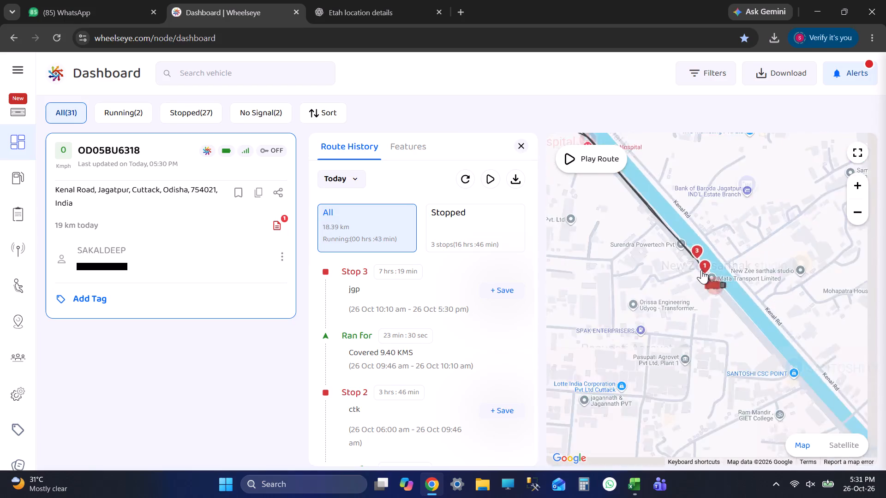
{"action": "scroll", "coordinate": [701, 270], "scroll_direction": "down", "scroll_amount": 7}
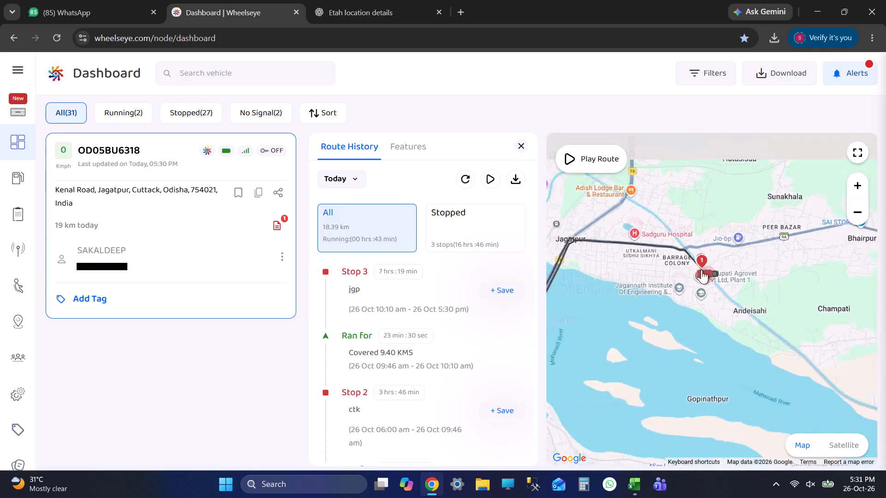
{"action": "scroll", "coordinate": [701, 270], "scroll_direction": "down", "scroll_amount": 4}
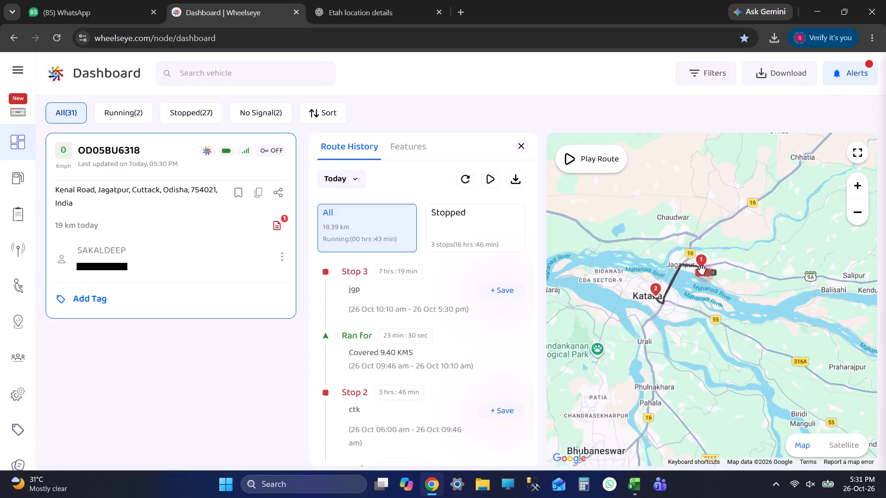
{"action": "key", "text": "alt+Tab"}
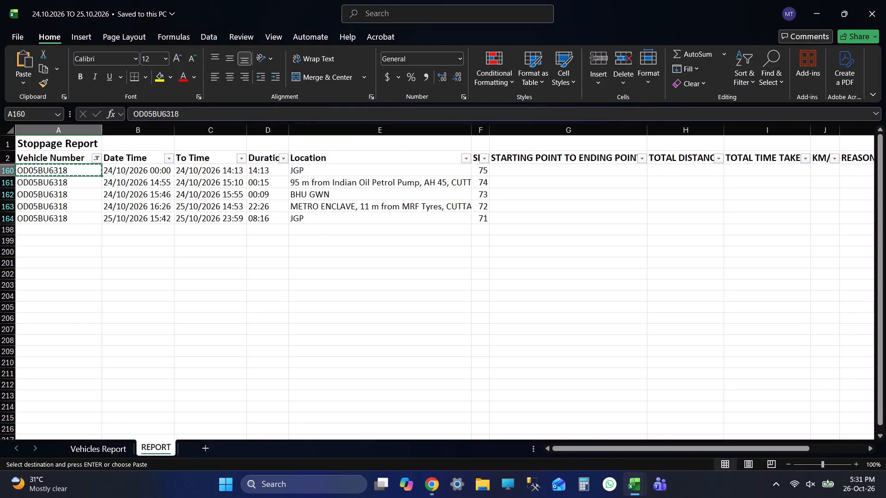
{"action": "key", "text": "alt+Tab"}
{"action": "key", "text": "alt+Tab"}
{"action": "key", "text": "alt+Tab"}
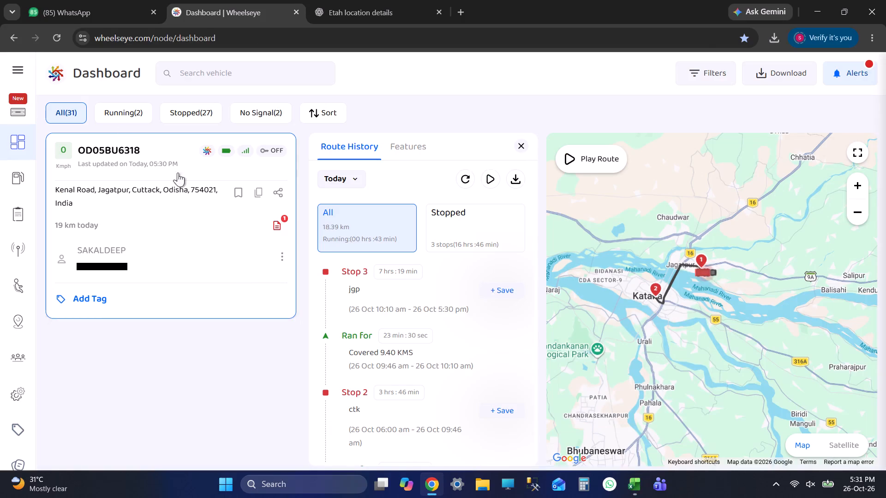
{"action": "left_click", "coordinate": [344, 183]}
{"action": "left_click", "coordinate": [342, 297]}
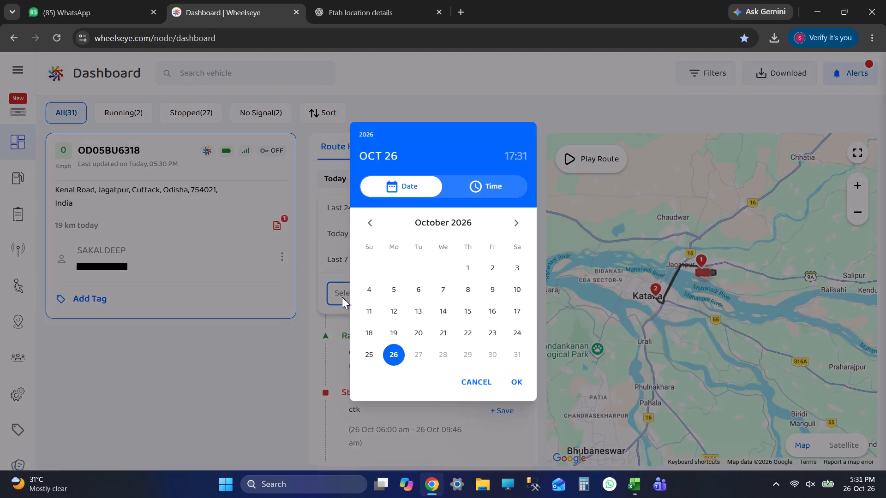
{"action": "key", "text": "alt+Tab"}
{"action": "key", "text": "alt+Tab"}
{"action": "key", "text": "alt+Tab"}
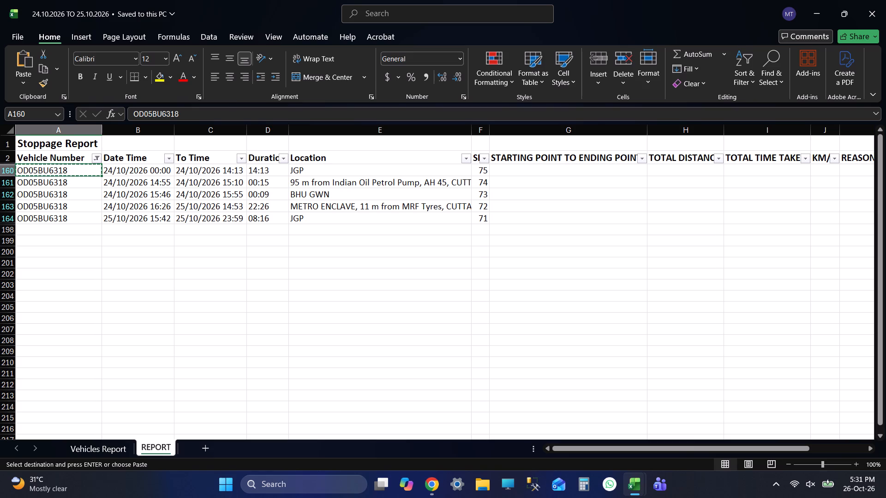
{"action": "key", "text": "alt+Tab"}
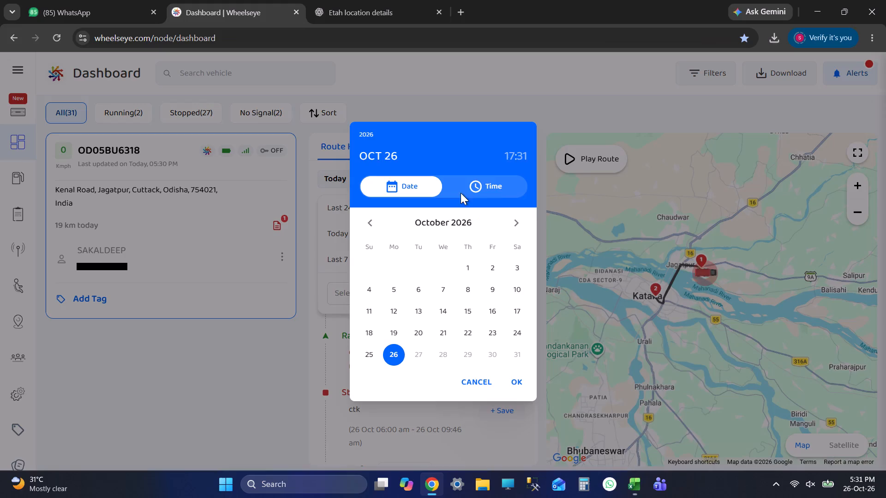
{"action": "key", "text": "alt+Tab"}
{"action": "key", "text": "Tab"}
{"action": "key", "text": "Tab"}
{"action": "key", "text": "alt+Tab"}
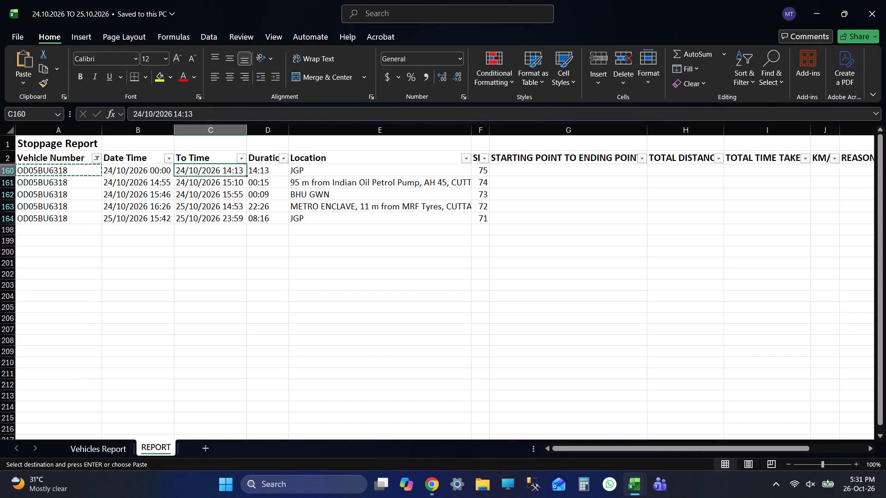
{"action": "left_click", "coordinate": [515, 335]}
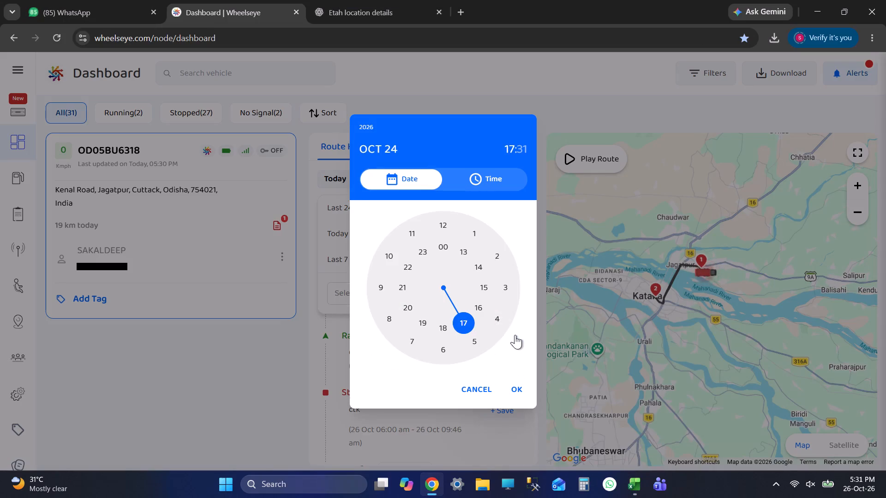
{"action": "key", "text": "alt+Tab"}
{"action": "key", "text": "alt+Tab"}
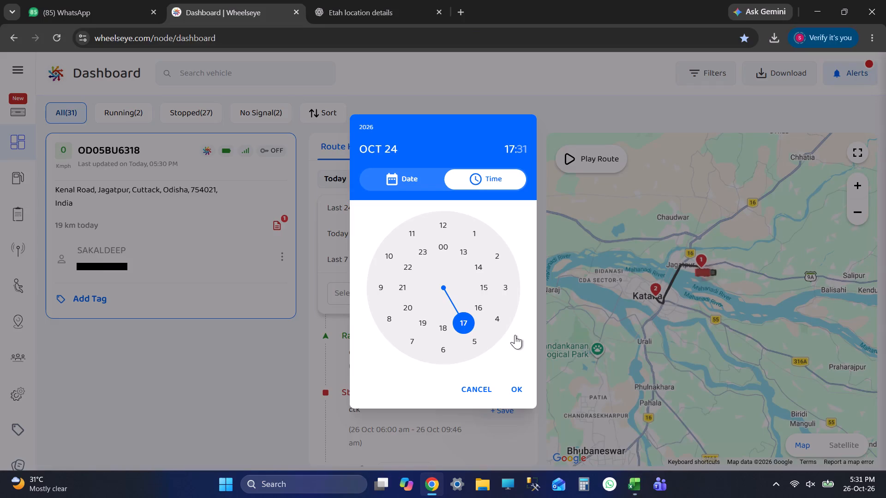
{"action": "key", "text": "alt+Tab"}
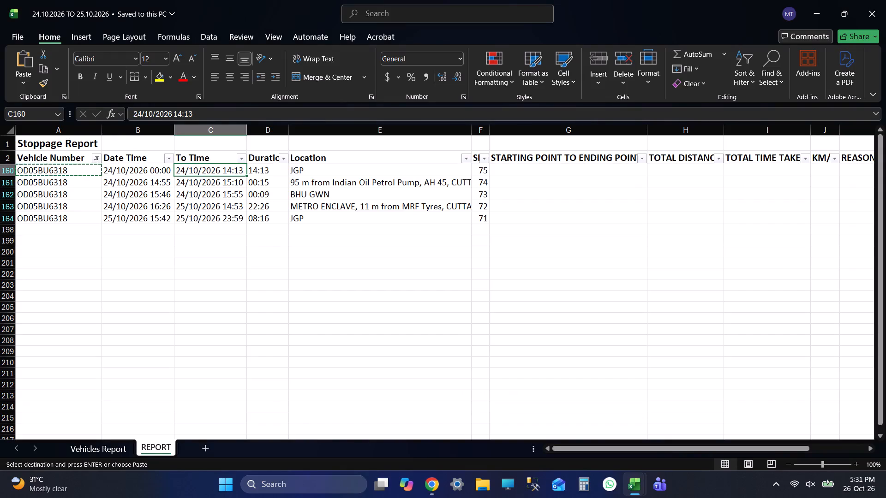
{"action": "key", "text": "alt+Tab"}
{"action": "left_click", "coordinate": [482, 268]}
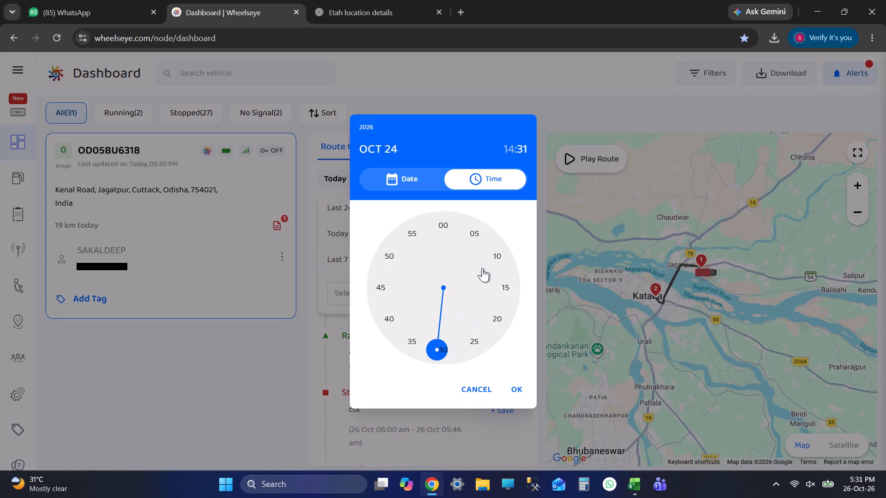
{"action": "key", "text": "alt+Tab"}
{"action": "key", "text": "alt+Tab"}
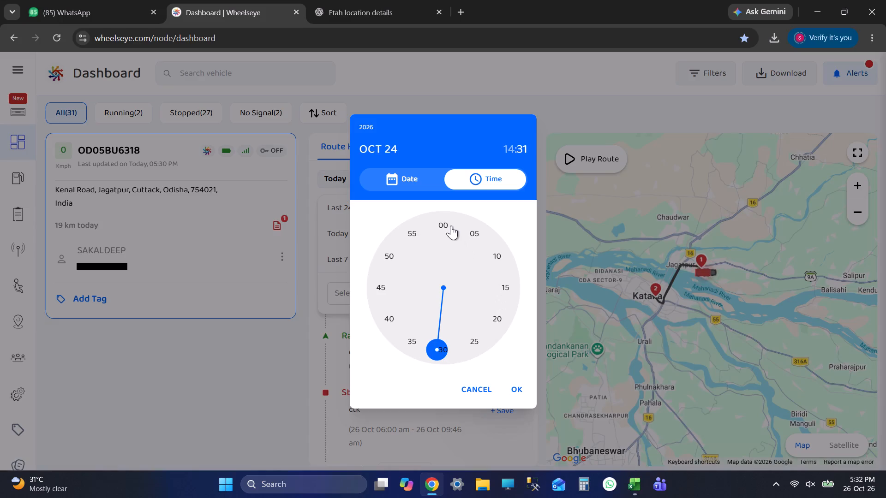
{"action": "left_click", "coordinate": [451, 225]}
{"action": "left_click", "coordinate": [517, 395]}
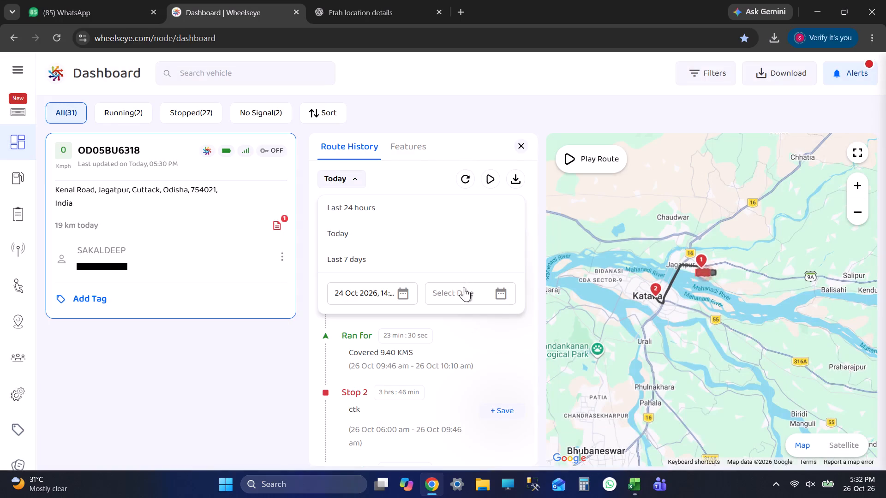
Set the route history end to 25 October 2026, 15:59, based on the last JGP stop's Date Time in Excel.
{"action": "left_click", "coordinate": [462, 290]}
{"action": "key", "text": "alt+Tab"}
{"action": "left_click", "coordinate": [301, 220]}
{"action": "key", "text": "shift+Tab"}
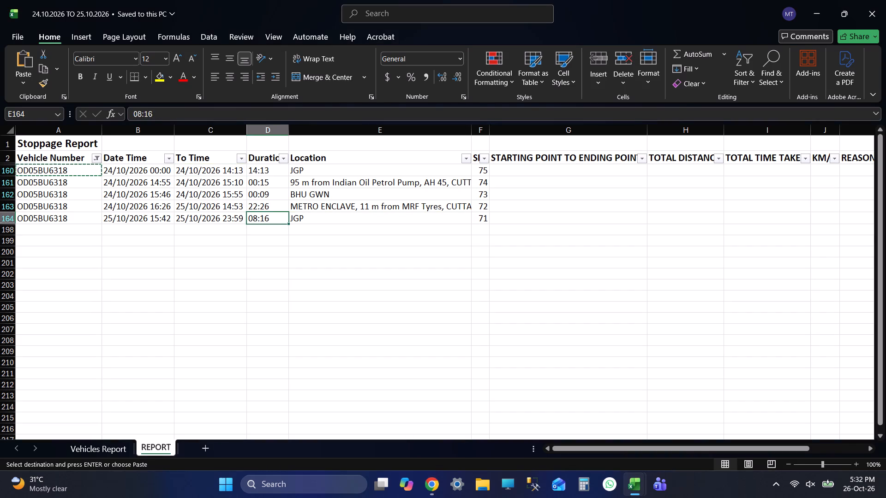
{"action": "key", "text": "shift+Tab"}
{"action": "key", "text": "shift+Tab"}
{"action": "key", "text": "alt+Tab"}
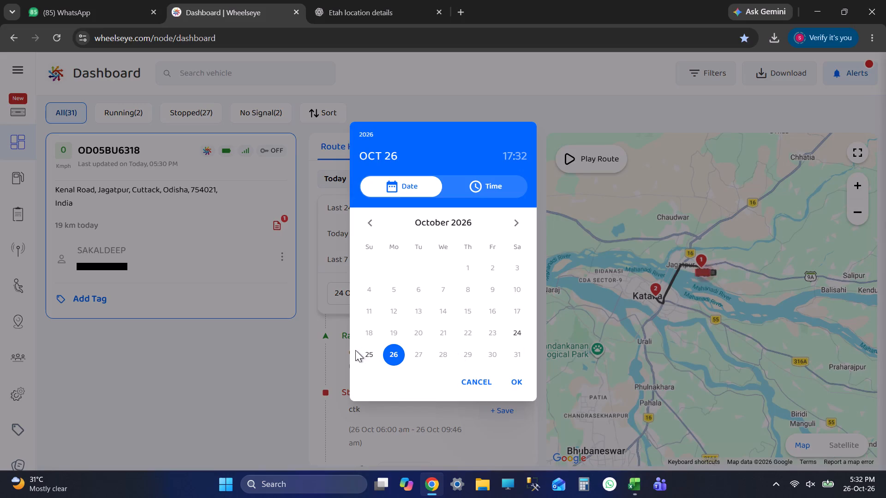
{"action": "left_click", "coordinate": [355, 350]}
{"action": "left_click", "coordinate": [371, 356]}
{"action": "key", "text": "alt+Tab"}
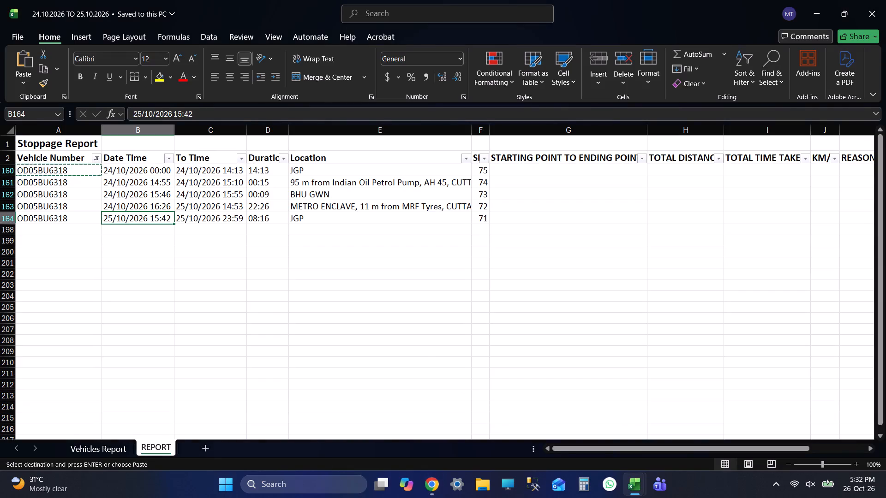
{"action": "key", "text": "alt+Tab"}
{"action": "left_click", "coordinate": [481, 283]}
{"action": "key", "text": "alt+Tab"}
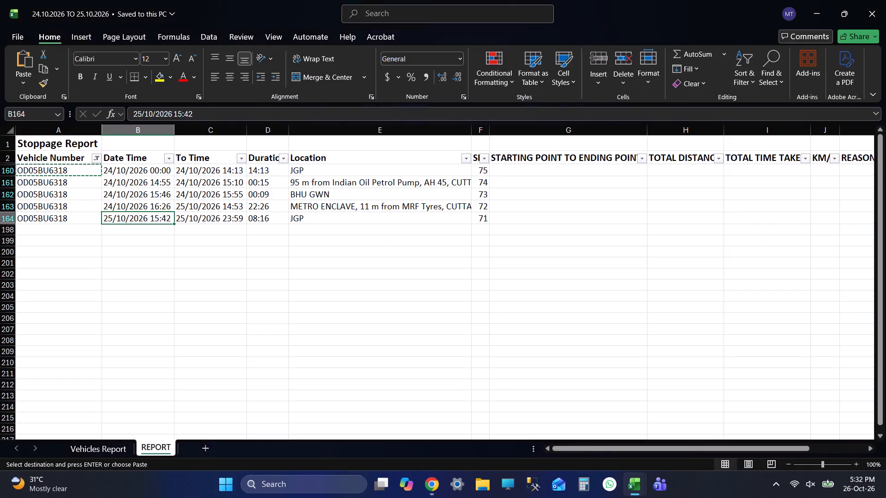
{"action": "key", "text": "alt+Tab"}
{"action": "left_click", "coordinate": [436, 227]}
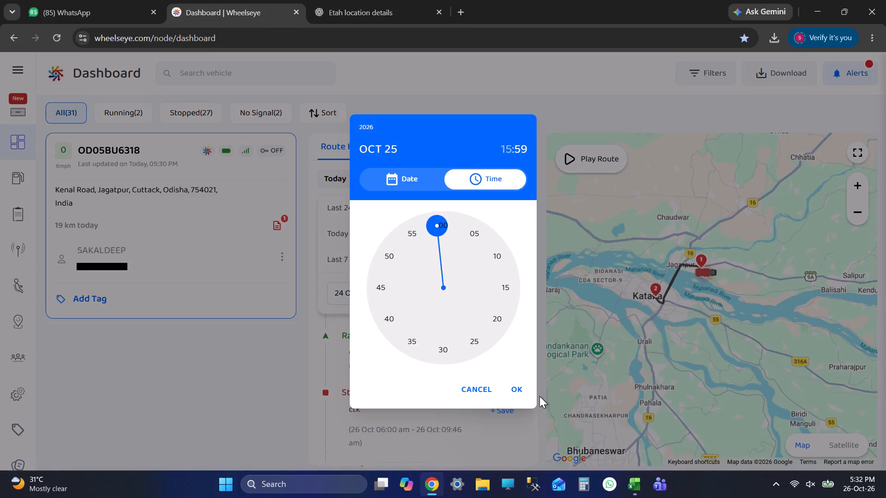
{"action": "left_click", "coordinate": [510, 387]}
{"action": "left_click", "coordinate": [398, 308]}
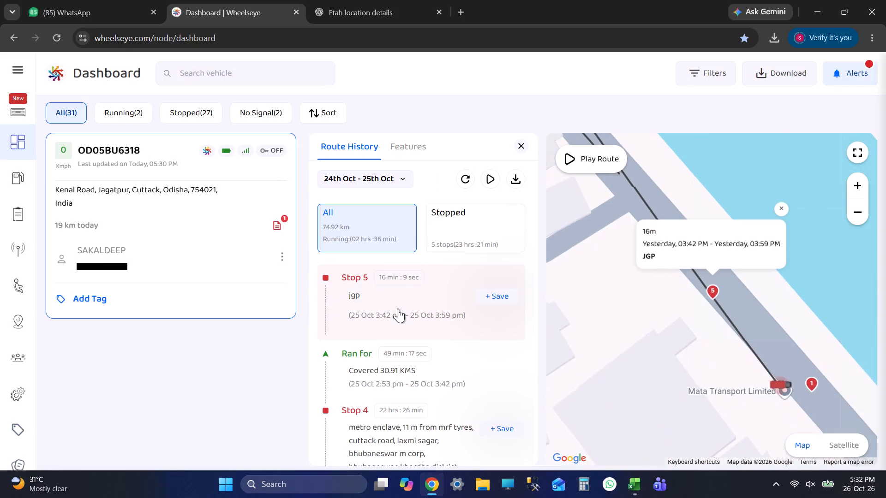
{"action": "scroll", "coordinate": [399, 311], "scroll_direction": "down", "scroll_amount": 16}
{"action": "left_click", "coordinate": [401, 432]}
{"action": "left_click", "coordinate": [401, 276]}
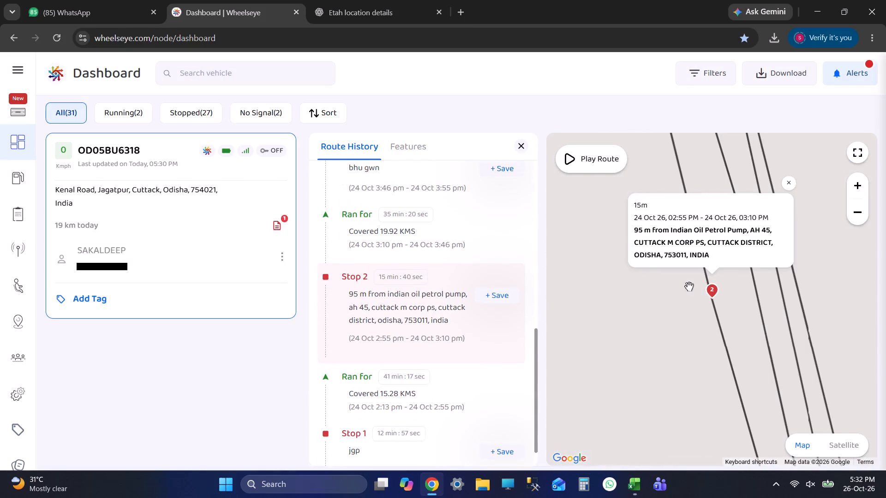
{"action": "scroll", "coordinate": [722, 298], "scroll_direction": "up", "scroll_amount": 2}
{"action": "scroll", "coordinate": [722, 307], "scroll_direction": "down", "scroll_amount": 5}
{"action": "left_click", "coordinate": [857, 443]}
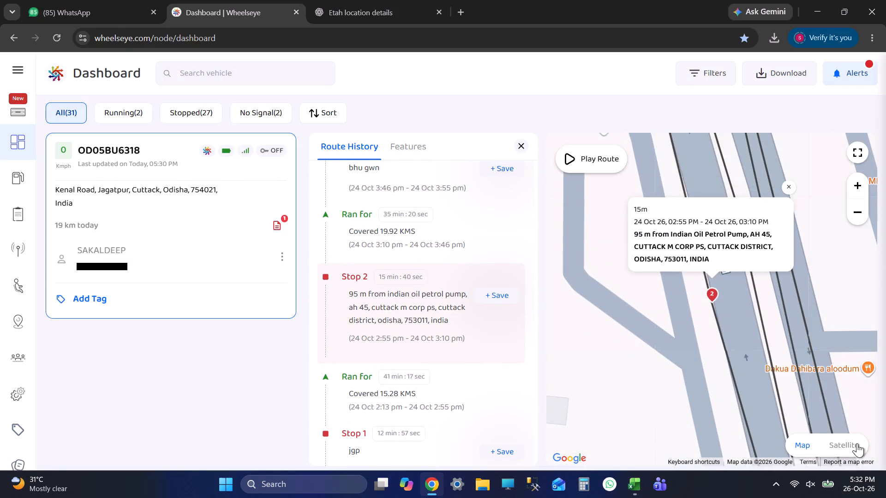
{"action": "scroll", "coordinate": [711, 336], "scroll_direction": "down", "scroll_amount": 4}
{"action": "left_click_drag", "start_coordinate": [692, 332], "coordinate": [714, 427]}
{"action": "scroll", "coordinate": [695, 408], "scroll_direction": "down", "scroll_amount": 3}
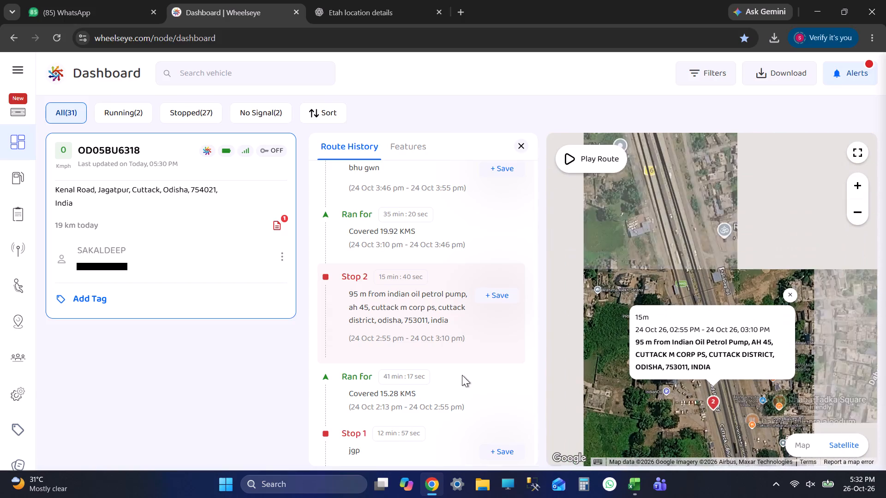
{"action": "scroll", "coordinate": [459, 374], "scroll_direction": "down", "scroll_amount": 1}
{"action": "scroll", "coordinate": [459, 374], "scroll_direction": "up", "scroll_amount": 1}
{"action": "scroll", "coordinate": [453, 335], "scroll_direction": "up", "scroll_amount": 3}
{"action": "left_click", "coordinate": [428, 356]}
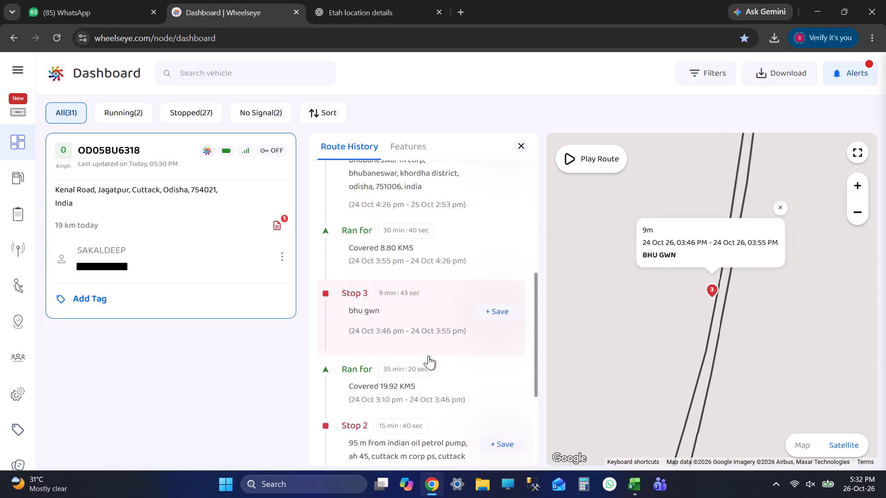
{"action": "scroll", "coordinate": [428, 356], "scroll_direction": "up", "scroll_amount": 2}
{"action": "left_click", "coordinate": [428, 289]}
{"action": "scroll", "coordinate": [442, 311], "scroll_direction": "up", "scroll_amount": 2}
{"action": "left_click", "coordinate": [424, 265]}
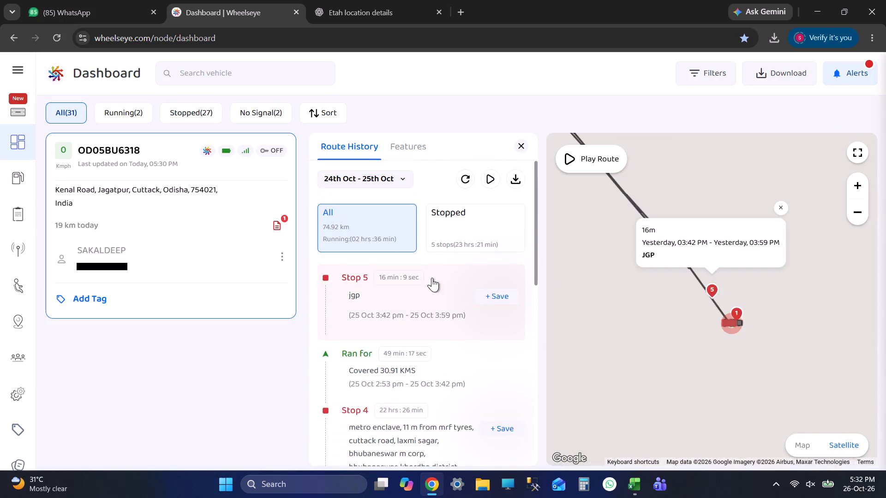
In the Excel REPORT sheet, enter JGP TO BHU PARTY TO JGP as the starting-to-ending point in row 164.
{"action": "key", "text": "alt+Tab"}
{"action": "key", "text": "Tab"}
{"action": "key", "text": "Tab"}
{"action": "key", "text": "Tab"}
{"action": "key", "text": "Tab"}
{"action": "key", "text": "Tab"}
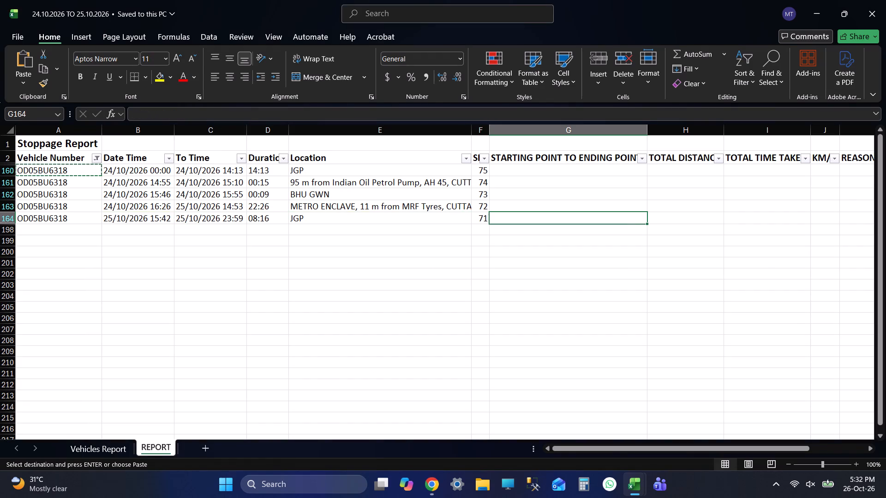
{"action": "type", "text": "JGP TO BHU T"}
{"action": "key", "text": "BackSpace"}
{"action": "key", "text": "BackSpace"}
{"action": "key", "text": "space"}
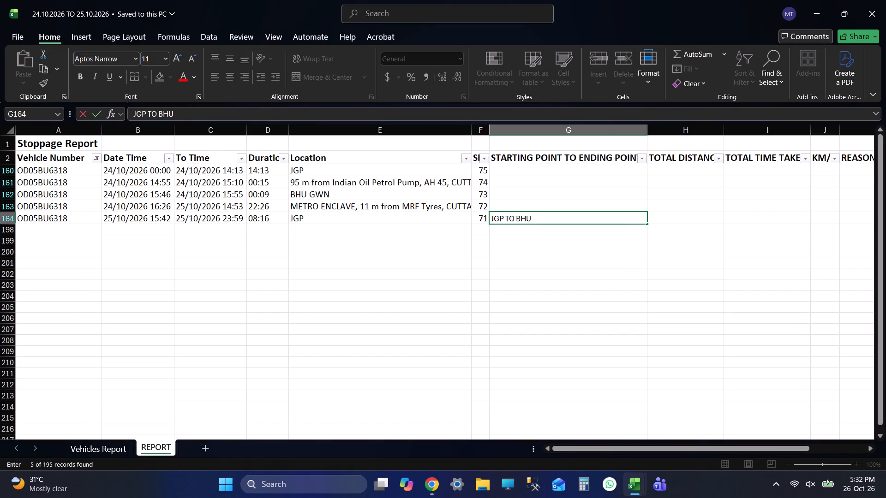
{"action": "type", "text": "PARTY"}
{"action": "key", "text": "space"}
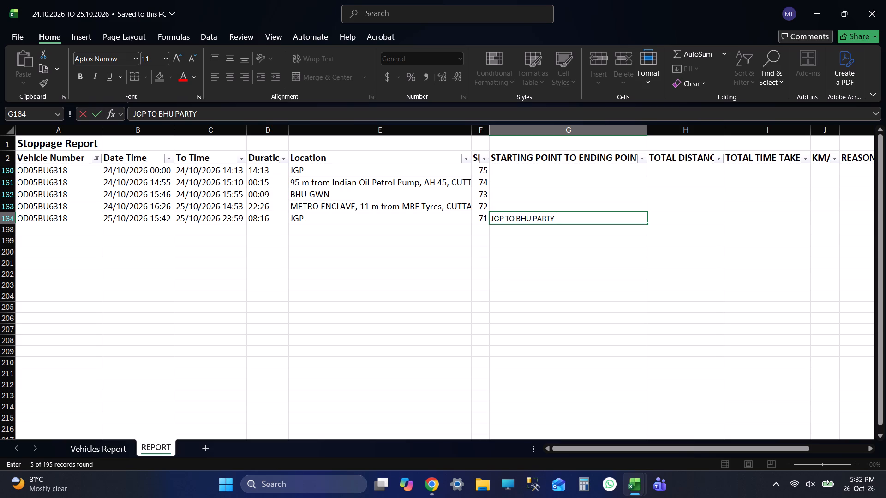
{"action": "type", "text": "TO"}
{"action": "key", "text": "space"}
{"action": "type", "text": "JGP"}
{"action": "key", "text": "Tab"}
Save the 24.10.2026 TO 25.10.2026 workbook.
{"action": "key", "text": "ctrl+s"}
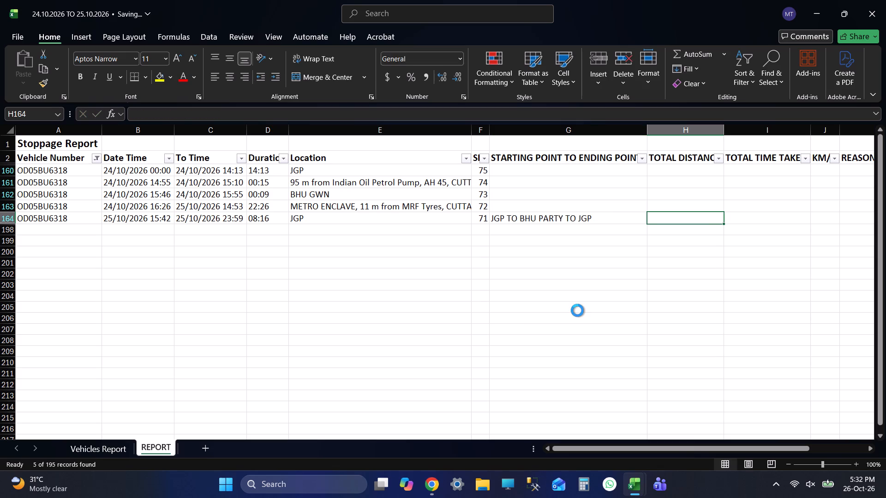
{"action": "key", "text": "ctrl+s"}
{"action": "key", "text": "ctrl+s"}
{"action": "key", "text": "ctrl+s"}
{"action": "key", "text": "ctrl+s"}
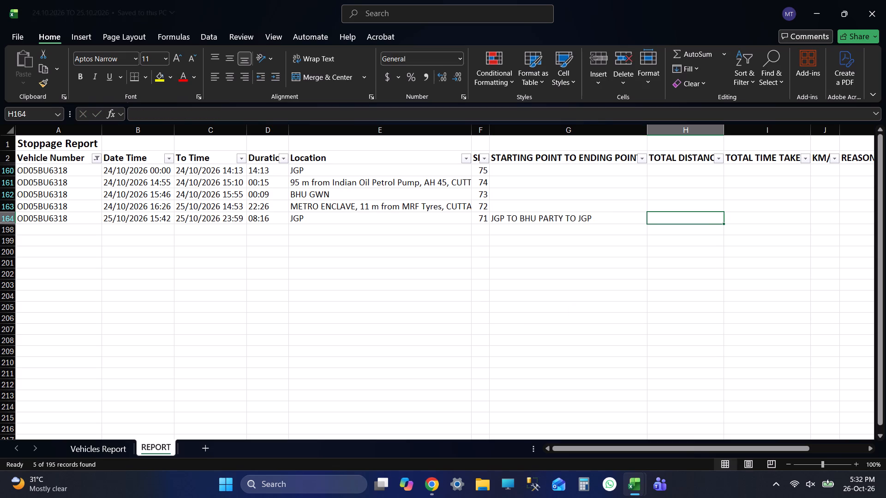
{"action": "key", "text": "ctrl+s"}
{"action": "key", "text": "ctrl+s"}
{"action": "key", "text": "ctrl+s"}
{"action": "key", "text": "ctrl+s"}
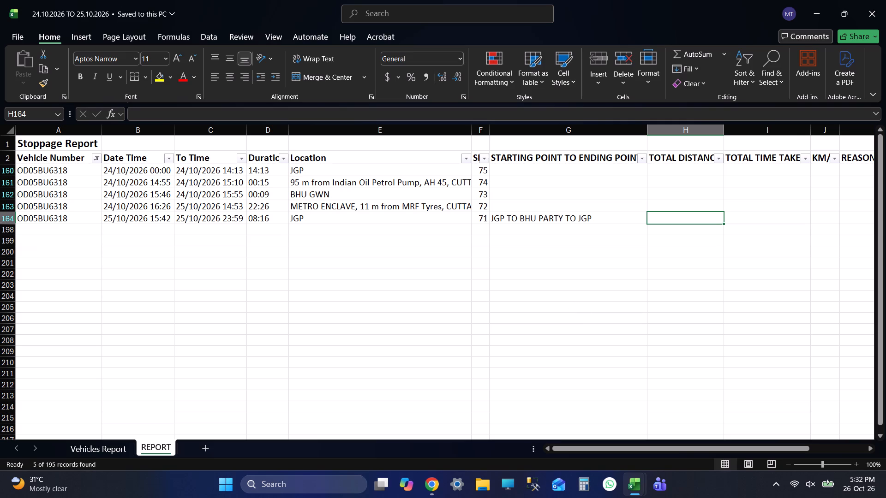
{"action": "key", "text": "ctrl+s"}
{"action": "key", "text": "ctrl+s"}
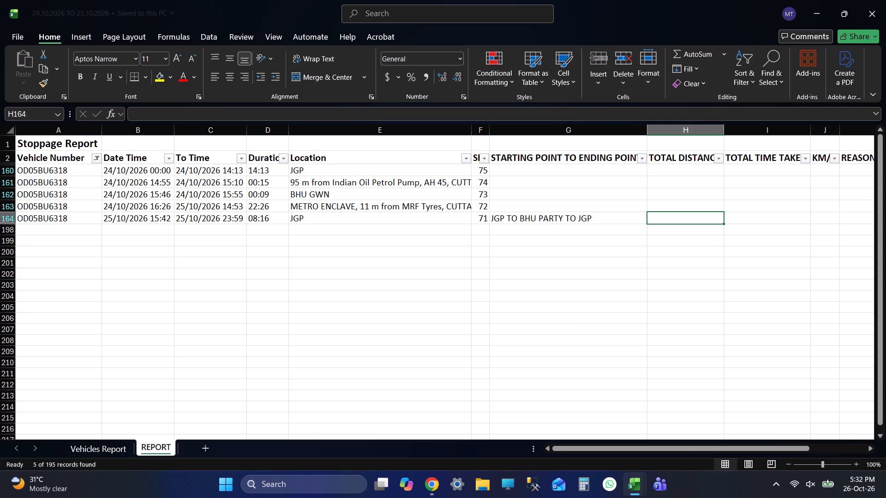
{"action": "key", "text": "alt+Tab"}
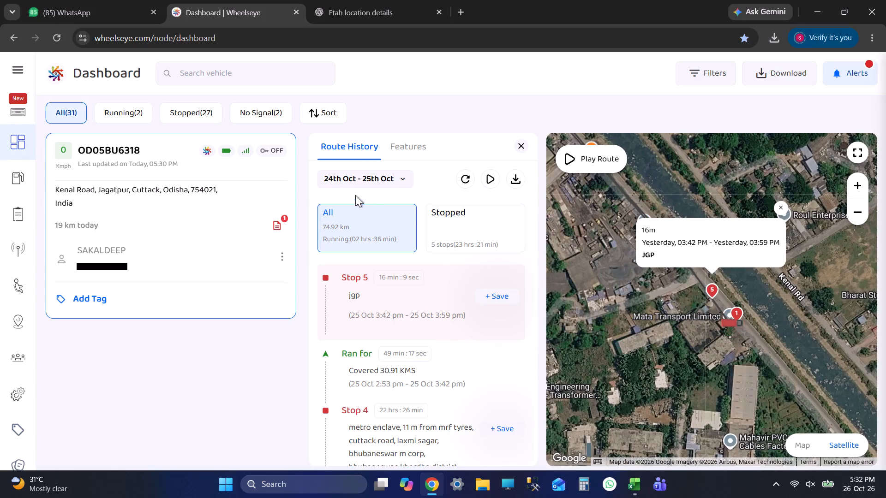
{"action": "key", "text": "alt+Tab"}
{"action": "key", "text": "alt+Tab"}
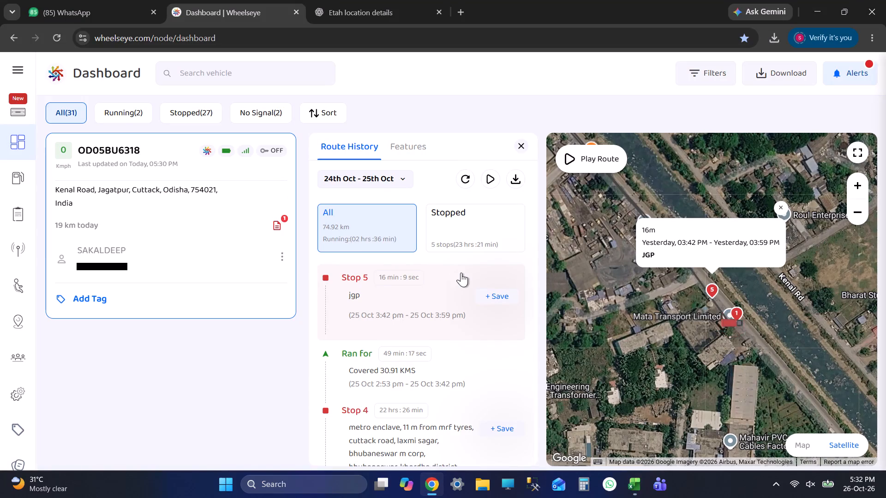
{"action": "key", "text": "alt+Tab"}
{"action": "key", "text": "ctrl+s"}
{"action": "key", "text": "ctrl+s"}
{"action": "key", "text": "ctrl+s"}
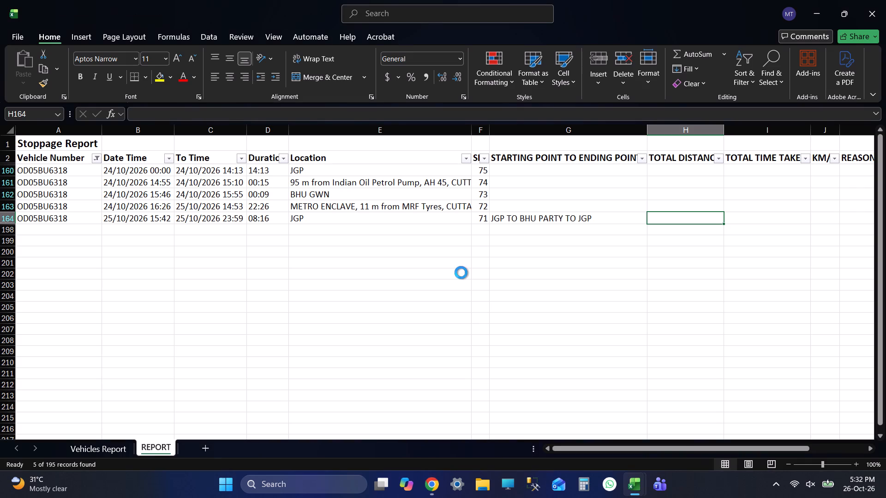
{"action": "key", "text": "alt+Tab"}
{"action": "key", "text": "alt+Tab"}
{"action": "key", "text": "alt+Tab"}
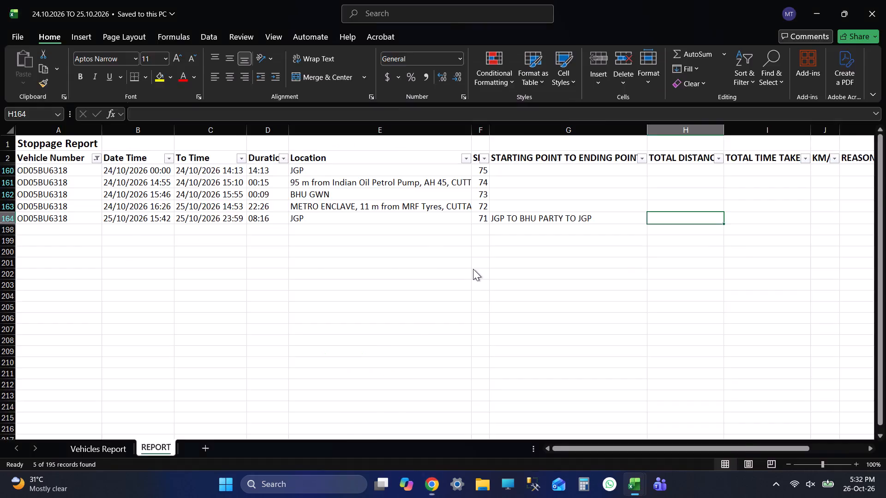
{"action": "key", "text": "alt+Tab"}
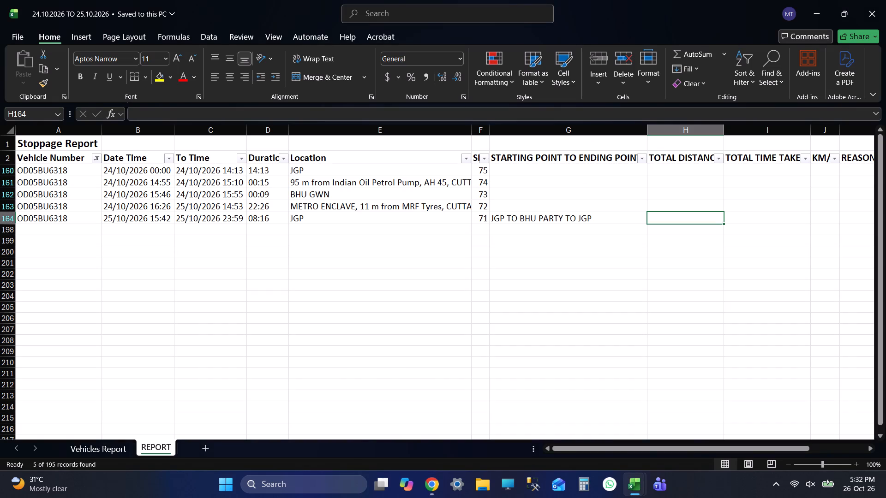
{"action": "type", "text": "75 KM"}
{"action": "key", "text": "Tab"}
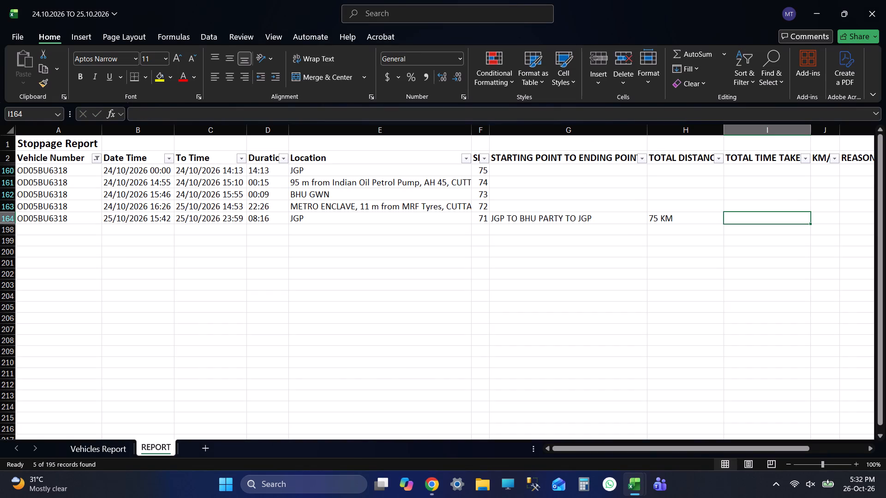
Save the 24.10.2026 TO 25.10.2026 workbook.
{"action": "key", "text": "ctrl+s"}
{"action": "key", "text": "ctrl+s"}
{"action": "key", "text": "ctrl+s"}
{"action": "key", "text": "ctrl+s"}
{"action": "key", "text": "alt+Tab"}
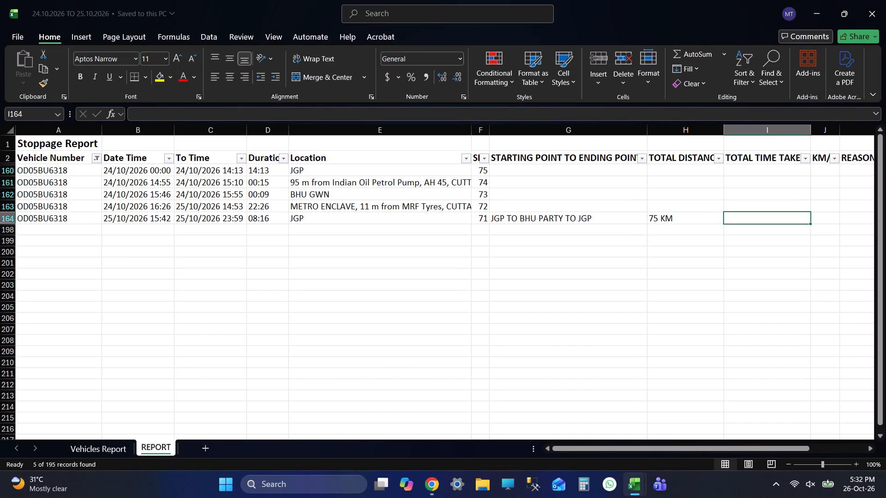
{"action": "key", "text": "alt+Tab"}
Copy the first JGP stop's To Time, 24/10/2026 14:13, from row 160 into the ChatGPT prompt.
{"action": "left_click", "coordinate": [327, 176]}
{"action": "key", "text": "shift+Tab"}
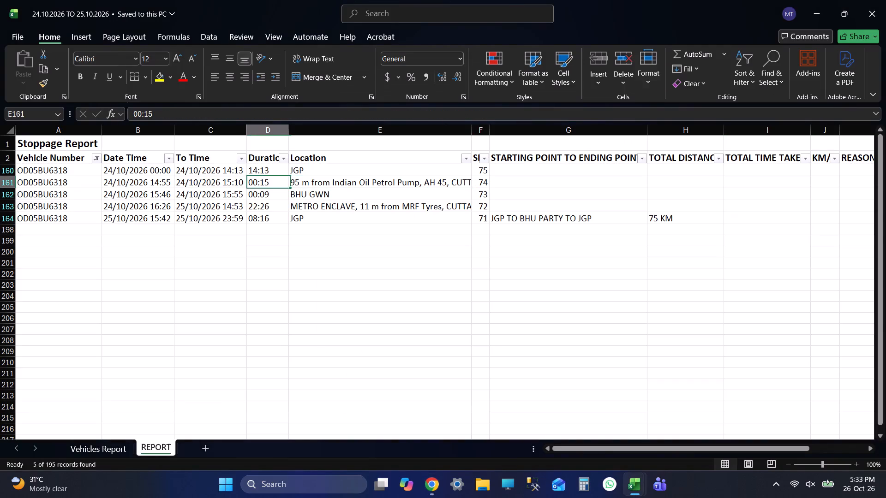
{"action": "left_click", "coordinate": [322, 169]}
{"action": "key", "text": "shift+Tab"}
{"action": "key", "text": "shift+Tab"}
{"action": "key", "text": "ctrl+c"}
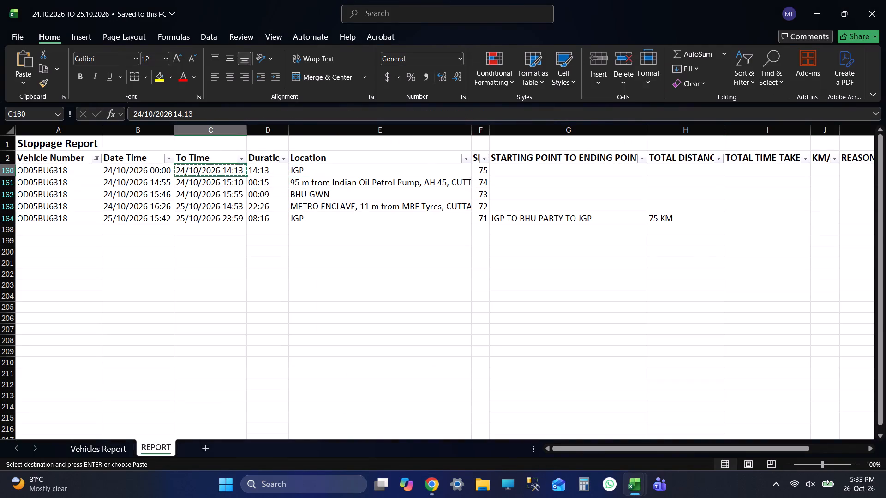
{"action": "key", "text": "alt+Tab"}
{"action": "left_click", "coordinate": [324, 0]}
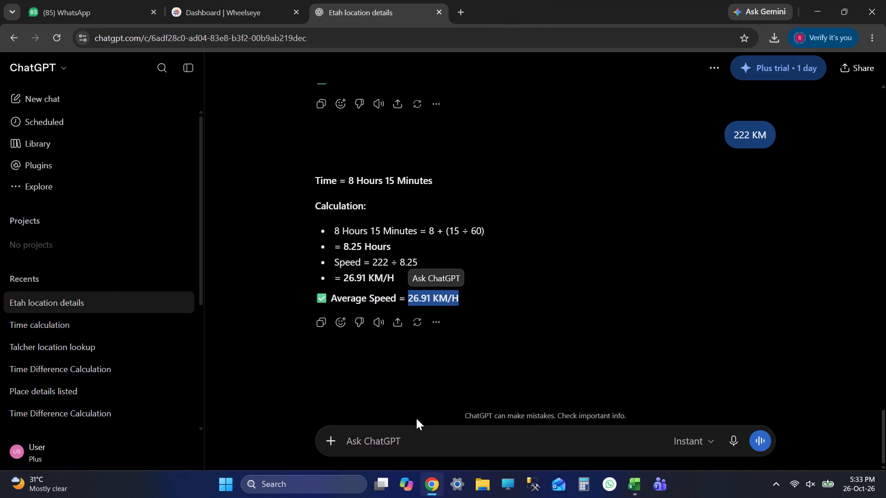
{"action": "left_click", "coordinate": [399, 445]}
{"action": "key", "text": "ctrl+v"}
{"action": "key", "text": "alt+Tab"}
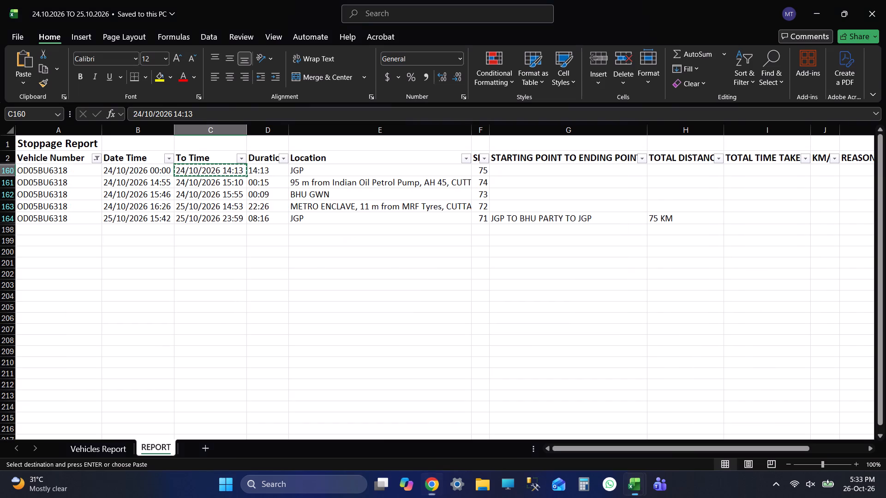
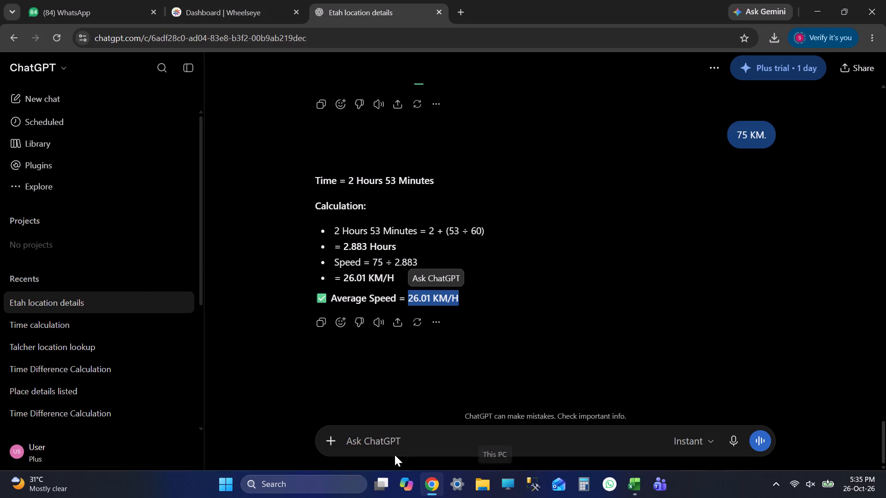
Switch from the browser to the Excel stoppage report and save the workbook.
{"action": "left_click", "coordinate": [398, 439]}
{"action": "key", "text": "alt+Tab"}
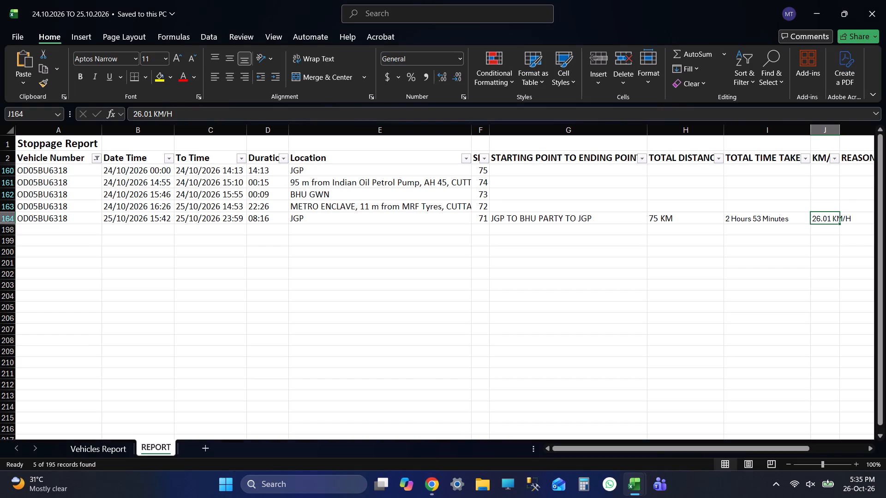
{"action": "key", "text": "alt+Tab"}
{"action": "key", "text": "alt+Tab"}
{"action": "key", "text": "alt+Tab"}
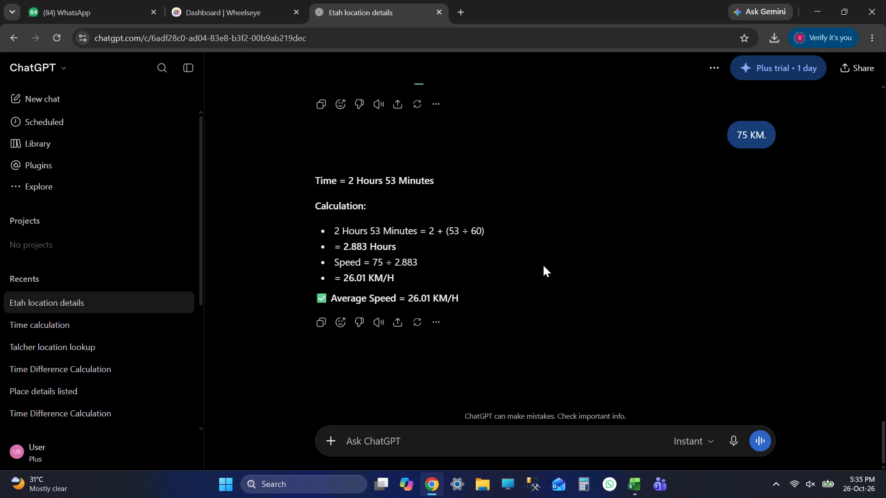
{"action": "key", "text": "alt+Tab"}
{"action": "key", "text": "ctrl+s"}
{"action": "key", "text": "ctrl+s"}
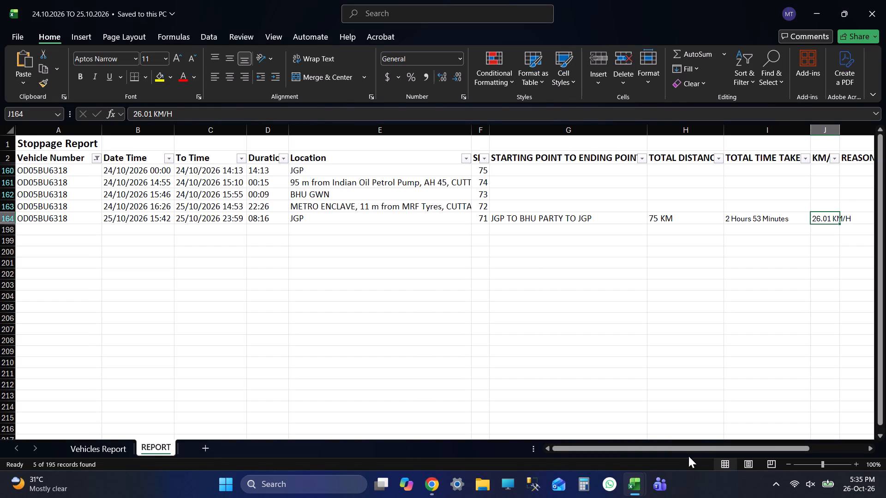
{"action": "left_click_drag", "start_coordinate": [684, 450], "coordinate": [446, 402]}
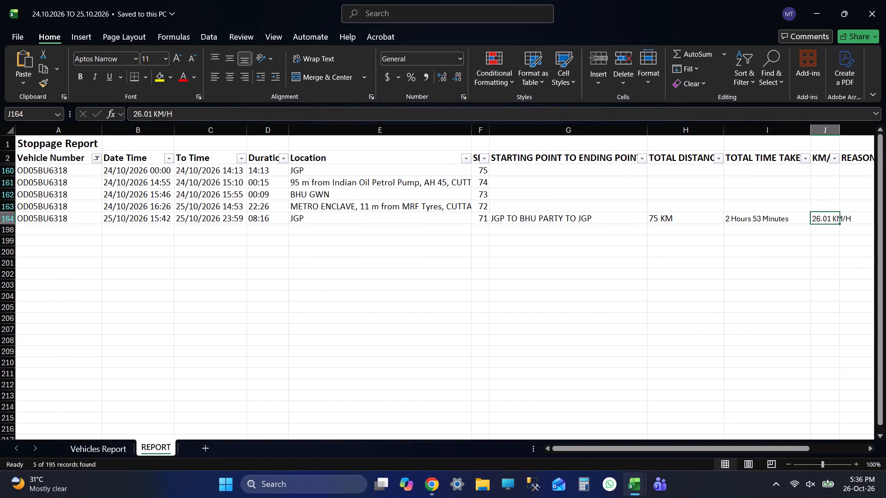
{"action": "key", "text": "ctrl+s"}
{"action": "left_click", "coordinate": [98, 158]}
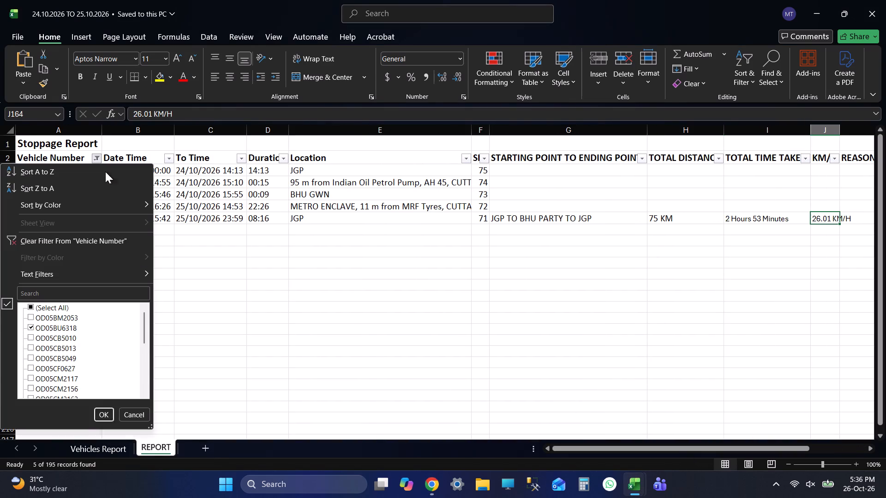
{"action": "left_click", "coordinate": [132, 413]}
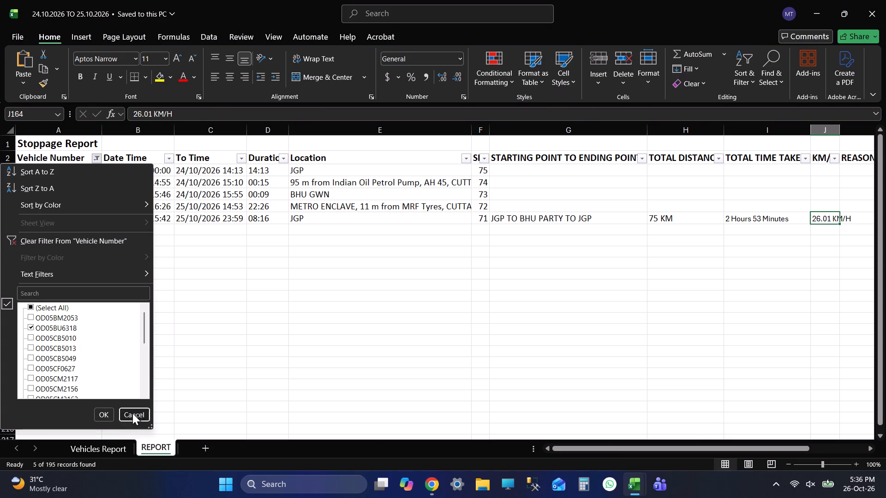
{"action": "left_click", "coordinate": [208, 316]}
{"action": "left_click", "coordinate": [96, 158]}
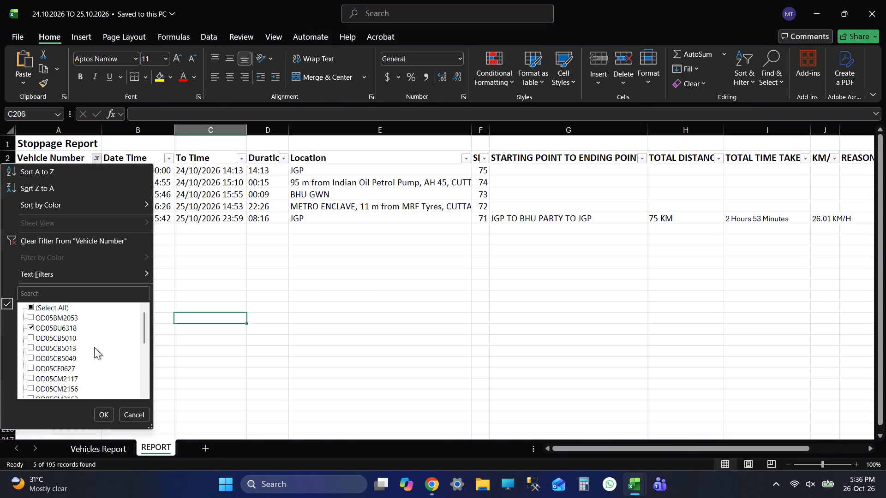
{"action": "left_click", "coordinate": [66, 330]}
{"action": "left_click", "coordinate": [62, 338]}
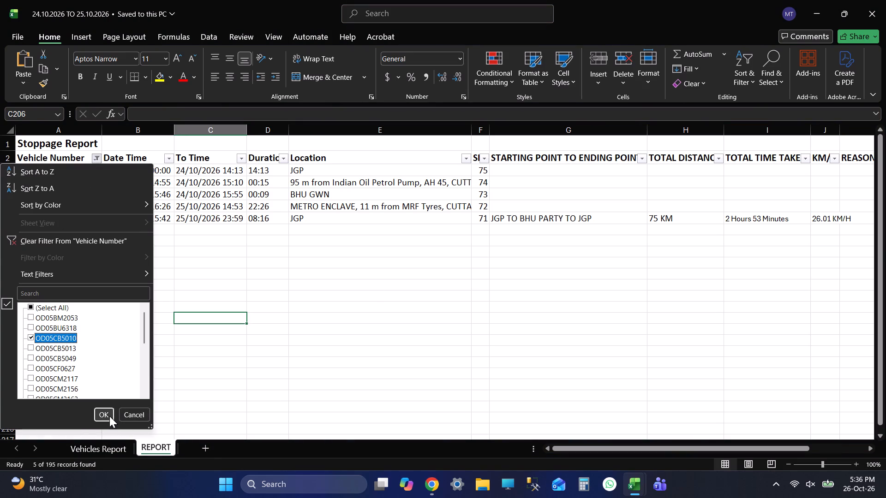
{"action": "left_click", "coordinate": [102, 413]}
{"action": "left_click", "coordinate": [412, 296]}
{"action": "key", "text": "ctrl+s"}
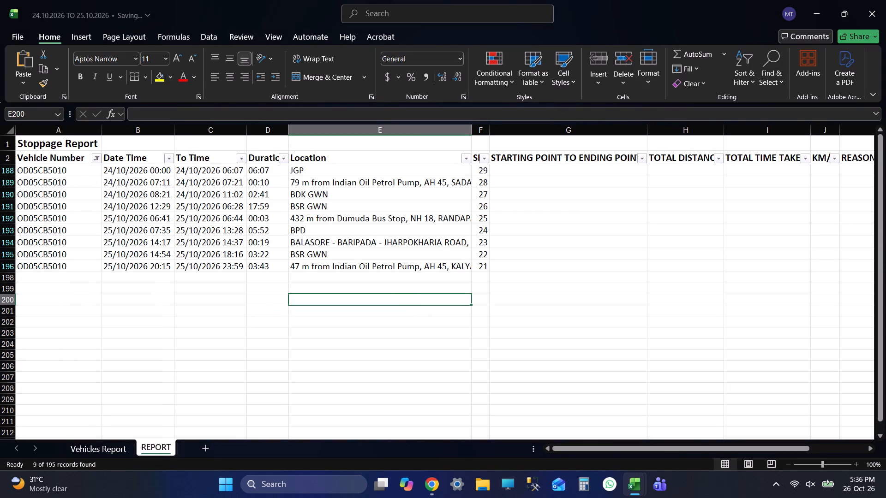
{"action": "left_click", "coordinate": [329, 188]}
{"action": "left_click", "coordinate": [331, 207]}
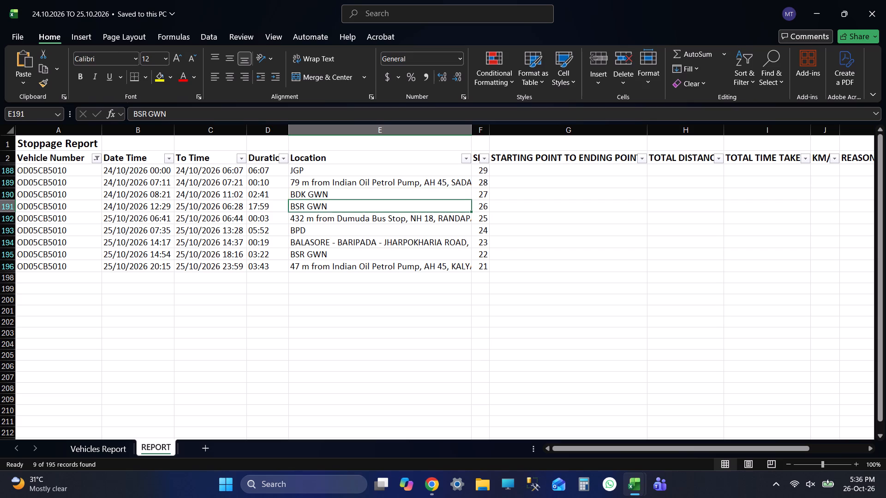
{"action": "left_click", "coordinate": [324, 229]}
{"action": "left_click", "coordinate": [352, 207]}
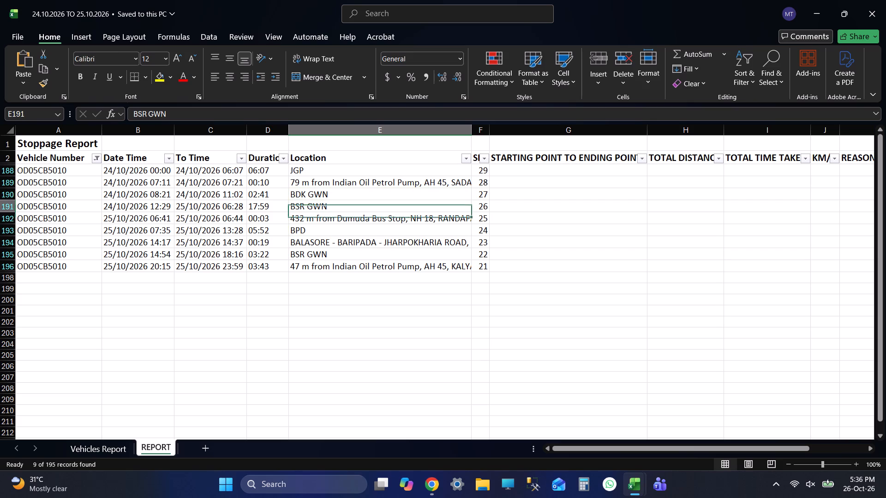
{"action": "left_click", "coordinate": [373, 195]}
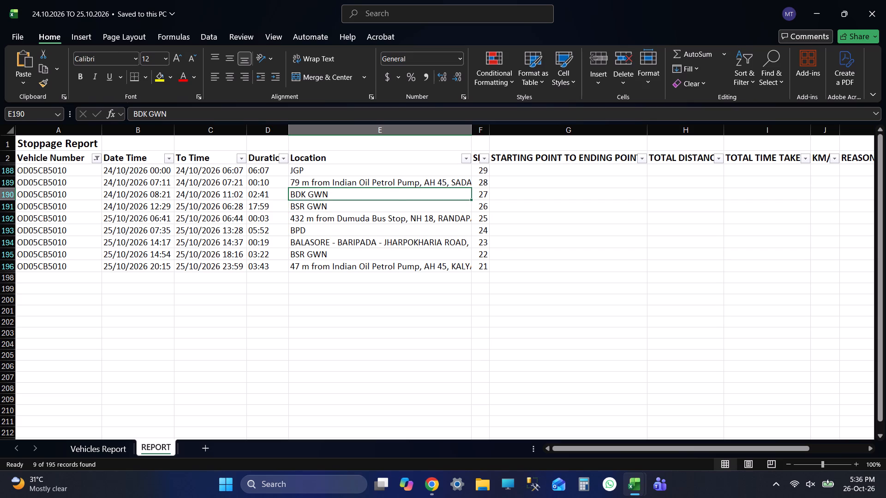
{"action": "key", "text": "ctrl+s"}
{"action": "key", "text": "ctrl+s"}
{"action": "key", "text": "ctrl+s"}
{"action": "key", "text": "ctrl+s"}
{"action": "key", "text": "ctrl+s"}
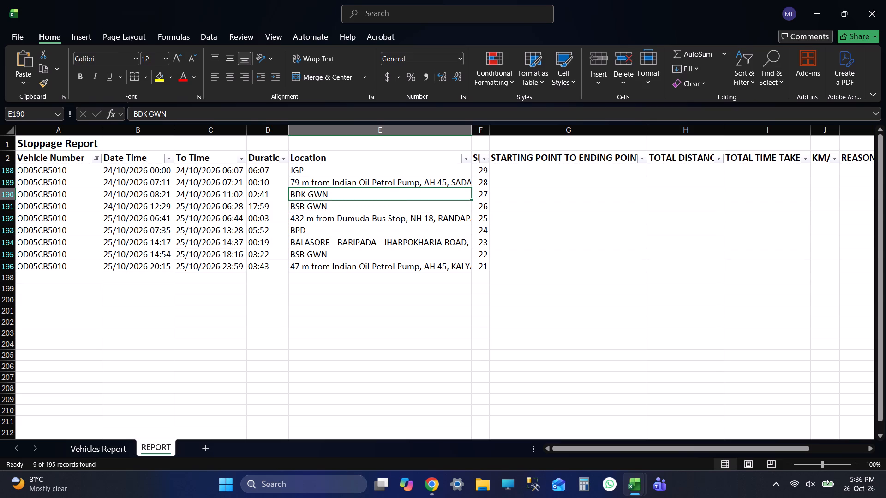
{"action": "key", "text": "Tab"}
{"action": "key", "text": "Tab"}
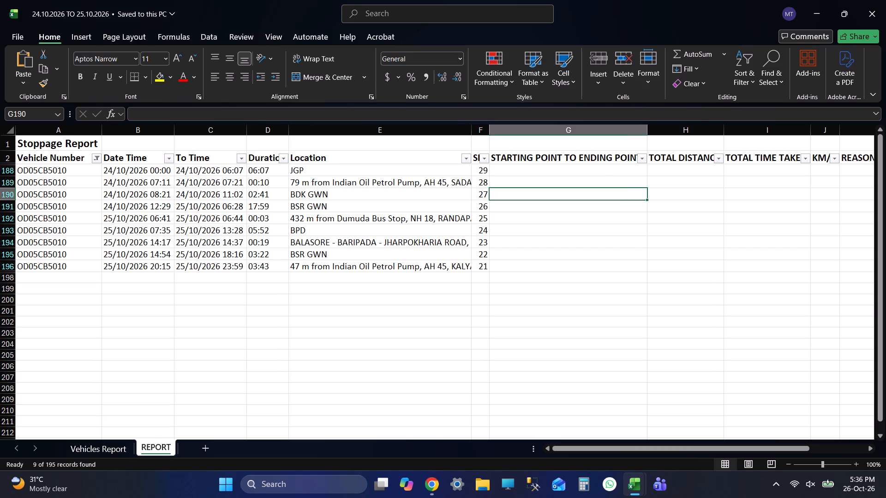
{"action": "left_click", "coordinate": [365, 208]}
{"action": "key", "text": "Tab"}
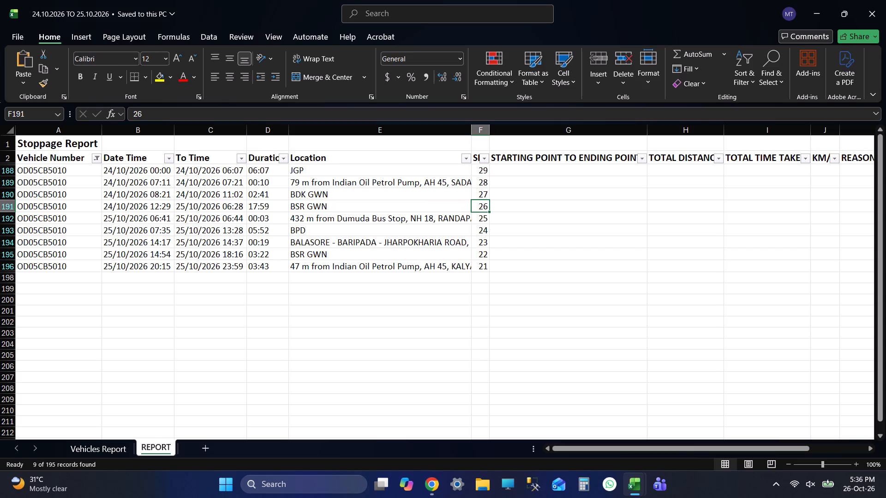
{"action": "key", "text": "Tab"}
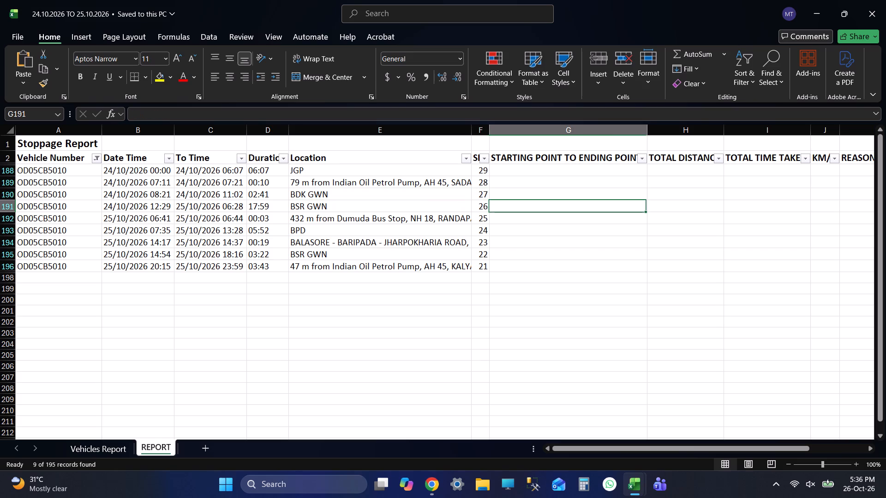
Enter JGP TO BPD as the starting point to ending point in the BPD stop's row, and save the workbook.
{"action": "left_click", "coordinate": [317, 233]}
{"action": "key", "text": "Tab"}
{"action": "key", "text": "Tab"}
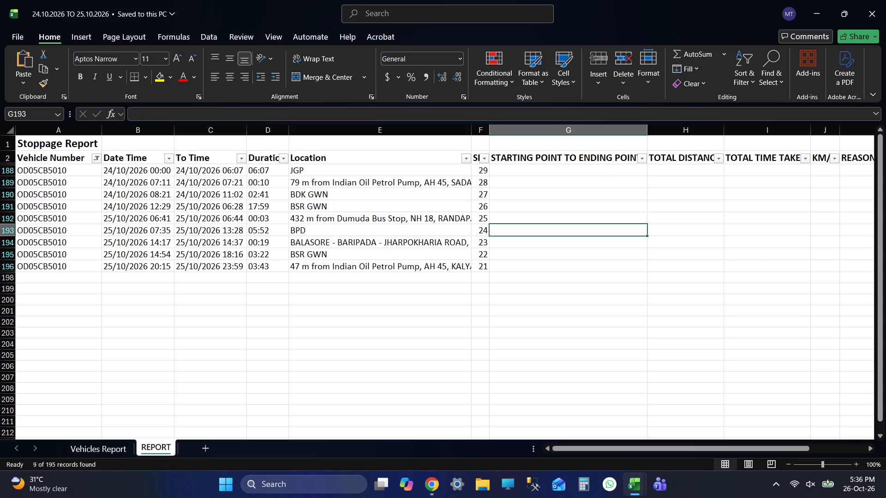
{"action": "type", "text": "JGP TO BPD"}
{"action": "key", "text": "Tab"}
{"action": "key", "text": "ctrl+s"}
{"action": "key", "text": "ctrl+s"}
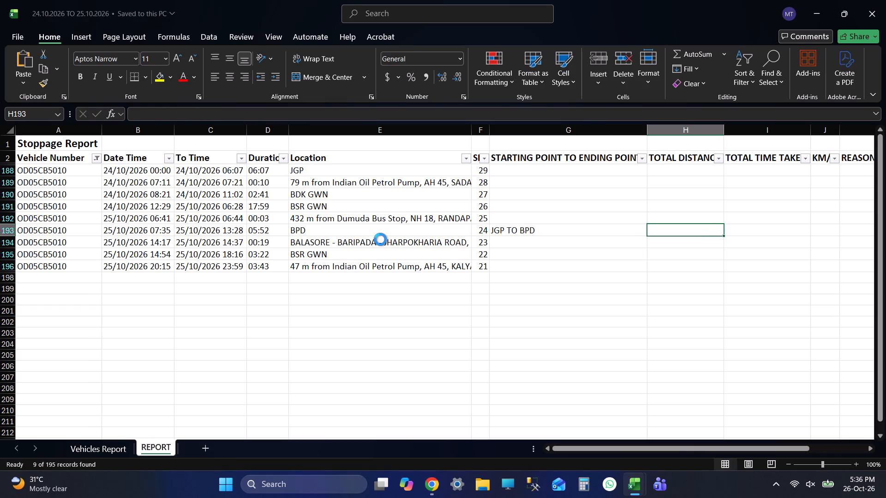
{"action": "key", "text": "ctrl+s"}
{"action": "key", "text": "ctrl+s"}
{"action": "key", "text": "ctrl+s"}
{"action": "key", "text": "ctrl+s"}
{"action": "key", "text": "ctrl+s"}
{"action": "key", "text": "ctrl+s"}
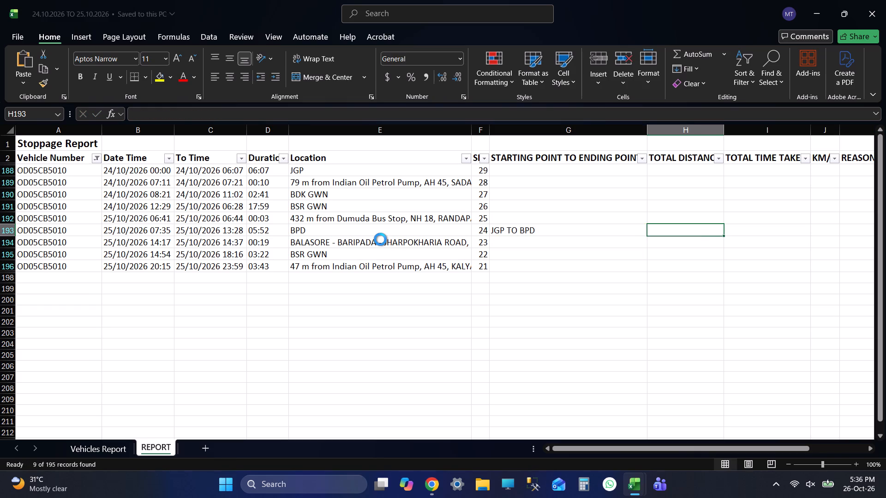
{"action": "key", "text": "ctrl+s"}
{"action": "key", "text": "ctrl+s"}
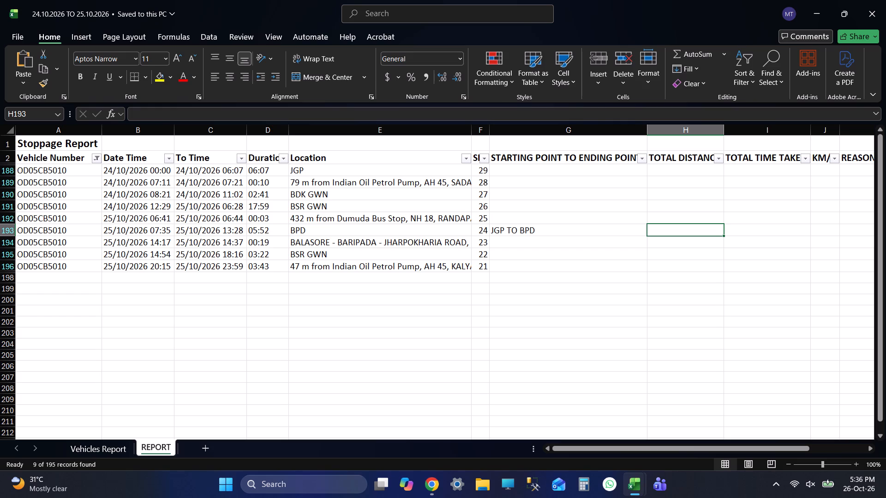
{"action": "key", "text": "ctrl+s"}
{"action": "key", "text": "ctrl+s"}
{"action": "key", "text": "ctrl+s"}
{"action": "key", "text": "ctrl+s"}
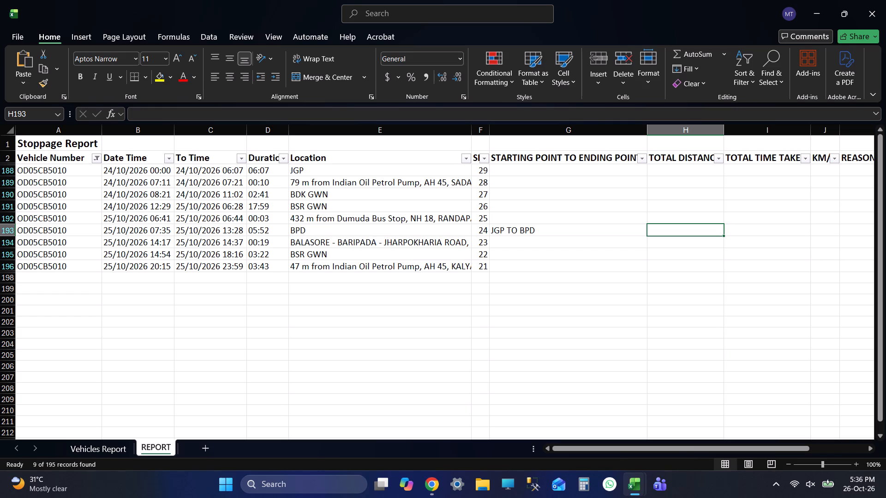
{"action": "key", "text": "ctrl+s"}
{"action": "key", "text": "ctrl+s"}
{"action": "key", "text": "ctrl+s"}
{"action": "key", "text": "ctrl+s"}
{"action": "key", "text": "ctrl+s"}
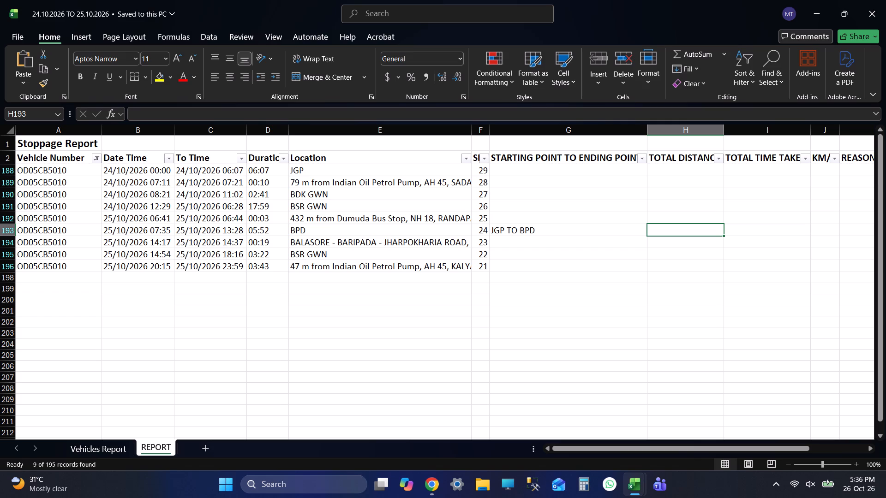
{"action": "key", "text": "ctrl+s"}
{"action": "key", "text": "ctrl+s"}
{"action": "left_click", "coordinate": [680, 176]}
{"action": "key", "text": "shift+Tab"}
{"action": "key", "text": "shift+Tab"}
{"action": "key", "text": "shift+Tab"}
{"action": "key", "text": "shift+Tab"}
{"action": "key", "text": "shift+Tab"}
{"action": "key", "text": "shift+Tab"}
{"action": "key", "text": "shift+Tab"}
{"action": "key", "text": "shift+Tab"}
{"action": "key", "text": "shift+Tab"}
{"action": "key", "text": "shift+Tab"}
{"action": "key", "text": "shift+Tab"}
{"action": "key", "text": "shift+Tab"}
{"action": "key", "text": "shift+Tab"}
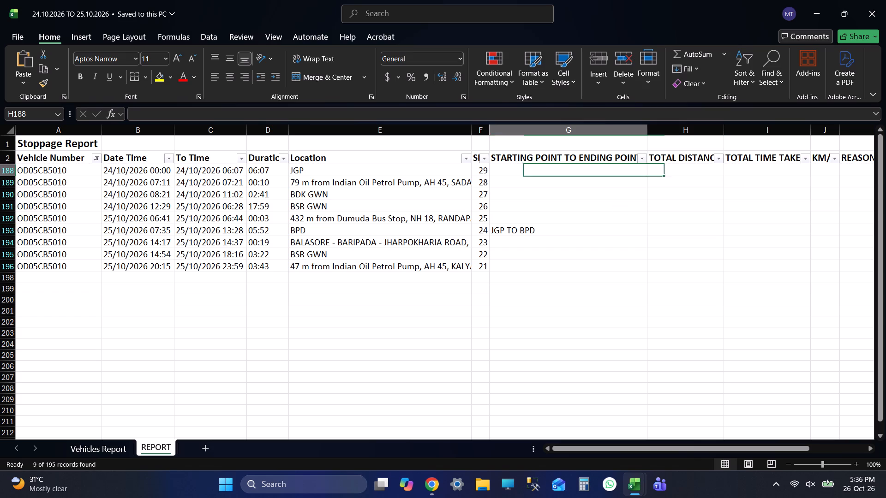
{"action": "key", "text": "ctrl+c"}
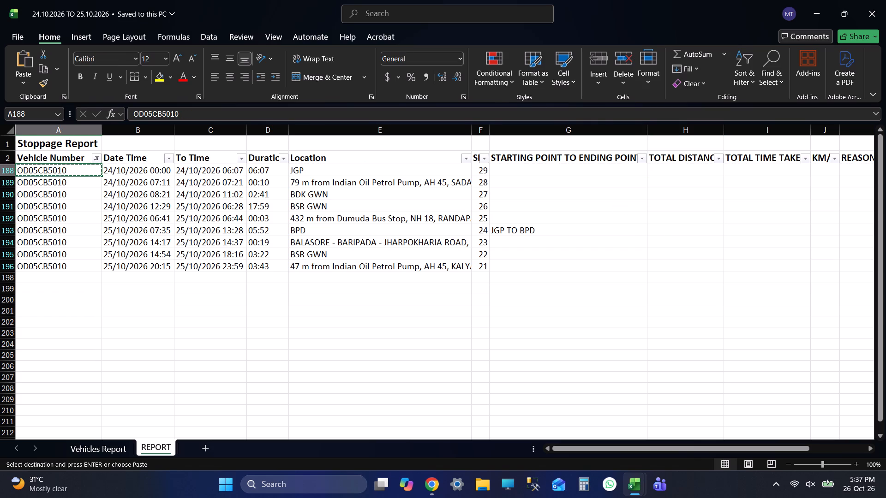
{"action": "key", "text": "alt+Tab"}
{"action": "left_click", "coordinate": [189, 0]}
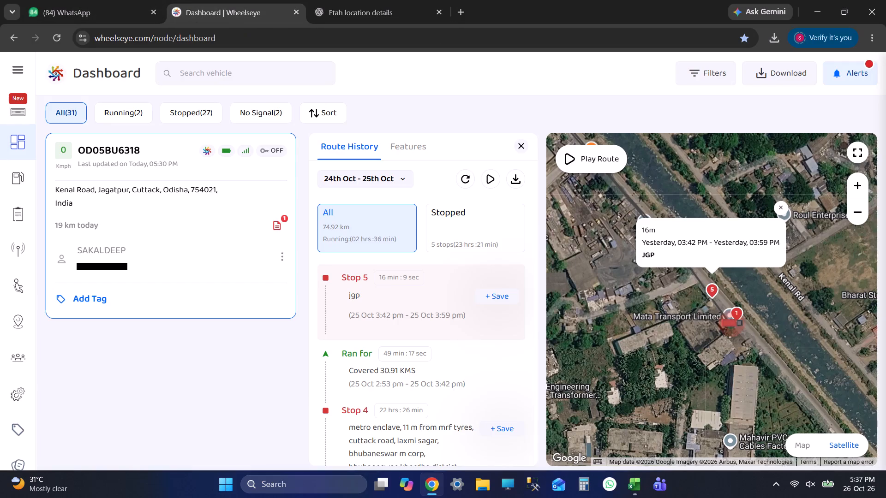
{"action": "left_click", "coordinate": [206, 74]}
{"action": "key", "text": "ctrl+v"}
{"action": "key", "text": "Return"}
{"action": "left_click", "coordinate": [121, 250]}
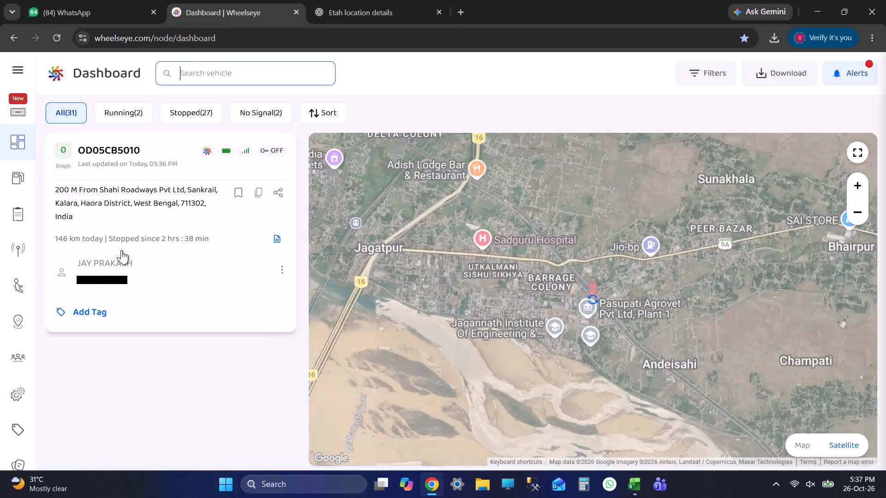
Set the custom route history range to start on 24 October 2026, checking the first stop's To Time in the Excel report.
{"action": "left_click", "coordinate": [351, 184]}
{"action": "left_click", "coordinate": [364, 291]}
{"action": "key", "text": "alt+Tab"}
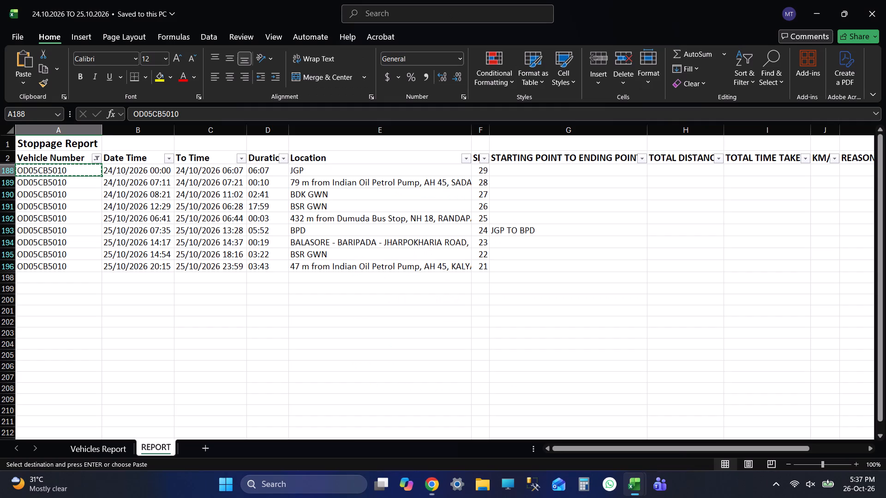
{"action": "left_click", "coordinate": [281, 172]}
{"action": "key", "text": "shift+Tab"}
{"action": "key", "text": "alt+Tab"}
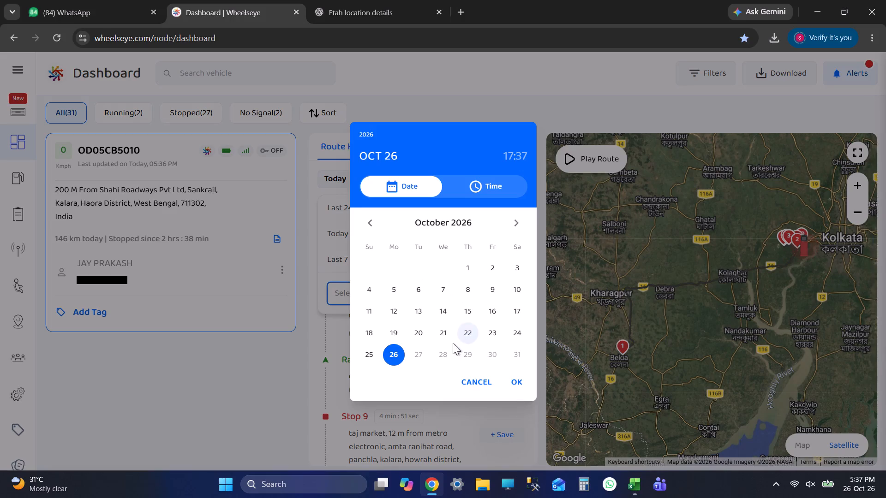
{"action": "left_click", "coordinate": [509, 335]}
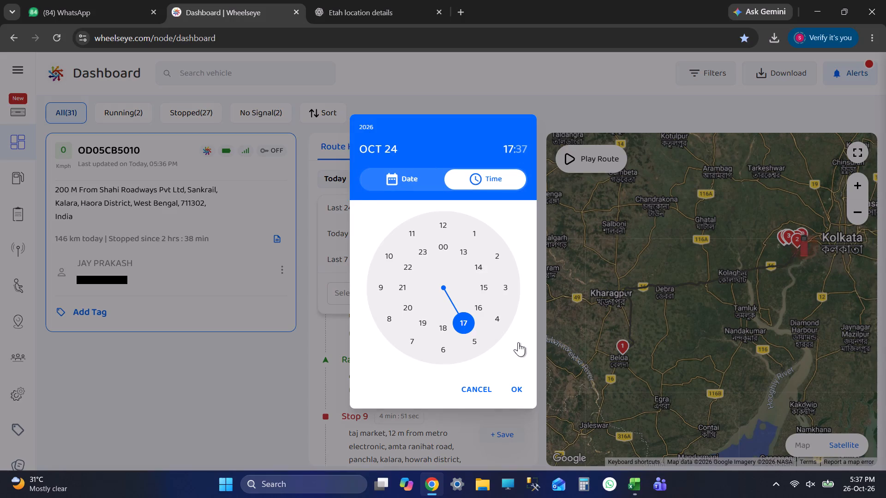
{"action": "key", "text": "alt+Tab"}
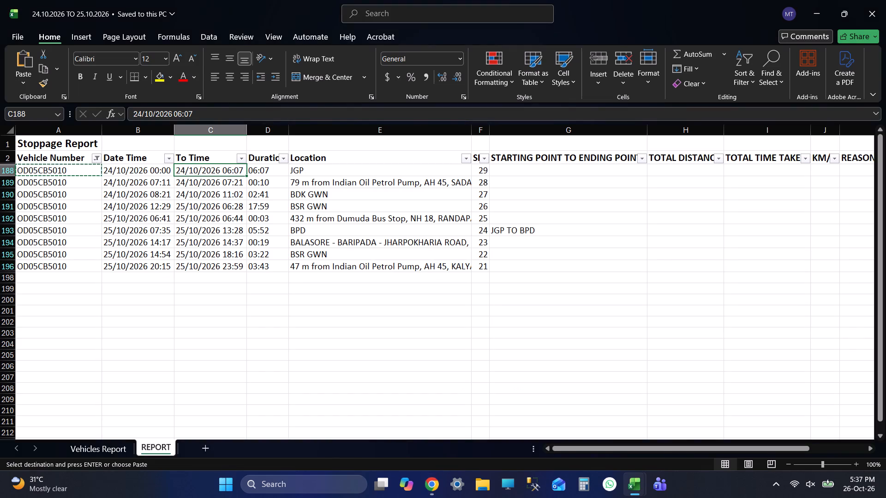
{"action": "key", "text": "alt+Tab"}
{"action": "key", "text": "alt+Tab"}
{"action": "key", "text": "alt+Tab"}
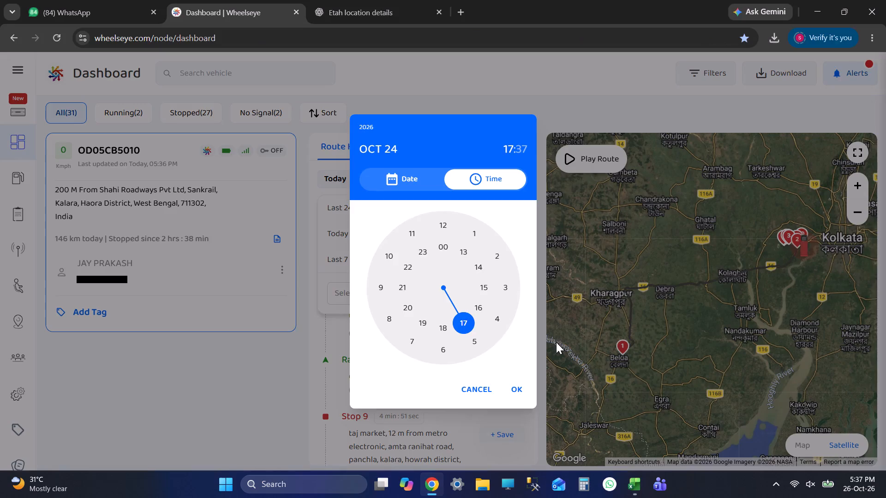
Set the hour of the route history's start time to 05, checking the JGP stop's To Time in the Excel stoppage report.
{"action": "key", "text": "alt+Tab"}
{"action": "key", "text": "alt+Tab"}
{"action": "left_click", "coordinate": [444, 357]}
{"action": "key", "text": "alt+Tab"}
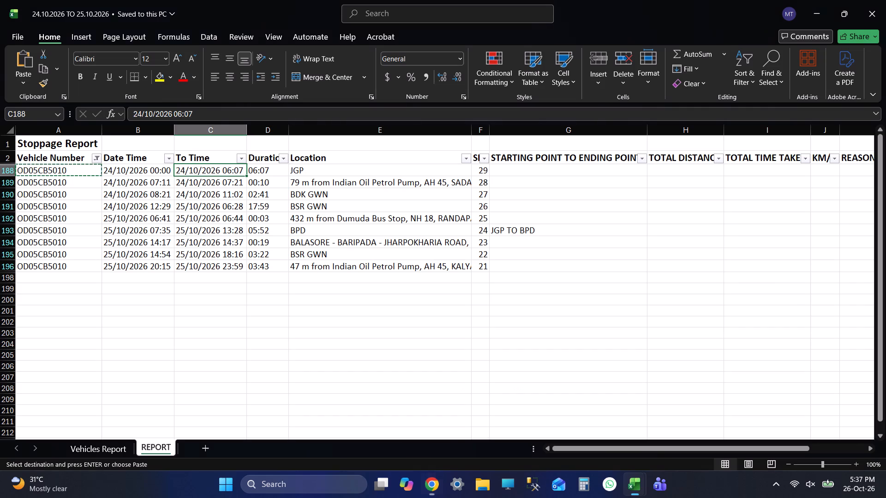
{"action": "key", "text": "alt+Tab"}
{"action": "left_click", "coordinate": [509, 150]}
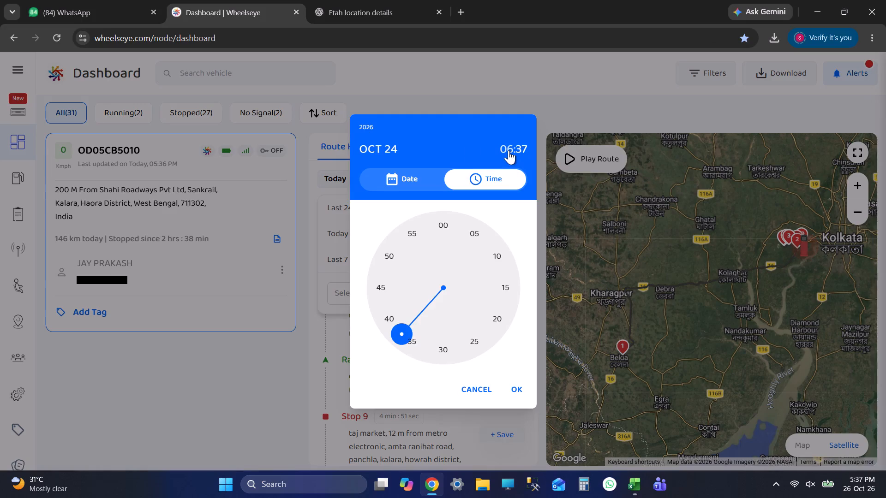
{"action": "left_click", "coordinate": [473, 340]}
{"action": "key", "text": "alt+Tab"}
{"action": "key", "text": "alt+Tab"}
{"action": "key", "text": "alt+Tab"}
{"action": "key", "text": "alt+Tab"}
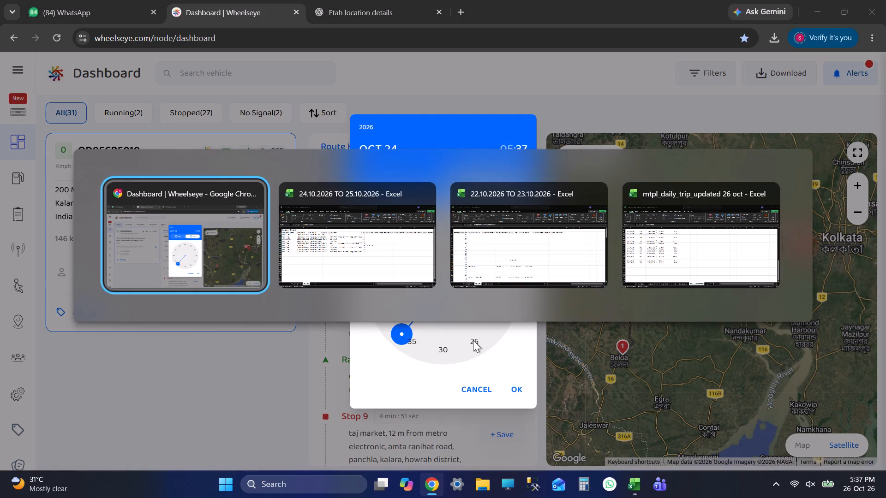
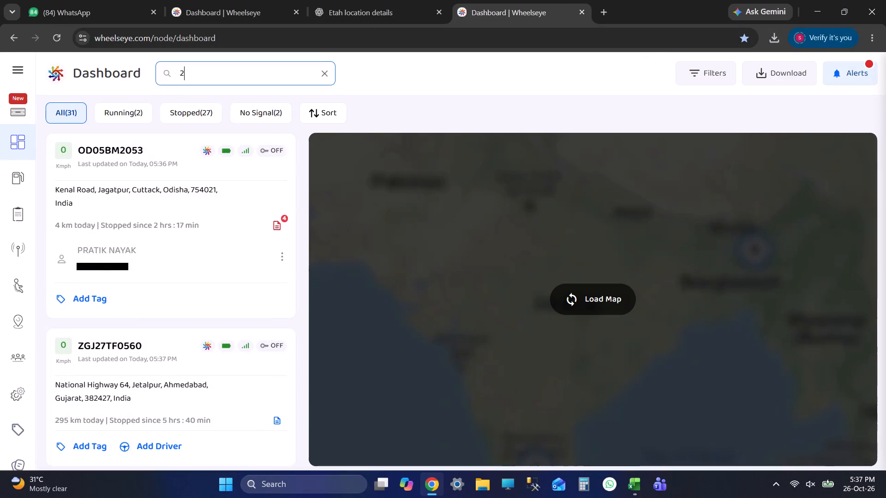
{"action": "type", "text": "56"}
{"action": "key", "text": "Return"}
{"action": "left_click", "coordinate": [141, 197]}
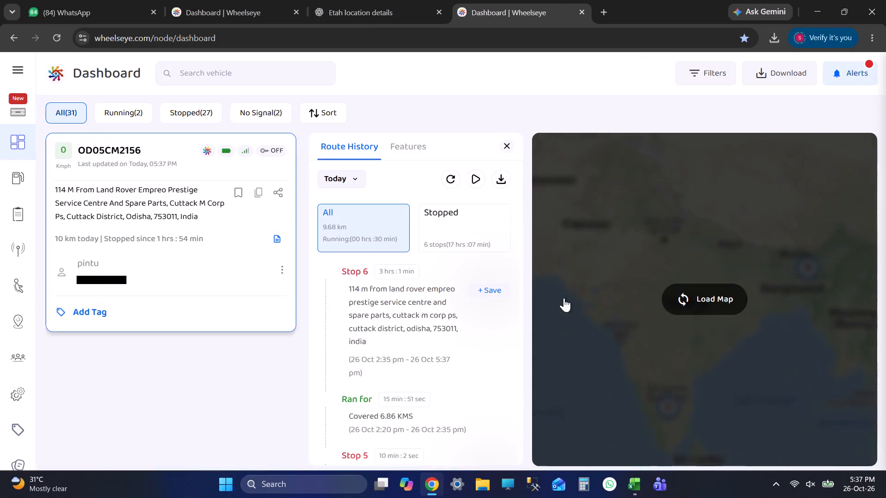
{"action": "left_click", "coordinate": [445, 295]}
{"action": "left_click", "coordinate": [689, 296]}
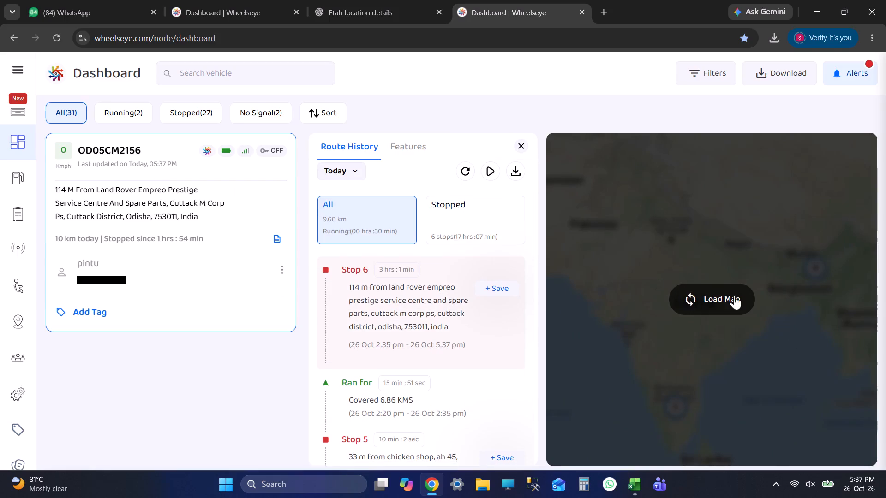
{"action": "scroll", "coordinate": [711, 299], "scroll_direction": "up", "scroll_amount": 16}
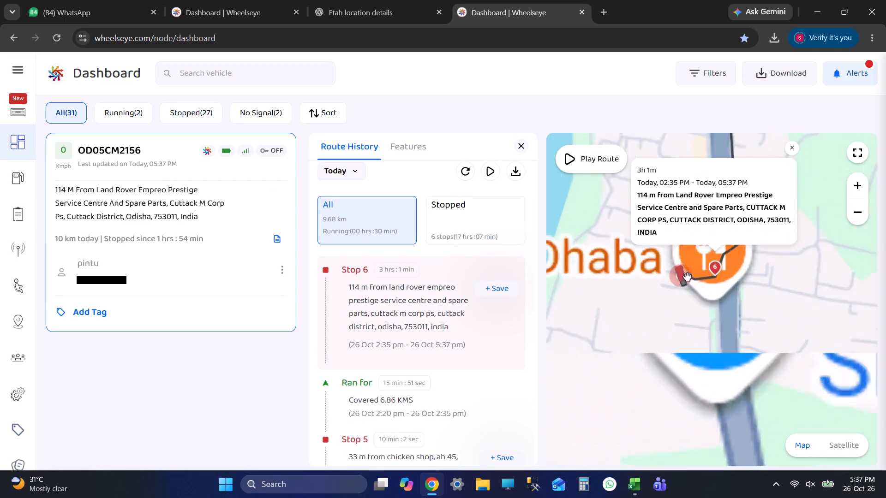
{"action": "left_click_drag", "start_coordinate": [685, 272], "coordinate": [688, 320]}
{"action": "left_click", "coordinate": [583, 11]}
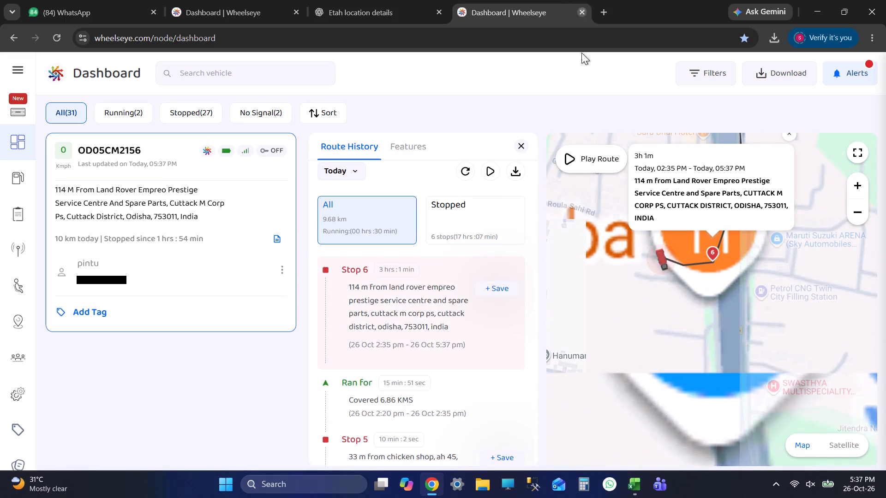
{"action": "key", "text": "alt+Tab"}
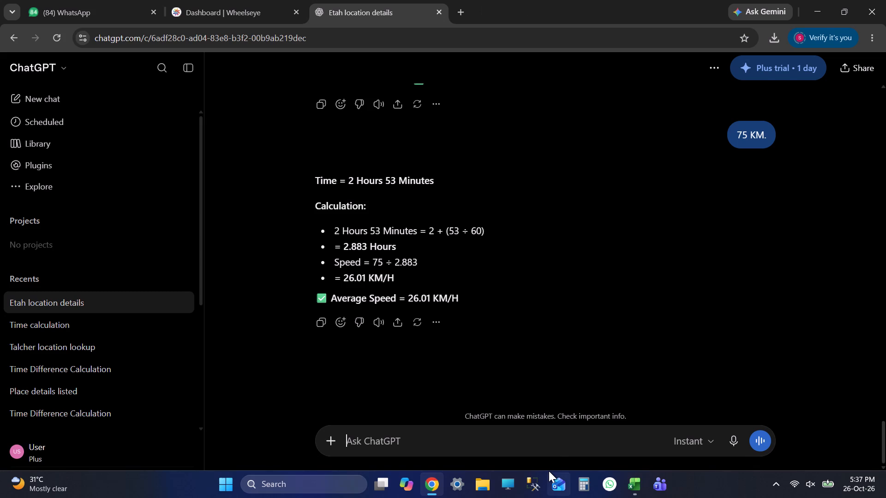
Set the custom route history range's start to 24 October 2026 at 05:37, checking the JGP stop's To Time in the Excel report.
{"action": "key", "text": "alt+Tab"}
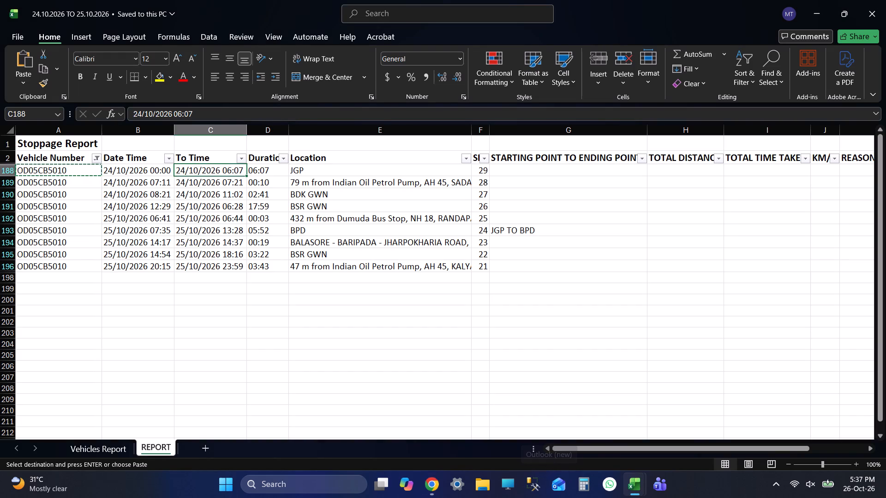
{"action": "key", "text": "alt+Tab"}
{"action": "key", "text": "alt+Tab"}
{"action": "key", "text": "alt+Tab"}
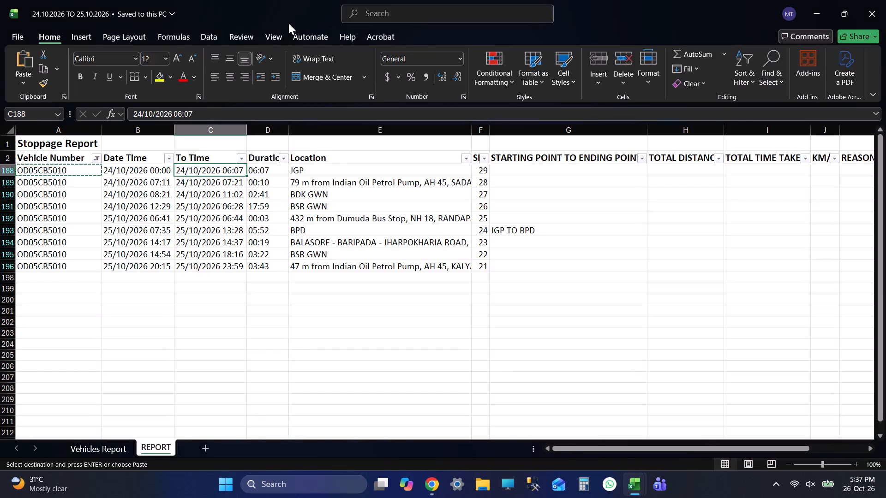
{"action": "left_click", "coordinate": [181, 1]}
{"action": "key", "text": "alt+Tab"}
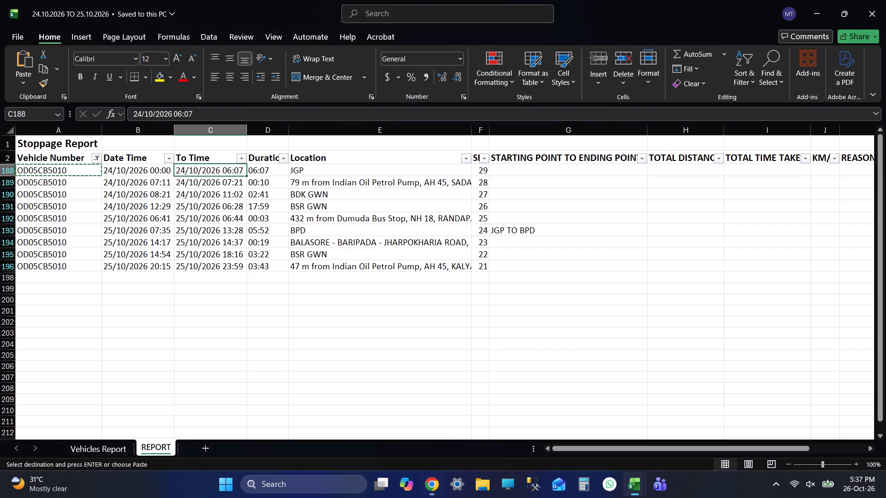
{"action": "key", "text": "alt+Tab"}
{"action": "key", "text": "alt+Tab"}
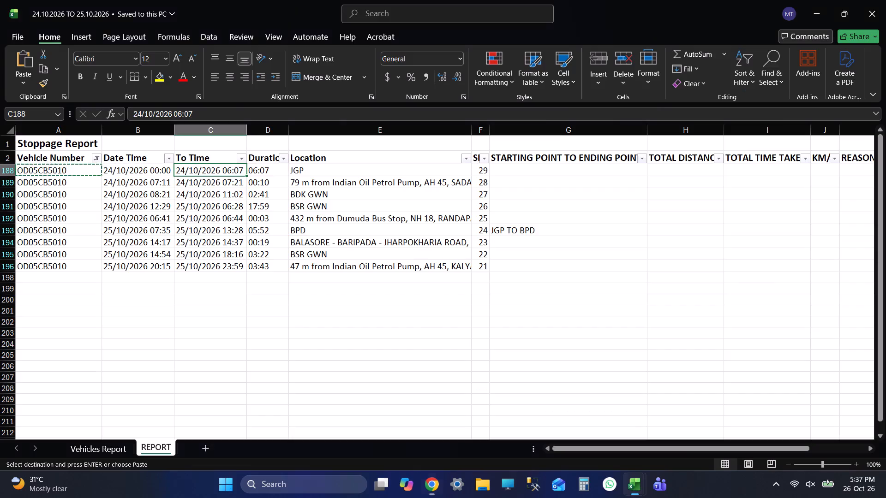
{"action": "key", "text": "alt+Tab"}
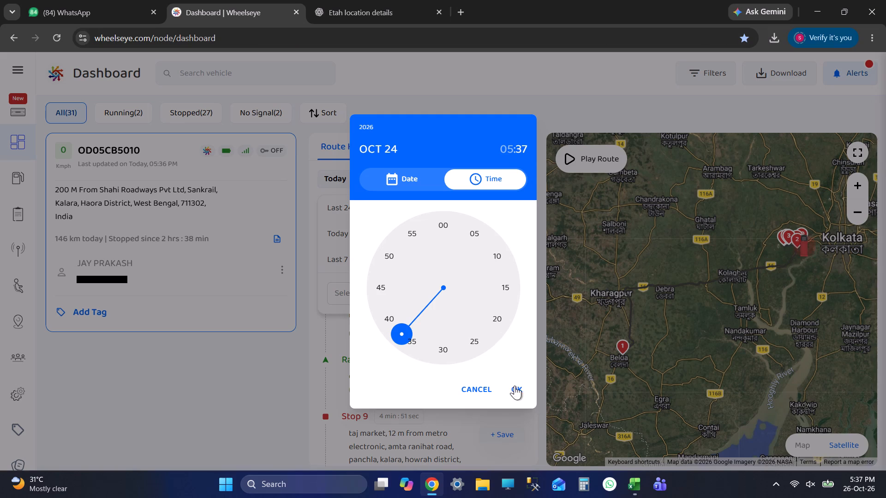
{"action": "left_click", "coordinate": [515, 385]}
Set the range's end to 25 October 2026 at 07:54, checking the BPD stop's Date Time in the report, and load the route history.
{"action": "left_click", "coordinate": [485, 292]}
{"action": "key", "text": "alt+Tab"}
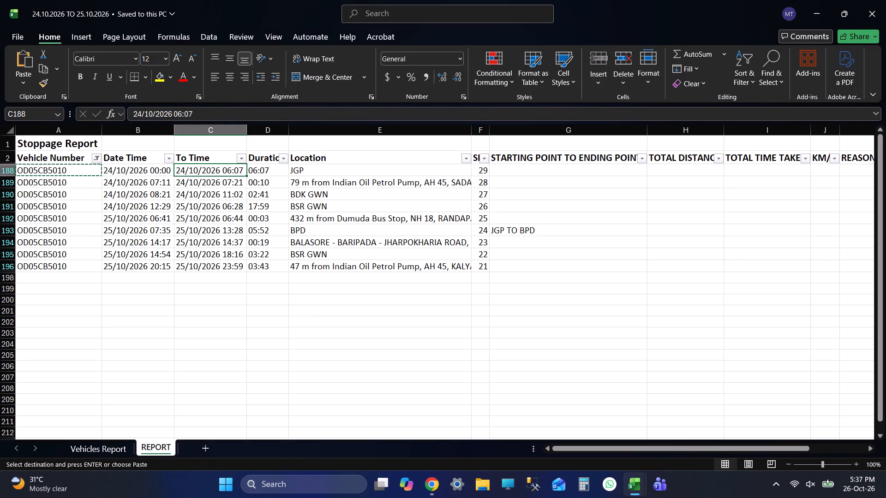
{"action": "left_click", "coordinate": [503, 224]}
{"action": "key", "text": "shift+Tab"}
{"action": "key", "text": "shift+Tab"}
{"action": "key", "text": "shift+Tab"}
{"action": "key", "text": "shift+Tab"}
{"action": "key", "text": "shift+Tab"}
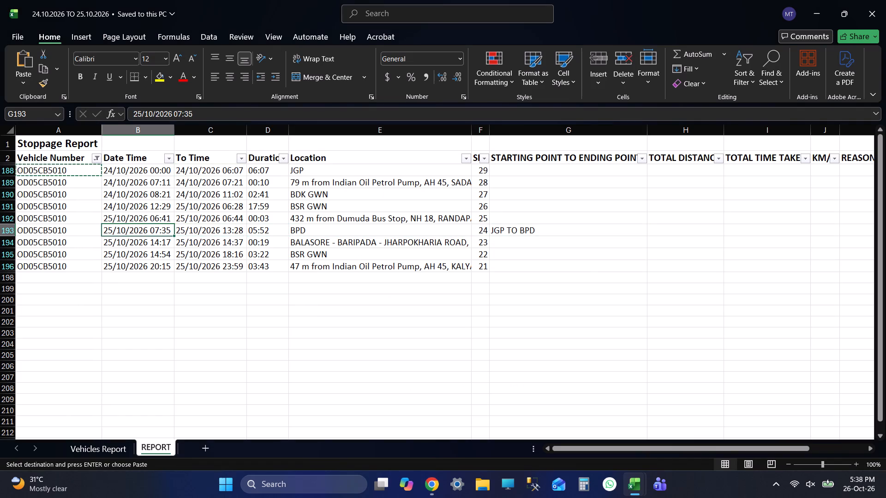
{"action": "key", "text": "alt+Tab"}
{"action": "left_click", "coordinate": [372, 347]}
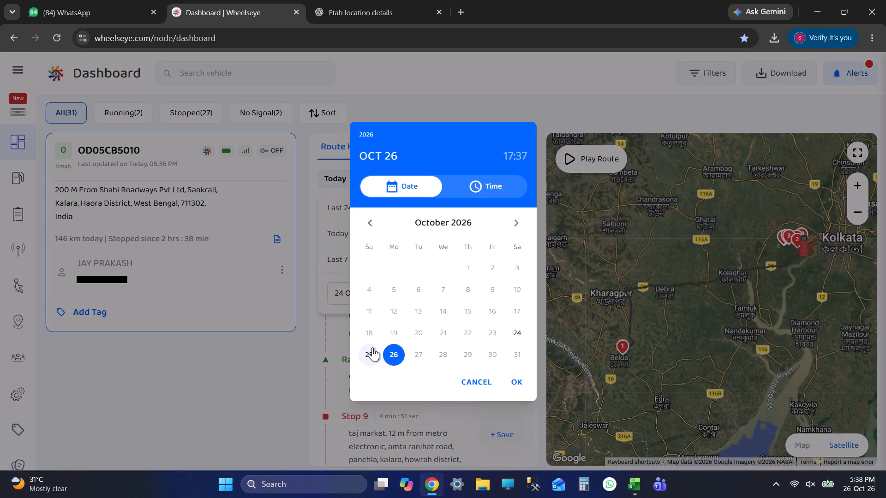
{"action": "key", "text": "alt+Tab"}
{"action": "key", "text": "alt+Tab"}
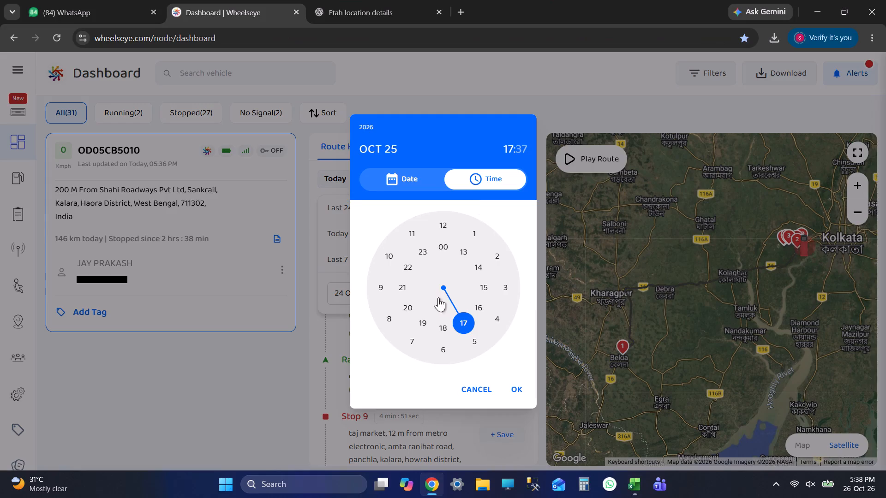
{"action": "left_click", "coordinate": [409, 338]}
{"action": "key", "text": "alt+Tab"}
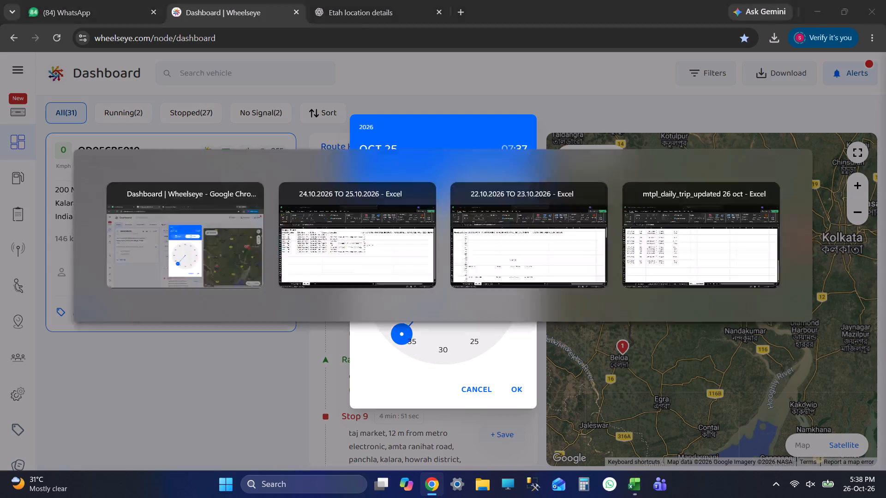
{"action": "key", "text": "alt+Tab"}
{"action": "left_click", "coordinate": [409, 242]}
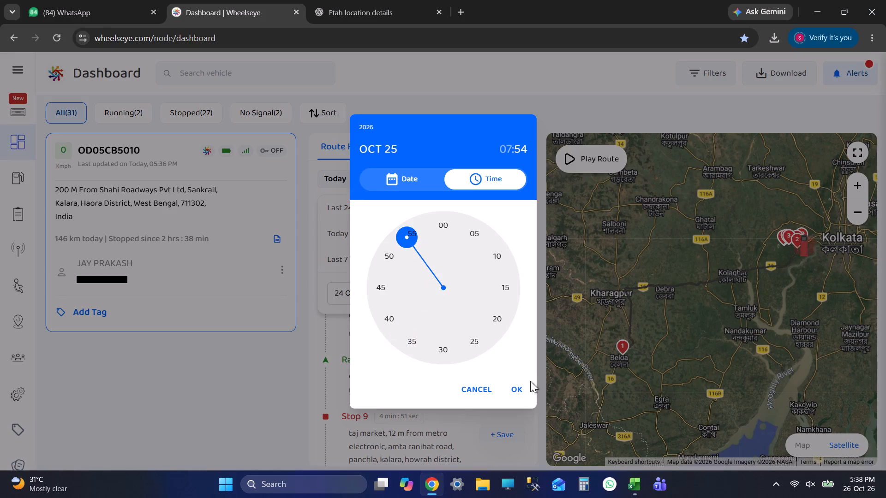
{"action": "left_click", "coordinate": [520, 389]}
{"action": "left_click", "coordinate": [377, 280]}
{"action": "scroll", "coordinate": [422, 319], "scroll_direction": "down", "scroll_amount": 13}
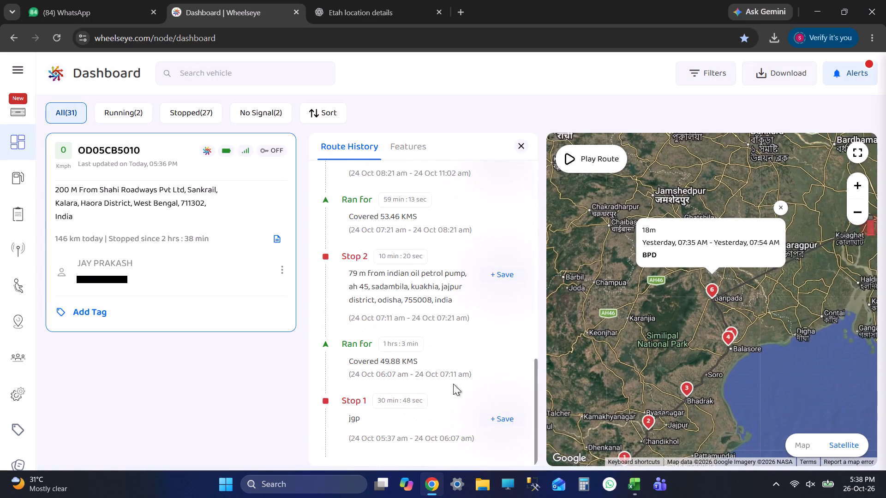
{"action": "scroll", "coordinate": [453, 384], "scroll_direction": "down", "scroll_amount": 7}
{"action": "left_click", "coordinate": [435, 412]}
{"action": "left_click", "coordinate": [434, 286]}
{"action": "scroll", "coordinate": [435, 311], "scroll_direction": "down", "scroll_amount": 1}
{"action": "scroll", "coordinate": [435, 311], "scroll_direction": "up", "scroll_amount": 1}
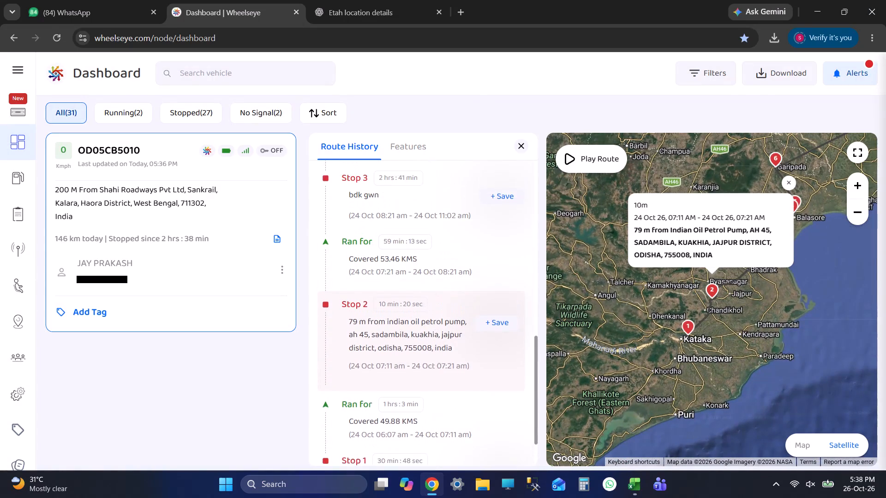
{"action": "scroll", "coordinate": [414, 223], "scroll_direction": "up", "scroll_amount": 1}
{"action": "left_click", "coordinate": [400, 262]}
{"action": "scroll", "coordinate": [738, 302], "scroll_direction": "up", "scroll_amount": 4}
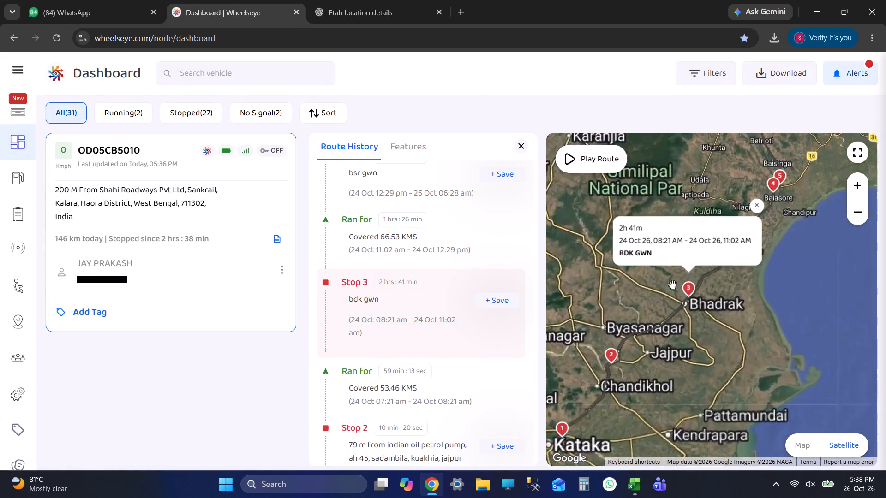
{"action": "scroll", "coordinate": [672, 285], "scroll_direction": "up", "scroll_amount": 2}
{"action": "scroll", "coordinate": [649, 317], "scroll_direction": "up", "scroll_amount": 5}
{"action": "scroll", "coordinate": [439, 323], "scroll_direction": "up", "scroll_amount": 2}
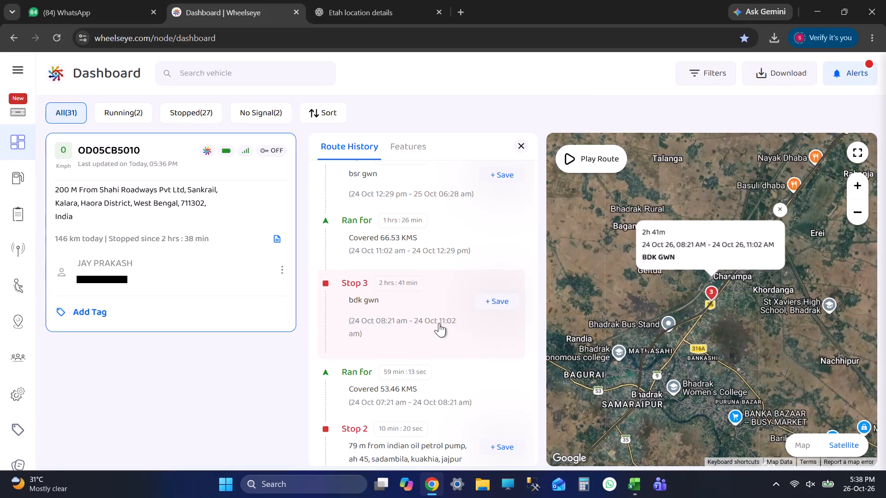
{"action": "scroll", "coordinate": [439, 323], "scroll_direction": "up", "scroll_amount": 1}
{"action": "left_click", "coordinate": [390, 338]}
{"action": "scroll", "coordinate": [687, 310], "scroll_direction": "up", "scroll_amount": 4}
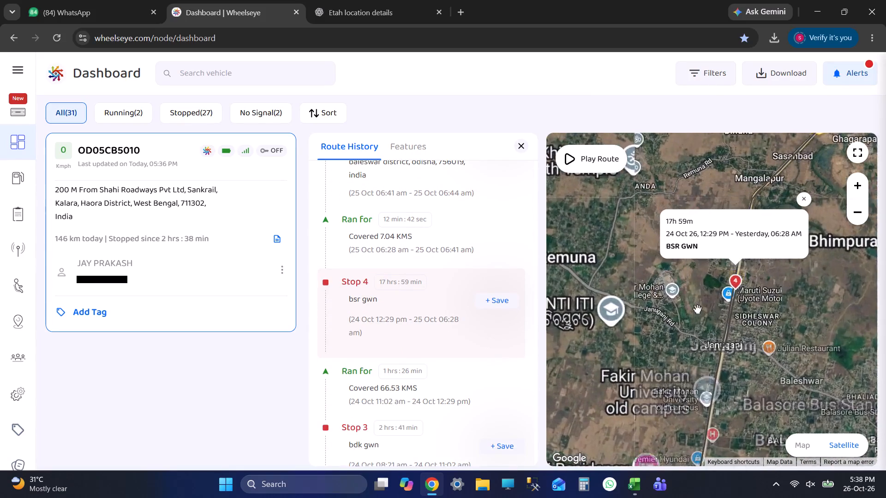
{"action": "left_click_drag", "start_coordinate": [697, 309], "coordinate": [644, 365]}
{"action": "scroll", "coordinate": [644, 365], "scroll_direction": "down", "scroll_amount": 7}
{"action": "scroll", "coordinate": [422, 339], "scroll_direction": "up", "scroll_amount": 2}
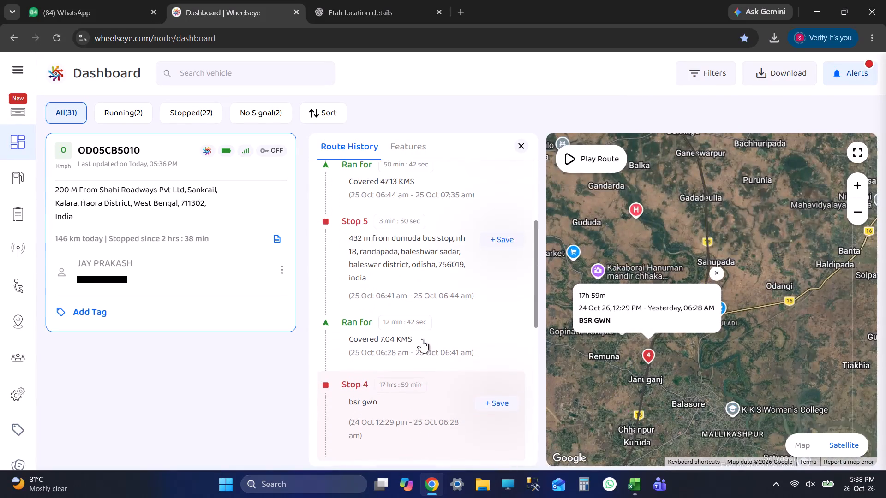
{"action": "left_click", "coordinate": [427, 283]}
{"action": "scroll", "coordinate": [431, 287], "scroll_direction": "up", "scroll_amount": 3}
{"action": "left_click", "coordinate": [431, 287]}
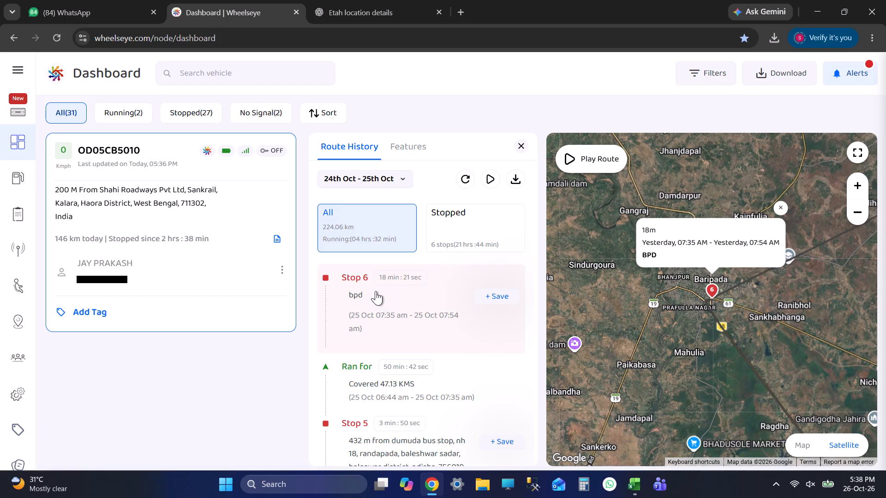
Switch to Excel and save the stoppage report workbook.
{"action": "key", "text": "alt+Tab"}
{"action": "key", "text": "ctrl+s"}
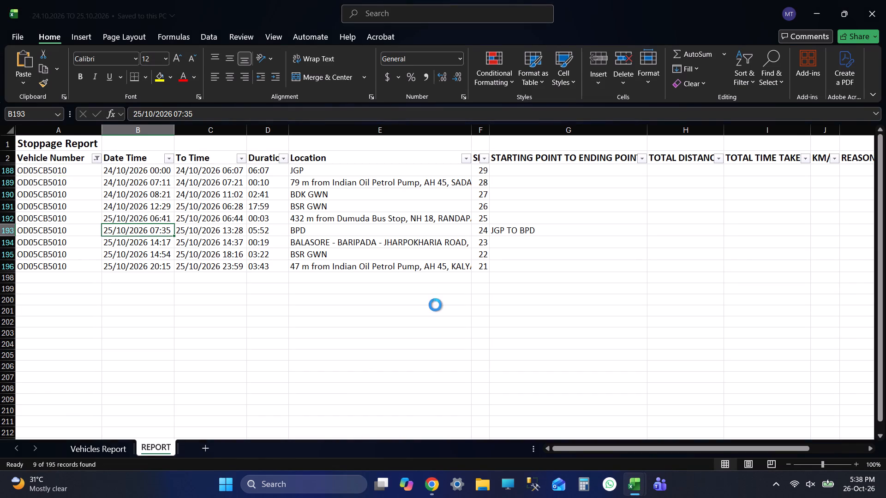
{"action": "key", "text": "ctrl+s"}
{"action": "key", "text": "ctrl+s"}
{"action": "key", "text": "ctrl+s"}
{"action": "key", "text": "ctrl+s"}
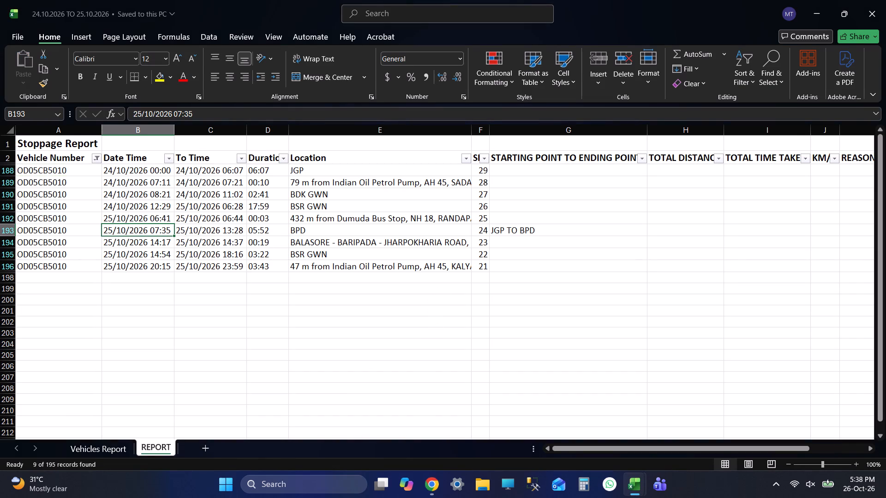
{"action": "key", "text": "ctrl+s"}
{"action": "key", "text": "ctrl+s"}
Compare the BPD stop and trip summary in the Wheelseye route history with the JGP TO BPD row in the Excel report.
{"action": "key", "text": "alt+Tab"}
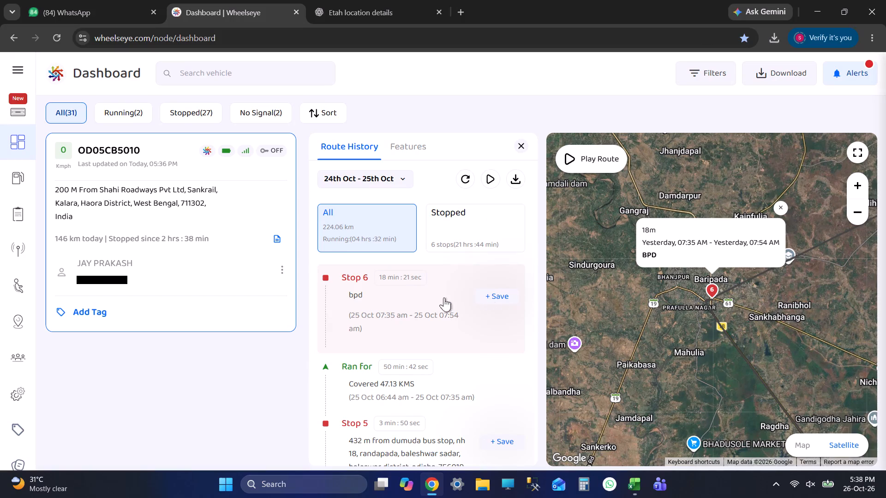
{"action": "scroll", "coordinate": [398, 308], "scroll_direction": "up", "scroll_amount": 3}
{"action": "left_click", "coordinate": [398, 308]}
{"action": "key", "text": "alt+Tab"}
{"action": "key", "text": "Tab"}
{"action": "key", "text": "Tab"}
{"action": "key", "text": "Tab"}
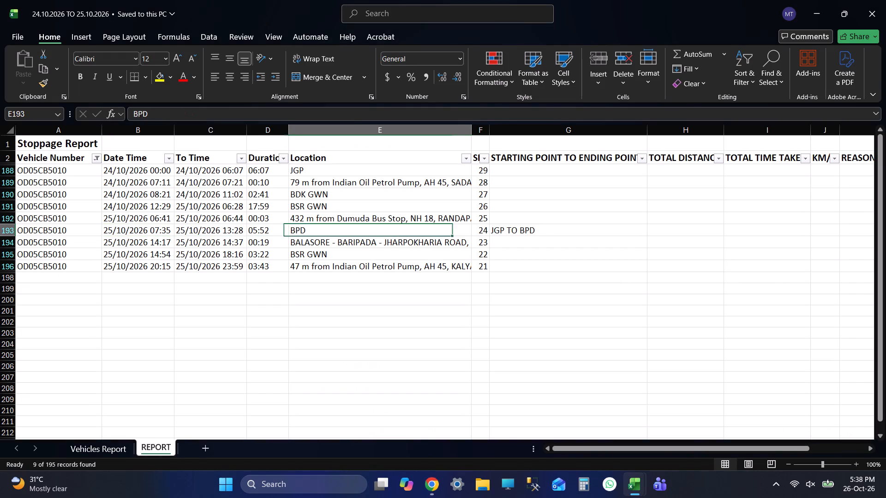
{"action": "key", "text": "Tab"}
{"action": "key", "text": "Tab"}
{"action": "key", "text": "Tab"}
{"action": "key", "text": "alt+Tab"}
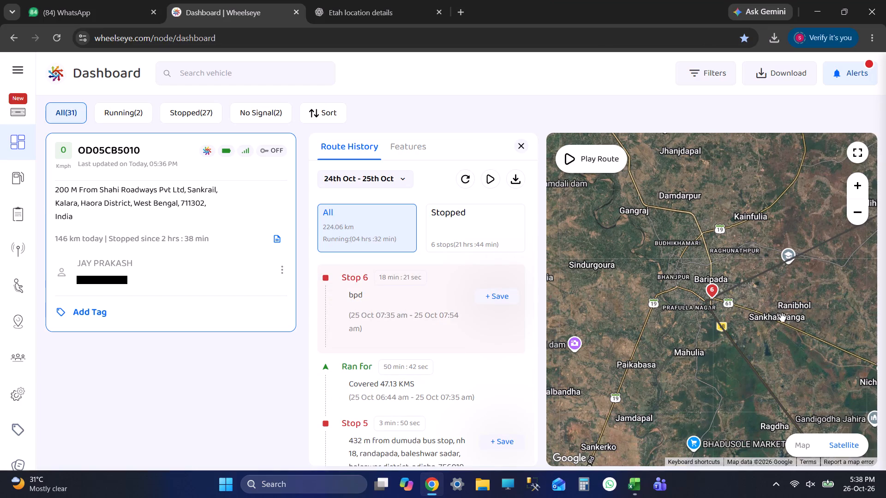
{"action": "key", "text": "alt+Tab"}
{"action": "key", "text": "alt+Tab"}
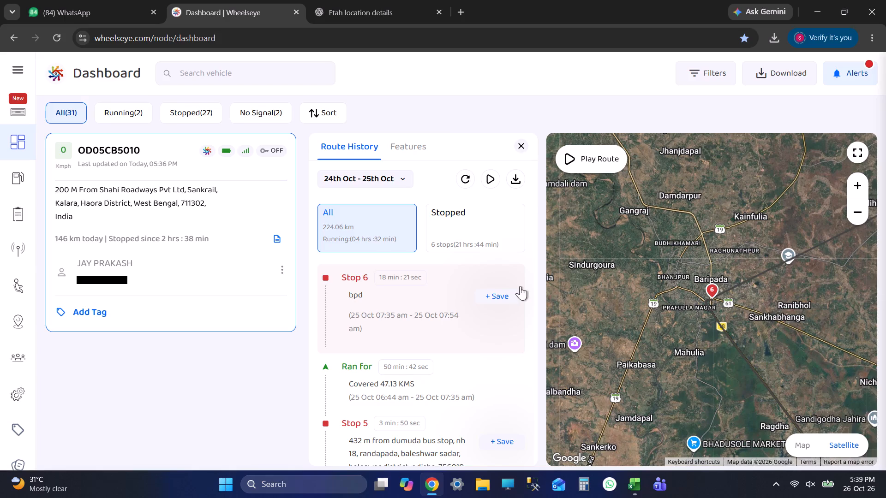
{"action": "left_click", "coordinate": [411, 310]}
{"action": "key", "text": "alt+Tab"}
{"action": "key", "text": "alt+Tab"}
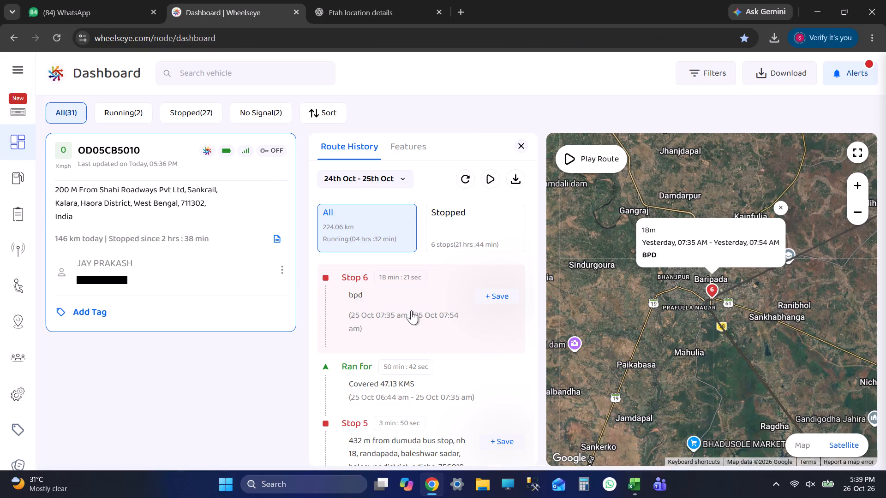
{"action": "key", "text": "alt+Tab"}
{"action": "key", "text": "alt+Tab"}
{"action": "scroll", "coordinate": [717, 294], "scroll_direction": "down", "scroll_amount": 1}
{"action": "scroll", "coordinate": [717, 294], "scroll_direction": "up", "scroll_amount": 3}
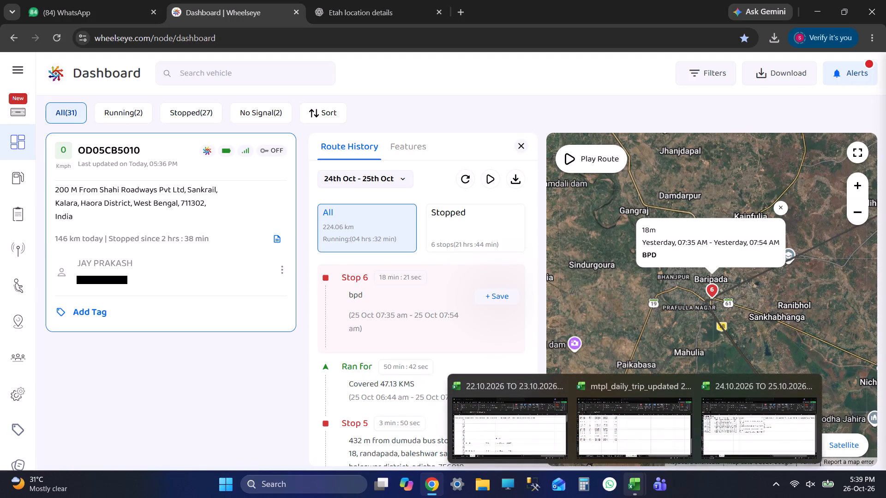
{"action": "key", "text": "alt+Tab"}
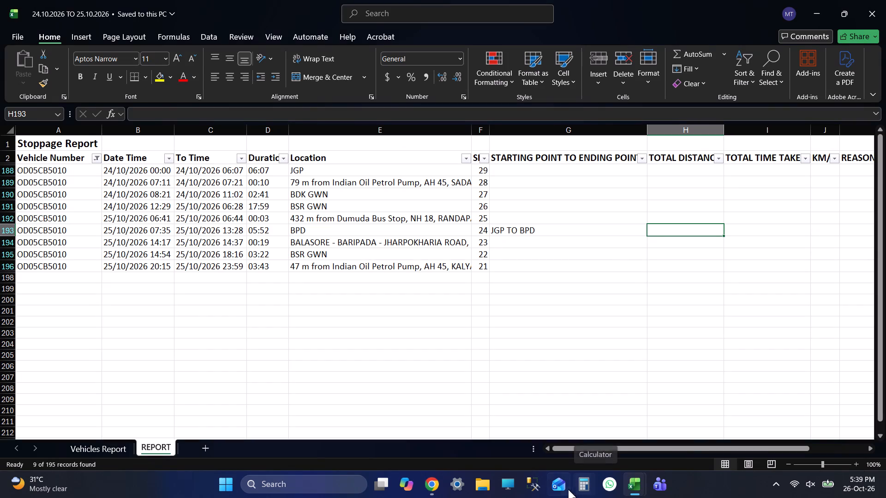
{"action": "key", "text": "alt+Tab"}
{"action": "key", "text": "alt+Tab"}
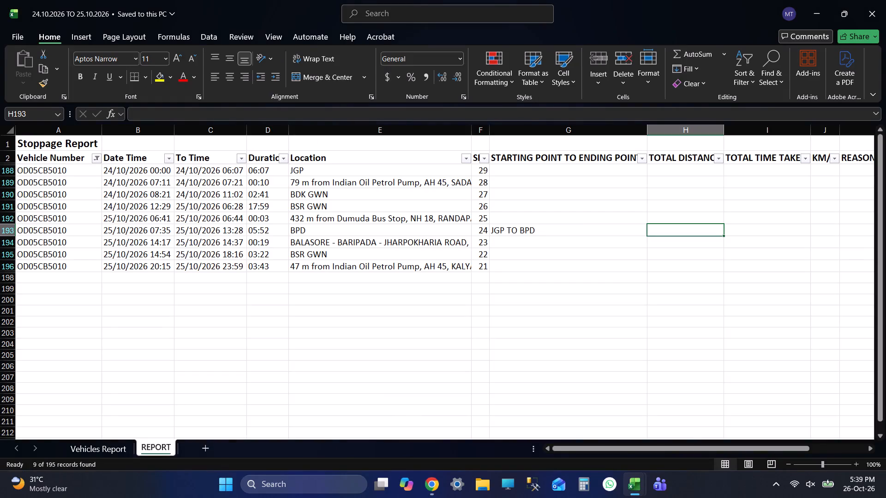
{"action": "key", "text": "alt+Tab"}
{"action": "key", "text": "alt+Tab"}
Check the JGP TO BPD row's entries in the report, and examine the BPD stop's location closely on the Wheelseye map.
{"action": "left_click", "coordinate": [565, 225]}
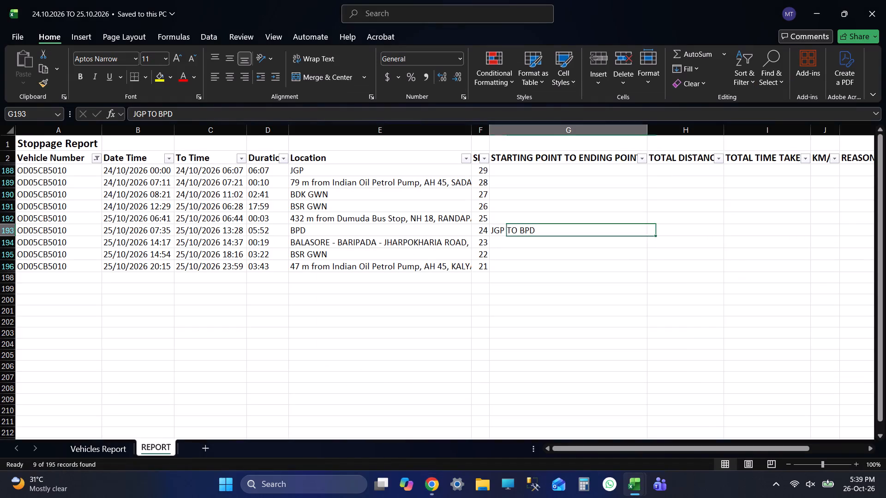
{"action": "key", "text": "shift+Tab"}
{"action": "key", "text": "shift+Tab"}
{"action": "key", "text": "shift+Tab"}
{"action": "key", "text": "shift+Tab"}
{"action": "key", "text": "shift+Tab"}
{"action": "key", "text": "shift+Tab"}
{"action": "key", "text": "shift+Tab"}
{"action": "key", "text": "shift+Tab"}
{"action": "key", "text": "alt+Tab"}
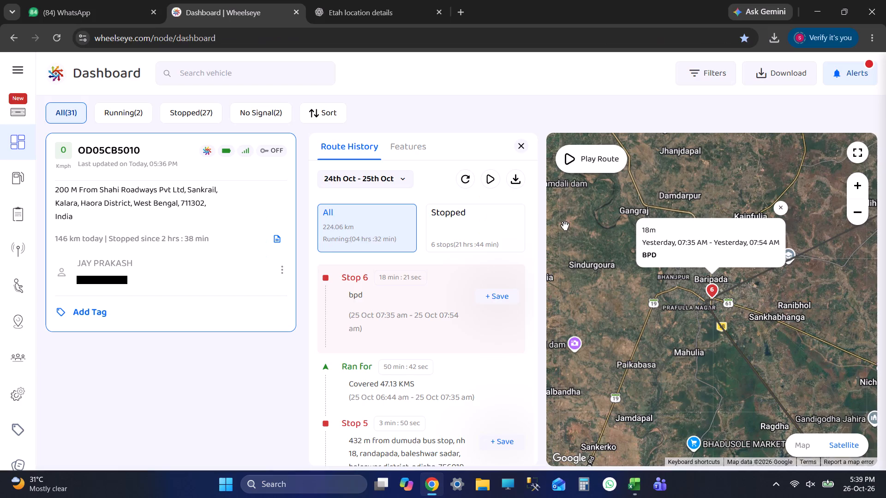
{"action": "scroll", "coordinate": [706, 294], "scroll_direction": "down", "scroll_amount": 1}
{"action": "scroll", "coordinate": [706, 294], "scroll_direction": "up", "scroll_amount": 6}
{"action": "left_click_drag", "start_coordinate": [700, 323], "coordinate": [654, 309]}
{"action": "scroll", "coordinate": [641, 305], "scroll_direction": "up", "scroll_amount": 1}
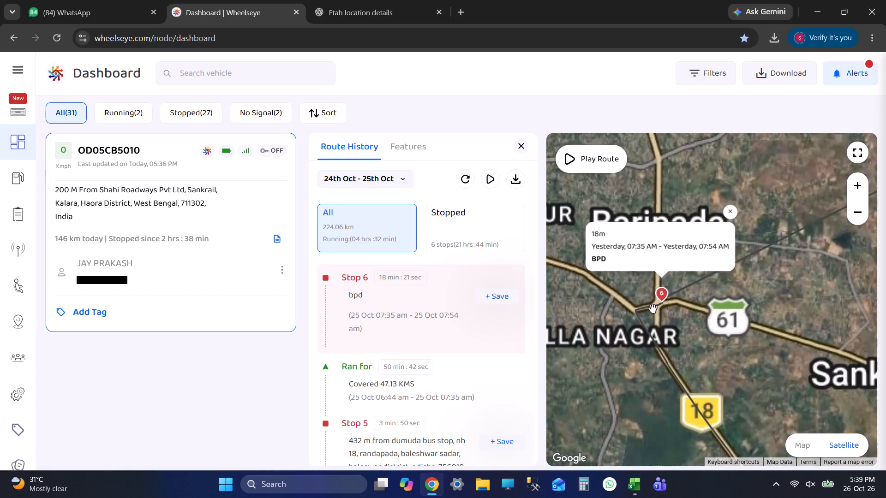
{"action": "scroll", "coordinate": [653, 308], "scroll_direction": "up", "scroll_amount": 6}
{"action": "scroll", "coordinate": [662, 296], "scroll_direction": "down", "scroll_amount": 6}
{"action": "key", "text": "alt+Tab"}
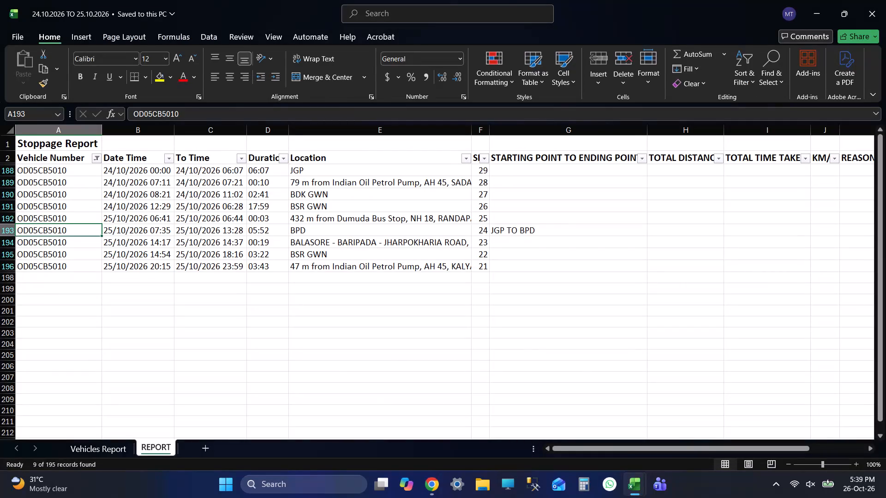
{"action": "key", "text": "ctrl+s"}
{"action": "key", "text": "ctrl+s"}
{"action": "key", "text": "ctrl+s"}
{"action": "key", "text": "alt+Tab"}
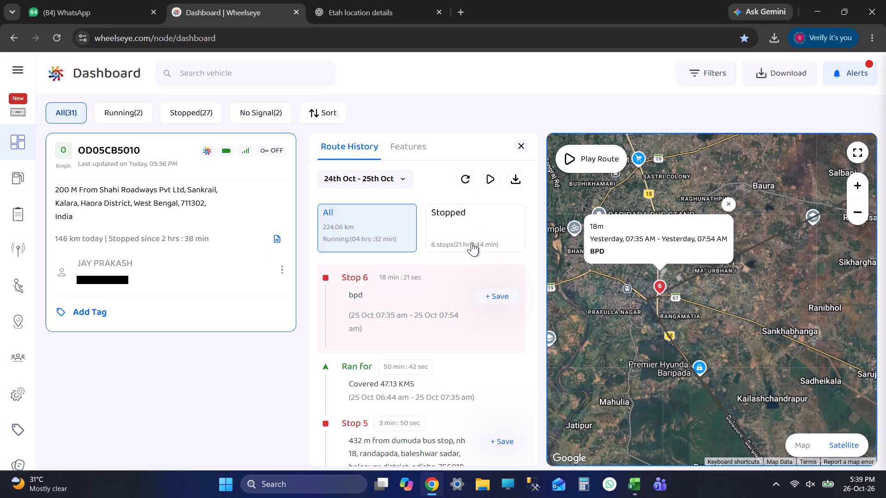
{"action": "key", "text": "alt+Tab"}
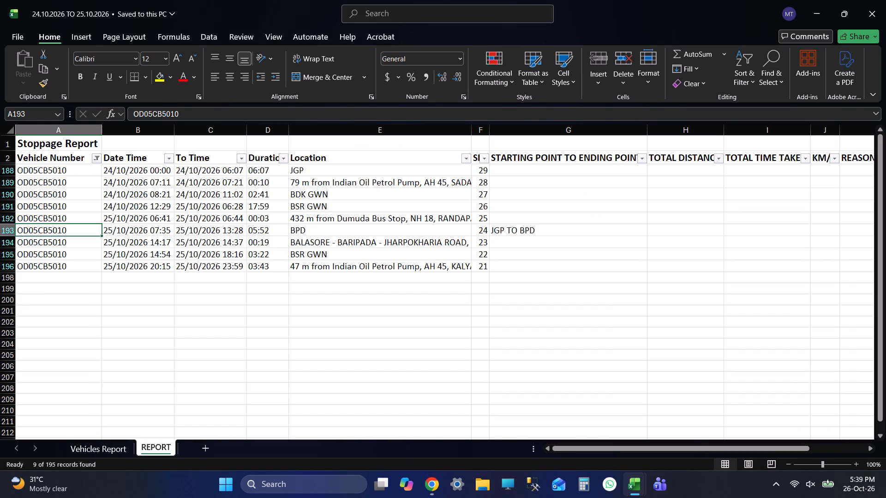
{"action": "key", "text": "Tab"}
{"action": "key", "text": "Tab"}
{"action": "key", "text": "Tab"}
{"action": "key", "text": "Tab"}
{"action": "key", "text": "Tab"}
{"action": "key", "text": "Tab"}
{"action": "key", "text": "Tab"}
{"action": "key", "text": "alt+Tab"}
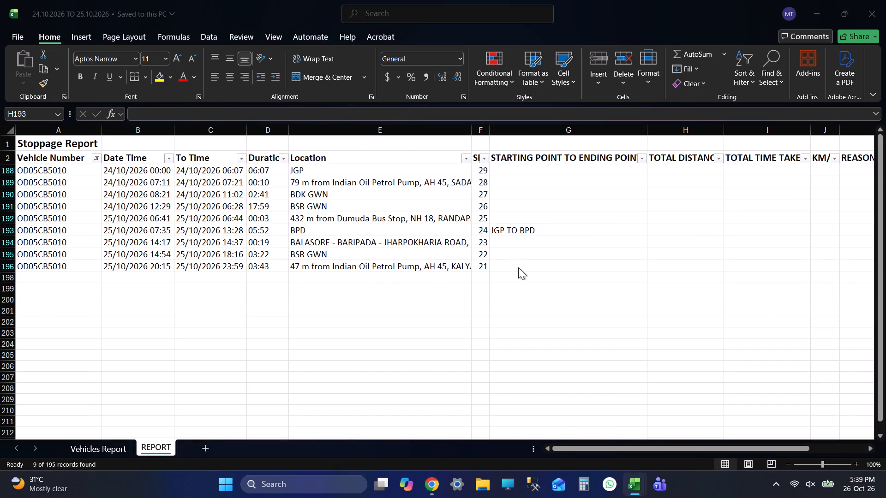
{"action": "key", "text": "alt+Tab"}
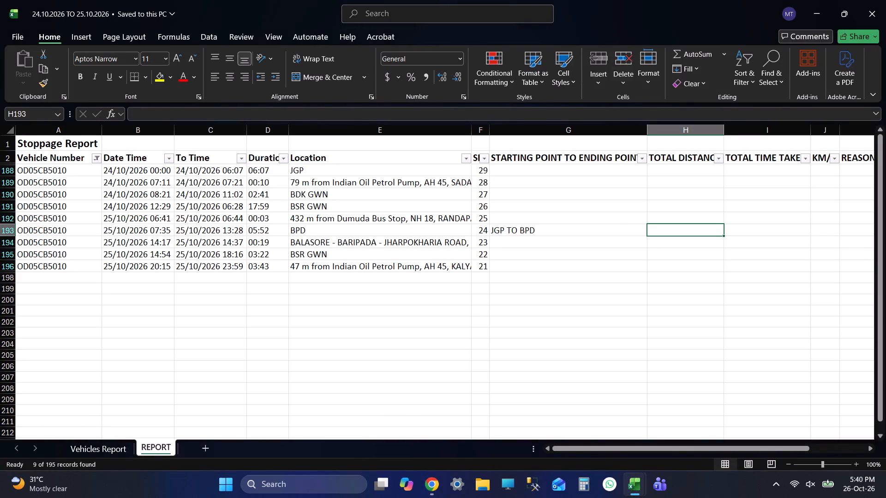
{"action": "key", "text": "alt+Tab"}
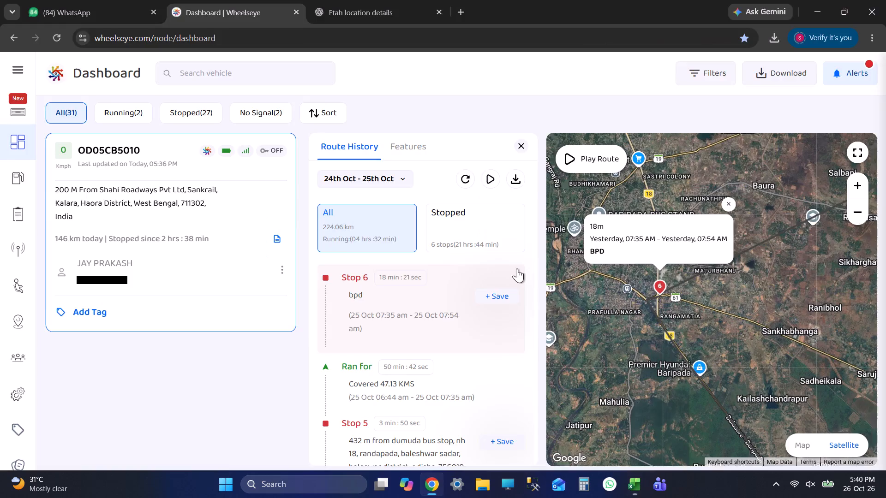
{"action": "key", "text": "alt+Tab"}
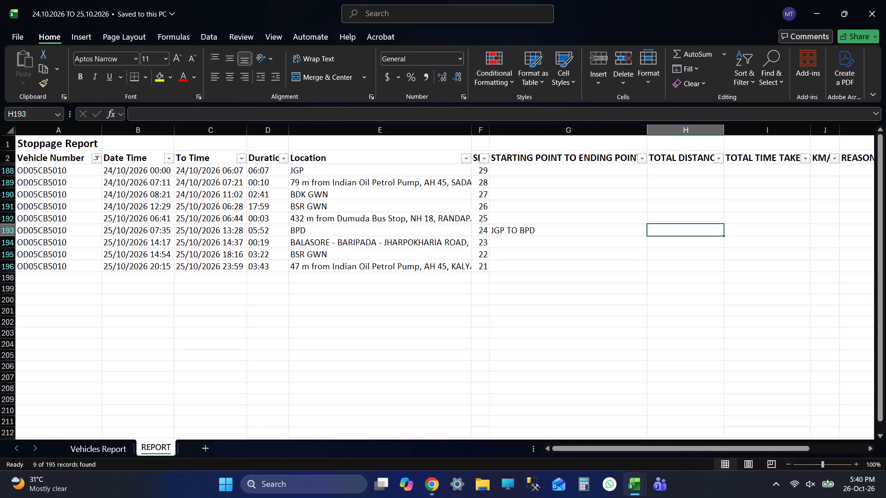
{"action": "key", "text": "alt+Tab"}
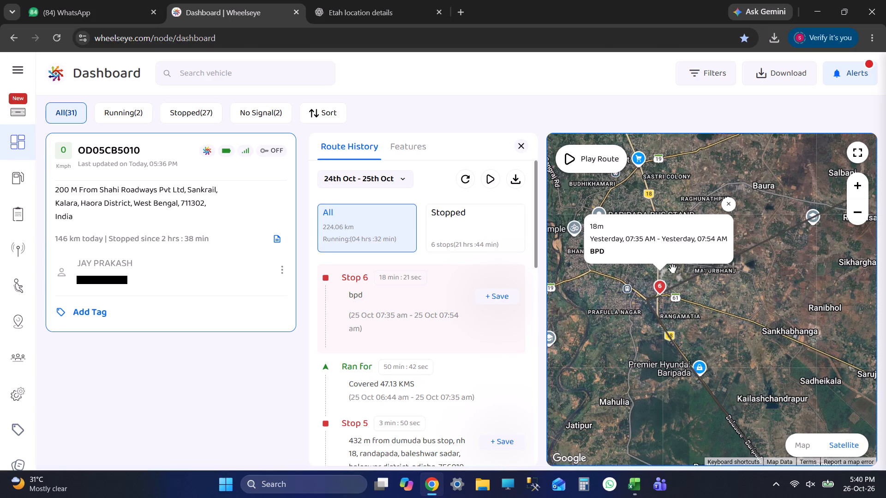
{"action": "key", "text": "alt+Tab"}
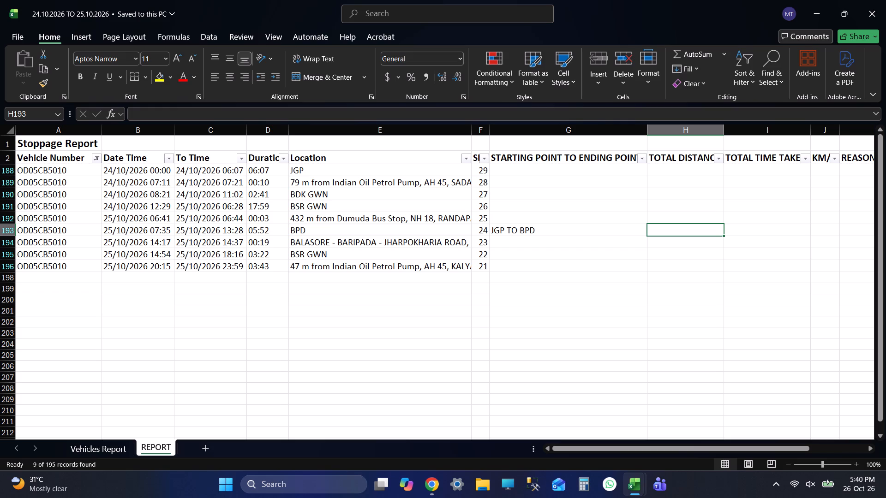
{"action": "key", "text": "alt+Tab"}
{"action": "key", "text": "alt+Tab"}
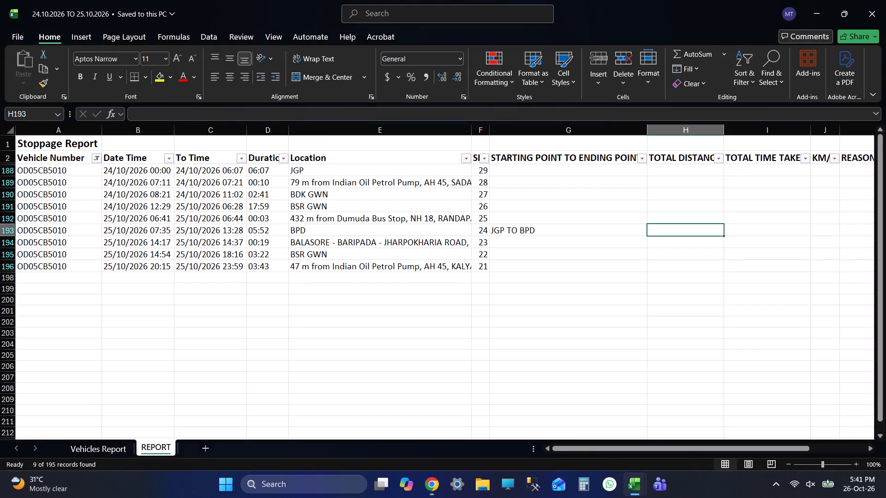
{"action": "key", "text": "alt+Tab"}
{"action": "scroll", "coordinate": [419, 268], "scroll_direction": "down", "scroll_amount": 3}
{"action": "scroll", "coordinate": [423, 294], "scroll_direction": "up", "scroll_amount": 1}
{"action": "scroll", "coordinate": [423, 299], "scroll_direction": "down", "scroll_amount": 16}
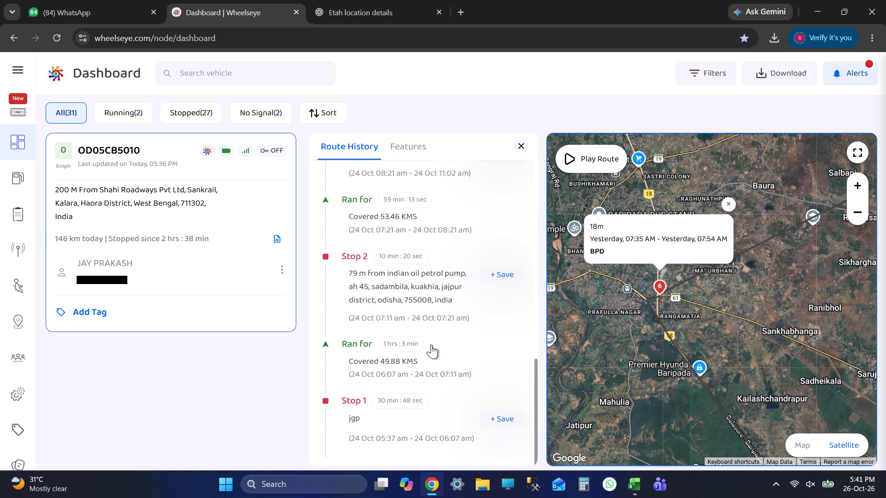
{"action": "left_click", "coordinate": [408, 409]}
{"action": "scroll", "coordinate": [431, 385], "scroll_direction": "down", "scroll_amount": 5}
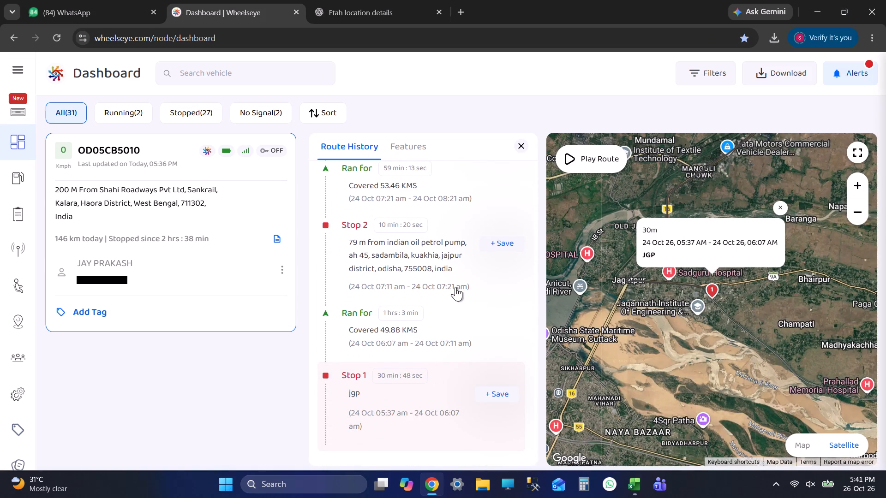
{"action": "scroll", "coordinate": [416, 229], "scroll_direction": "down", "scroll_amount": 5}
{"action": "left_click", "coordinate": [415, 231]}
{"action": "scroll", "coordinate": [445, 301], "scroll_direction": "up", "scroll_amount": 2}
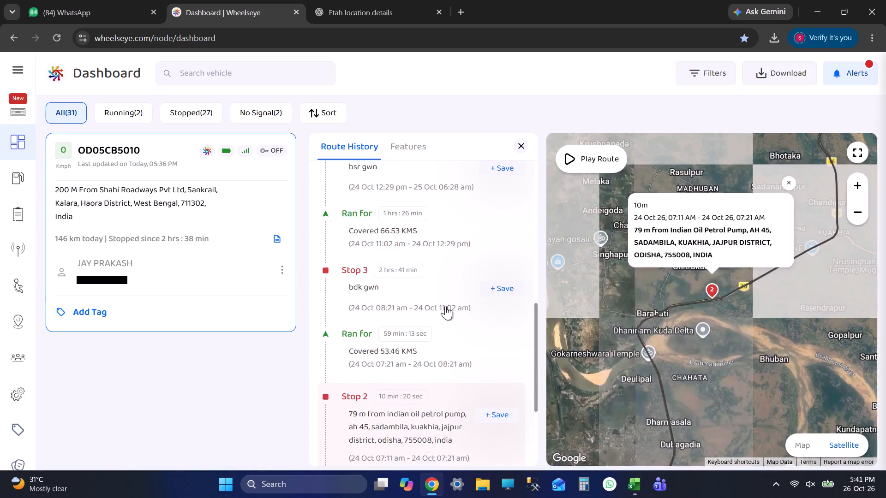
{"action": "left_click", "coordinate": [445, 306]}
{"action": "scroll", "coordinate": [445, 306], "scroll_direction": "up", "scroll_amount": 3}
{"action": "left_click", "coordinate": [409, 340]}
{"action": "scroll", "coordinate": [409, 340], "scroll_direction": "up", "scroll_amount": 3}
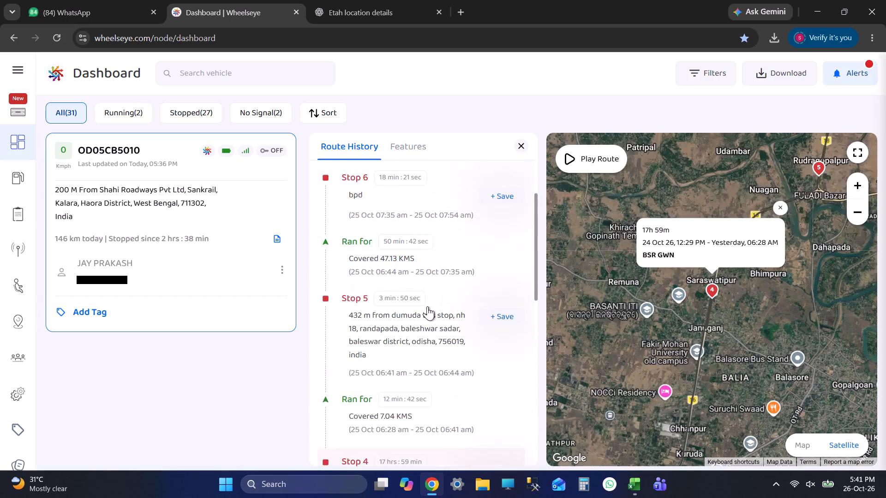
{"action": "left_click", "coordinate": [427, 306]}
{"action": "scroll", "coordinate": [447, 335], "scroll_direction": "up", "scroll_amount": 4}
{"action": "left_click", "coordinate": [411, 263]}
{"action": "left_click", "coordinate": [415, 278]}
Enter 225 KM as the total distance in the JGP TO BPD row of the Excel report.
{"action": "key", "text": "alt+Tab"}
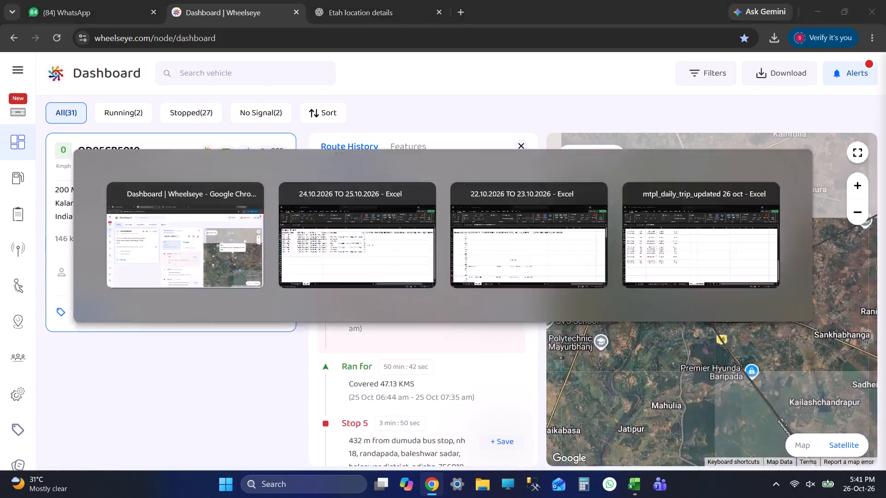
{"action": "key", "text": "alt+Tab"}
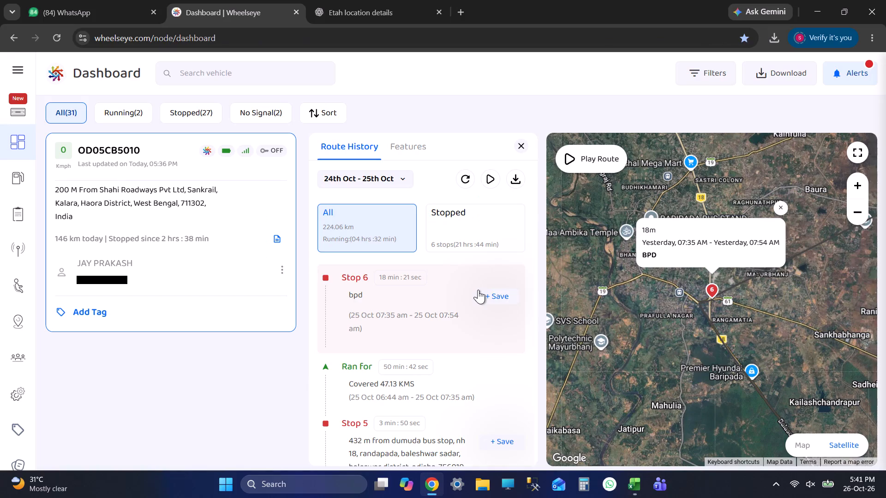
{"action": "key", "text": "alt+Tab"}
{"action": "type", "text": "225 L"}
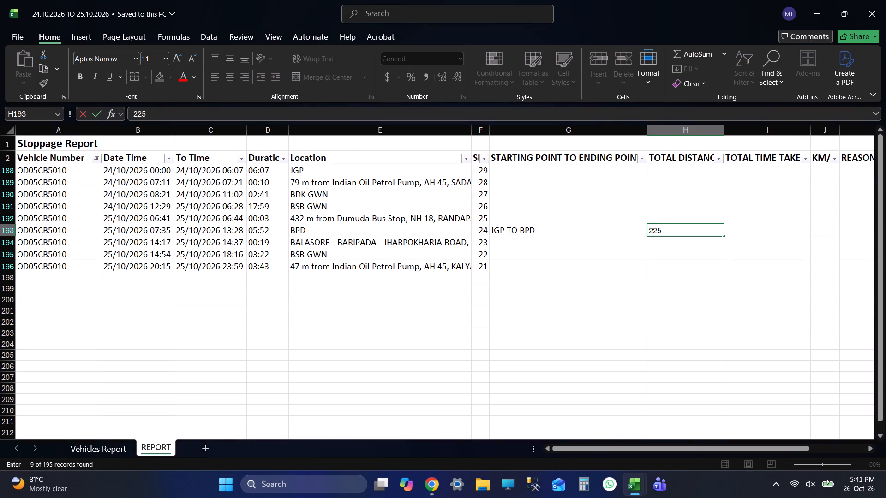
{"action": "key", "text": "BackSpace"}
{"action": "type", "text": "KM"}
{"action": "key", "text": "Tab"}
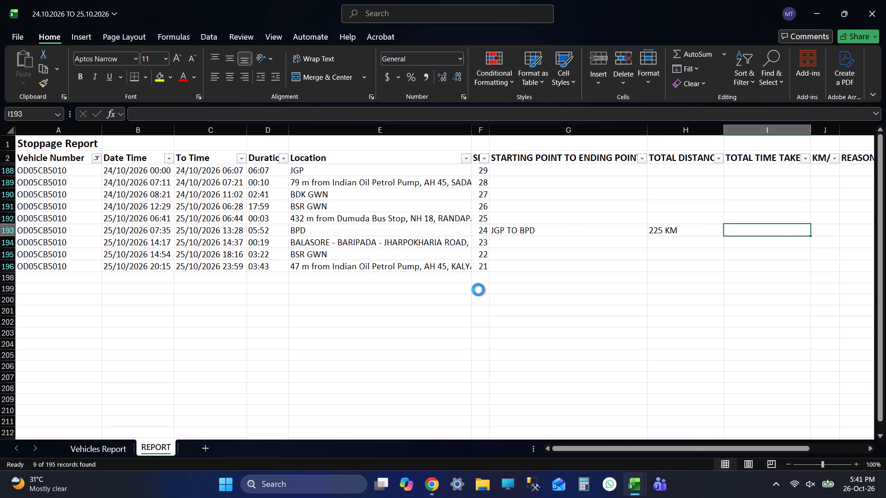
Save the stoppage report workbook.
{"action": "key", "text": "ctrl+s"}
{"action": "key", "text": "ctrl+s"}
{"action": "key", "text": "ctrl+s"}
{"action": "key", "text": "ctrl+s"}
{"action": "key", "text": "ctrl+s"}
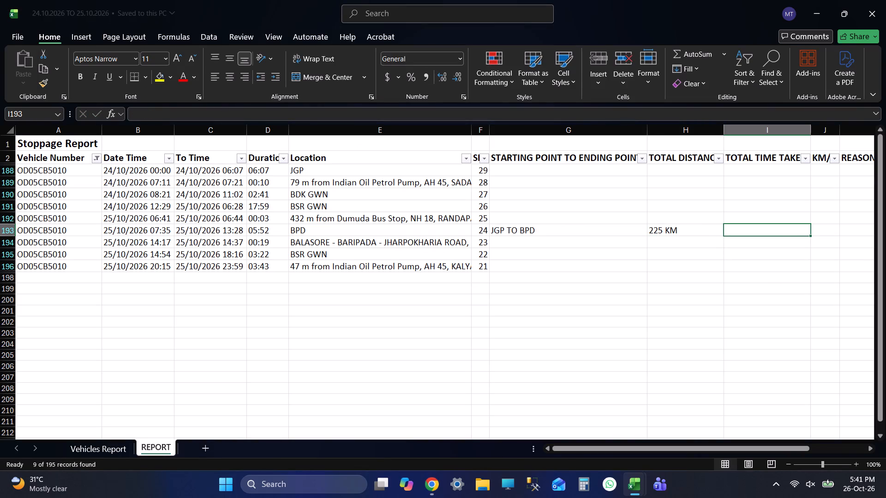
{"action": "key", "text": "ctrl+s"}
{"action": "key", "text": "ctrl+s"}
{"action": "key", "text": "ctrl+s"}
{"action": "key", "text": "ctrl+s"}
{"action": "key", "text": "ctrl+s"}
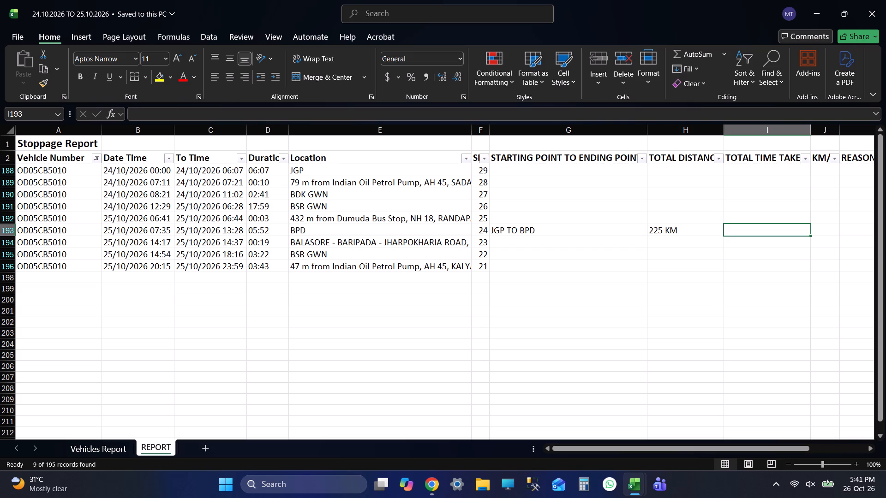
{"action": "key", "text": "ctrl+s"}
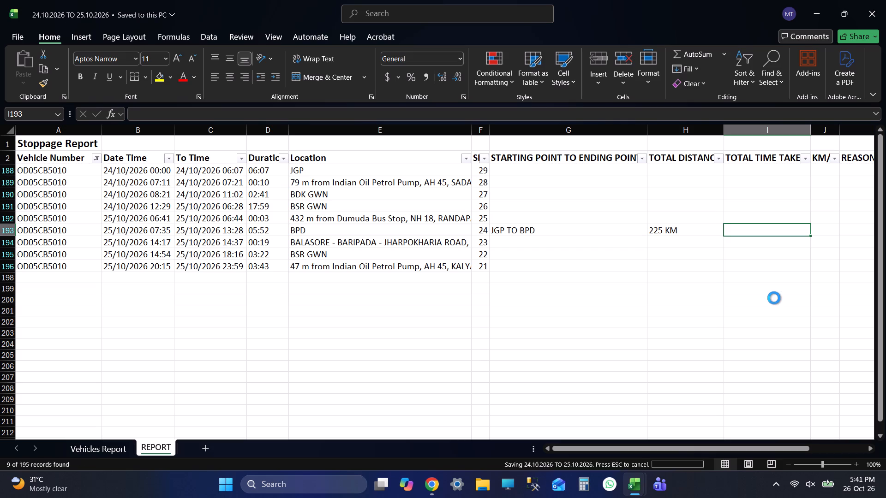
{"action": "key", "text": "ctrl+s"}
{"action": "key", "text": "ctrl+s"}
{"action": "key", "text": "ctrl+s"}
{"action": "key", "text": "ctrl+s"}
{"action": "key", "text": "ctrl+s"}
{"action": "key", "text": "ctrl+s"}
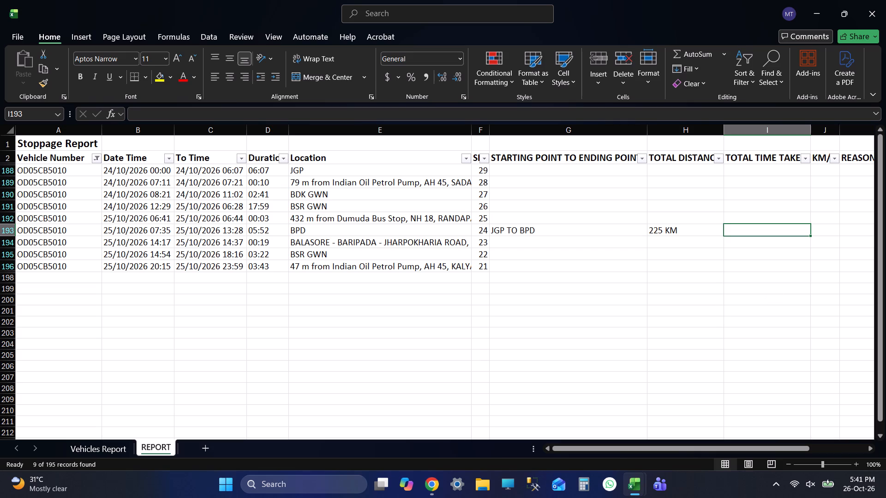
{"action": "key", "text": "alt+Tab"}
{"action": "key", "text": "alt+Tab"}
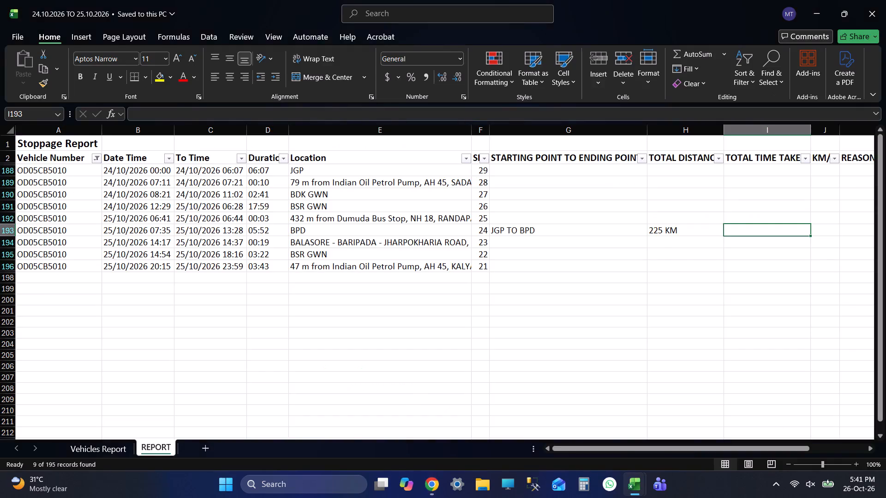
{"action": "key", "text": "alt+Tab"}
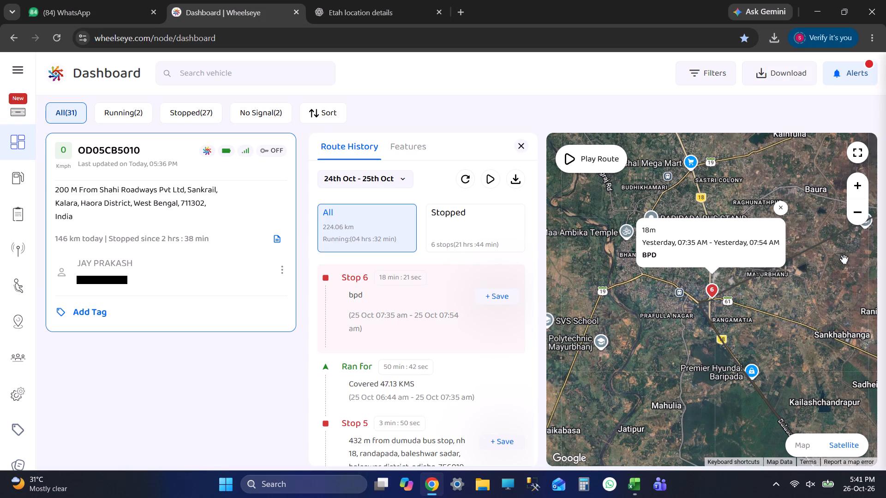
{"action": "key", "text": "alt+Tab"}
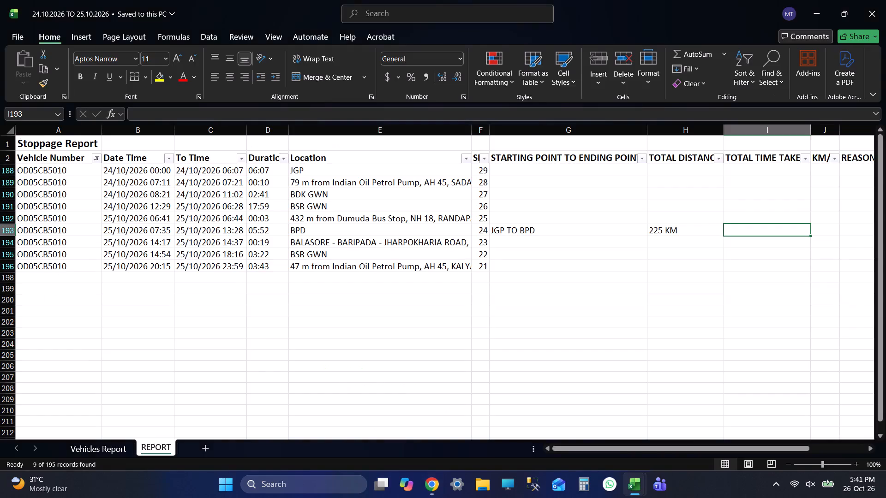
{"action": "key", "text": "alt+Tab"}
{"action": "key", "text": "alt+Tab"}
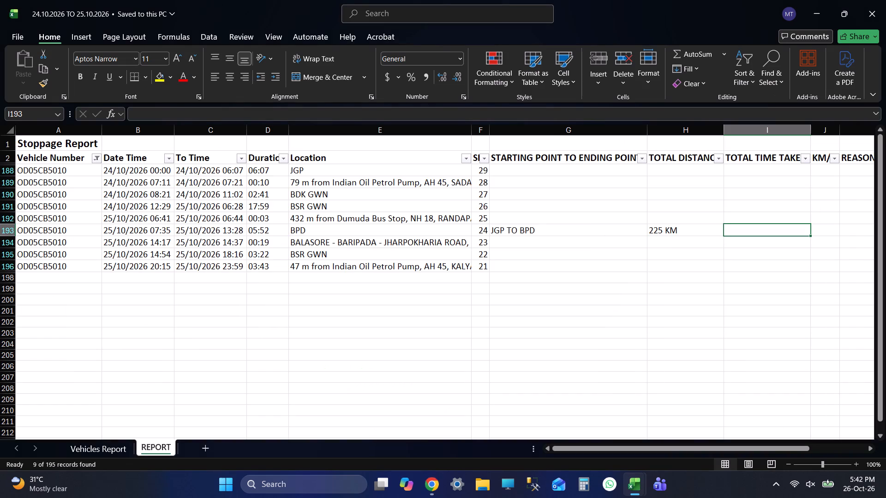
{"action": "left_click", "coordinate": [401, 172]}
{"action": "key", "text": "shift+Tab"}
{"action": "key", "text": "shift+Tab"}
{"action": "key", "text": "ctrl+c"}
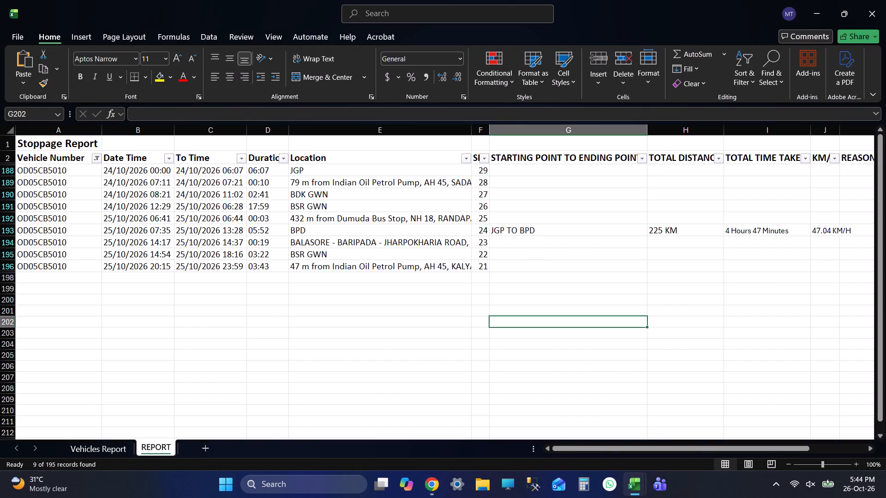
{"action": "left_click", "coordinate": [363, 250]}
{"action": "key", "text": "ctrl+s"}
{"action": "key", "text": "alt+Tab"}
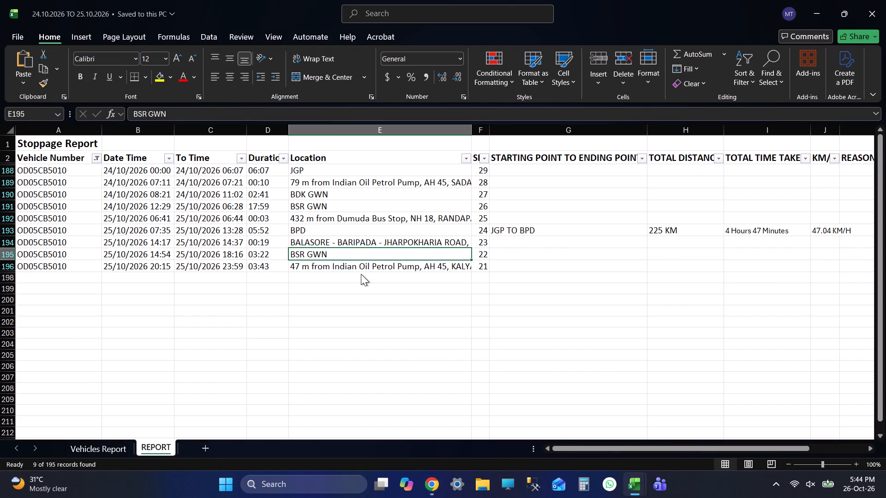
{"action": "left_click", "coordinate": [236, 0]}
{"action": "scroll", "coordinate": [373, 216], "scroll_direction": "up", "scroll_amount": 4}
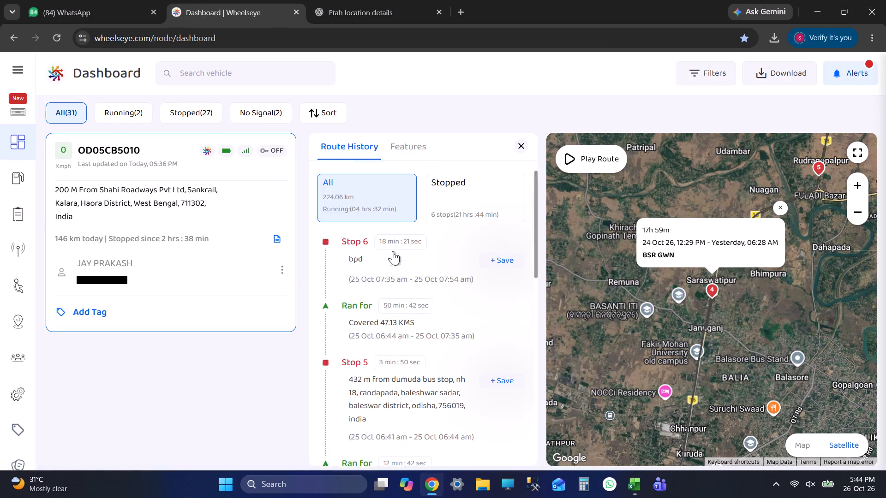
{"action": "scroll", "coordinate": [393, 251], "scroll_direction": "up", "scroll_amount": 6}
{"action": "left_click", "coordinate": [345, 181]}
{"action": "left_click", "coordinate": [378, 261]}
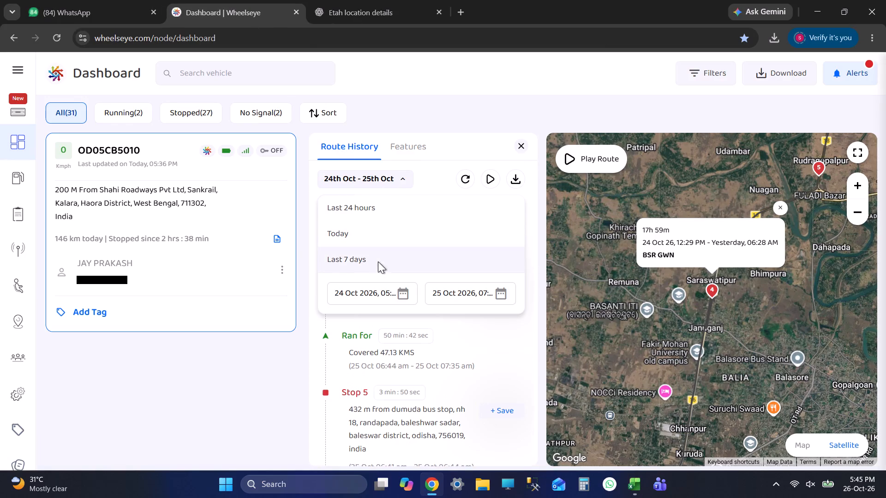
{"action": "scroll", "coordinate": [418, 330], "scroll_direction": "down", "scroll_amount": 18}
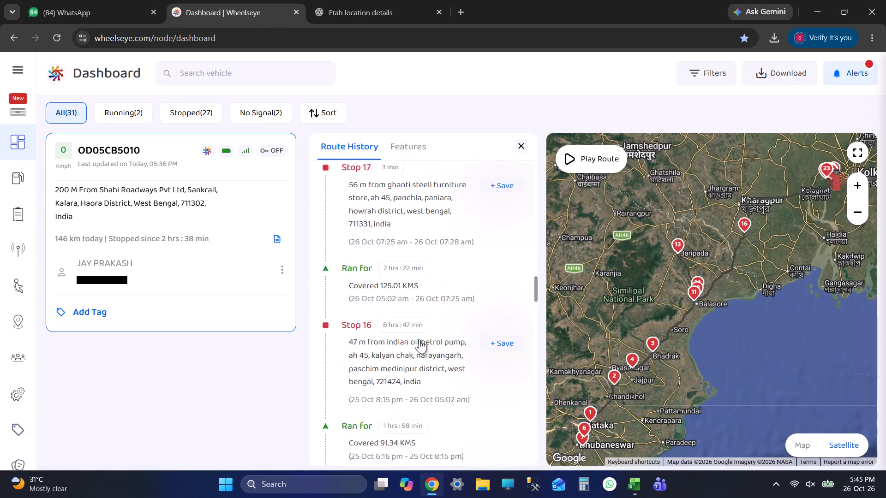
{"action": "scroll", "coordinate": [419, 339], "scroll_direction": "down", "scroll_amount": 8}
{"action": "scroll", "coordinate": [419, 339], "scroll_direction": "up", "scroll_amount": 1}
{"action": "left_click", "coordinate": [419, 329]}
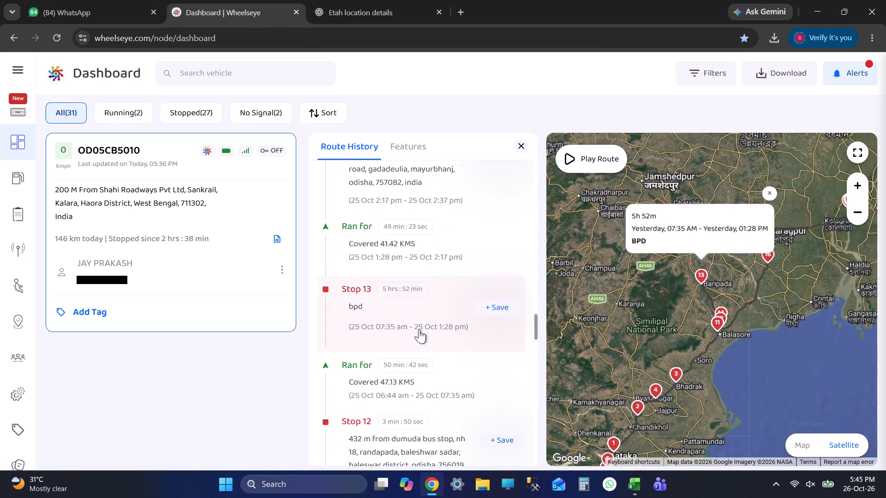
{"action": "scroll", "coordinate": [452, 337], "scroll_direction": "up", "scroll_amount": 2}
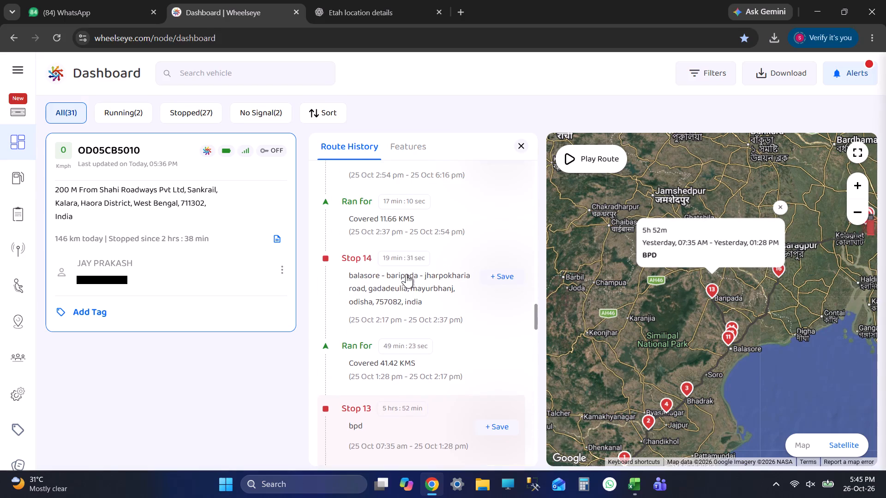
{"action": "left_click", "coordinate": [406, 271]}
{"action": "scroll", "coordinate": [423, 304], "scroll_direction": "up", "scroll_amount": 2}
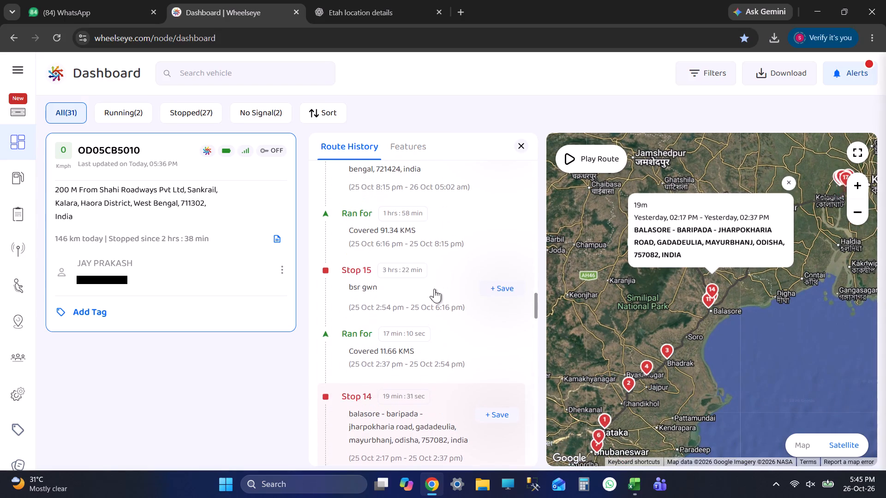
{"action": "left_click", "coordinate": [434, 289]}
{"action": "scroll", "coordinate": [723, 292], "scroll_direction": "up", "scroll_amount": 14}
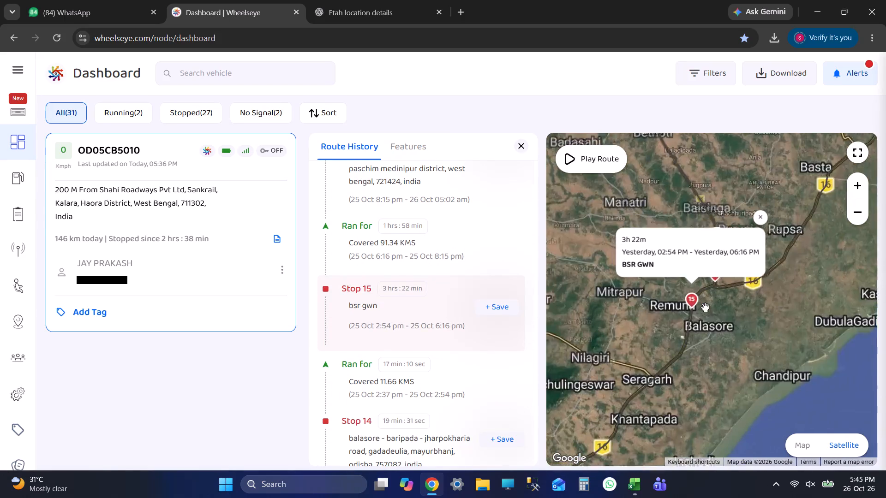
{"action": "scroll", "coordinate": [705, 307], "scroll_direction": "up", "scroll_amount": 3}
{"action": "scroll", "coordinate": [437, 323], "scroll_direction": "up", "scroll_amount": 2}
{"action": "left_click", "coordinate": [442, 275]}
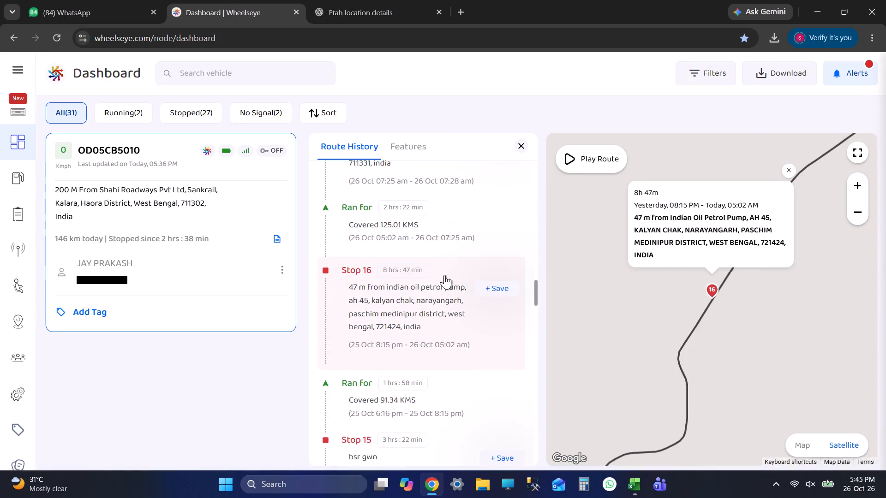
{"action": "scroll", "coordinate": [714, 305], "scroll_direction": "up", "scroll_amount": 2}
{"action": "scroll", "coordinate": [712, 302], "scroll_direction": "down", "scroll_amount": 7}
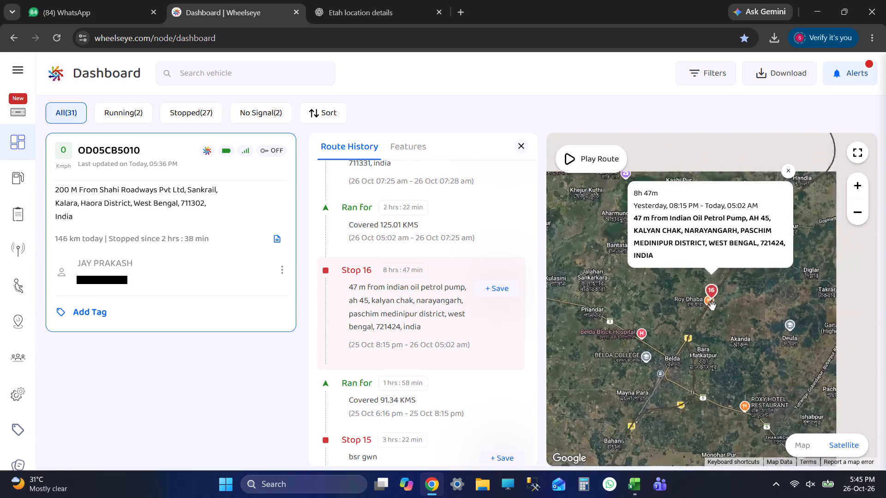
{"action": "scroll", "coordinate": [712, 306], "scroll_direction": "down", "scroll_amount": 10}
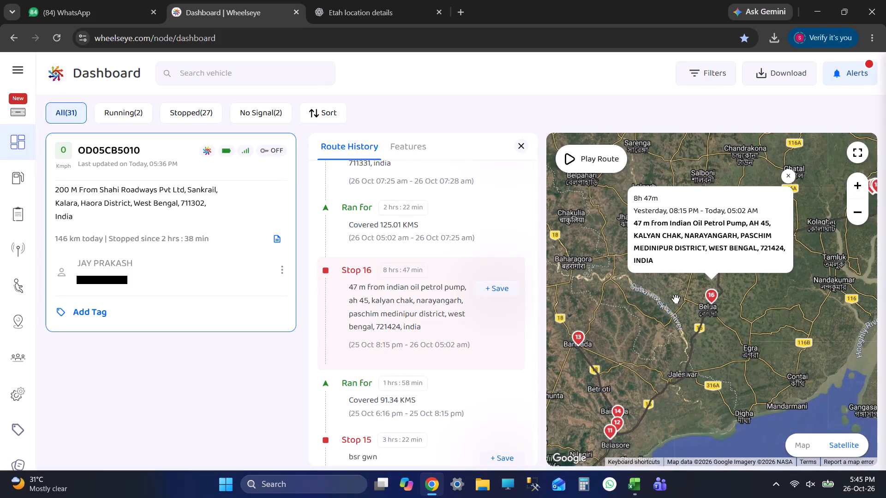
Examine the 26 Oct stops in Howrah district, Stop 17 to Stop 19, and inspect Stop 19's location closely on the map.
{"action": "scroll", "coordinate": [429, 306], "scroll_direction": "up", "scroll_amount": 3}
{"action": "left_click", "coordinate": [429, 306]}
{"action": "scroll", "coordinate": [429, 306], "scroll_direction": "down", "scroll_amount": 1}
{"action": "scroll", "coordinate": [429, 306], "scroll_direction": "up", "scroll_amount": 2}
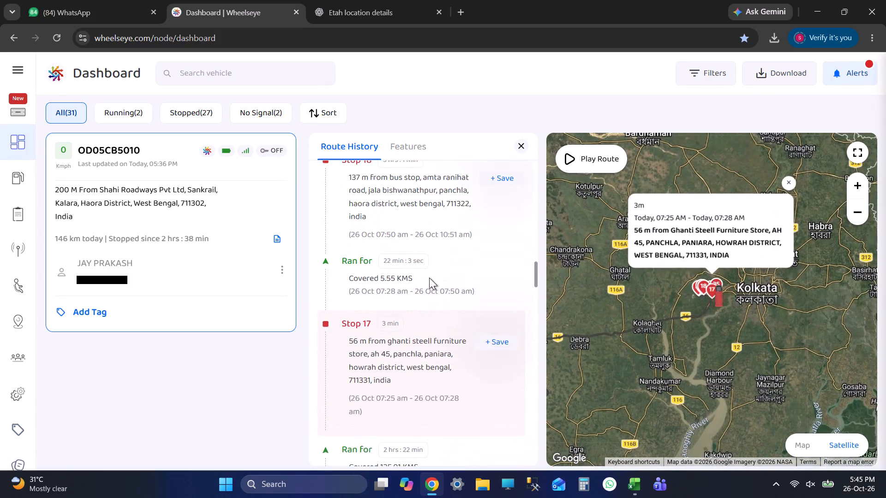
{"action": "scroll", "coordinate": [429, 277], "scroll_direction": "up", "scroll_amount": 1}
{"action": "left_click", "coordinate": [429, 277]}
{"action": "scroll", "coordinate": [442, 299], "scroll_direction": "up", "scroll_amount": 3}
{"action": "left_click", "coordinate": [442, 299]}
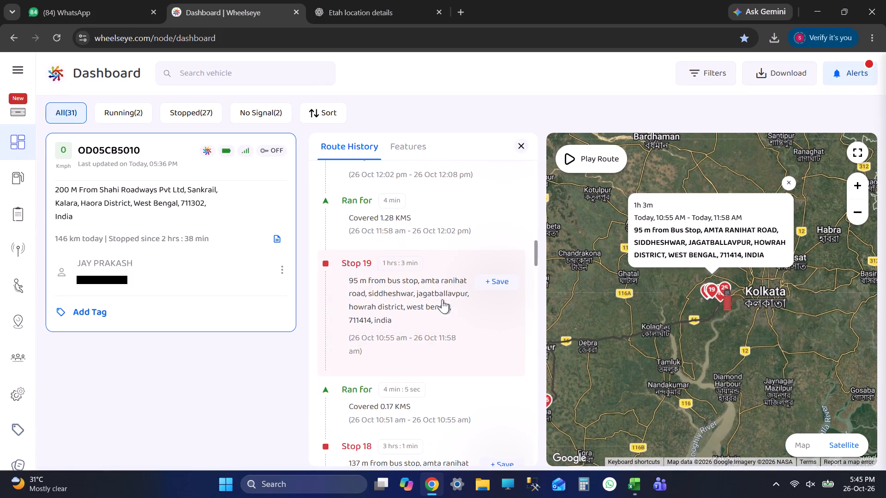
{"action": "scroll", "coordinate": [724, 299], "scroll_direction": "up", "scroll_amount": 18}
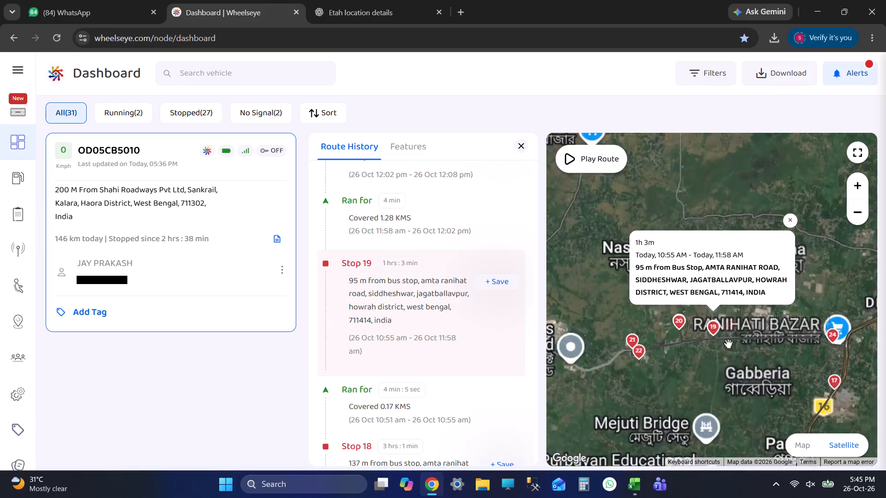
{"action": "scroll", "coordinate": [728, 344], "scroll_direction": "up", "scroll_amount": 15}
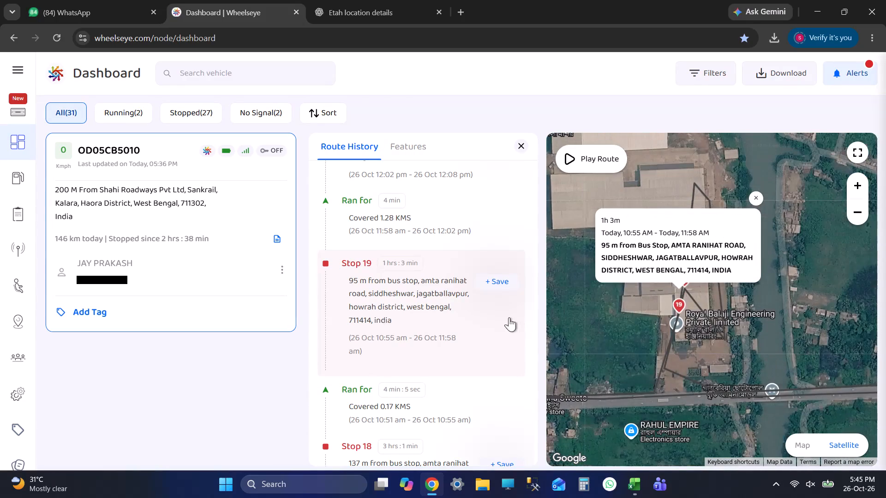
Trace the route history back from Stop 18 to Stop 16 at the Indian Oil petrol pump, checking each location on the map.
{"action": "scroll", "coordinate": [477, 326], "scroll_direction": "down", "scroll_amount": 3}
{"action": "left_click", "coordinate": [463, 314]}
{"action": "scroll", "coordinate": [504, 346], "scroll_direction": "down", "scroll_amount": 1}
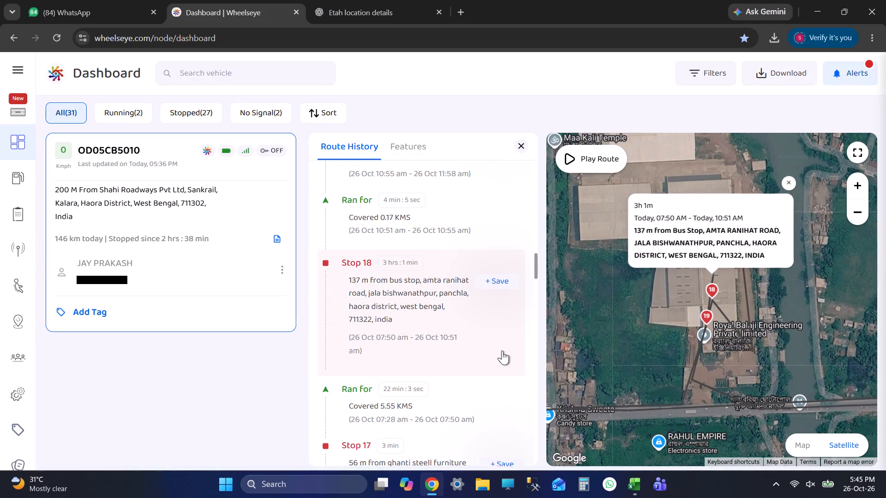
{"action": "scroll", "coordinate": [502, 350], "scroll_direction": "down", "scroll_amount": 2}
{"action": "left_click", "coordinate": [437, 297]}
{"action": "scroll", "coordinate": [437, 297], "scroll_direction": "down", "scroll_amount": 3}
{"action": "left_click", "coordinate": [445, 314]}
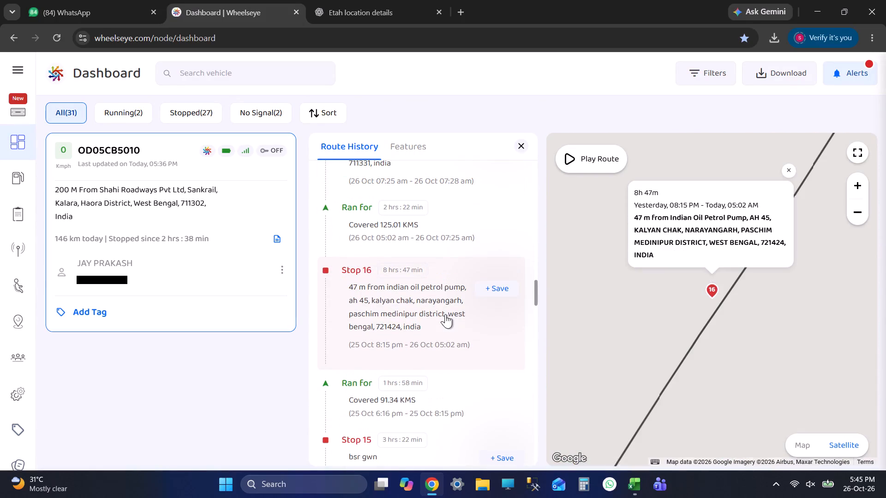
{"action": "scroll", "coordinate": [683, 328], "scroll_direction": "down", "scroll_amount": 12}
{"action": "scroll", "coordinate": [696, 343], "scroll_direction": "up", "scroll_amount": 1}
{"action": "scroll", "coordinate": [696, 343], "scroll_direction": "down", "scroll_amount": 2}
{"action": "key", "text": "alt+Tab"}
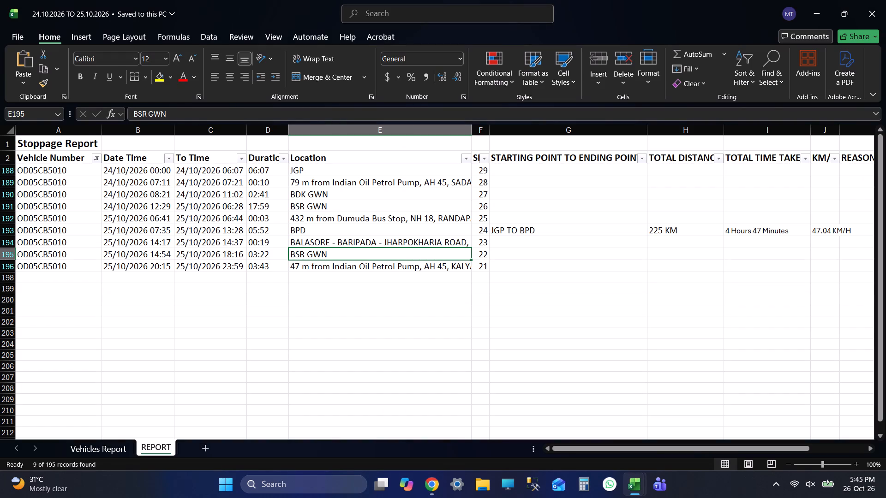
{"action": "left_click", "coordinate": [376, 264]}
{"action": "key", "text": "alt+Tab"}
{"action": "scroll", "coordinate": [425, 326], "scroll_direction": "down", "scroll_amount": 2}
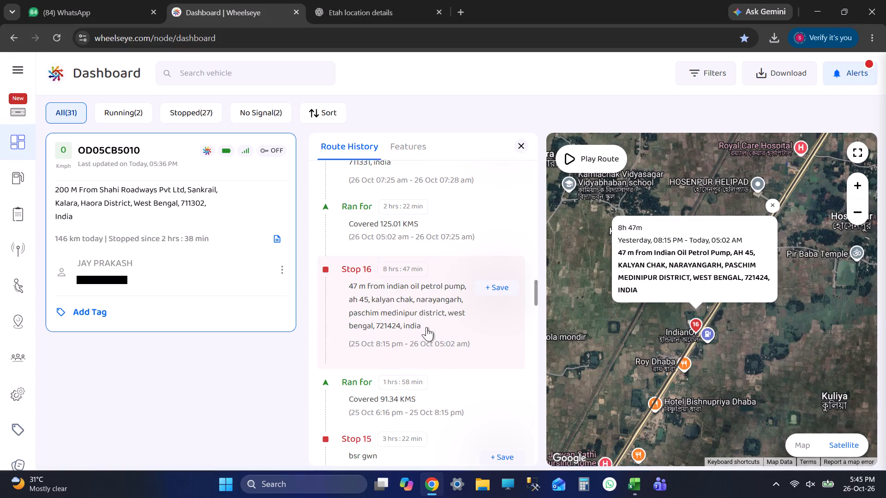
{"action": "scroll", "coordinate": [426, 327], "scroll_direction": "down", "scroll_amount": 1}
{"action": "left_click", "coordinate": [431, 305]}
{"action": "scroll", "coordinate": [679, 306], "scroll_direction": "down", "scroll_amount": 4}
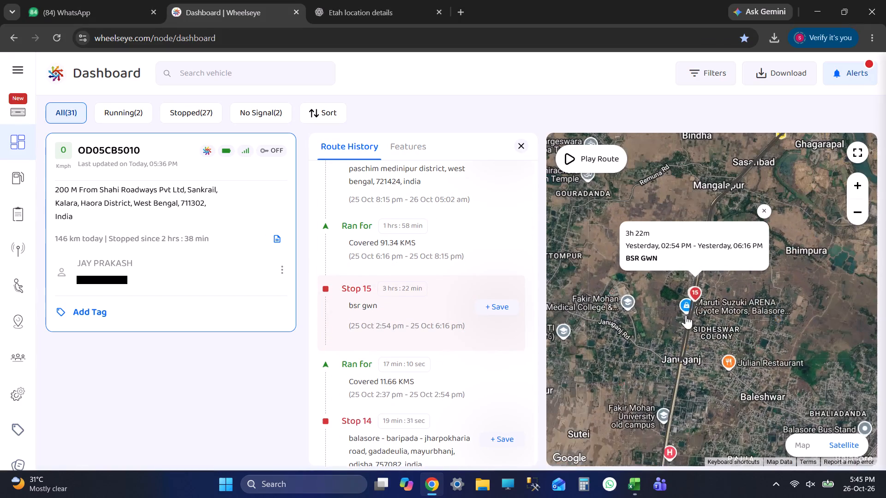
{"action": "scroll", "coordinate": [425, 342], "scroll_direction": "down", "scroll_amount": 1}
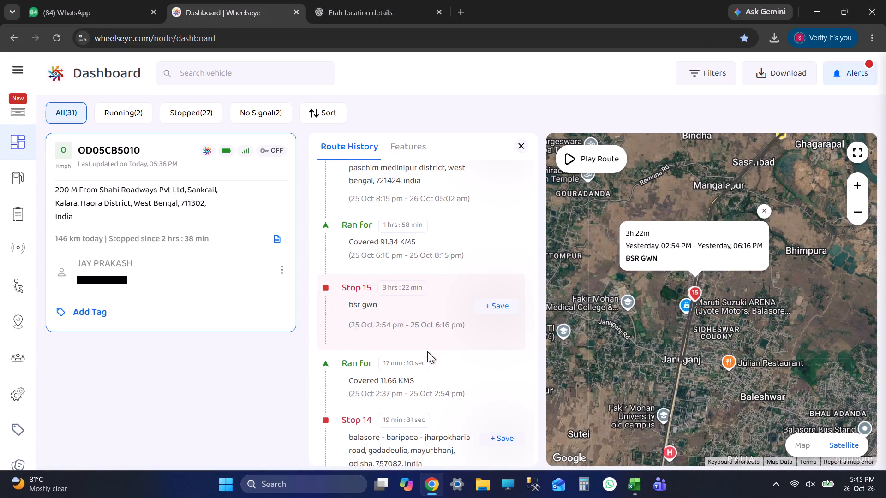
{"action": "scroll", "coordinate": [427, 351], "scroll_direction": "down", "scroll_amount": 1}
{"action": "left_click", "coordinate": [431, 319]}
{"action": "scroll", "coordinate": [699, 334], "scroll_direction": "down", "scroll_amount": 10}
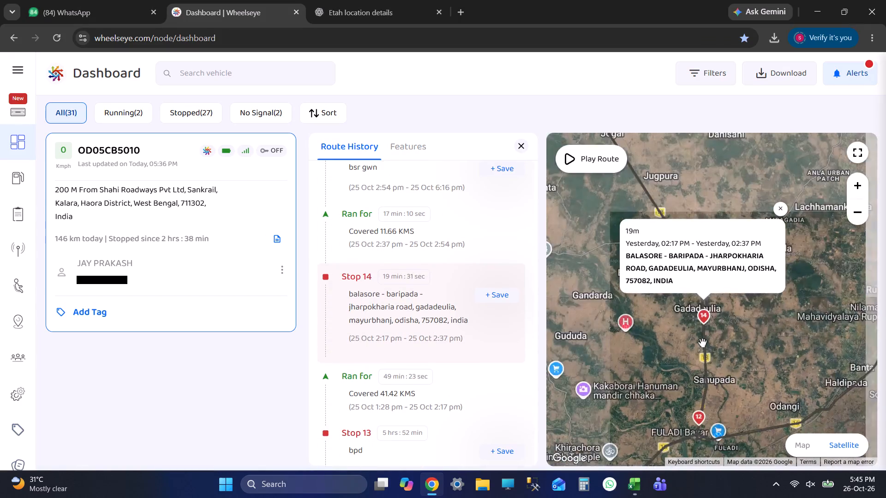
{"action": "scroll", "coordinate": [702, 343], "scroll_direction": "down", "scroll_amount": 4}
{"action": "scroll", "coordinate": [397, 356], "scroll_direction": "up", "scroll_amount": 3}
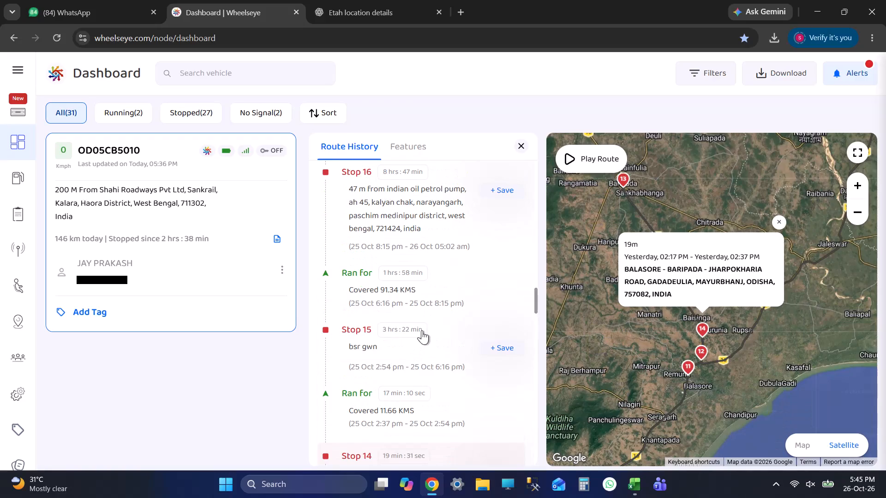
{"action": "left_click", "coordinate": [422, 330]}
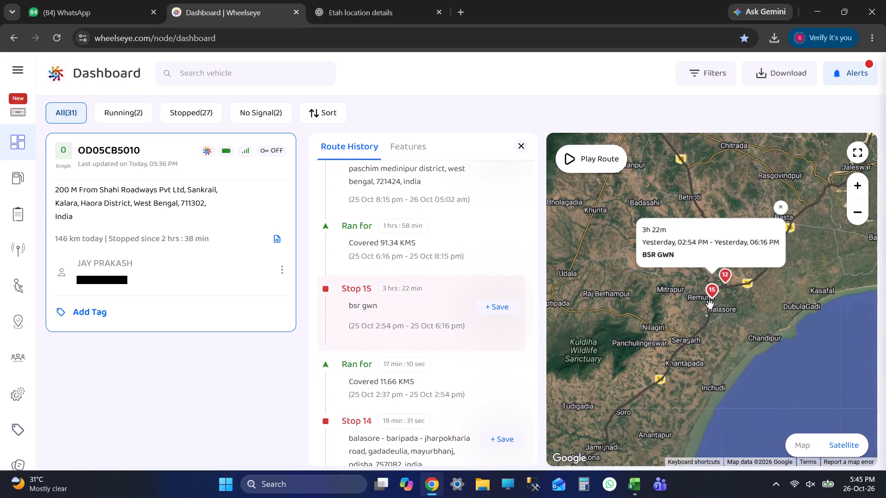
{"action": "scroll", "coordinate": [710, 304], "scroll_direction": "up", "scroll_amount": 3}
{"action": "scroll", "coordinate": [791, 292], "scroll_direction": "up", "scroll_amount": 3}
{"action": "scroll", "coordinate": [651, 291], "scroll_direction": "up", "scroll_amount": 7}
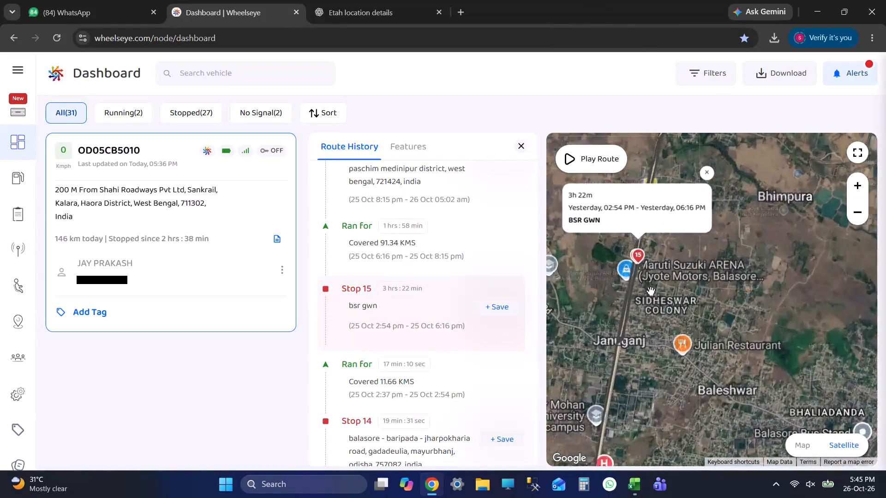
{"action": "left_click_drag", "start_coordinate": [651, 289], "coordinate": [706, 354]}
In the Excel report, enter BPD TO BSR as the route for the 25/10/2026 14:54 BSR GWN stop and save.
{"action": "key", "text": "alt+Tab"}
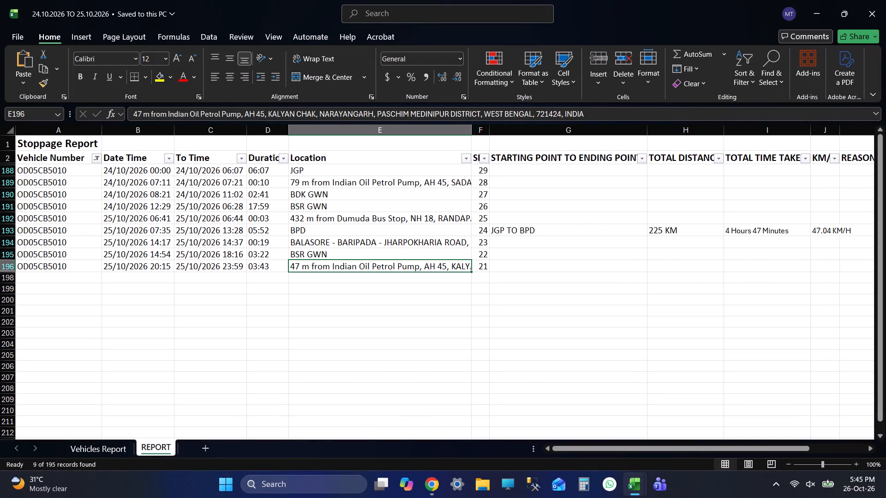
{"action": "key", "text": "alt+Tab"}
{"action": "key", "text": "alt+Tab"}
{"action": "left_click", "coordinate": [359, 250]}
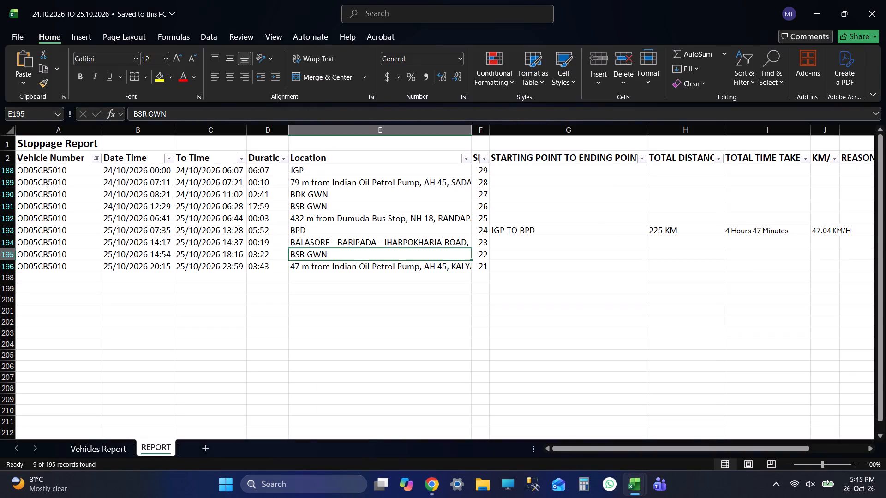
{"action": "key", "text": "Tab"}
{"action": "key", "text": "Tab"}
{"action": "type", "text": "BPD TO"}
{"action": "key", "text": "space"}
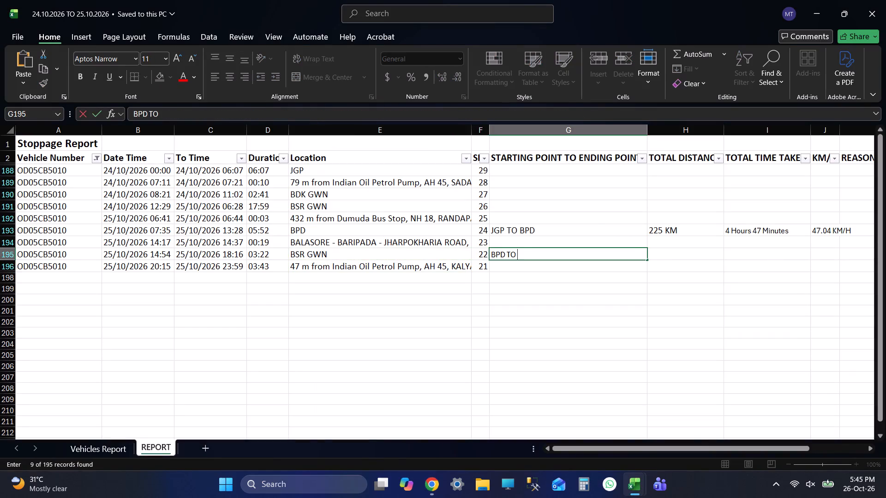
{"action": "type", "text": "BSR"}
{"action": "key", "text": "Tab"}
{"action": "key", "text": "ctrl+s"}
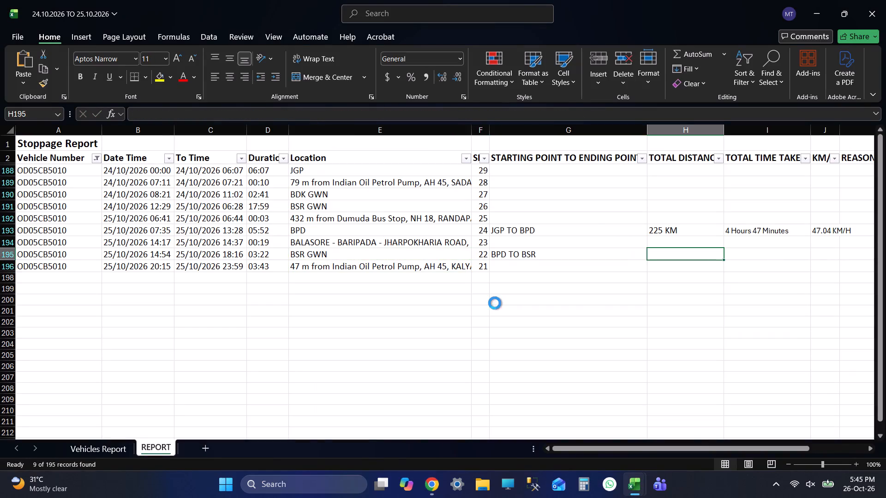
{"action": "key", "text": "alt+Tab"}
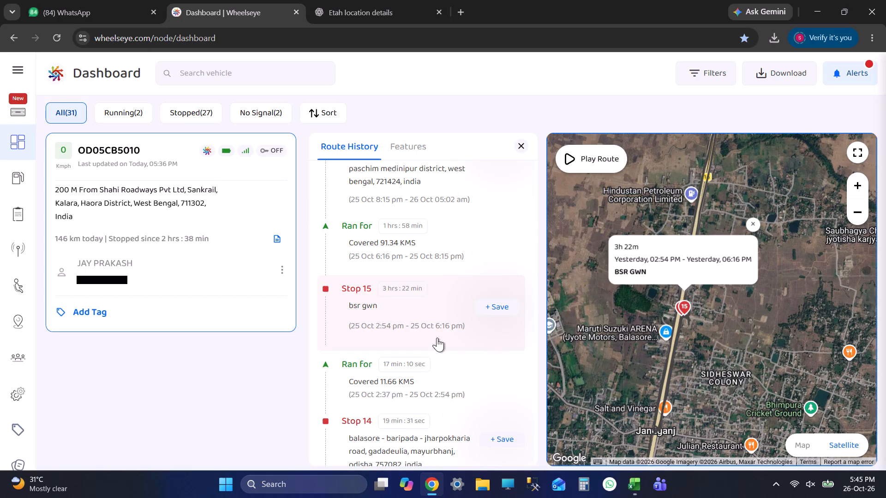
{"action": "scroll", "coordinate": [437, 338], "scroll_direction": "down", "scroll_amount": 2}
{"action": "scroll", "coordinate": [437, 338], "scroll_direction": "up", "scroll_amount": 4}
{"action": "scroll", "coordinate": [412, 260], "scroll_direction": "up", "scroll_amount": 5}
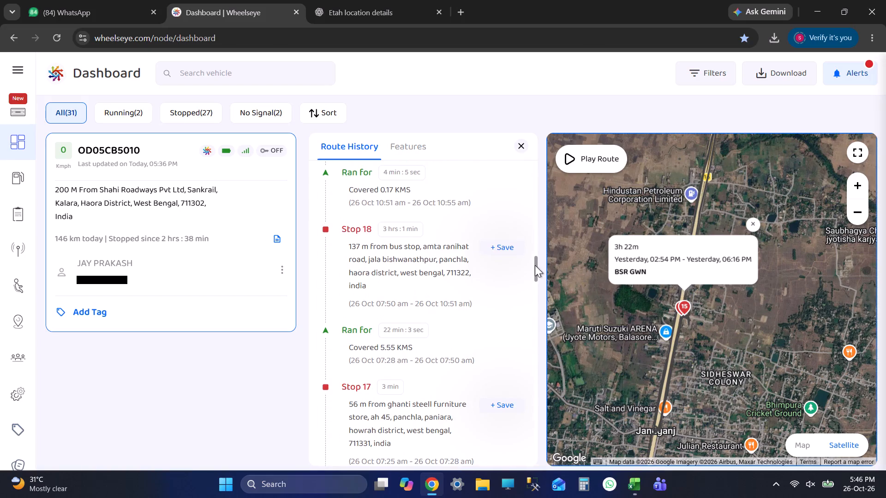
{"action": "left_click_drag", "start_coordinate": [535, 265], "coordinate": [535, 162]}
{"action": "left_click", "coordinate": [365, 174]}
{"action": "left_click", "coordinate": [365, 292]}
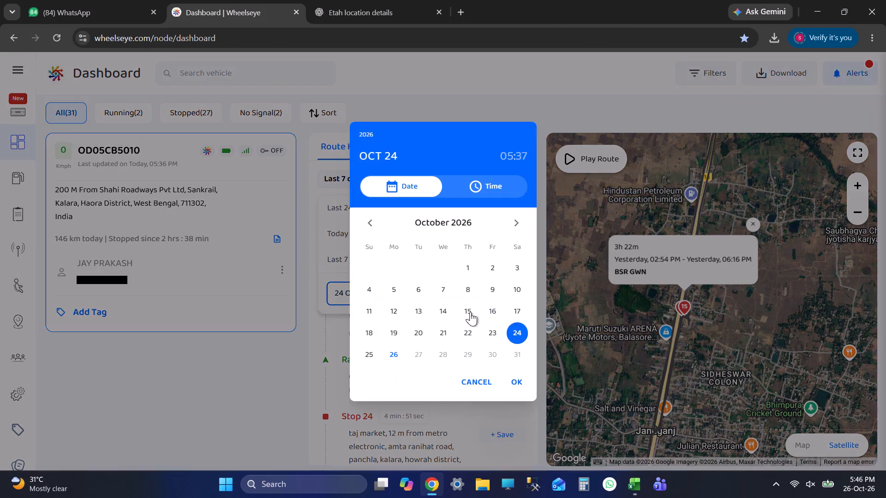
{"action": "key", "text": "alt+Tab"}
{"action": "left_click", "coordinate": [357, 228]}
{"action": "key", "text": "shift+Tab"}
{"action": "key", "text": "shift+Tab"}
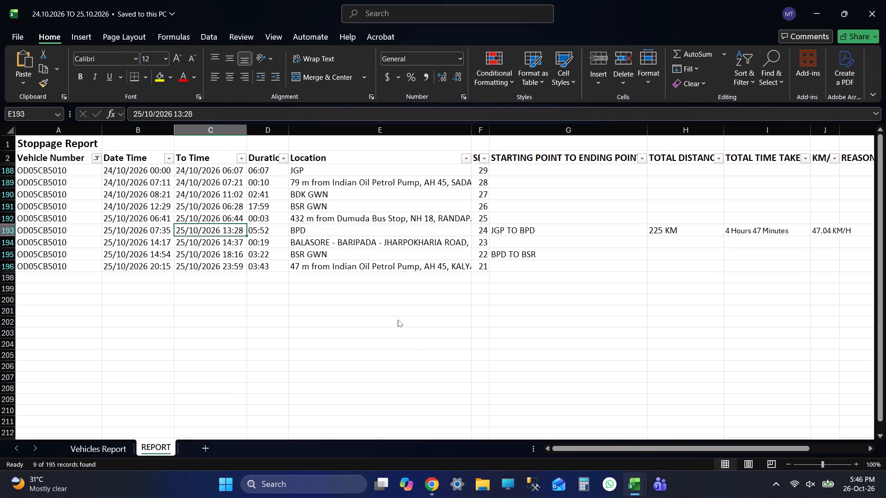
{"action": "key", "text": "alt+Tab"}
{"action": "left_click", "coordinate": [376, 350]}
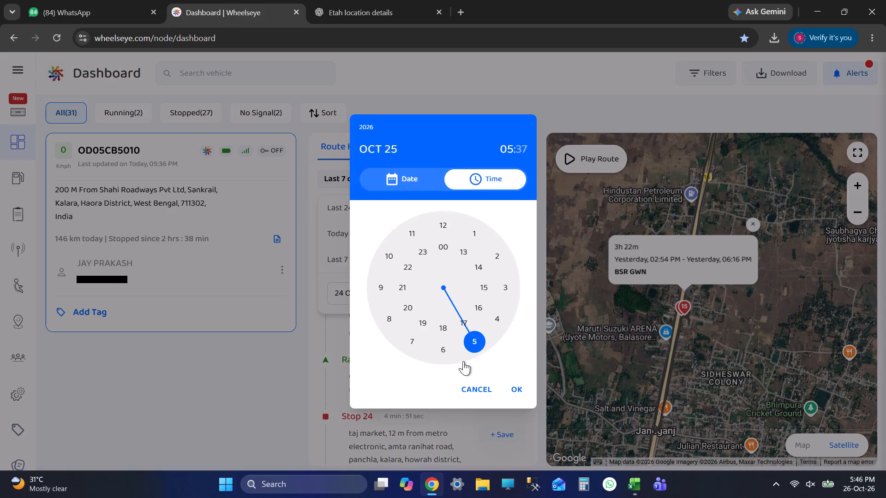
{"action": "key", "text": "alt+Tab"}
{"action": "key", "text": "alt+Tab"}
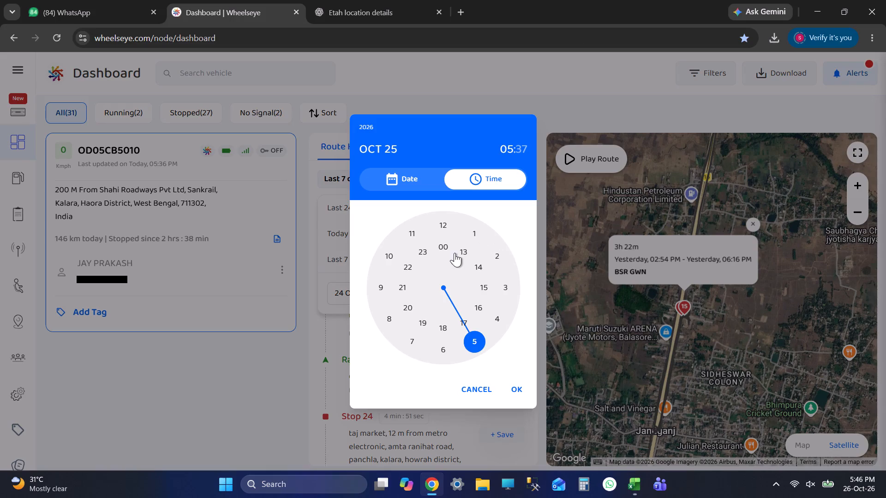
{"action": "left_click", "coordinate": [465, 254]}
{"action": "key", "text": "alt+Tab"}
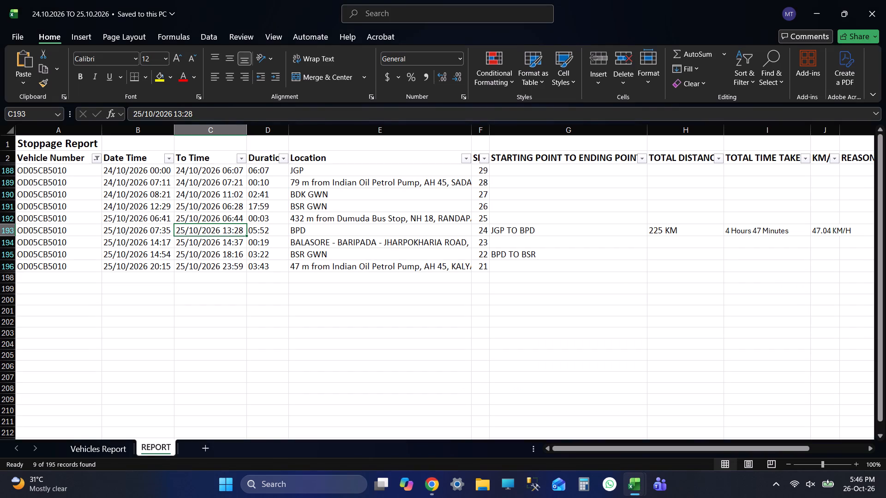
{"action": "key", "text": "alt+Tab"}
{"action": "left_click", "coordinate": [484, 247]}
{"action": "left_click", "coordinate": [520, 388]}
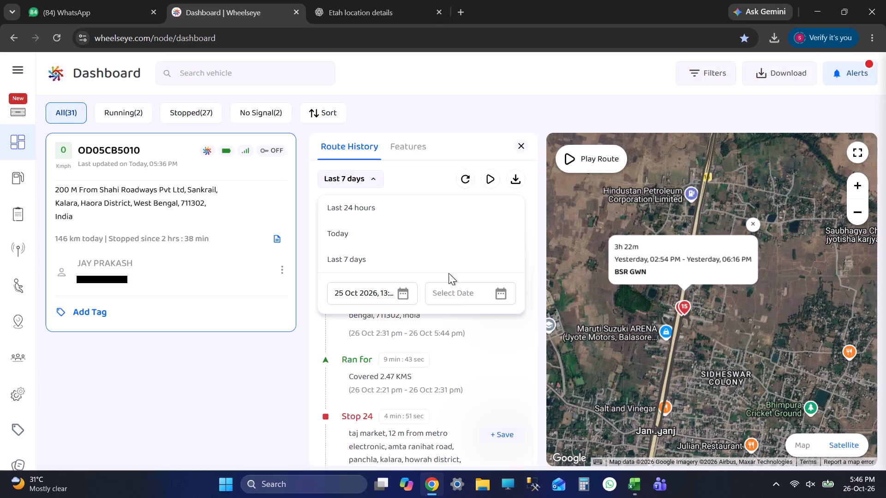
Set the end of the custom period to 25 Oct 2026, 15:15, after checking the BSR GWN arrival time in Excel.
{"action": "left_click", "coordinate": [449, 298]}
{"action": "key", "text": "alt+Tab"}
{"action": "left_click", "coordinate": [355, 257]}
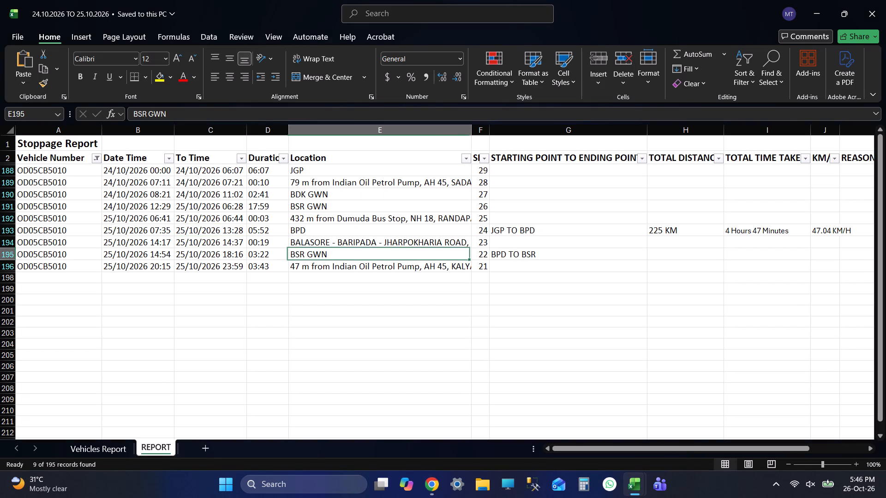
{"action": "key", "text": "shift+Tab"}
{"action": "key", "text": "shift+Tab"}
{"action": "key", "text": "shift+Tab"}
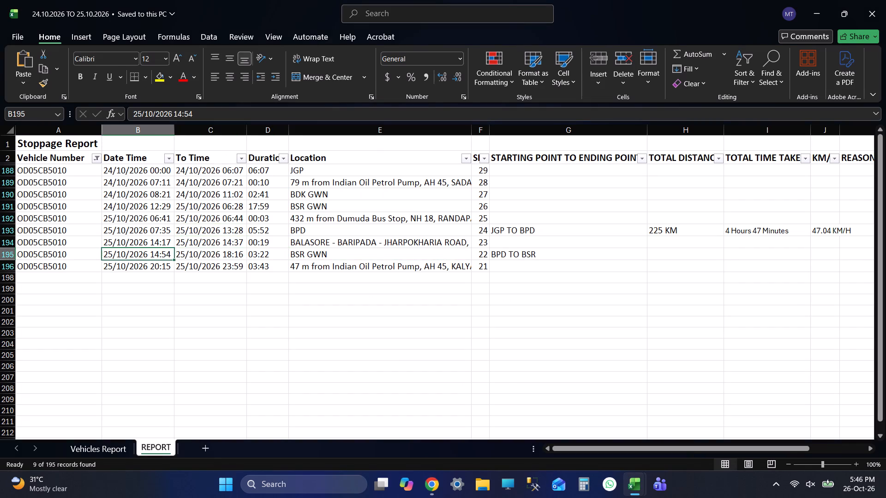
{"action": "key", "text": "alt+Tab"}
{"action": "left_click", "coordinate": [371, 355]}
{"action": "key", "text": "alt+Tab"}
{"action": "key", "text": "alt+Tab"}
{"action": "left_click", "coordinate": [479, 261]}
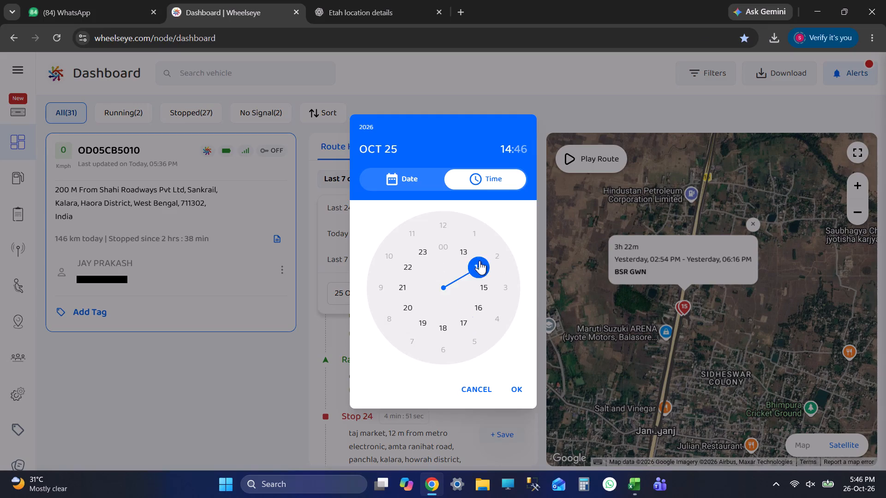
{"action": "key", "text": "alt+Tab"}
{"action": "key", "text": "alt+Tab"}
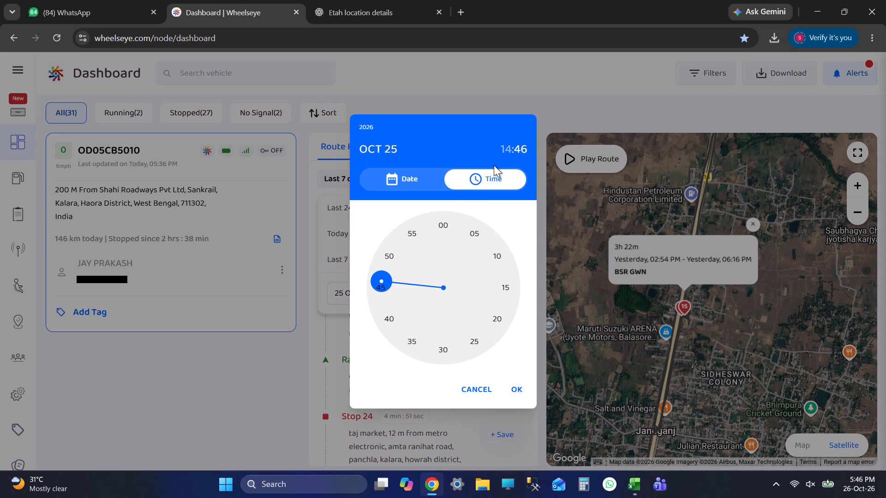
{"action": "left_click", "coordinate": [503, 152]}
{"action": "left_click", "coordinate": [485, 287]}
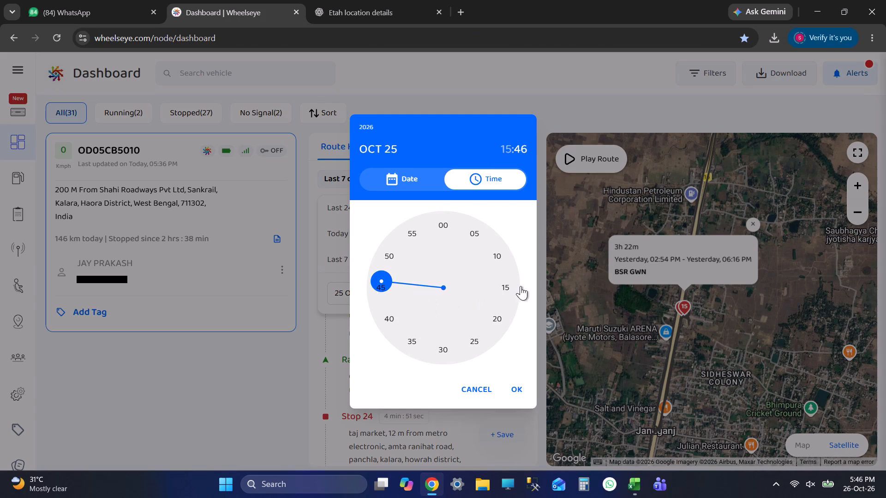
{"action": "left_click", "coordinate": [521, 286]}
{"action": "left_click", "coordinate": [511, 386]}
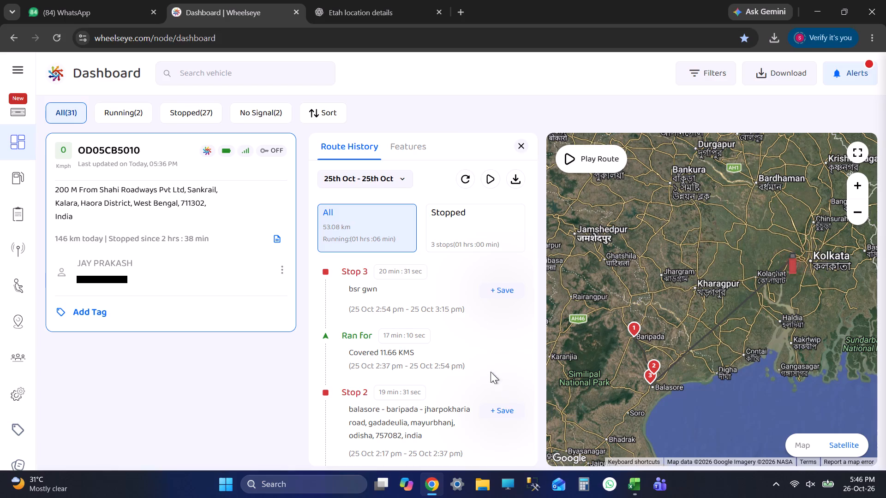
Examine the filtered route history from Stop 1 at BPD to Stop 3 at BSR GWN, with the map locations and total distance.
{"action": "scroll", "coordinate": [472, 357], "scroll_direction": "down", "scroll_amount": 12}
{"action": "left_click", "coordinate": [375, 417]}
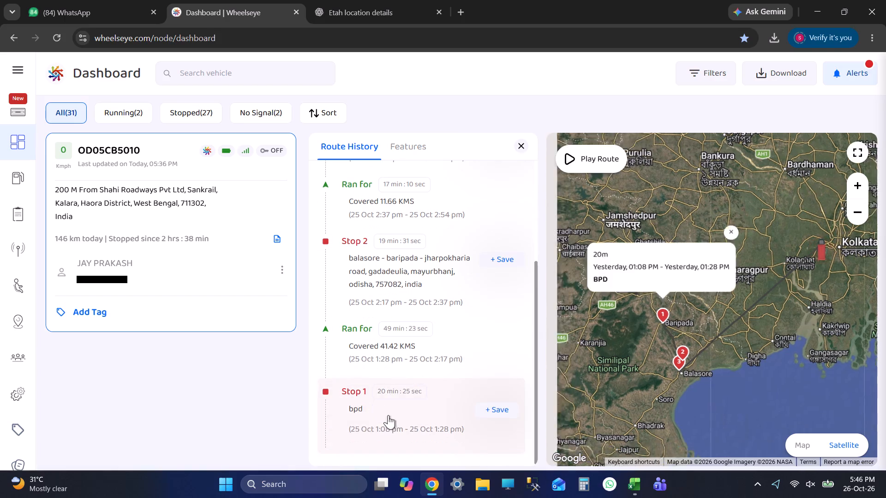
{"action": "scroll", "coordinate": [399, 411], "scroll_direction": "down", "scroll_amount": 11}
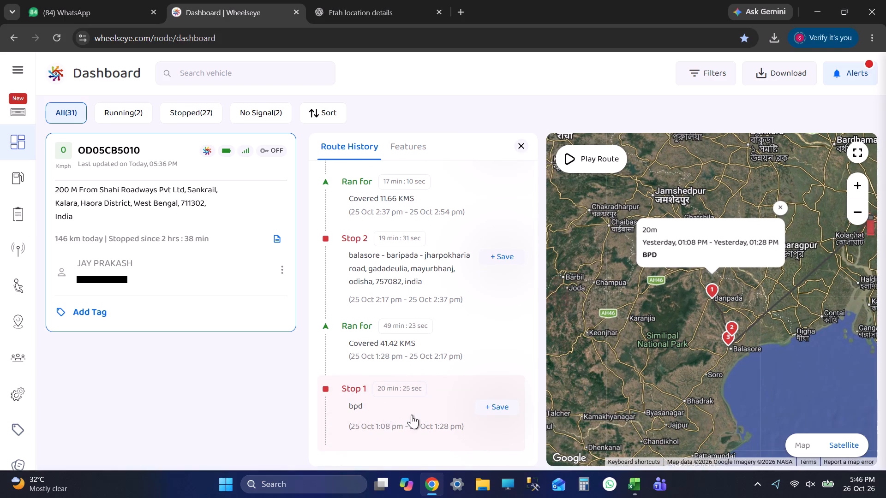
{"action": "scroll", "coordinate": [412, 415], "scroll_direction": "down", "scroll_amount": 10}
{"action": "scroll", "coordinate": [444, 390], "scroll_direction": "up", "scroll_amount": 1}
{"action": "scroll", "coordinate": [444, 390], "scroll_direction": "down", "scroll_amount": 3}
{"action": "left_click", "coordinate": [434, 290]}
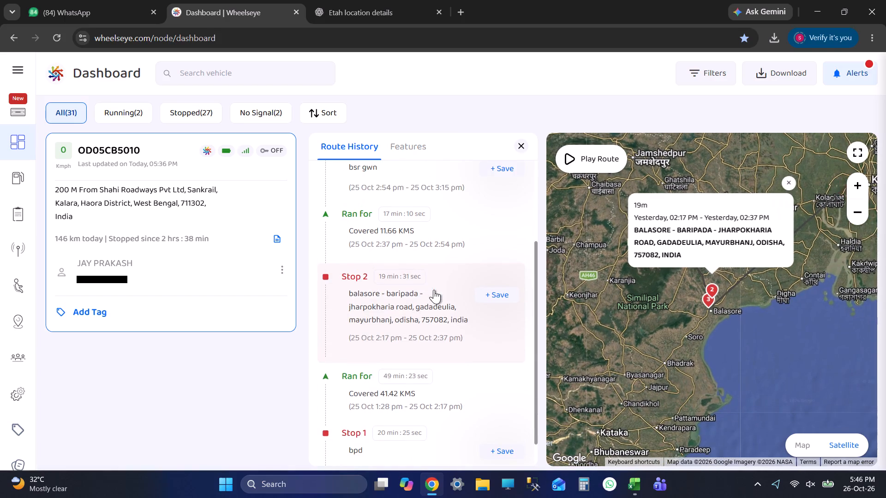
{"action": "scroll", "coordinate": [434, 290], "scroll_direction": "up", "scroll_amount": 3}
{"action": "left_click", "coordinate": [434, 290]}
{"action": "scroll", "coordinate": [434, 290], "scroll_direction": "up", "scroll_amount": 2}
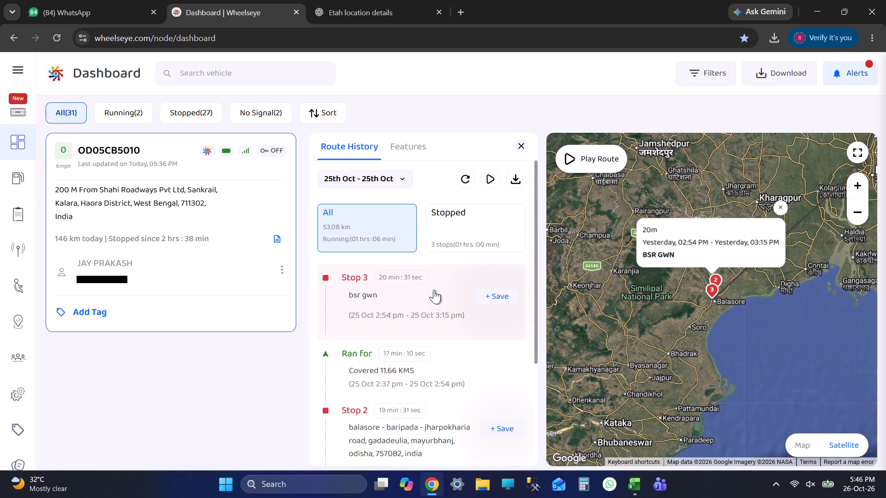
{"action": "scroll", "coordinate": [434, 290], "scroll_direction": "up", "scroll_amount": 1}
{"action": "scroll", "coordinate": [434, 290], "scroll_direction": "down", "scroll_amount": 8}
{"action": "scroll", "coordinate": [439, 315], "scroll_direction": "up", "scroll_amount": 5}
Enter 54 KM as the total distance for the BPD TO BSR route in the Excel report and save the workbook.
{"action": "key", "text": "alt+Tab"}
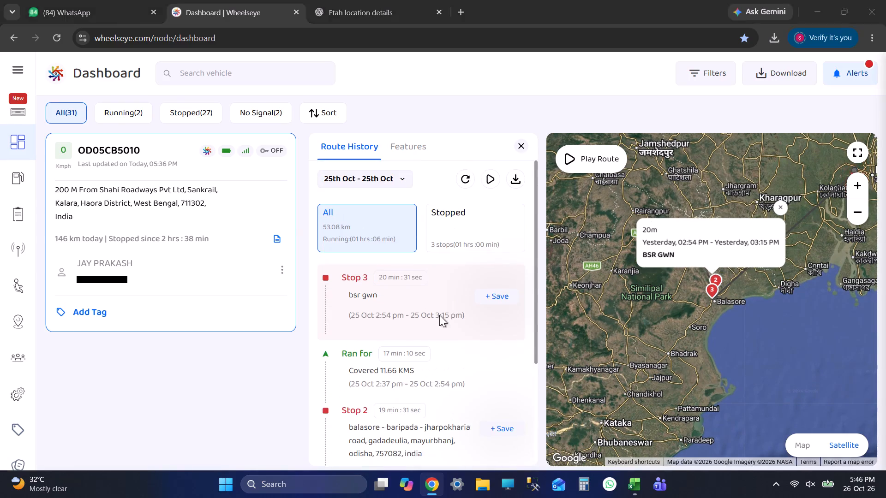
{"action": "key", "text": "Tab"}
{"action": "key", "text": "Tab"}
{"action": "key", "text": "Tab"}
{"action": "key", "text": "Tab"}
{"action": "key", "text": "Tab"}
{"action": "key", "text": "Tab"}
{"action": "key", "text": "alt+Tab"}
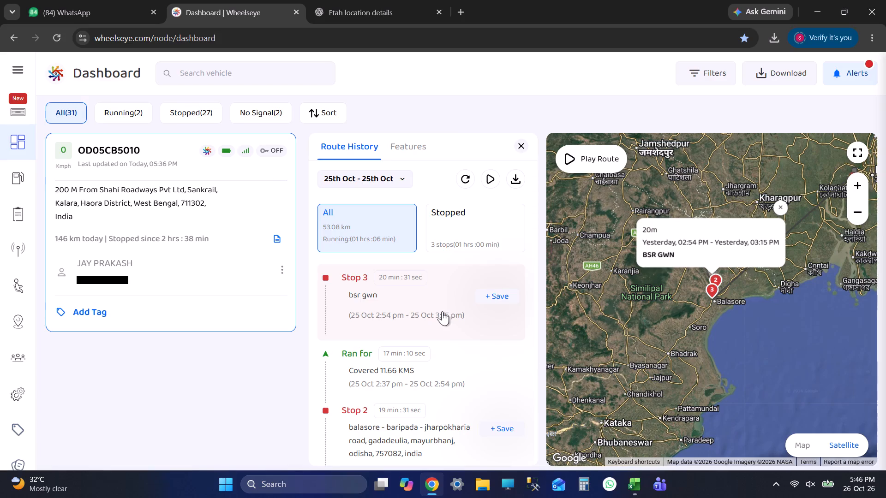
{"action": "key", "text": "alt+Tab"}
{"action": "type", "text": "54"}
{"action": "key", "text": "space"}
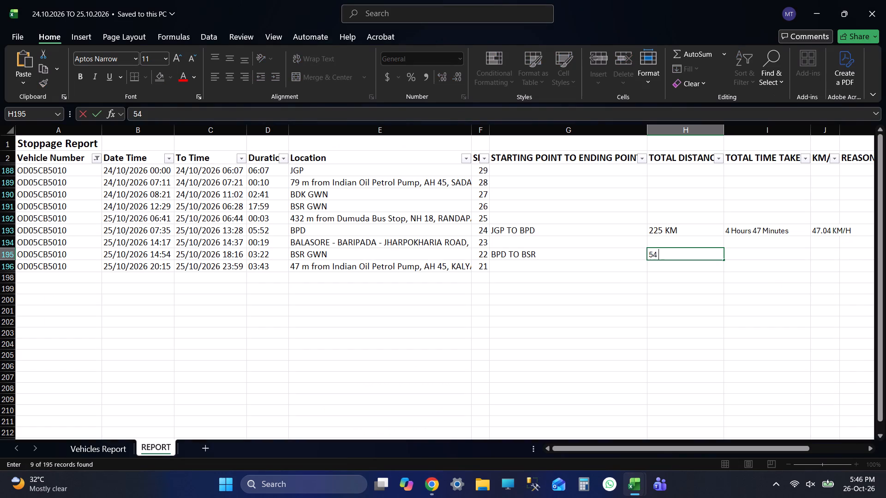
{"action": "type", "text": "KM"}
{"action": "key", "text": "Tab"}
{"action": "key", "text": "ctrl+s"}
{"action": "key", "text": "ctrl+s"}
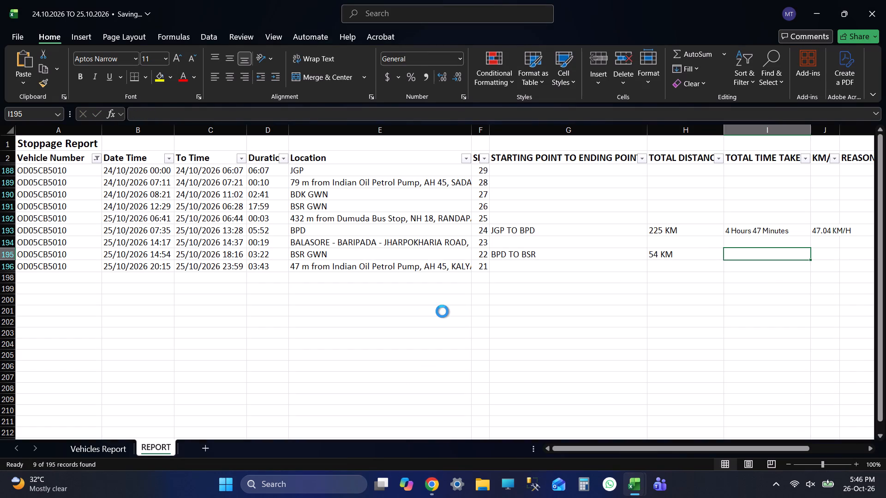
{"action": "key", "text": "ctrl+s"}
{"action": "key", "text": "ctrl+s"}
{"action": "key", "text": "ctrl+s"}
{"action": "key", "text": "ctrl+s"}
{"action": "key", "text": "ctrl+s"}
{"action": "key", "text": "ctrl+s"}
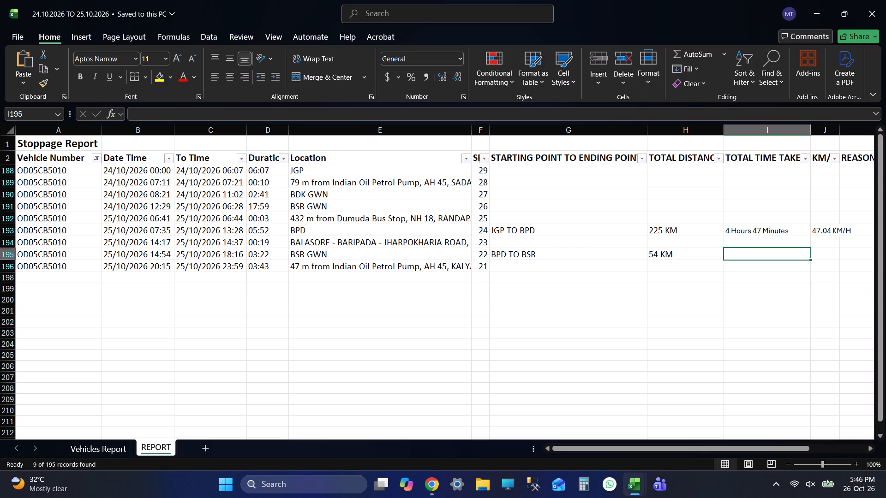
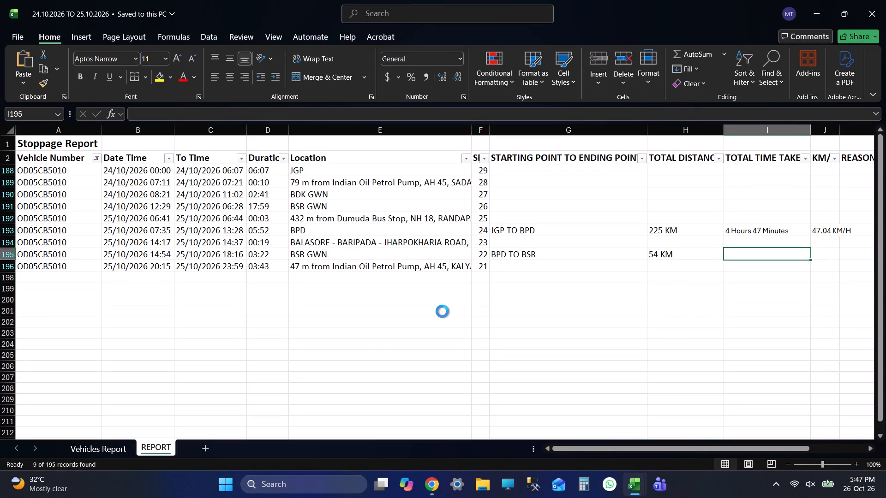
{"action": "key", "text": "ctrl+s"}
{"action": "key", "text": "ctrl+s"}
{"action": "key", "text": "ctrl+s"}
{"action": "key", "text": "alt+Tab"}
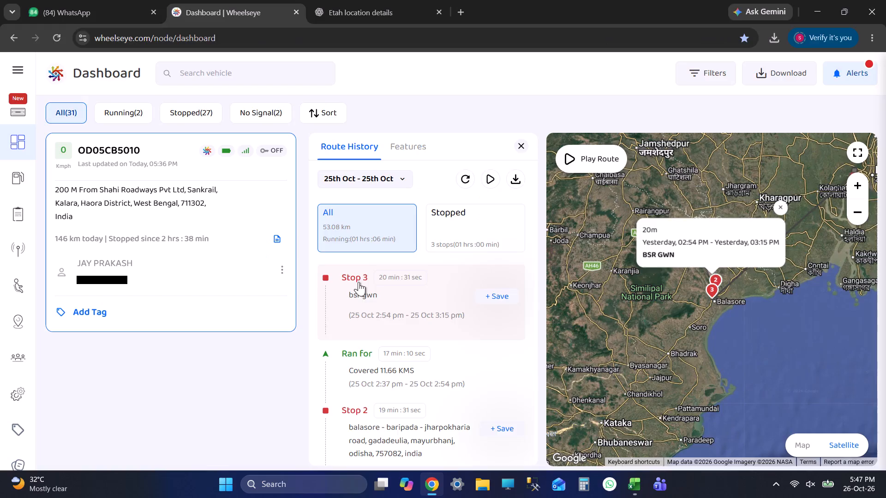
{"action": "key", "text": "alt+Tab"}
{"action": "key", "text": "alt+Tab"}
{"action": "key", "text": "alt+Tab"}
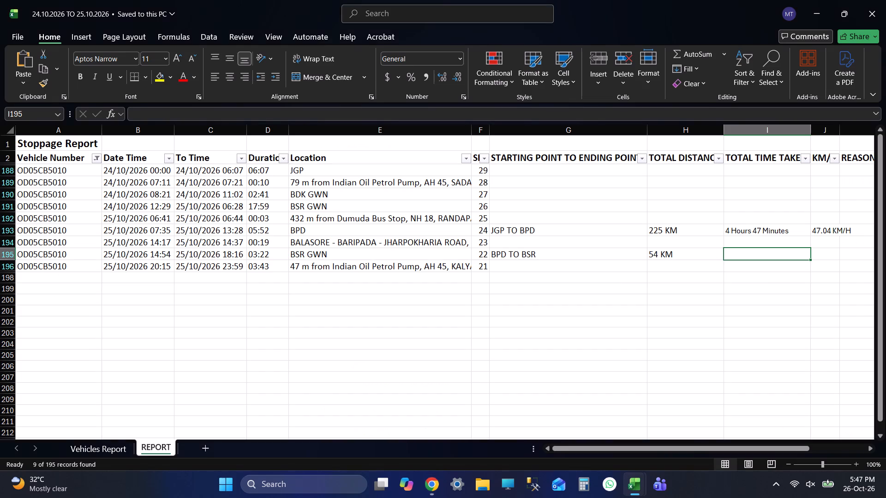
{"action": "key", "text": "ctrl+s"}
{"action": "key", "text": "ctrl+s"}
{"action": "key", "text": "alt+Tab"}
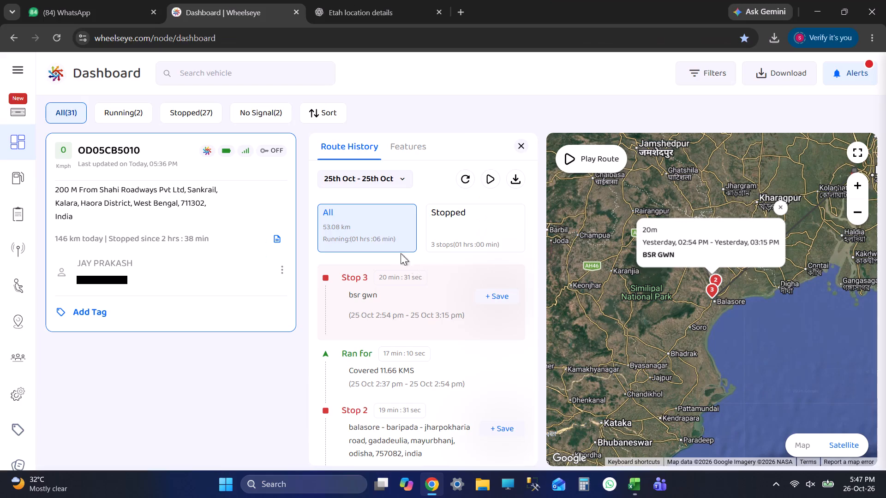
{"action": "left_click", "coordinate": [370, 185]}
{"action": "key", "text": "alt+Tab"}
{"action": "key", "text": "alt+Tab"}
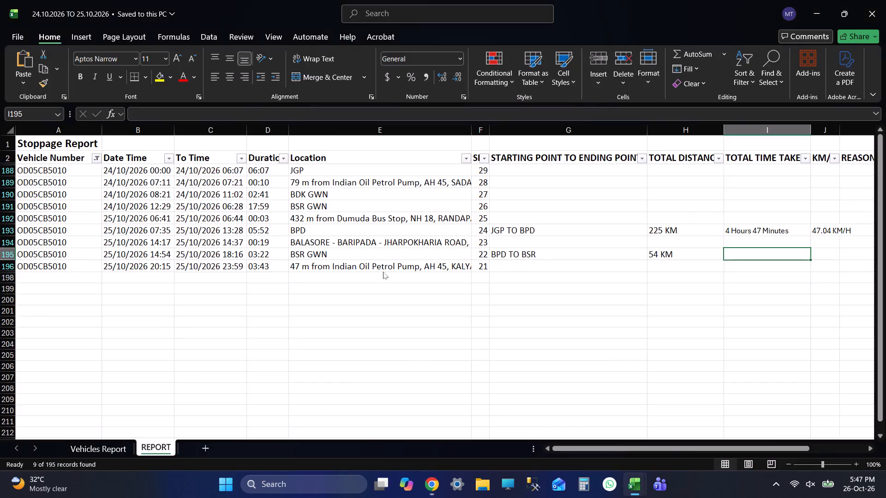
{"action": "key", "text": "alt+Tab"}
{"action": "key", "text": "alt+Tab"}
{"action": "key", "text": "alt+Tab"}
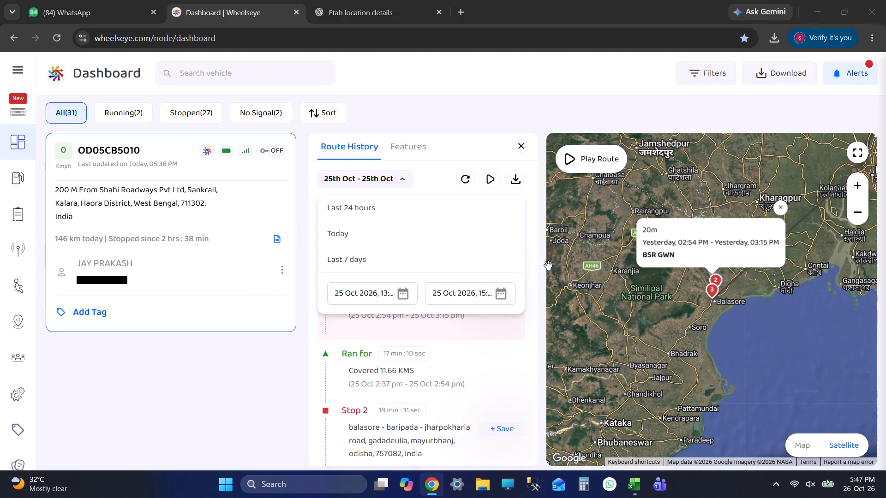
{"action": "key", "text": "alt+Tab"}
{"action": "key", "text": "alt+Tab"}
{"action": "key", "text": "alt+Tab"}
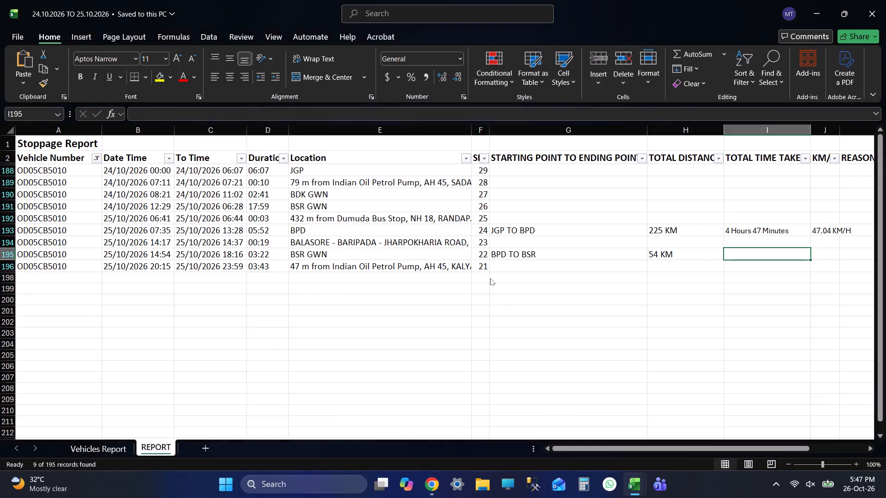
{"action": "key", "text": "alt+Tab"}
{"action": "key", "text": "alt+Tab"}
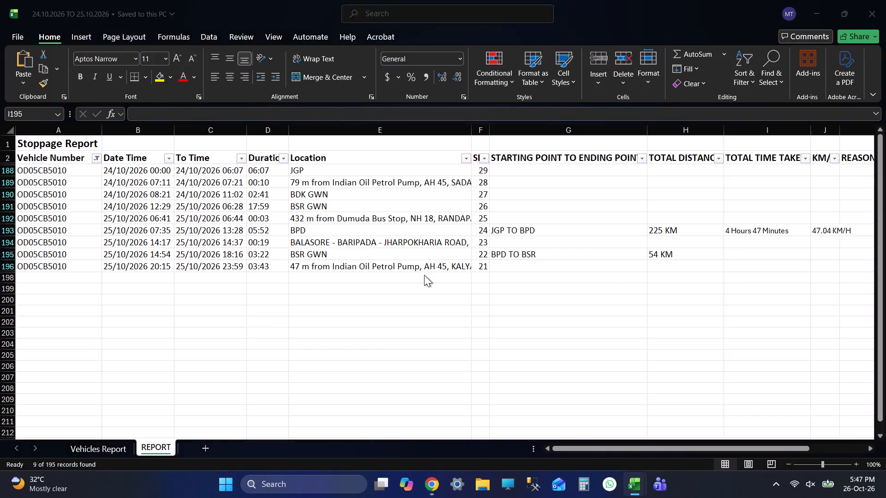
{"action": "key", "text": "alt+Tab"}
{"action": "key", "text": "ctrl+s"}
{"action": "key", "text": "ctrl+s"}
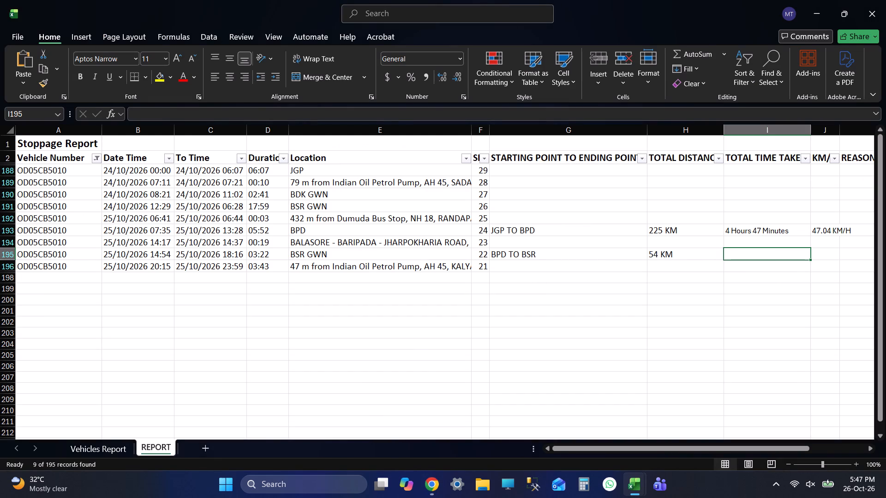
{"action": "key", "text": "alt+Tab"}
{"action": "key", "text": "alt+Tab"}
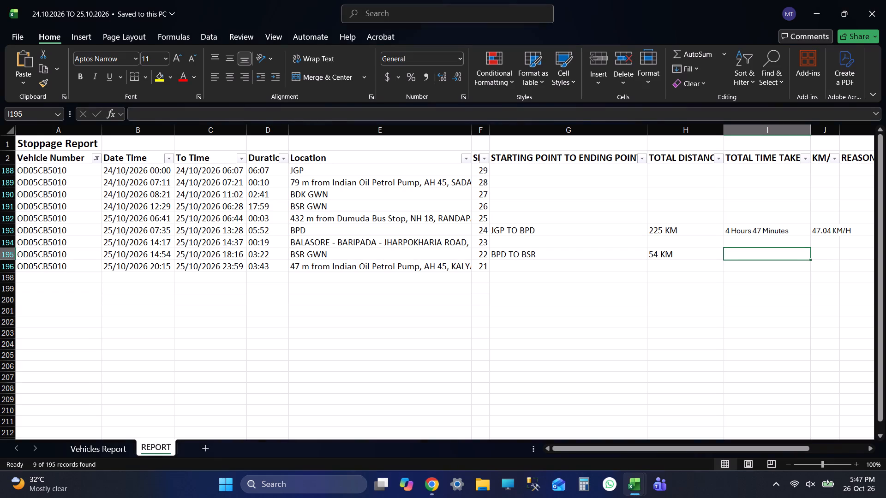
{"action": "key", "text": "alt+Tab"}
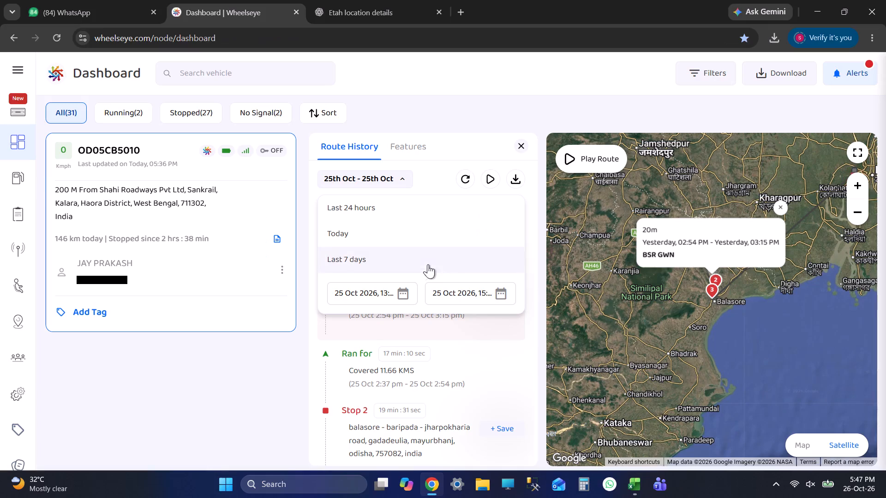
{"action": "scroll", "coordinate": [408, 380], "scroll_direction": "down", "scroll_amount": 1}
{"action": "left_click", "coordinate": [407, 399]}
{"action": "scroll", "coordinate": [441, 380], "scroll_direction": "down", "scroll_amount": 9}
{"action": "left_click", "coordinate": [402, 425]}
{"action": "scroll", "coordinate": [418, 361], "scroll_direction": "up", "scroll_amount": 3}
{"action": "left_click", "coordinate": [419, 393]}
{"action": "scroll", "coordinate": [432, 393], "scroll_direction": "up", "scroll_amount": 4}
{"action": "left_click", "coordinate": [432, 293]}
{"action": "key", "text": "alt+Tab"}
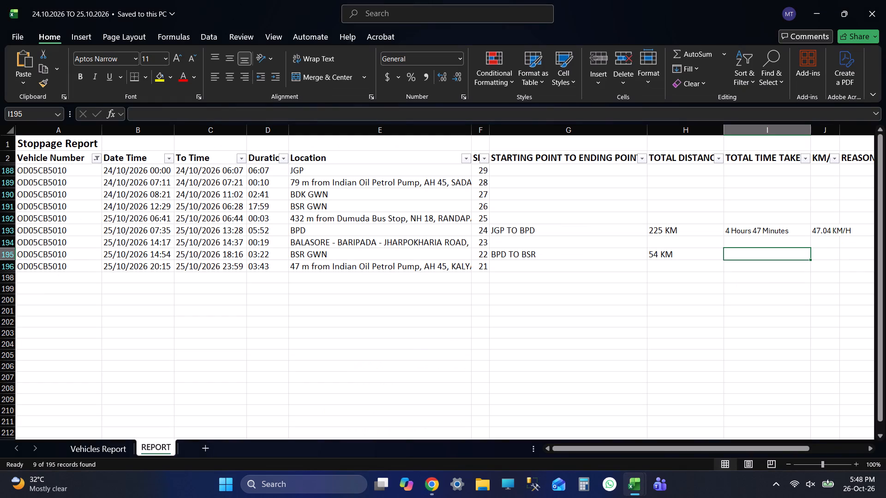
{"action": "key", "text": "ctrl+s"}
{"action": "key", "text": "alt+Tab"}
{"action": "key", "text": "alt+Tab"}
Copy BPD's departure time, 25/10/2026 13:28, from the Excel report into a new ChatGPT message.
{"action": "left_click", "coordinate": [669, 233]}
{"action": "key", "text": "shift+Tab"}
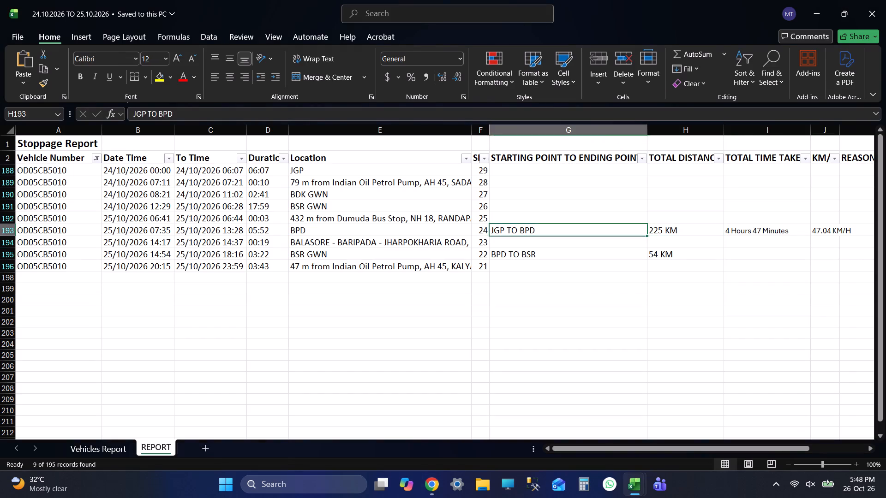
{"action": "key", "text": "shift+Tab"}
{"action": "key", "text": "shift+Tab"}
{"action": "key", "text": "shift+Tab"}
{"action": "key", "text": "shift+Tab"}
{"action": "key", "text": "ctrl+c"}
{"action": "key", "text": "alt+Tab"}
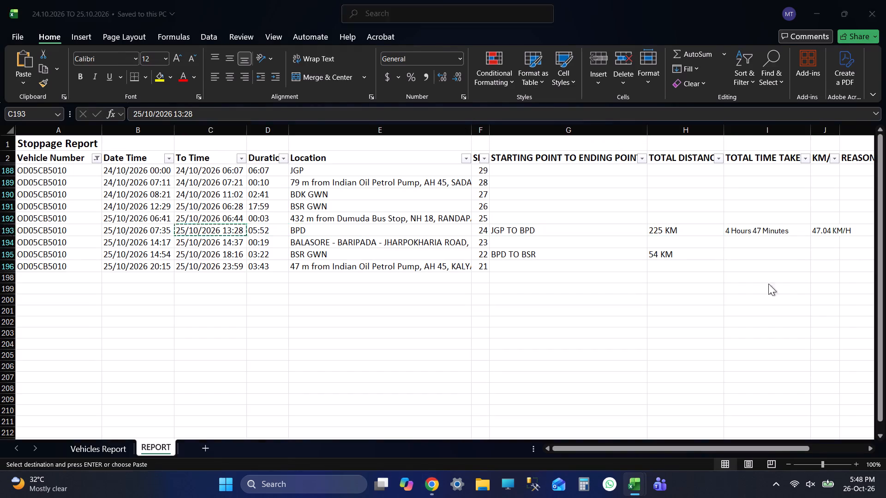
{"action": "left_click", "coordinate": [368, 0]}
{"action": "left_click", "coordinate": [412, 422]}
{"action": "left_click", "coordinate": [401, 443]}
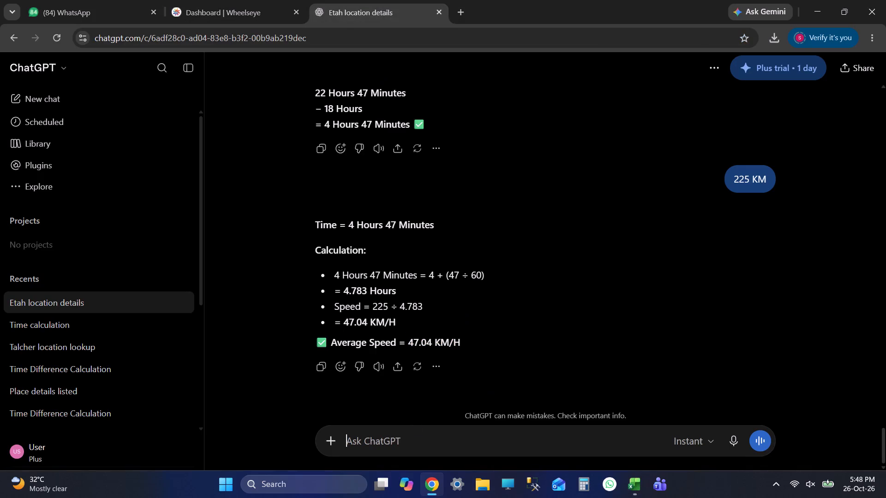
{"action": "key", "text": "ctrl+v"}
Add BSR GWN's arrival time, 25/10/2026 14:54, from Excel to the ChatGPT message and send it for the time difference.
{"action": "key", "text": "alt+Tab"}
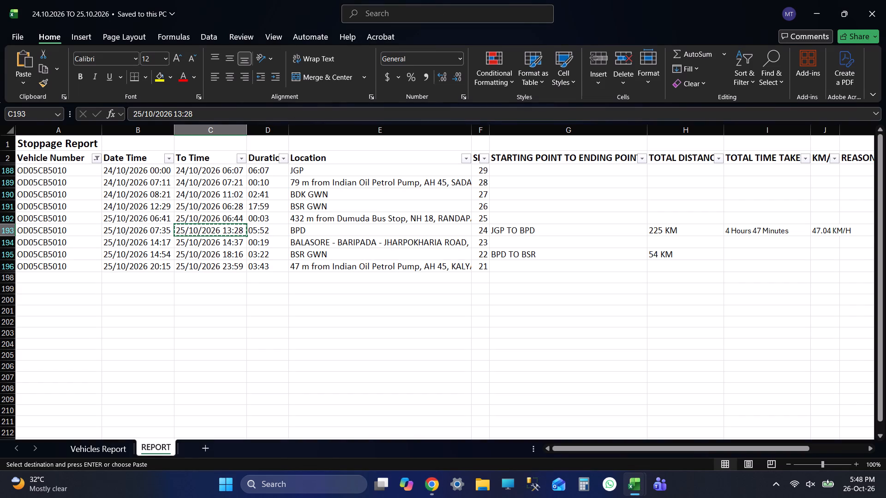
{"action": "left_click", "coordinate": [328, 254]}
{"action": "key", "text": "shift+Tab"}
{"action": "key", "text": "shift+Tab"}
{"action": "key", "text": "shift+Tab"}
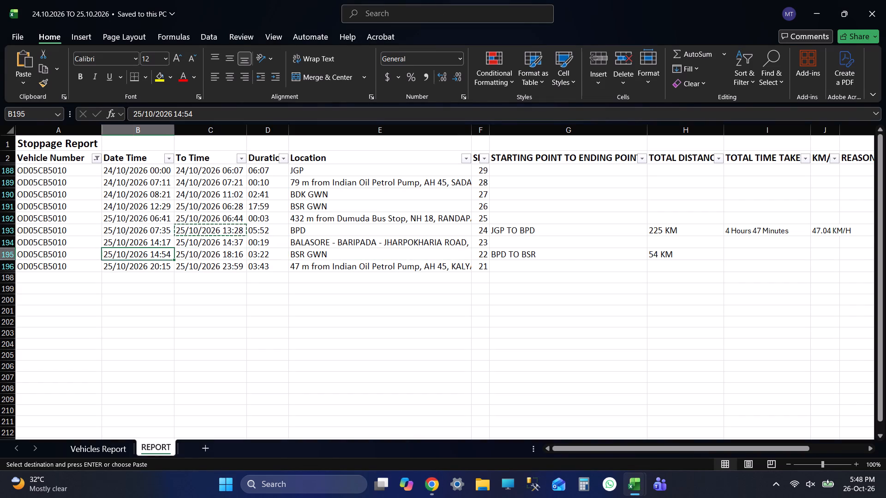
{"action": "key", "text": "ctrl+c"}
{"action": "key", "text": "alt+Tab"}
{"action": "key", "text": "ctrl+v"}
{"action": "key", "text": "Return"}
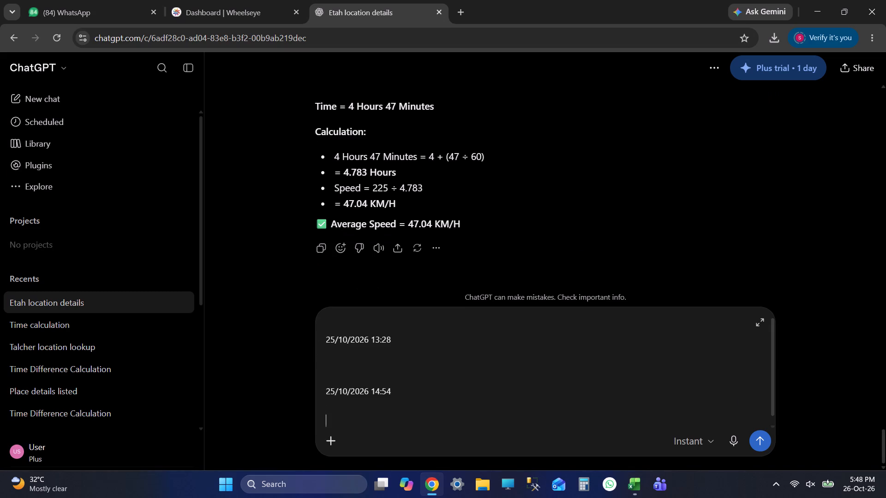
Enter ChatGPT's result, 1 Hour 26 Minutes, as the BPD TO BSR total time taken in Excel, rechecking Stop 2 in Wheelseye meanwhile.
{"action": "key", "text": "alt+Tab"}
{"action": "key", "text": "Tab"}
{"action": "key", "text": "Tab"}
{"action": "key", "text": "Tab"}
{"action": "key", "text": "Tab"}
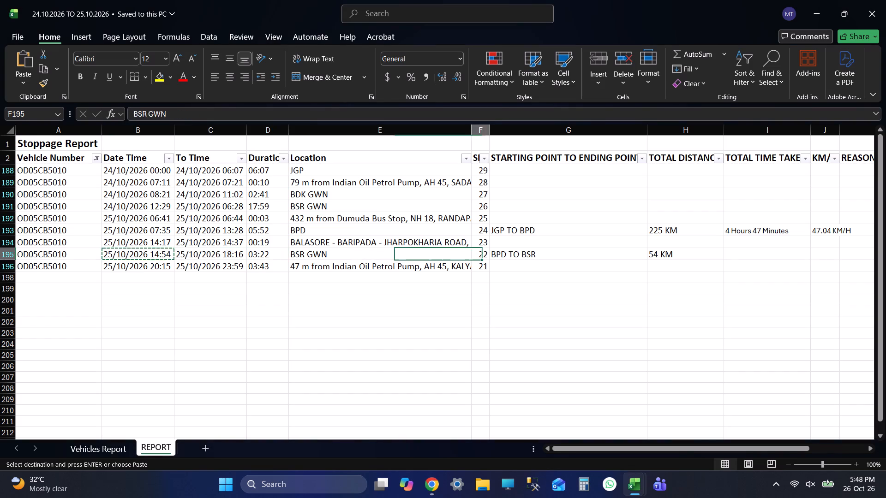
{"action": "key", "text": "Tab"}
{"action": "key", "text": "Tab"}
{"action": "key", "text": "Tab"}
{"action": "key", "text": "alt+Tab"}
{"action": "left_click", "coordinate": [235, 0]}
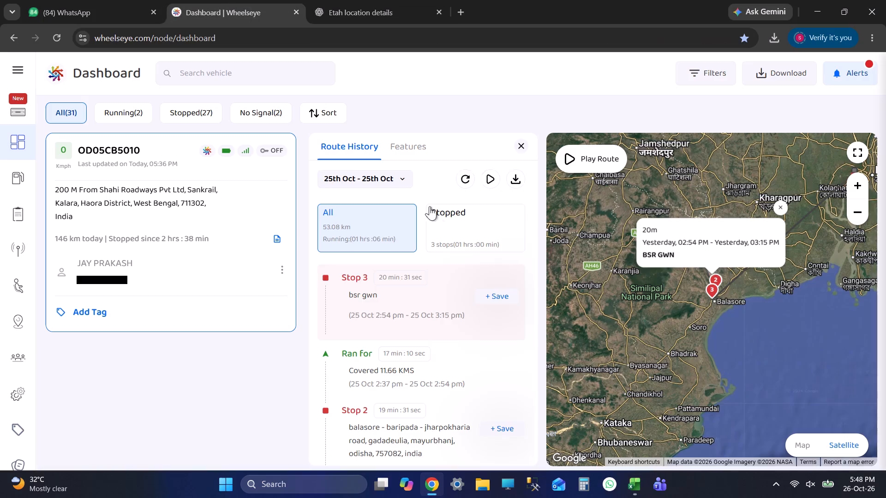
{"action": "scroll", "coordinate": [464, 311], "scroll_direction": "down", "scroll_amount": 8}
{"action": "left_click", "coordinate": [441, 273]}
{"action": "scroll", "coordinate": [441, 273], "scroll_direction": "up", "scroll_amount": 5}
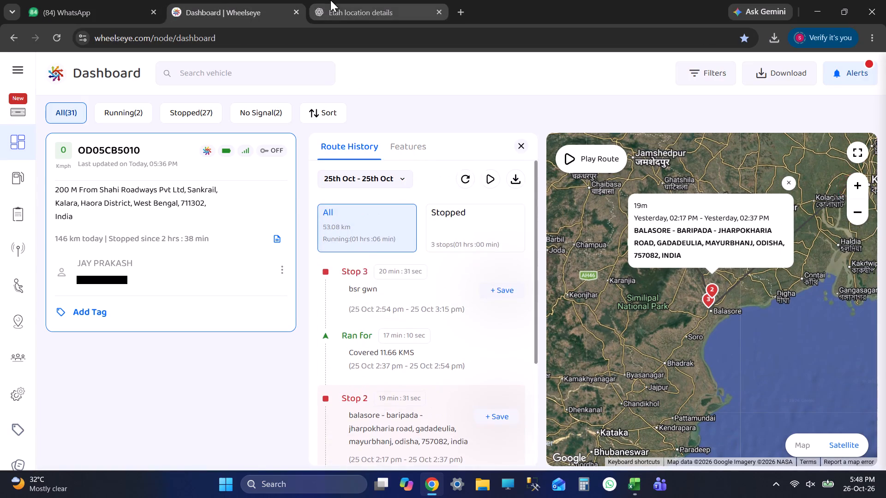
{"action": "left_click", "coordinate": [330, 0]}
{"action": "scroll", "coordinate": [595, 307], "scroll_direction": "down", "scroll_amount": 5}
{"action": "scroll", "coordinate": [508, 345], "scroll_direction": "up", "scroll_amount": 1}
{"action": "scroll", "coordinate": [505, 345], "scroll_direction": "down", "scroll_amount": 3}
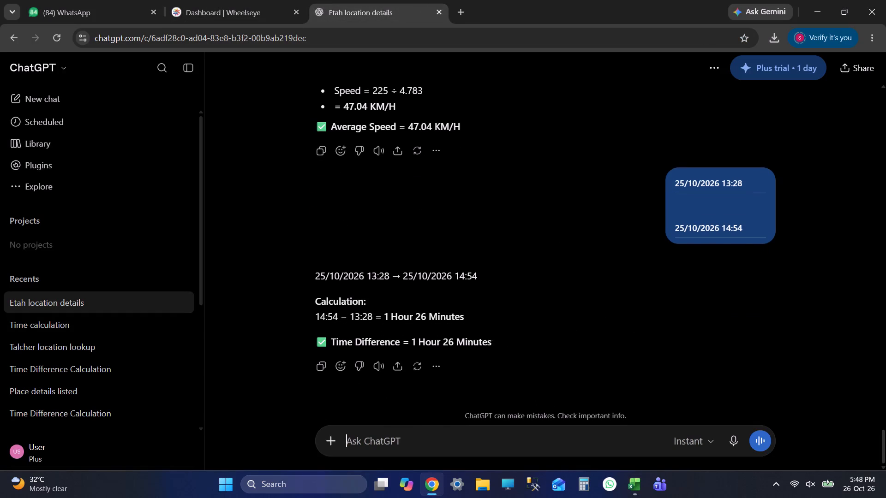
{"action": "left_click_drag", "start_coordinate": [412, 342], "coordinate": [521, 346]}
{"action": "key", "text": "ctrl+c"}
{"action": "key", "text": "alt+Tab"}
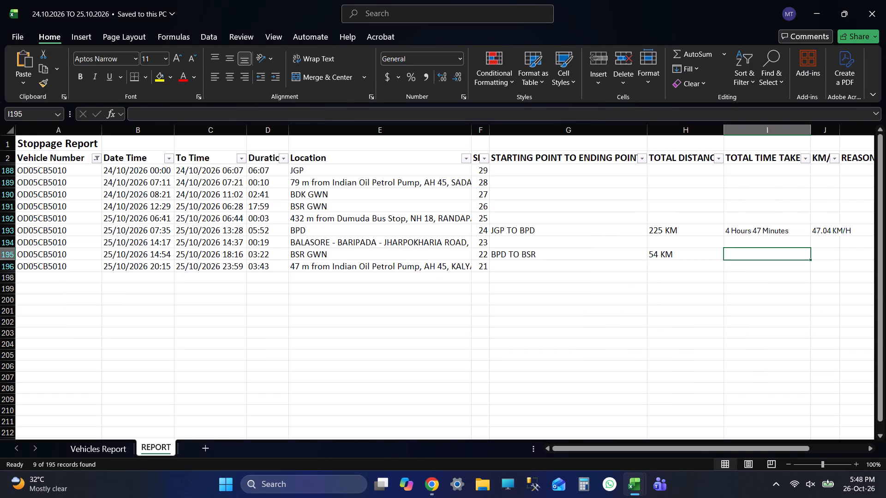
{"action": "key", "text": "ctrl+v"}
{"action": "key", "text": "Tab"}
Send 54 KM to ChatGPT to calculate the average speed for the BPD TO BSR route.
{"action": "key", "text": "alt+Tab"}
{"action": "left_click", "coordinate": [409, 440]}
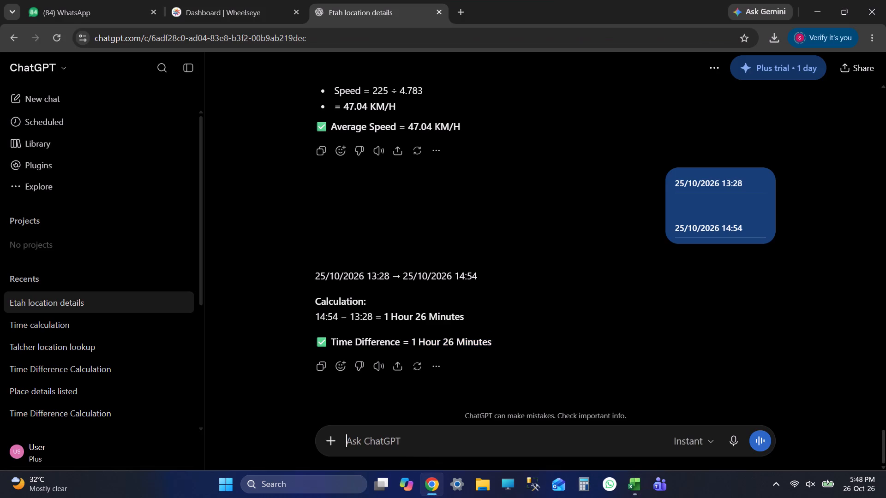
{"action": "type", "text": "54 KM"}
{"action": "key", "text": "Return"}
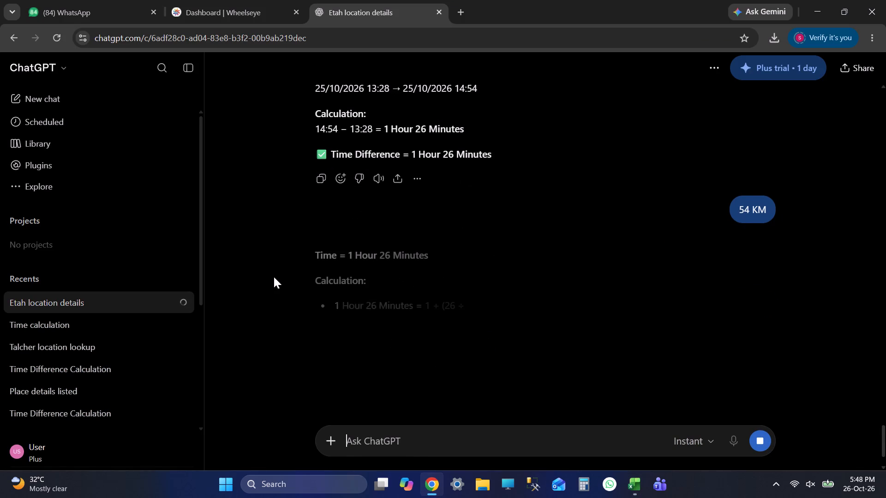
{"action": "scroll", "coordinate": [528, 338], "scroll_direction": "down", "scroll_amount": 11}
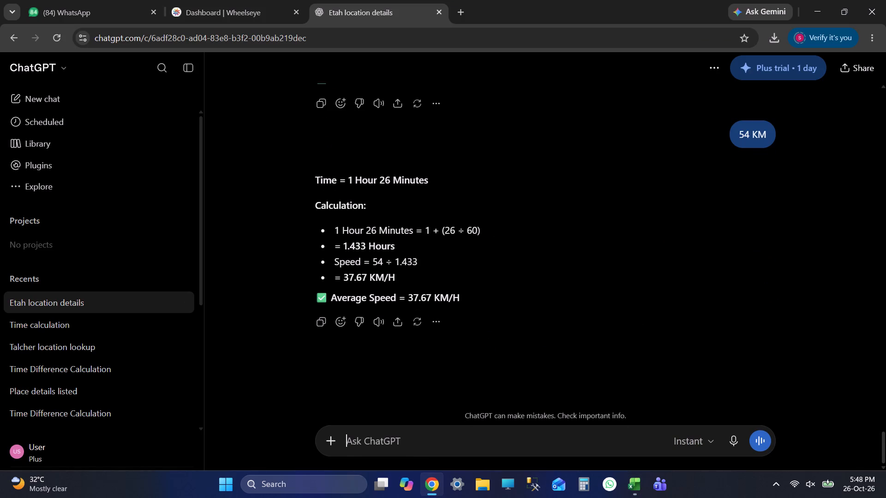
Enter ChatGPT's average speed, 37.67 KM/H, for the BPD TO BSR route in the Excel report and save the workbook.
{"action": "left_click_drag", "start_coordinate": [406, 299], "coordinate": [514, 290]}
{"action": "key", "text": "ctrl+c"}
{"action": "key", "text": "alt+Tab"}
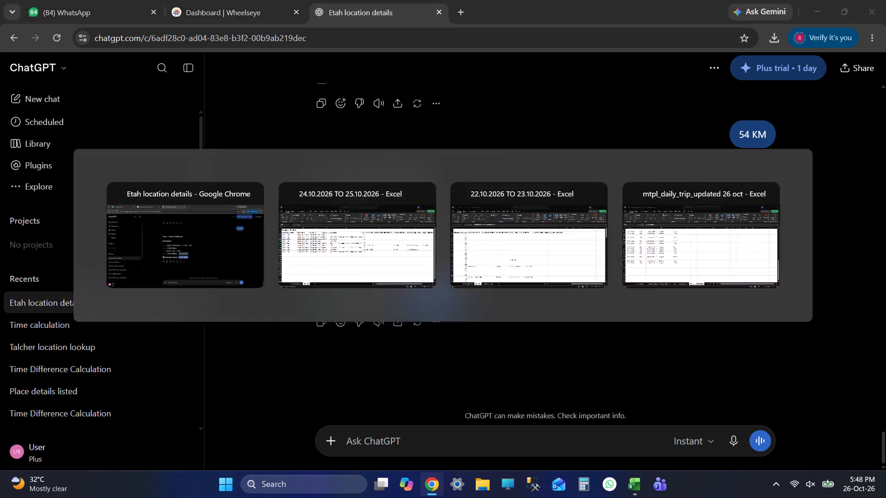
{"action": "key", "text": "ctrl+v"}
{"action": "left_click", "coordinate": [657, 318]}
{"action": "key", "text": "ctrl+s"}
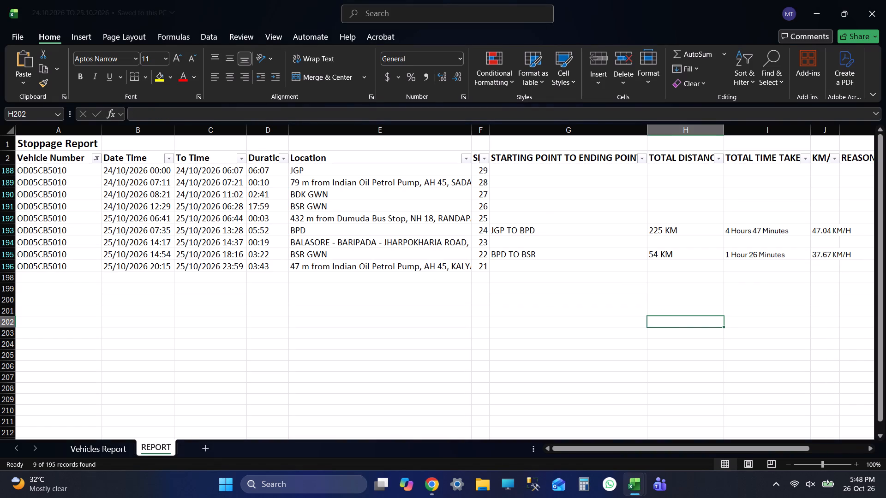
{"action": "left_click", "coordinate": [514, 259]}
{"action": "left_click", "coordinate": [511, 271]}
{"action": "key", "text": "Tab"}
{"action": "key", "text": "Tab"}
{"action": "key", "text": "Tab"}
{"action": "key", "text": "Tab"}
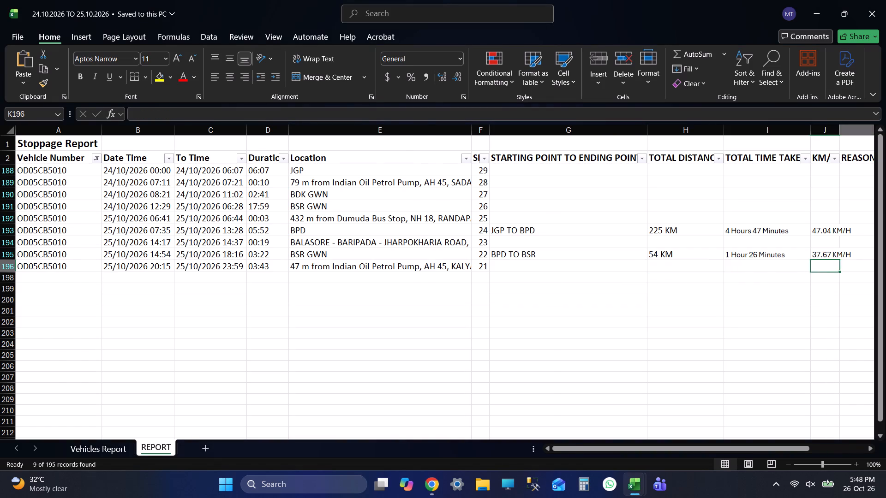
{"action": "key", "text": "alt+Tab"}
{"action": "key", "text": "alt+Tab"}
{"action": "key", "text": "alt+Tab"}
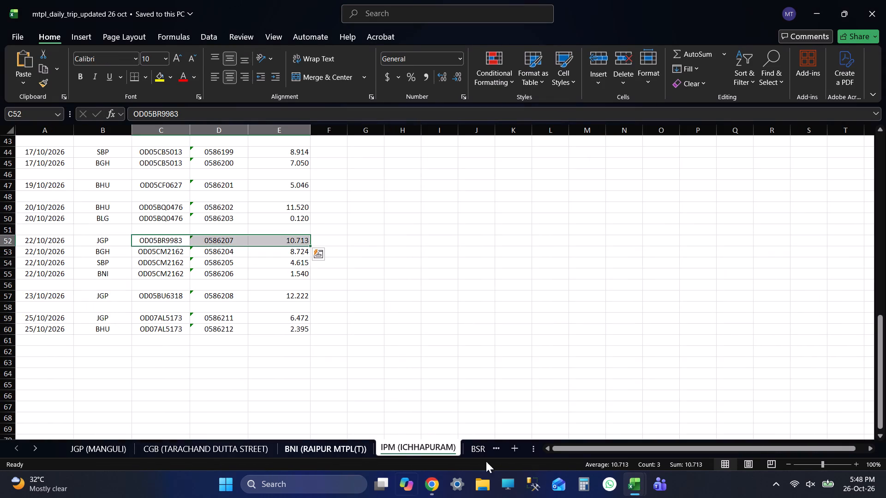
{"action": "left_click", "coordinate": [475, 444]}
{"action": "scroll", "coordinate": [230, 362], "scroll_direction": "down", "scroll_amount": 10}
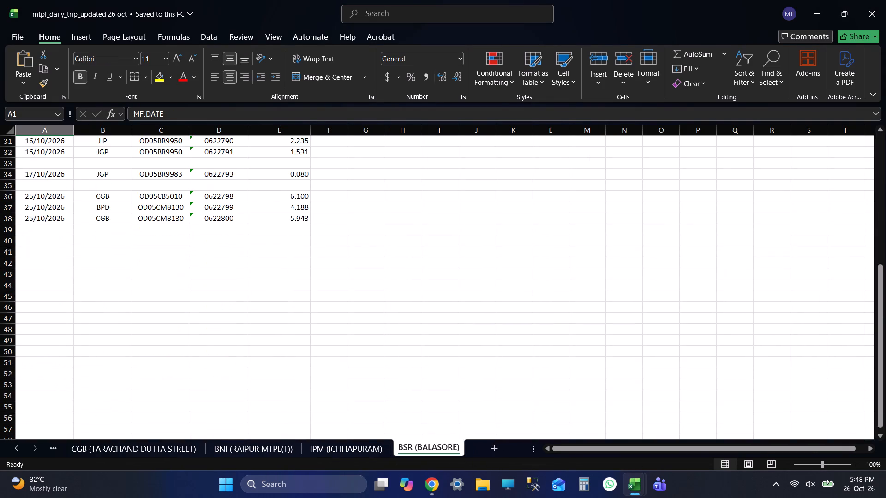
{"action": "scroll", "coordinate": [233, 371], "scroll_direction": "up", "scroll_amount": 1}
{"action": "scroll", "coordinate": [233, 371], "scroll_direction": "down", "scroll_amount": 3}
{"action": "scroll", "coordinate": [233, 371], "scroll_direction": "up", "scroll_amount": 4}
{"action": "left_click", "coordinate": [165, 254]}
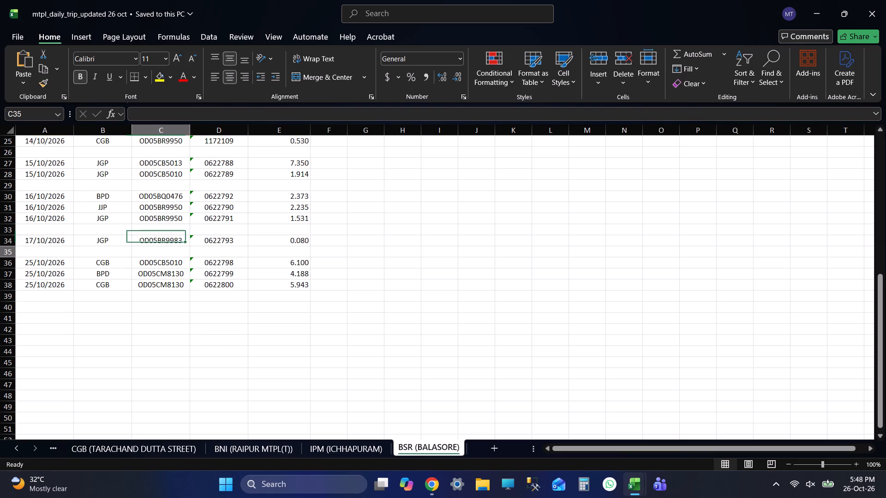
{"action": "left_click", "coordinate": [180, 266]}
{"action": "key", "text": "alt+Tab"}
{"action": "key", "text": "shift+Tab"}
{"action": "key", "text": "shift+Tab"}
{"action": "key", "text": "shift+Tab"}
{"action": "key", "text": "shift+Tab"}
{"action": "key", "text": "shift+Tab"}
{"action": "key", "text": "shift+Tab"}
{"action": "key", "text": "shift+Tab"}
{"action": "key", "text": "shift+Tab"}
{"action": "key", "text": "shift+Tab"}
{"action": "key", "text": "shift+Tab"}
{"action": "key", "text": "shift+Tab"}
{"action": "key", "text": "shift+Tab"}
{"action": "key", "text": "shift+Tab"}
{"action": "key", "text": "shift+Tab"}
{"action": "key", "text": "shift+Tab"}
{"action": "key", "text": "shift+Tab"}
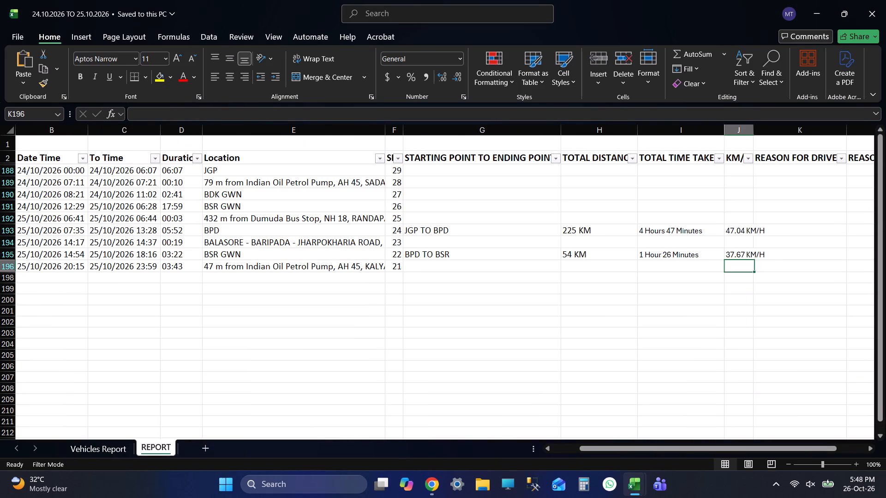
{"action": "key", "text": "alt+Tab"}
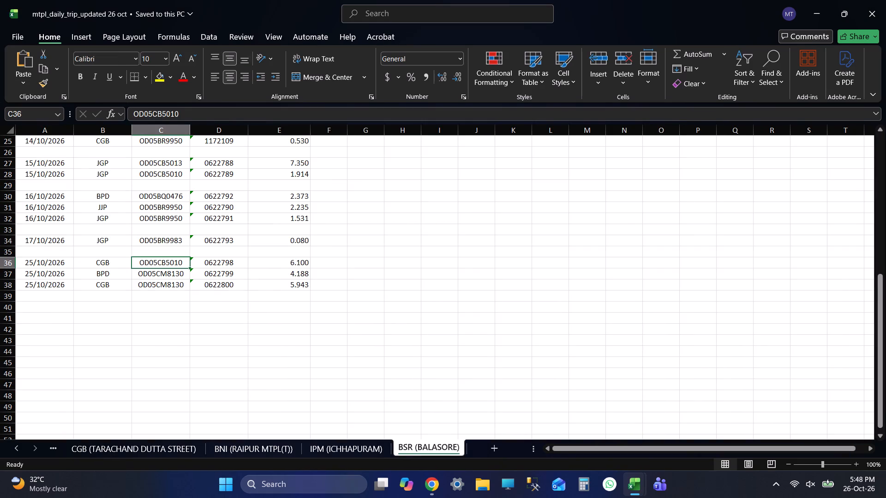
{"action": "key", "text": "alt+Tab"}
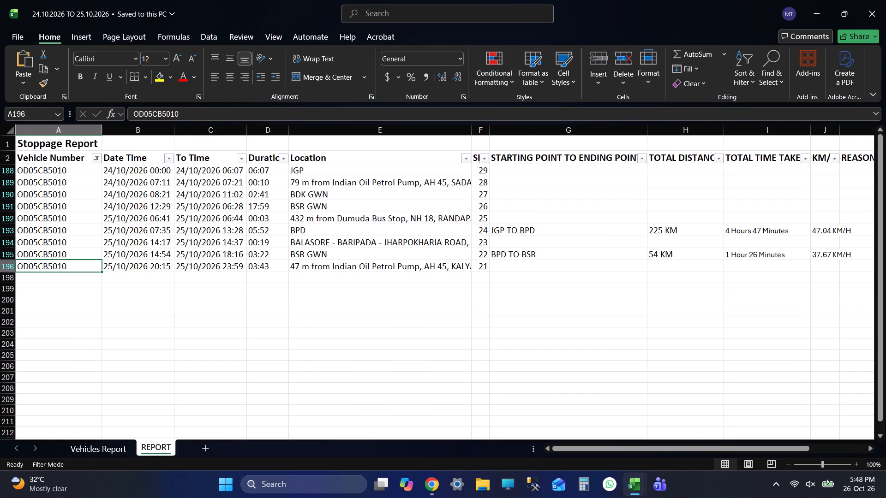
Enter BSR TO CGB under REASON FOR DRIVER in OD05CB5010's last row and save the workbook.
{"action": "key", "text": "Tab"}
{"action": "key", "text": "Tab"}
{"action": "key", "text": "Tab"}
{"action": "key", "text": "Tab"}
{"action": "key", "text": "Tab"}
{"action": "key", "text": "Tab"}
{"action": "key", "text": "Tab"}
{"action": "key", "text": "Tab"}
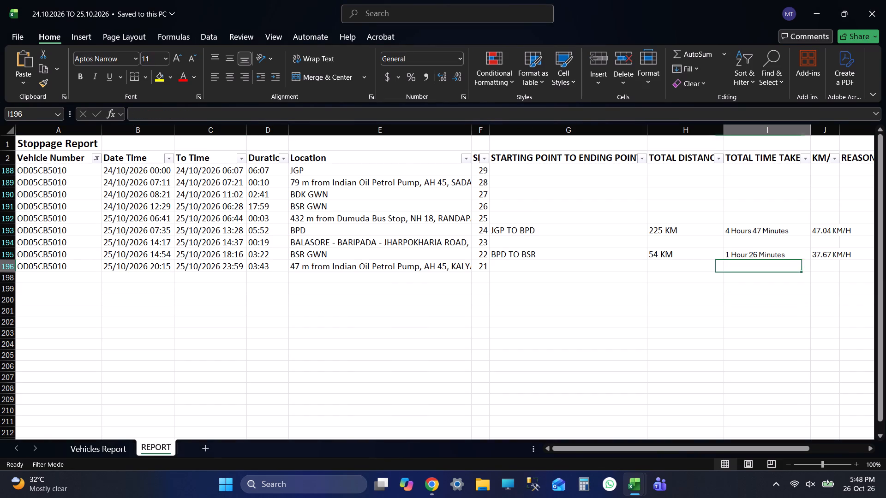
{"action": "key", "text": "Tab"}
{"action": "key", "text": "Tab"}
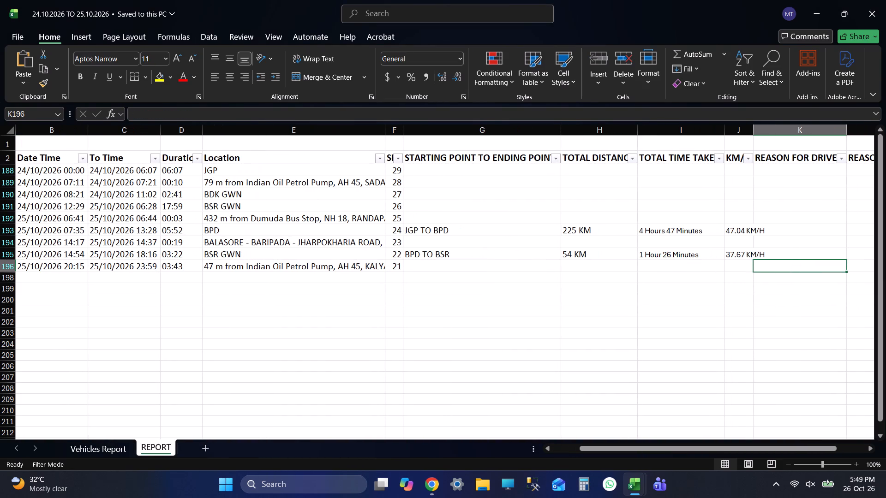
{"action": "type", "text": "BSR TO CGB"}
{"action": "key", "text": "shift+Tab"}
{"action": "key", "text": "shift+Tab"}
{"action": "key", "text": "shift+Tab"}
{"action": "key", "text": "shift+Tab"}
{"action": "key", "text": "shift+Tab"}
{"action": "key", "text": "shift+Tab"}
{"action": "key", "text": "shift+Tab"}
{"action": "key", "text": "shift+Tab"}
{"action": "key", "text": "shift+Tab"}
{"action": "key", "text": "shift+Tab"}
{"action": "key", "text": "shift+Tab"}
{"action": "key", "text": "shift+Tab"}
{"action": "key", "text": "shift+Tab"}
{"action": "key", "text": "shift+Tab"}
{"action": "key", "text": "shift+Tab"}
{"action": "key", "text": "shift+Tab"}
{"action": "key", "text": "shift+Tab"}
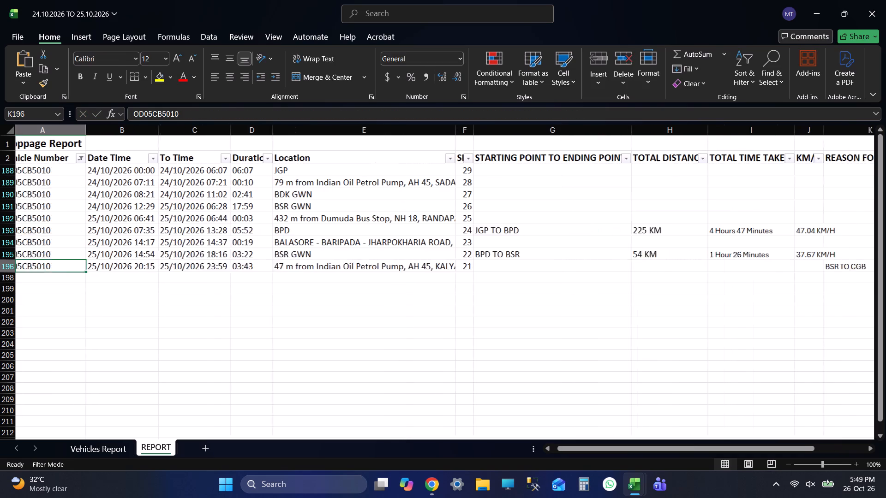
{"action": "key", "text": "ctrl+s"}
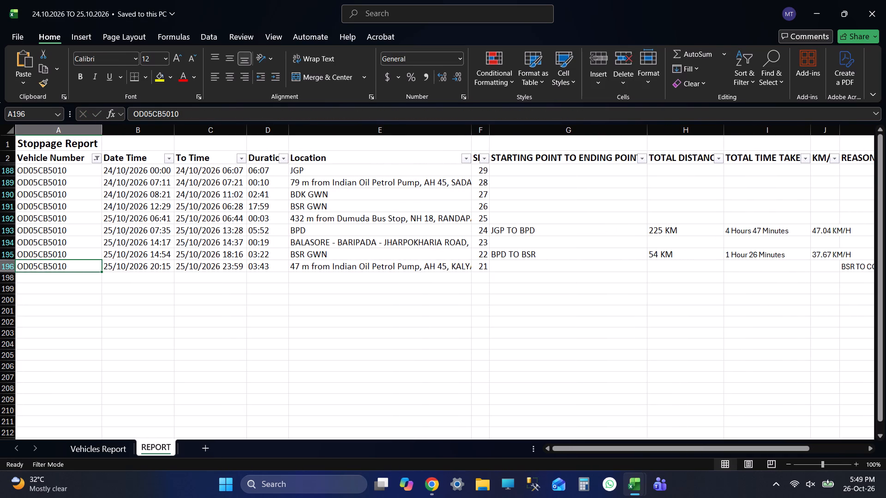
{"action": "left_click", "coordinate": [95, 159]}
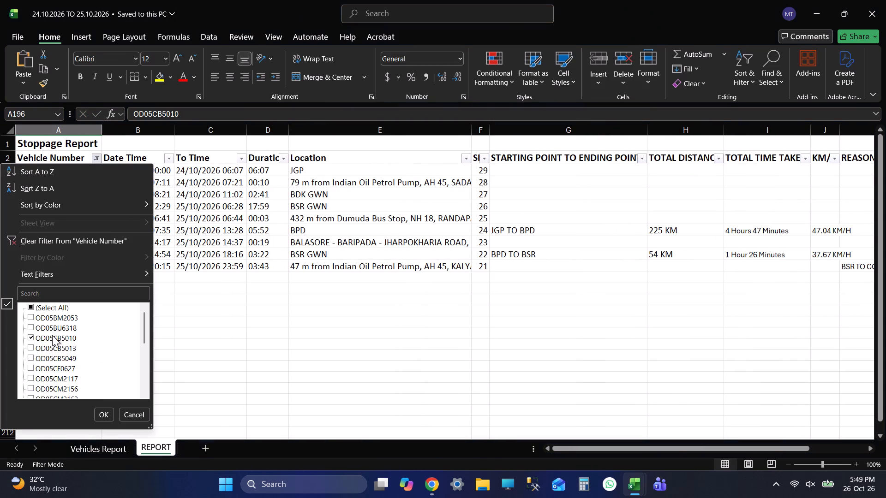
{"action": "left_click", "coordinate": [52, 335]}
{"action": "left_click", "coordinate": [64, 348]}
{"action": "left_click", "coordinate": [108, 414]}
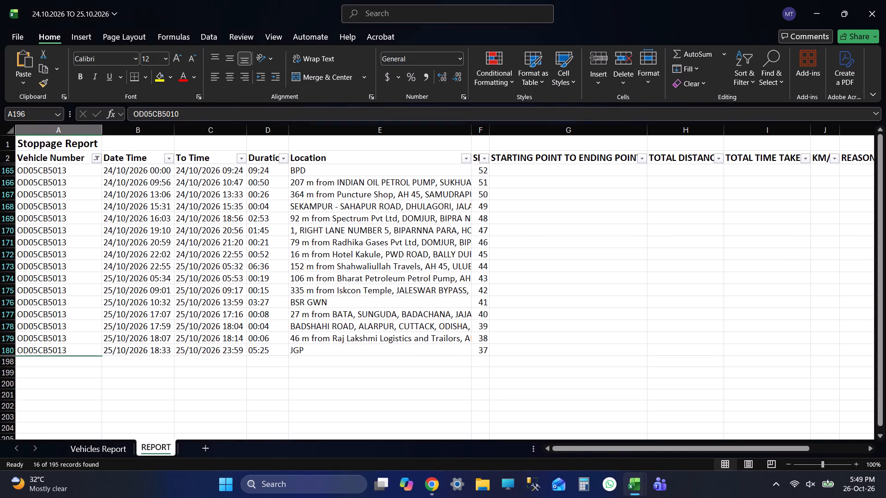
{"action": "left_click", "coordinate": [387, 272]}
{"action": "key", "text": "ctrl+s"}
{"action": "left_click", "coordinate": [342, 296]}
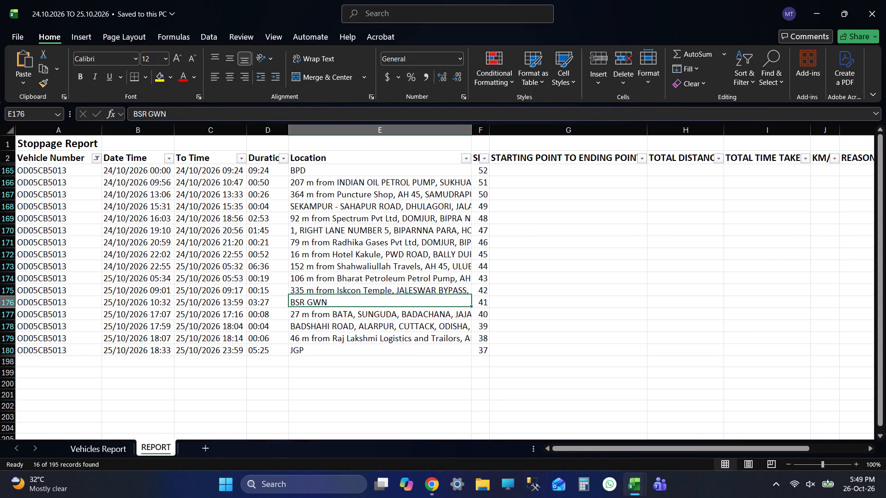
{"action": "key", "text": "ctrl+s"}
{"action": "left_click", "coordinate": [321, 174]}
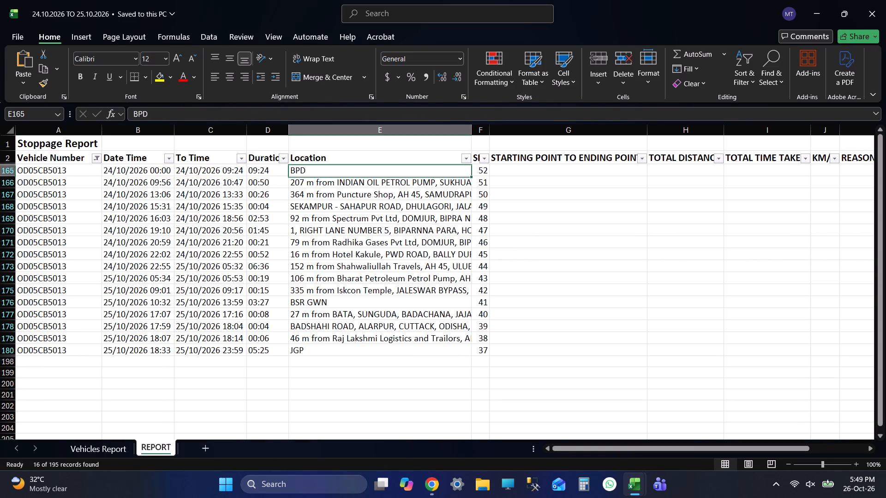
{"action": "key", "text": "shift+Tab"}
{"action": "key", "text": "shift+Tab"}
{"action": "key", "text": "shift+Tab"}
{"action": "key", "text": "shift+Tab"}
{"action": "key", "text": "shift+Tab"}
{"action": "key", "text": "shift+Tab"}
{"action": "key", "text": "shift+Tab"}
{"action": "key", "text": "shift+Tab"}
{"action": "key", "text": "ctrl+c"}
{"action": "key", "text": "alt+Tab"}
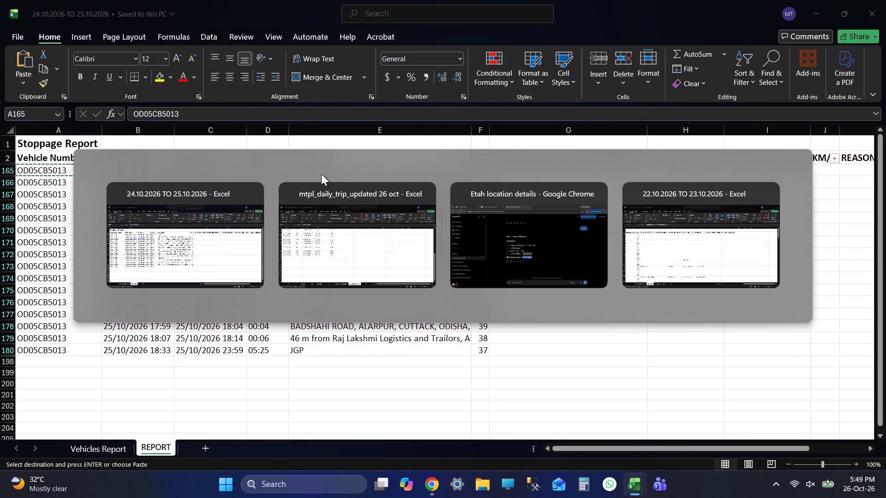
{"action": "key", "text": "alt+Tab"}
{"action": "left_click", "coordinate": [234, 0]}
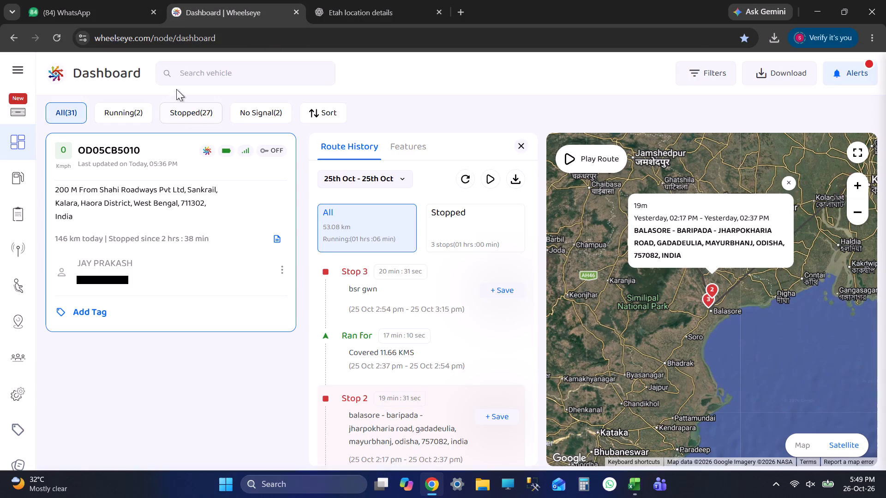
{"action": "left_click", "coordinate": [184, 76]}
{"action": "key", "text": "ctrl+v"}
{"action": "key", "text": "Return"}
{"action": "left_click", "coordinate": [99, 181]}
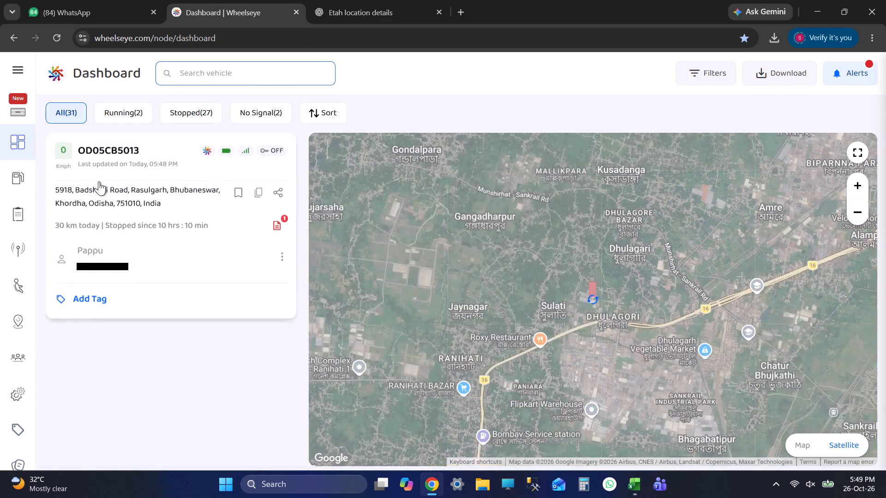
{"action": "left_click", "coordinate": [333, 172]}
{"action": "left_click", "coordinate": [392, 266]}
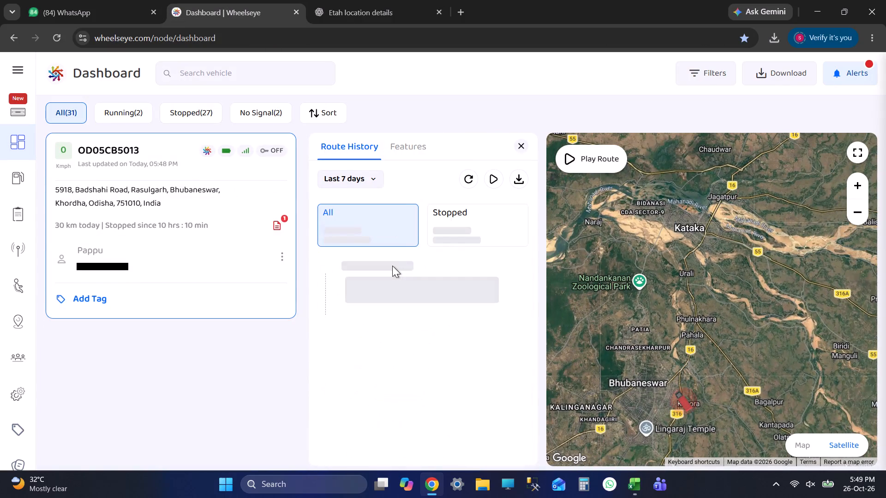
{"action": "scroll", "coordinate": [410, 326], "scroll_direction": "down", "scroll_amount": 16}
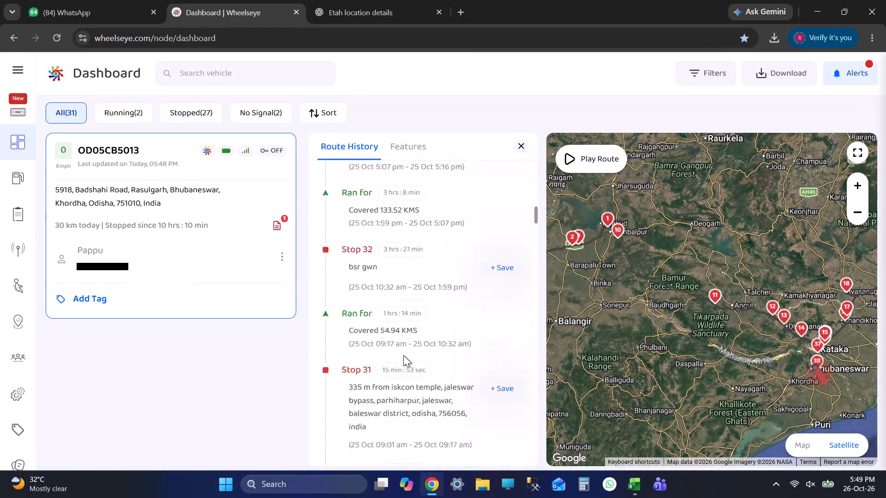
{"action": "scroll", "coordinate": [403, 355], "scroll_direction": "down", "scroll_amount": 18}
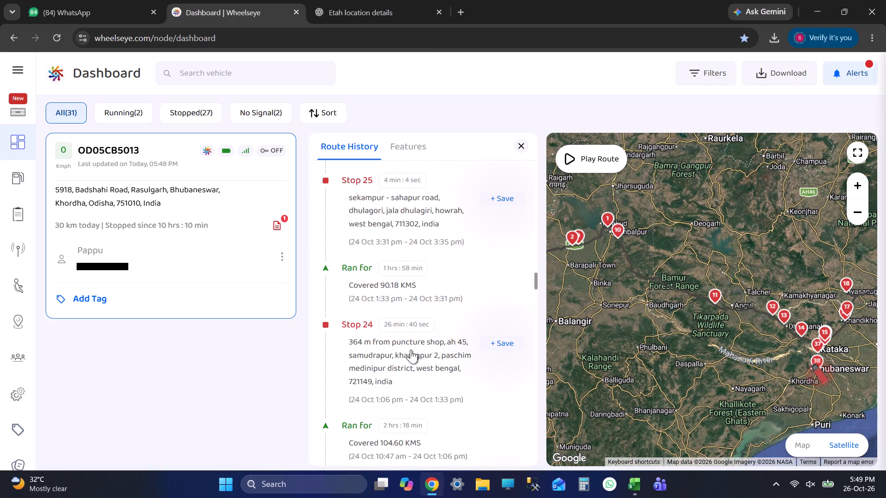
{"action": "scroll", "coordinate": [411, 350], "scroll_direction": "down", "scroll_amount": 11}
{"action": "scroll", "coordinate": [410, 365], "scroll_direction": "up", "scroll_amount": 4}
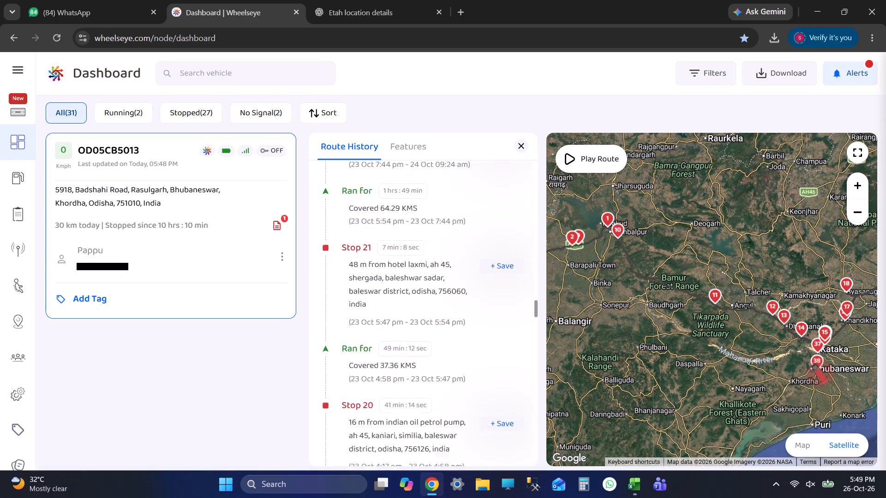
{"action": "left_click", "coordinate": [400, 232]}
{"action": "key", "text": "alt+Tab"}
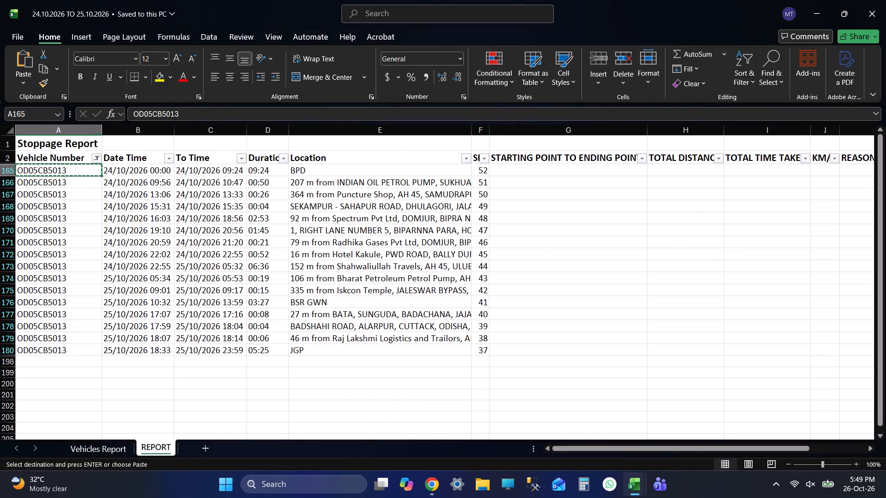
{"action": "key", "text": "alt+Tab"}
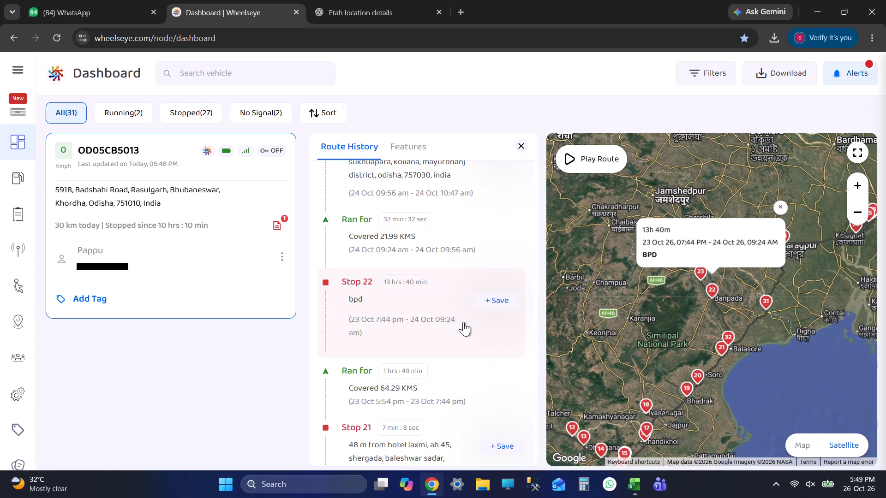
{"action": "key", "text": "alt+Tab"}
{"action": "key", "text": "alt+Tab"}
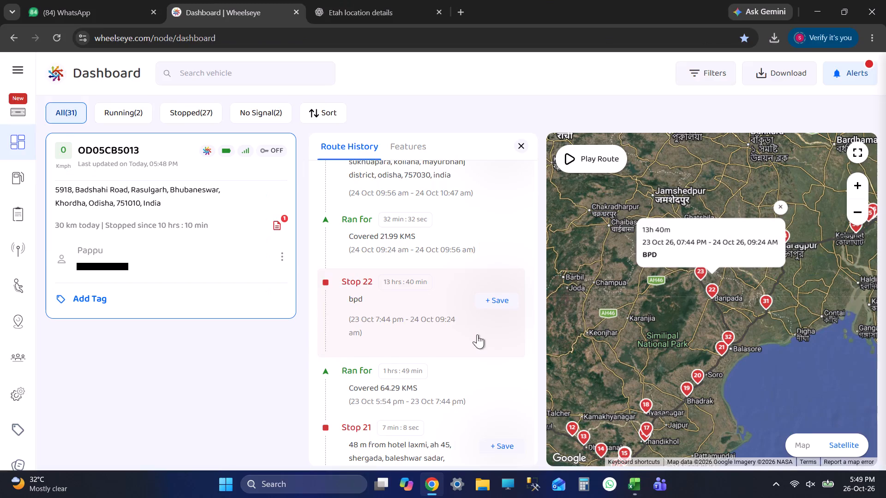
{"action": "key", "text": "alt+Tab"}
{"action": "key", "text": "alt+Tab"}
{"action": "scroll", "coordinate": [477, 333], "scroll_direction": "down", "scroll_amount": 2}
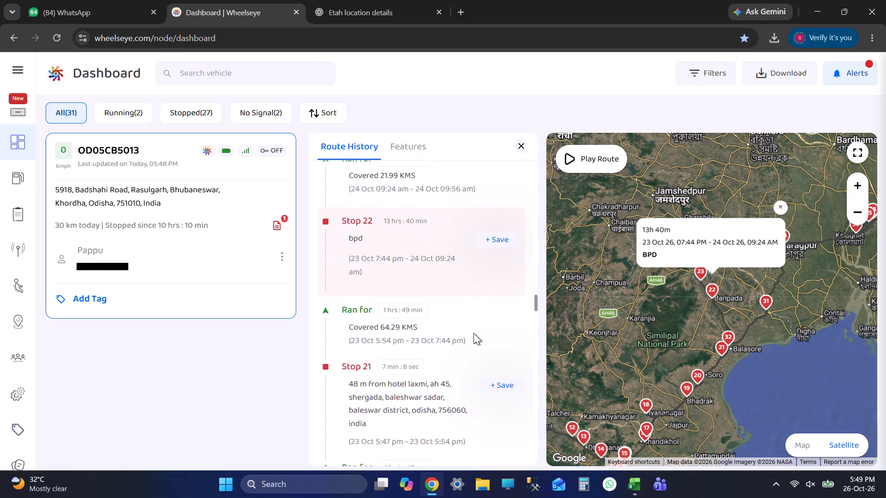
{"action": "scroll", "coordinate": [435, 319], "scroll_direction": "up", "scroll_amount": 2}
{"action": "key", "text": "alt+Tab"}
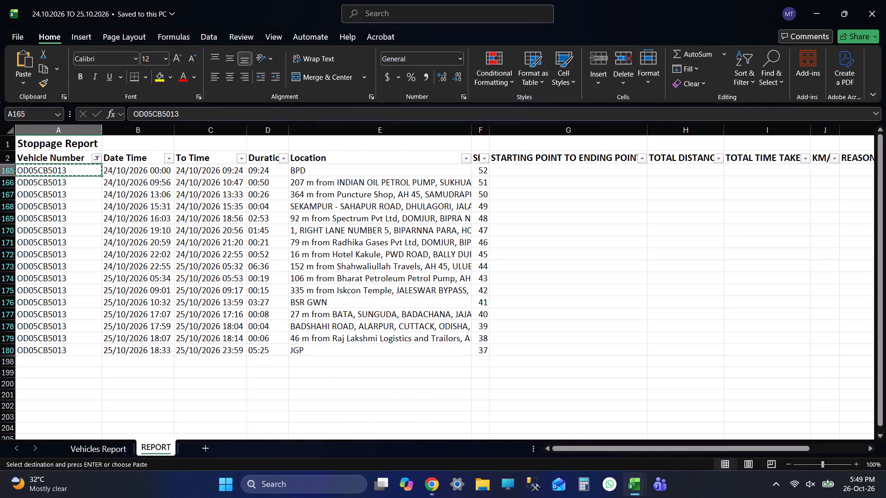
{"action": "key", "text": "alt+Tab"}
{"action": "scroll", "coordinate": [422, 320], "scroll_direction": "down", "scroll_amount": 2}
{"action": "left_click", "coordinate": [417, 319]}
{"action": "scroll", "coordinate": [417, 319], "scroll_direction": "up", "scroll_amount": 3}
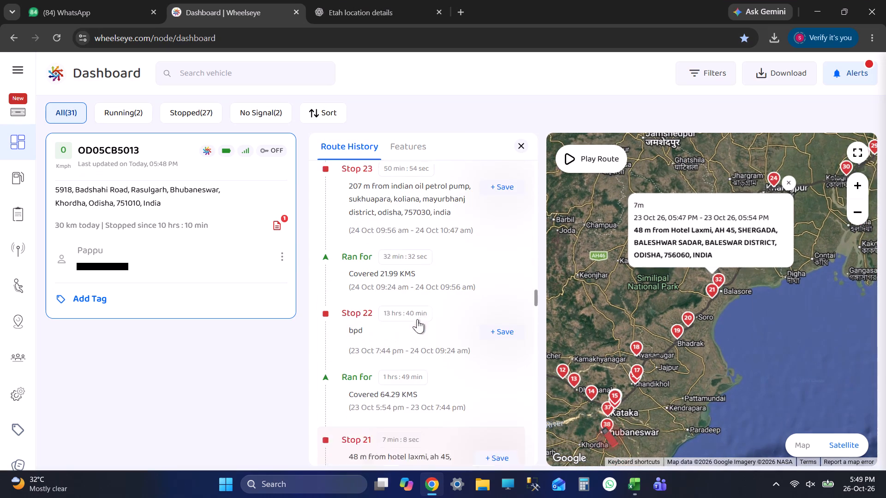
{"action": "left_click", "coordinate": [415, 301]}
{"action": "left_click", "coordinate": [417, 348]}
{"action": "scroll", "coordinate": [417, 348], "scroll_direction": "up", "scroll_amount": 3}
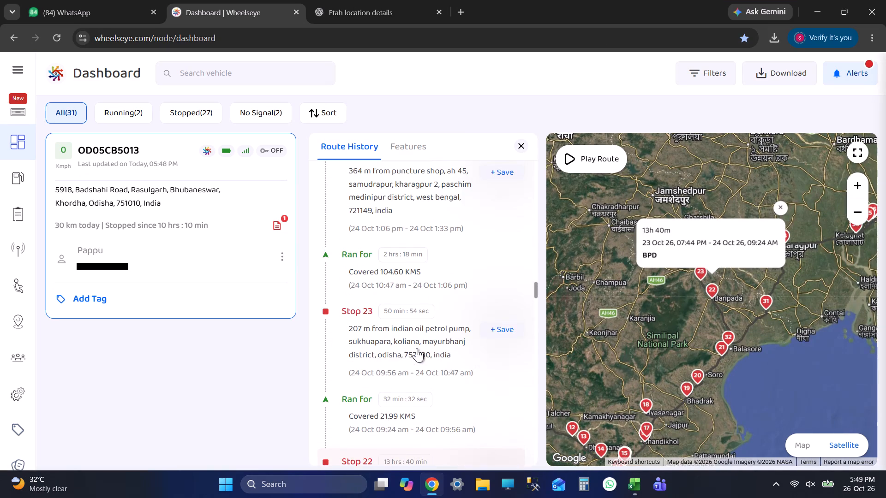
{"action": "left_click", "coordinate": [417, 348]}
{"action": "scroll", "coordinate": [417, 348], "scroll_direction": "up", "scroll_amount": 1}
{"action": "scroll", "coordinate": [417, 348], "scroll_direction": "down", "scroll_amount": 3}
{"action": "left_click", "coordinate": [416, 370]}
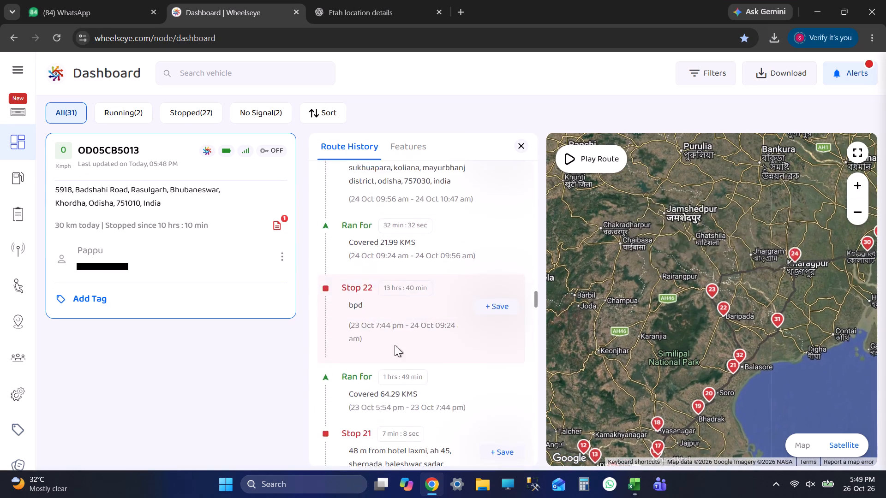
{"action": "key", "text": "alt+Tab"}
{"action": "key", "text": "ctrl+c"}
{"action": "key", "text": "alt+Tab"}
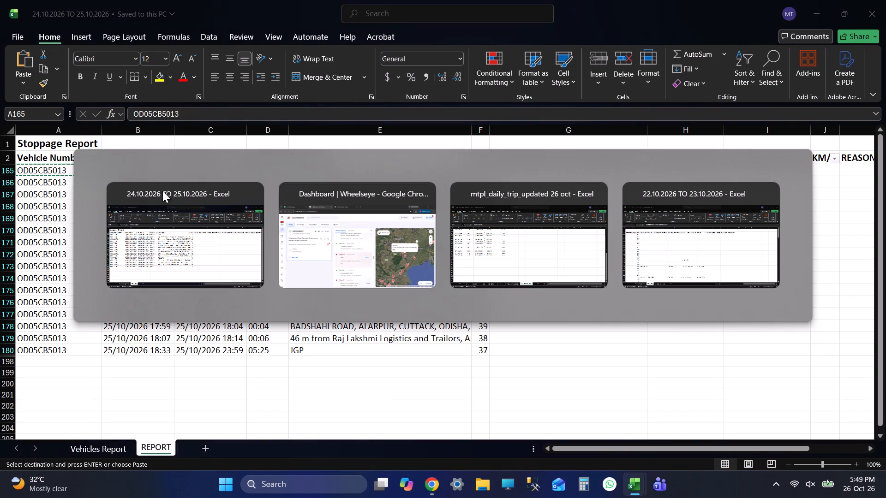
{"action": "key", "text": "alt+Tab"}
{"action": "key", "text": "alt+Tab"}
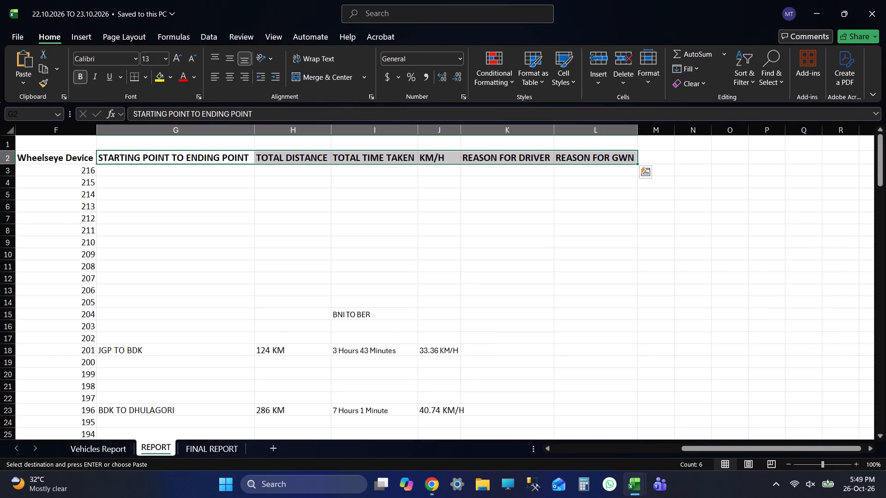
{"action": "left_click", "coordinate": [131, 159]}
{"action": "key", "text": "shift+Tab"}
{"action": "key", "text": "shift+Tab"}
{"action": "key", "text": "shift+Tab"}
{"action": "key", "text": "shift+Tab"}
{"action": "key", "text": "shift+Tab"}
{"action": "key", "text": "shift+Tab"}
{"action": "key", "text": "shift+Tab"}
{"action": "key", "text": "shift+Tab"}
{"action": "key", "text": "shift+Tab"}
{"action": "key", "text": "shift+Tab"}
{"action": "key", "text": "shift+Tab"}
{"action": "key", "text": "shift+Tab"}
{"action": "key", "text": "shift+Tab"}
{"action": "key", "text": "shift+Tab"}
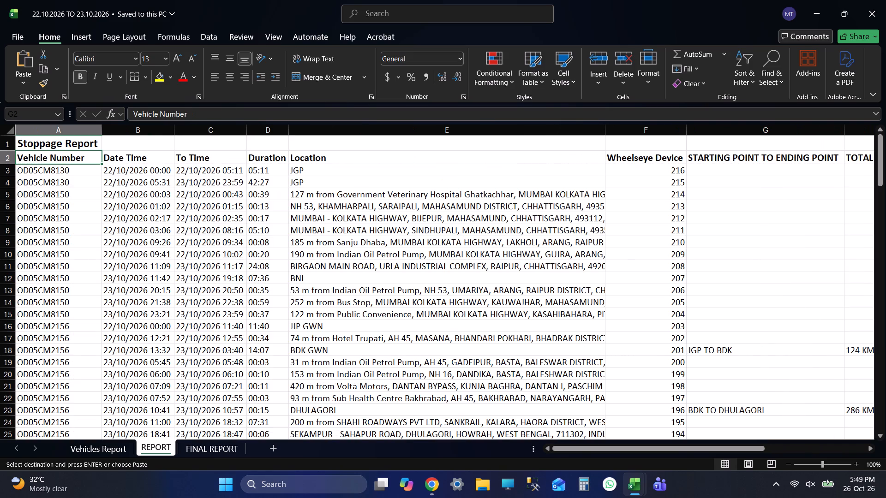
{"action": "left_click", "coordinate": [59, 130]}
{"action": "key", "text": "ctrl+f"}
{"action": "key", "text": "ctrl+v"}
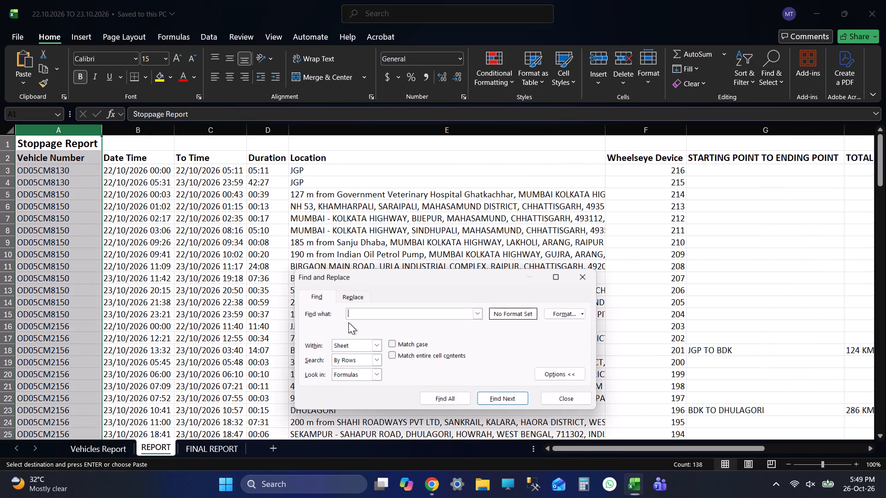
{"action": "key", "text": "Return"}
{"action": "key", "text": "Return"}
{"action": "key", "text": "Return"}
{"action": "key", "text": "Return"}
{"action": "key", "text": "Return"}
{"action": "key", "text": "Return"}
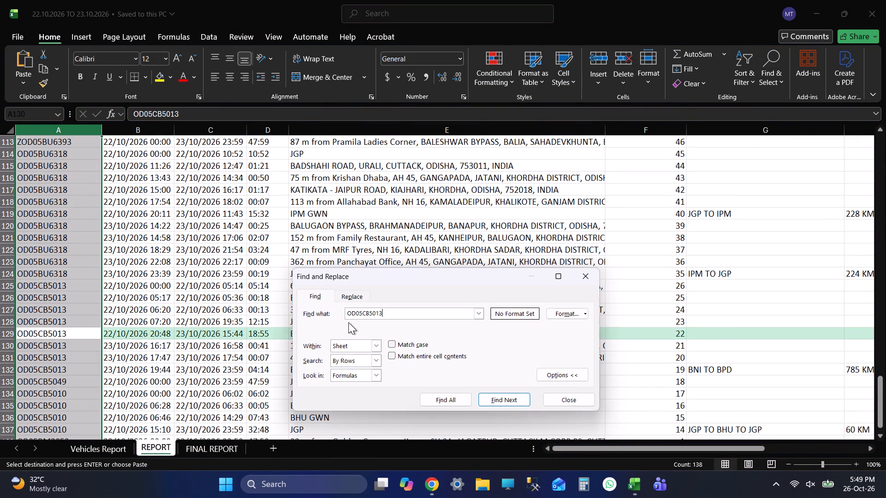
{"action": "key", "text": "Return"}
{"action": "key", "text": "Return"}
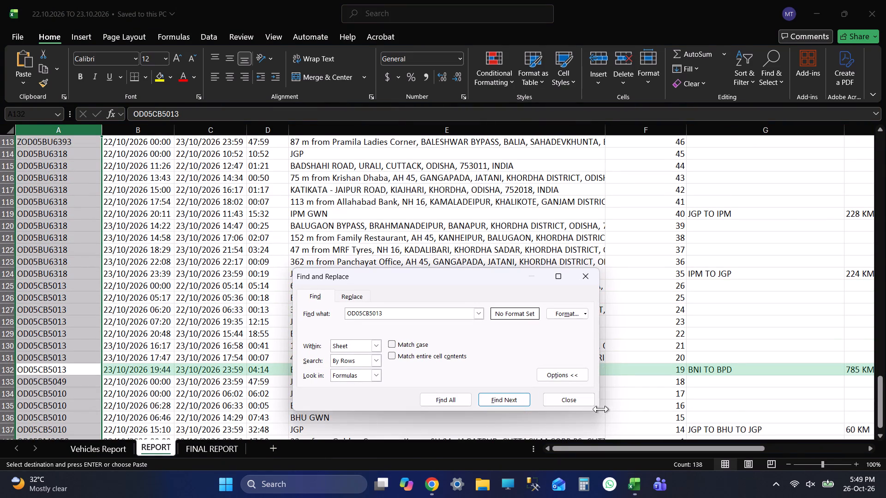
{"action": "left_click", "coordinate": [601, 409]}
{"action": "left_click", "coordinate": [572, 394]}
{"action": "key", "text": "alt+Tab"}
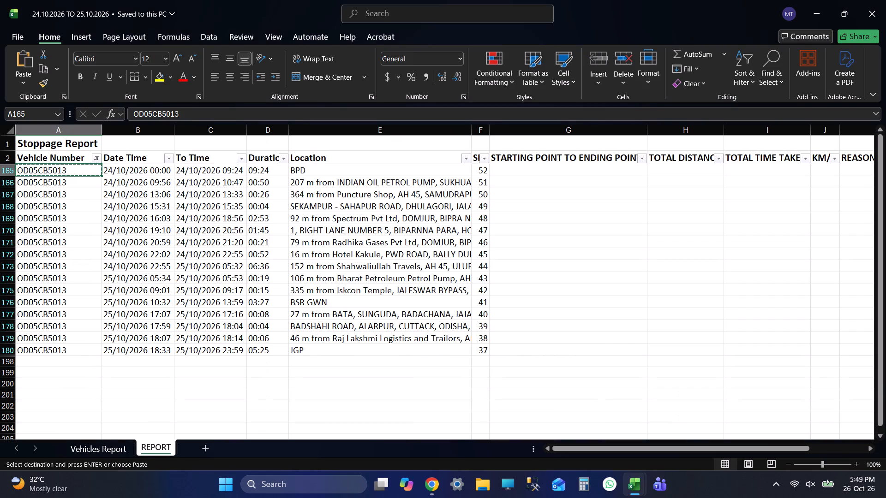
{"action": "left_click", "coordinate": [367, 307]}
{"action": "key", "text": "alt+Tab"}
{"action": "key", "text": "alt+Tab"}
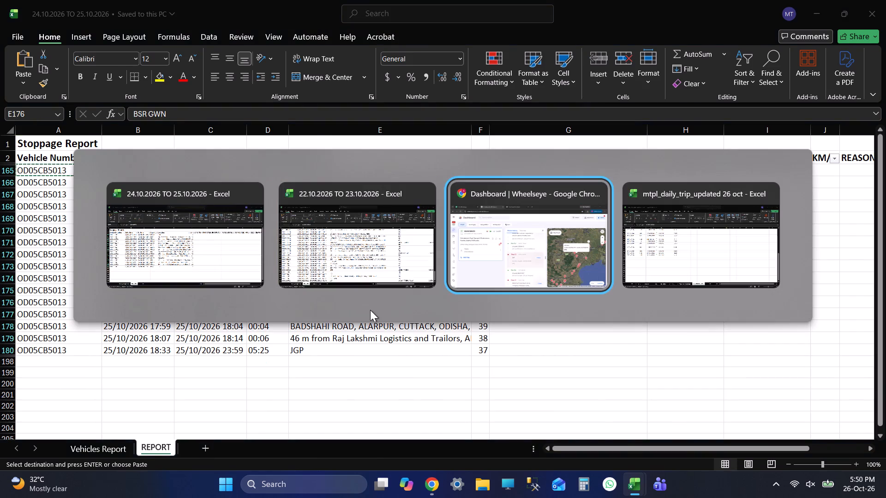
{"action": "scroll", "coordinate": [425, 309], "scroll_direction": "up", "scroll_amount": 2}
{"action": "left_click", "coordinate": [417, 281]}
{"action": "scroll", "coordinate": [429, 321], "scroll_direction": "up", "scroll_amount": 2}
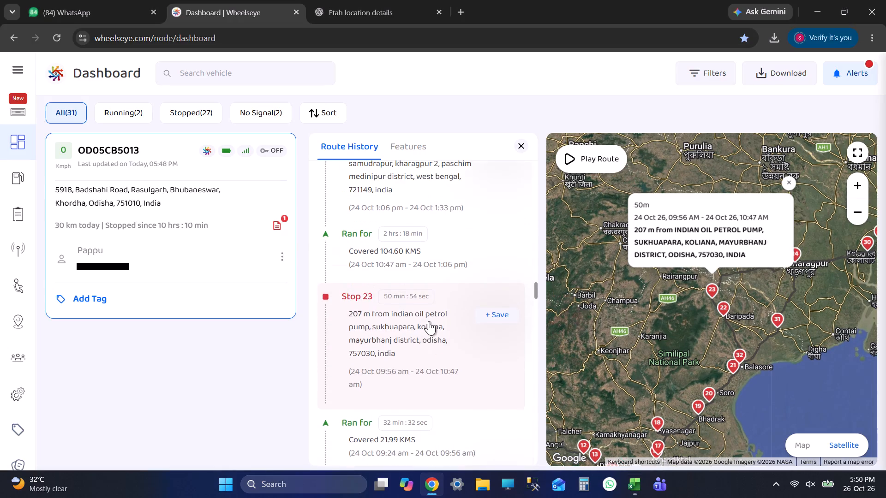
{"action": "left_click", "coordinate": [427, 259]}
{"action": "scroll", "coordinate": [421, 312], "scroll_direction": "up", "scroll_amount": 2}
{"action": "left_click", "coordinate": [417, 278]}
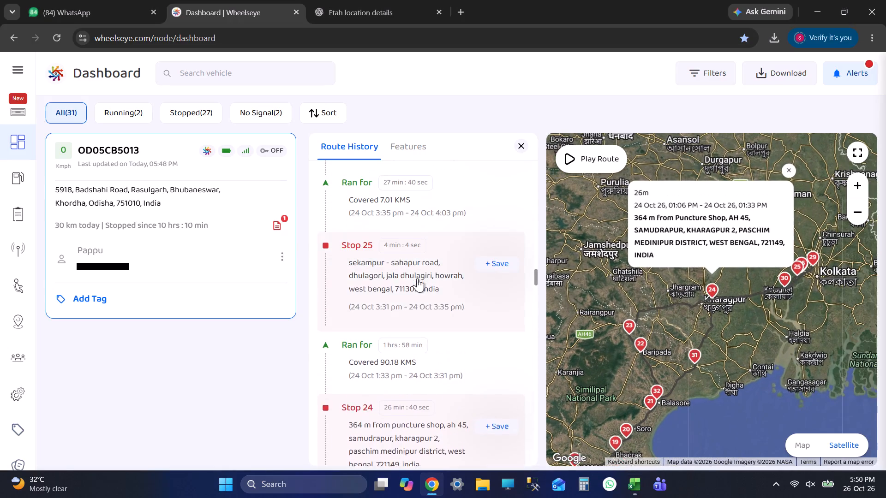
{"action": "scroll", "coordinate": [417, 424], "scroll_direction": "up", "scroll_amount": 3}
{"action": "left_click", "coordinate": [412, 311]}
{"action": "scroll", "coordinate": [727, 289], "scroll_direction": "up", "scroll_amount": 4}
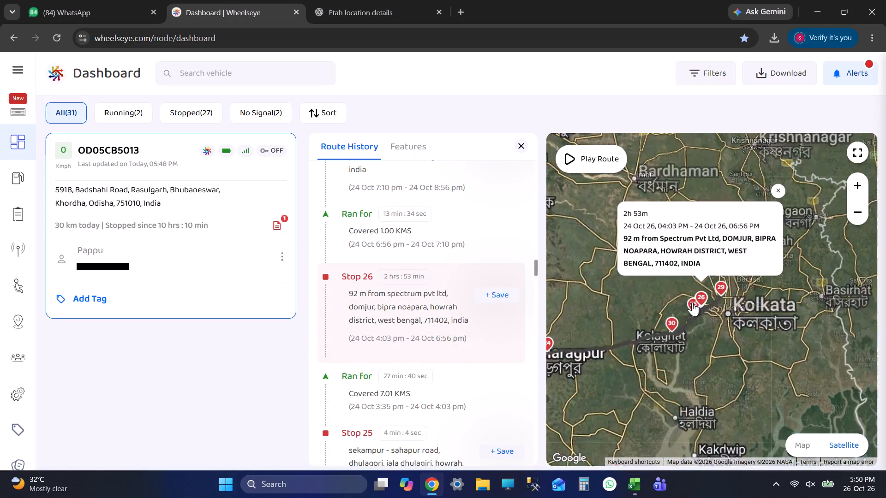
{"action": "scroll", "coordinate": [692, 302], "scroll_direction": "up", "scroll_amount": 9}
{"action": "scroll", "coordinate": [714, 317], "scroll_direction": "down", "scroll_amount": 1}
{"action": "scroll", "coordinate": [714, 317], "scroll_direction": "up", "scroll_amount": 8}
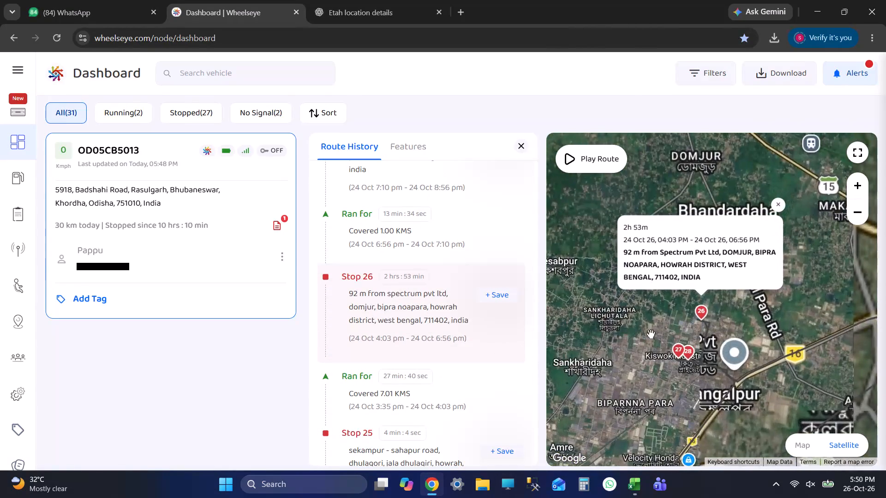
{"action": "scroll", "coordinate": [420, 344], "scroll_direction": "down", "scroll_amount": 3}
{"action": "left_click", "coordinate": [427, 295]}
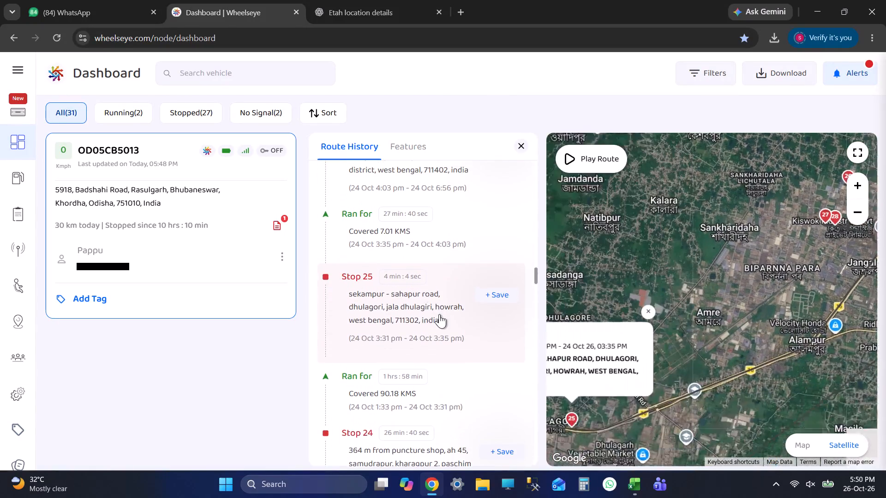
{"action": "scroll", "coordinate": [439, 314], "scroll_direction": "up", "scroll_amount": 3}
{"action": "left_click", "coordinate": [437, 302]}
{"action": "key", "text": "alt+Tab"}
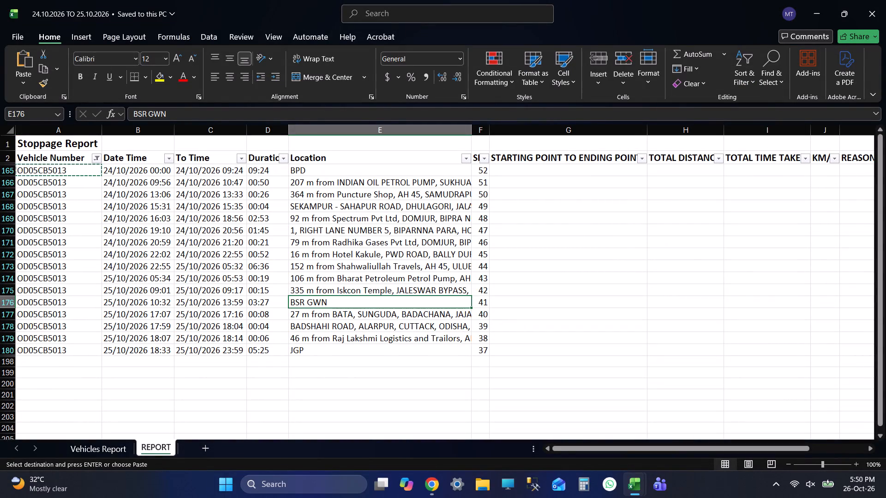
{"action": "left_click", "coordinate": [268, 217]}
{"action": "key", "text": "alt+Tab"}
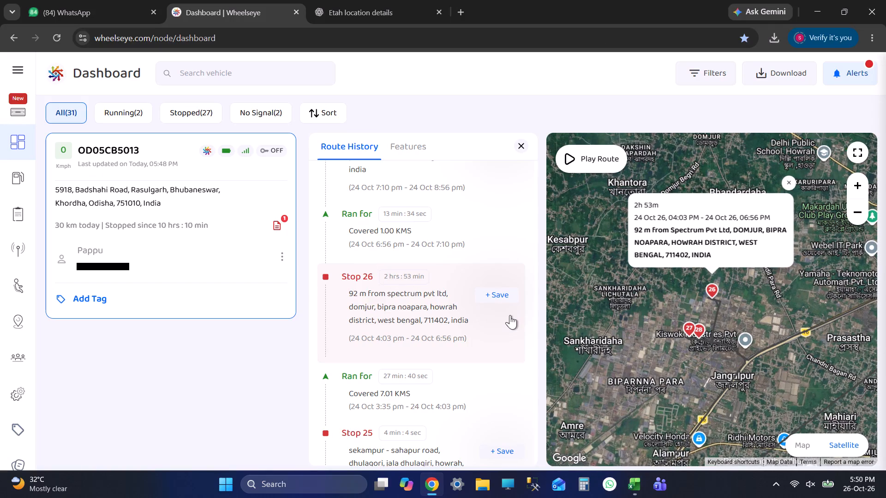
{"action": "key", "text": "alt+Tab"}
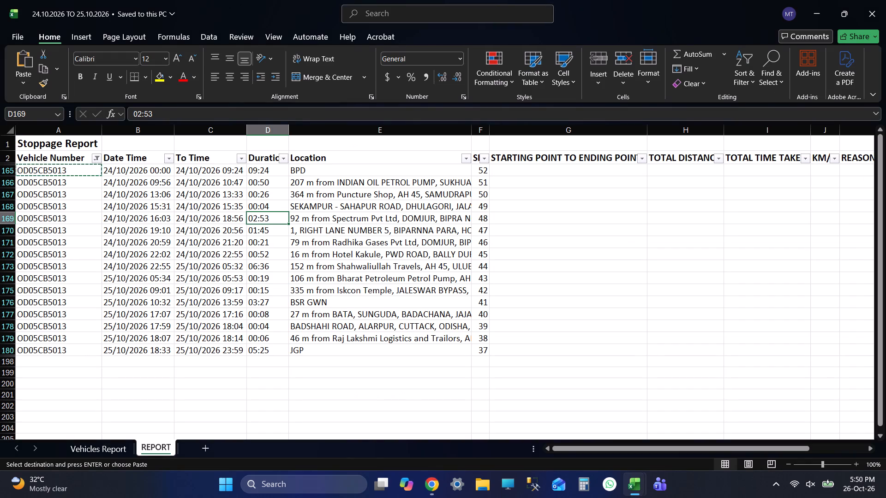
{"action": "key", "text": "Tab"}
{"action": "key", "text": "alt+Tab"}
{"action": "scroll", "coordinate": [643, 336], "scroll_direction": "down", "scroll_amount": 9}
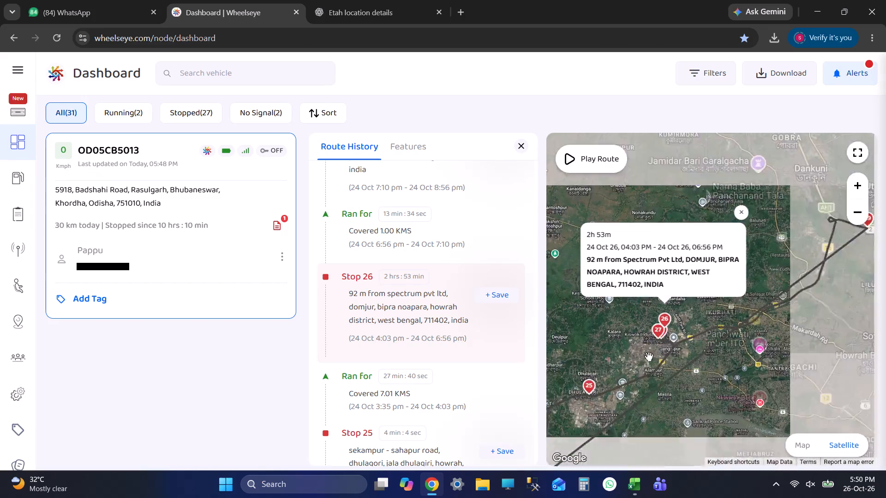
{"action": "scroll", "coordinate": [649, 356], "scroll_direction": "down", "scroll_amount": 2}
{"action": "key", "text": "alt+Tab"}
{"action": "type", "text": "DHULAGORI"}
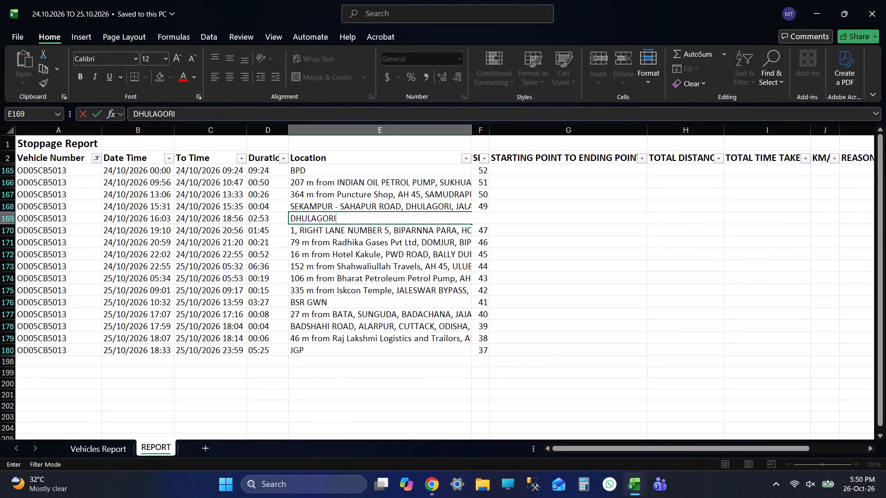
{"action": "key", "text": "Tab"}
{"action": "key", "text": "Tab"}
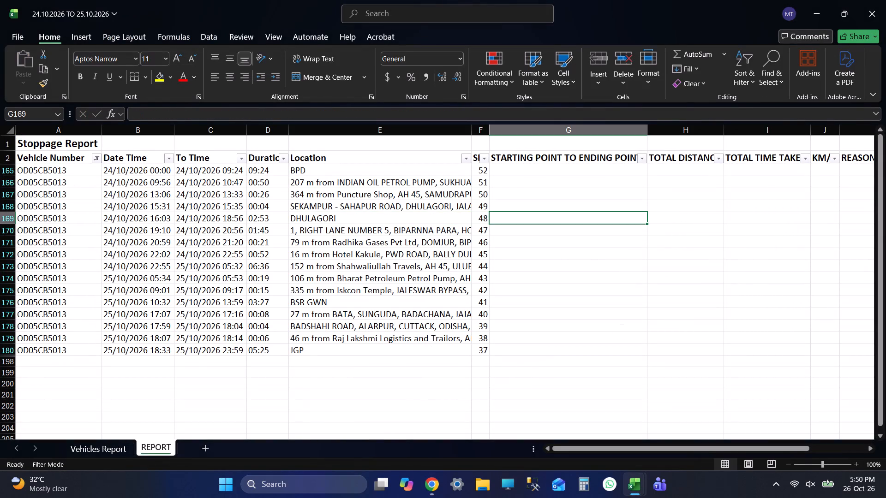
{"action": "key", "text": "ctrl+s"}
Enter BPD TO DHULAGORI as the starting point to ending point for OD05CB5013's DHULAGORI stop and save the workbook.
{"action": "type", "text": "BPD TO DHULAFGORI"}
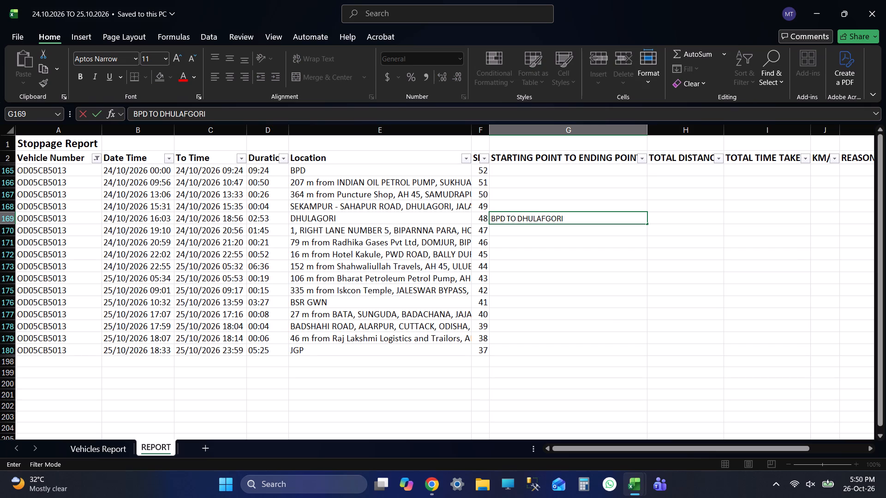
{"action": "key", "text": "BackSpace"}
{"action": "key", "text": "BackSpace"}
{"action": "key", "text": "BackSpace"}
{"action": "key", "text": "BackSpace"}
{"action": "key", "text": "BackSpace"}
{"action": "type", "text": "GORI"}
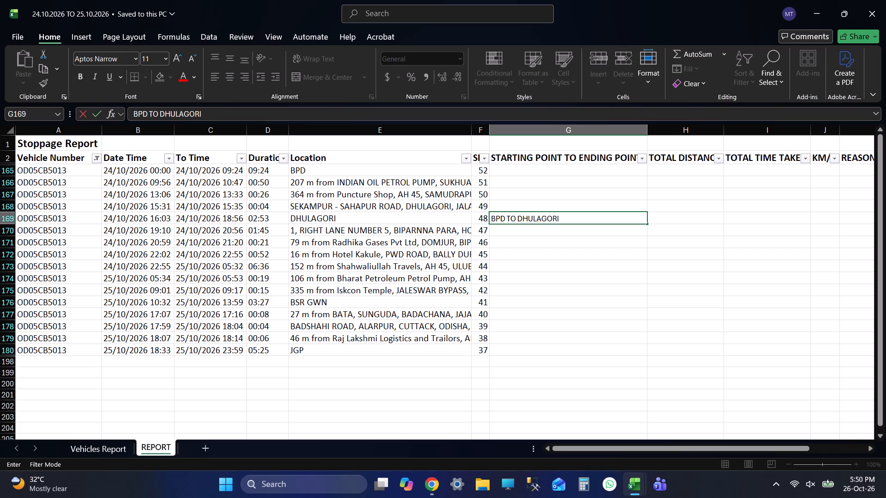
{"action": "key", "text": "Return"}
{"action": "key", "text": "ctrl+s"}
{"action": "key", "text": "ctrl+s"}
{"action": "left_click", "coordinate": [557, 218]}
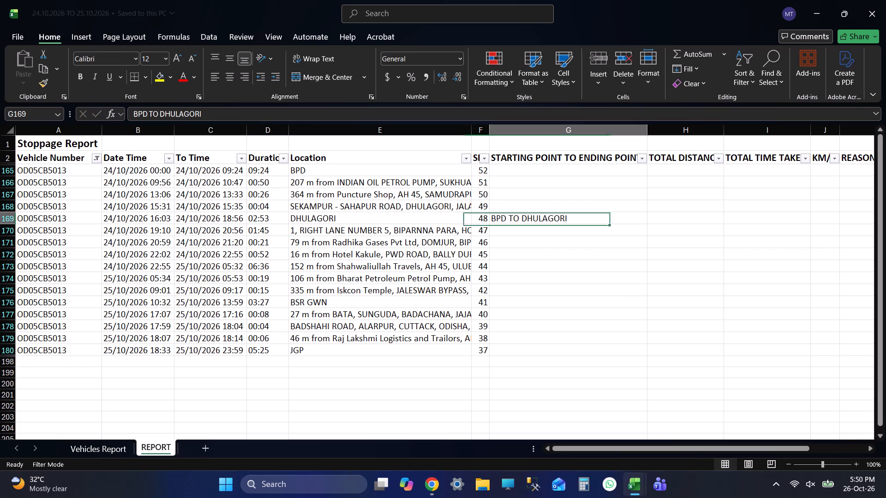
{"action": "key", "text": "ctrl+s"}
{"action": "key", "text": "ctrl+s"}
{"action": "key", "text": "ctrl+s"}
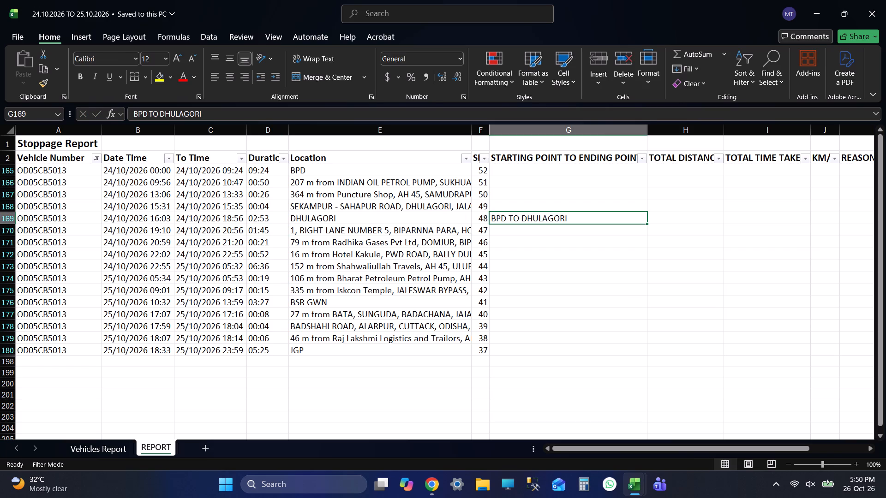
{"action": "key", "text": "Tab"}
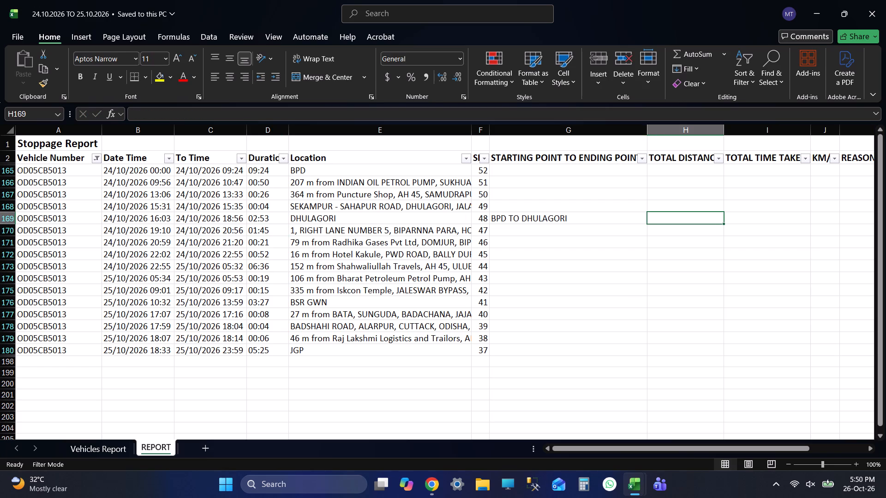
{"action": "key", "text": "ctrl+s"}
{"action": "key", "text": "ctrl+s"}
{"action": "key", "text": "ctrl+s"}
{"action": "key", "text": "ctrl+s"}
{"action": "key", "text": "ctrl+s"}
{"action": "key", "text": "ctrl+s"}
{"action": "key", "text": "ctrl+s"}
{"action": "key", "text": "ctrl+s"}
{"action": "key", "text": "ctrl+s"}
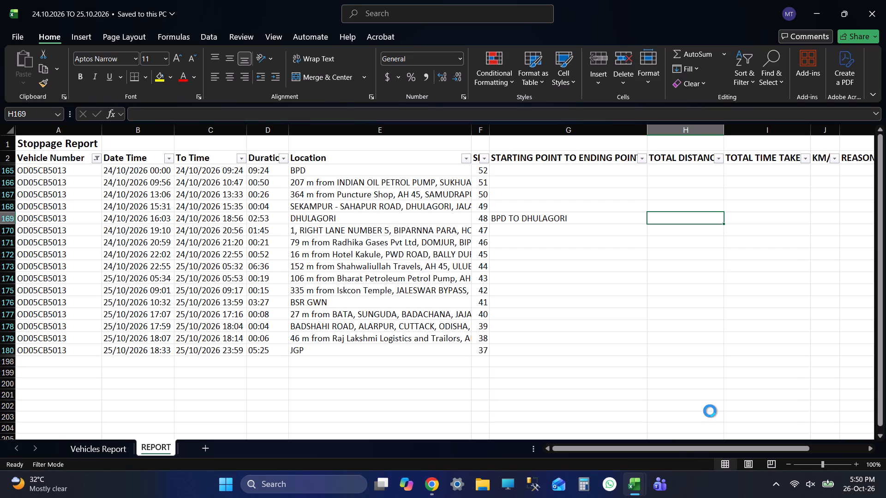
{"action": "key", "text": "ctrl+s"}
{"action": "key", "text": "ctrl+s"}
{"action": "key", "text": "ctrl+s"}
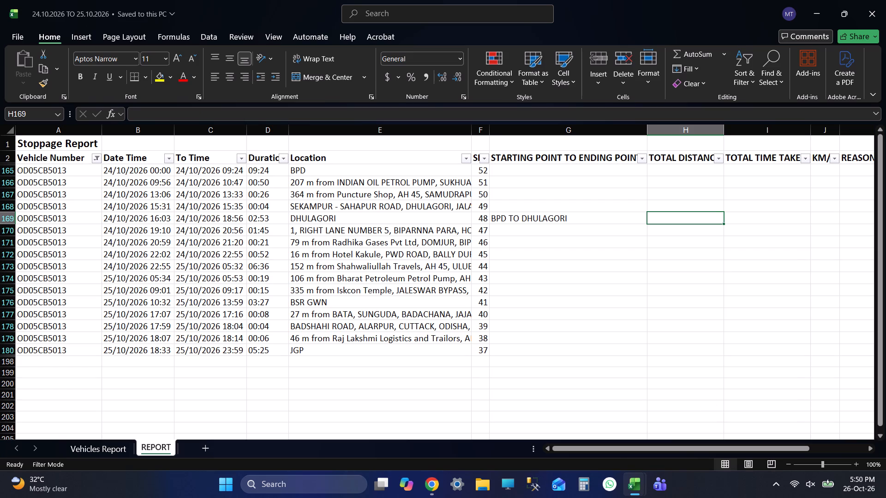
{"action": "key", "text": "alt+Tab"}
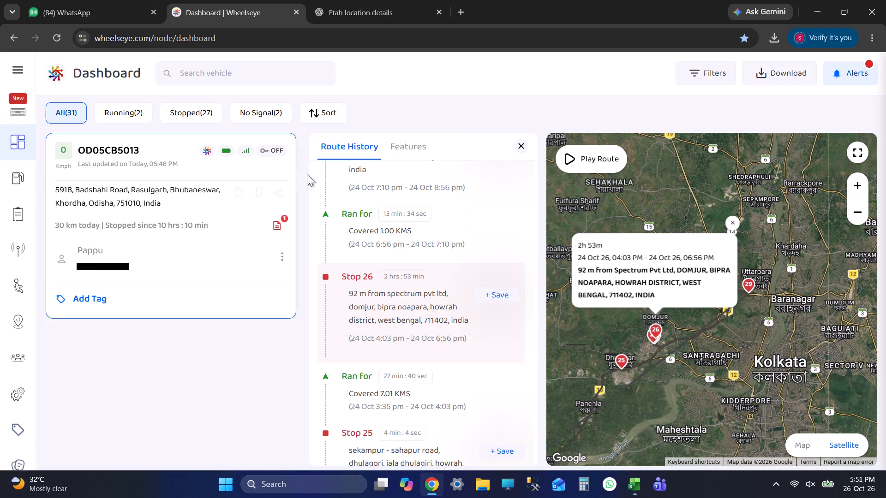
{"action": "key", "text": "alt+Tab"}
{"action": "key", "text": "alt+Tab"}
{"action": "scroll", "coordinate": [330, 218], "scroll_direction": "up", "scroll_amount": 9}
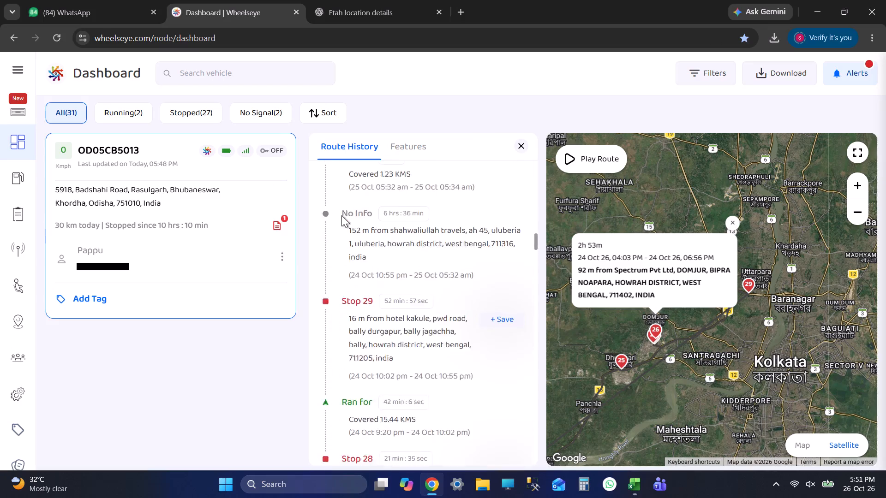
{"action": "scroll", "coordinate": [341, 215], "scroll_direction": "up", "scroll_amount": 2}
{"action": "scroll", "coordinate": [346, 215], "scroll_direction": "down", "scroll_amount": 1}
{"action": "scroll", "coordinate": [346, 215], "scroll_direction": "up", "scroll_amount": 2}
{"action": "scroll", "coordinate": [361, 217], "scroll_direction": "down", "scroll_amount": 1}
{"action": "scroll", "coordinate": [398, 211], "scroll_direction": "up", "scroll_amount": 2}
{"action": "left_click_drag", "start_coordinate": [536, 226], "coordinate": [534, 117]}
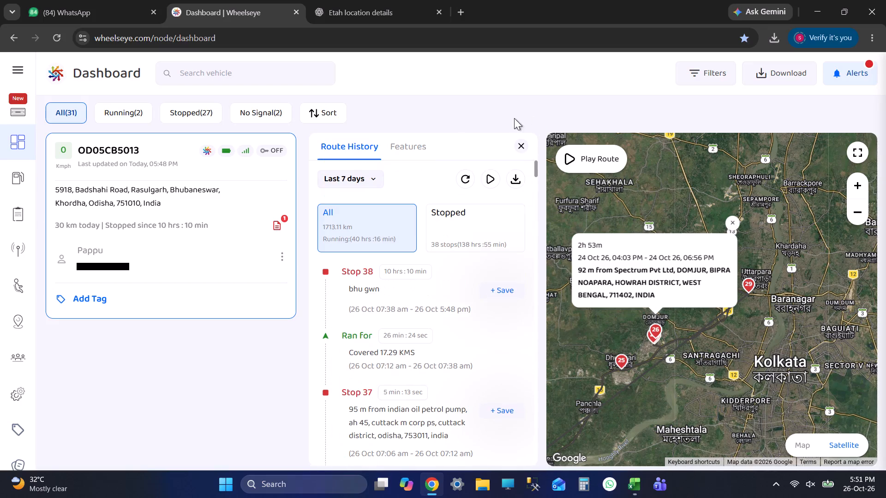
{"action": "left_click", "coordinate": [353, 177]}
{"action": "left_click", "coordinate": [372, 293]}
{"action": "key", "text": "alt+Tab"}
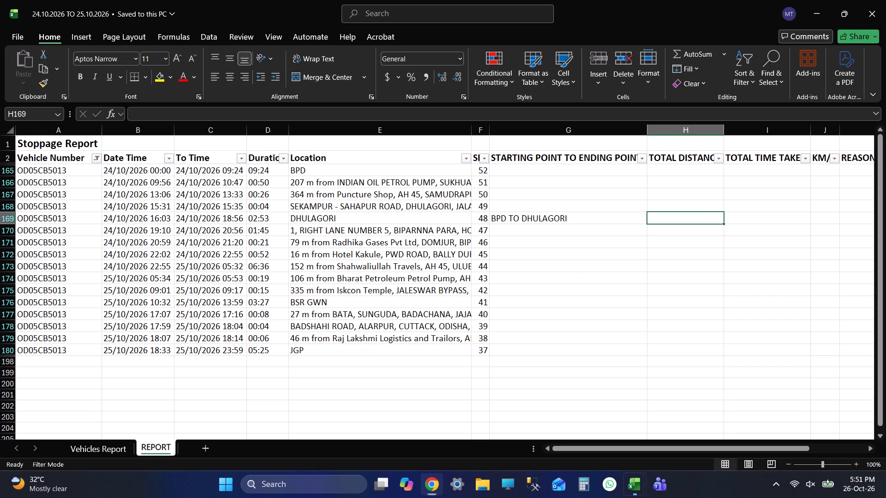
{"action": "left_click", "coordinate": [268, 174]}
{"action": "key", "text": "shift+Tab"}
{"action": "key", "text": "alt+Tab"}
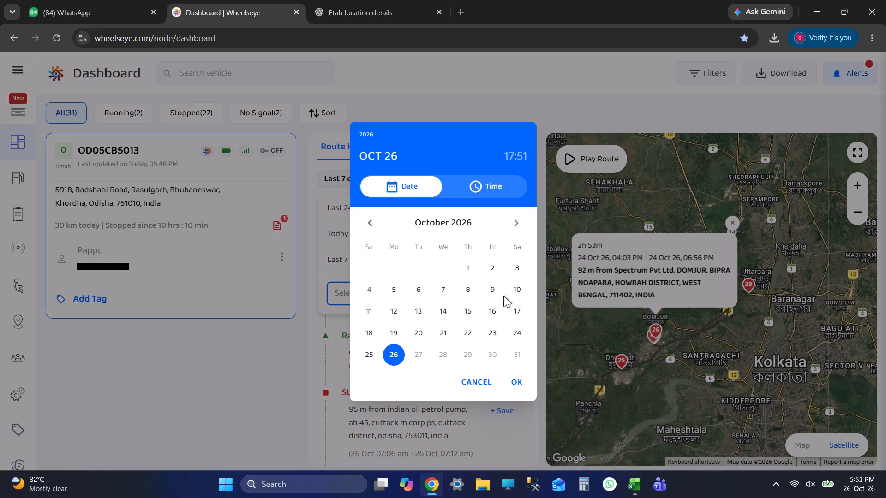
{"action": "left_click", "coordinate": [521, 326]}
{"action": "key", "text": "alt+Tab"}
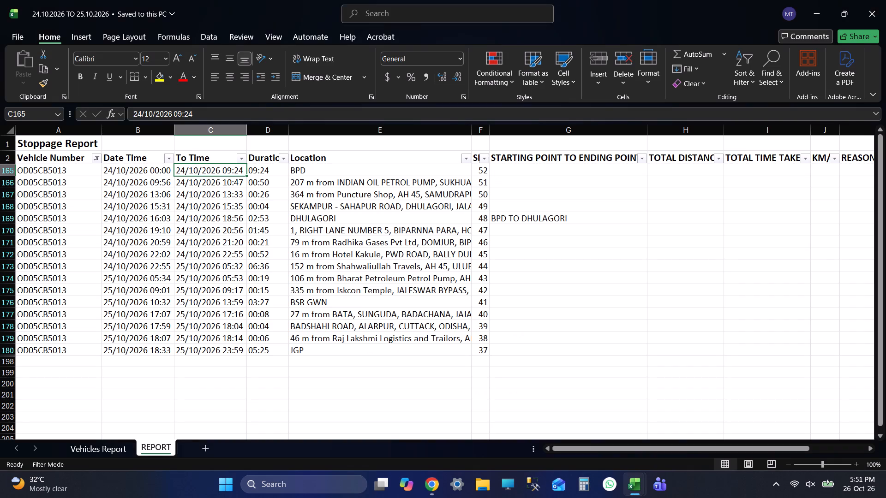
{"action": "key", "text": "alt+Tab"}
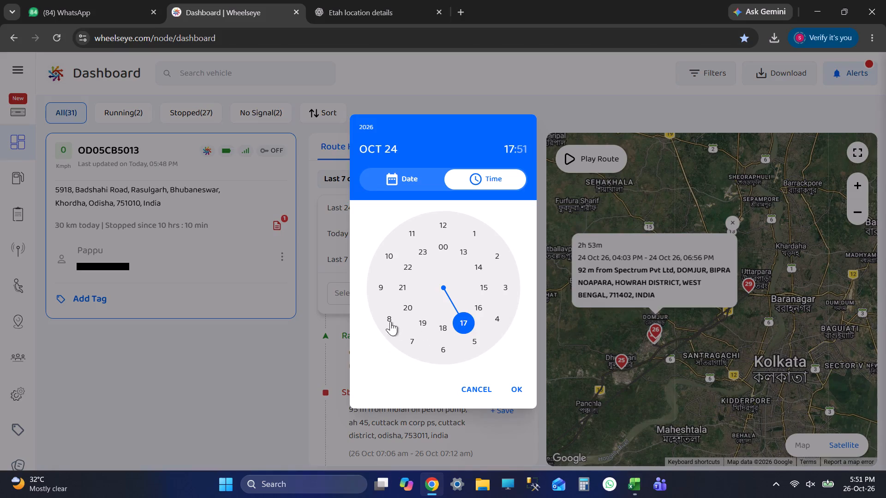
{"action": "left_click", "coordinate": [380, 285]}
{"action": "key", "text": "alt+Tab"}
{"action": "key", "text": "alt+Tab"}
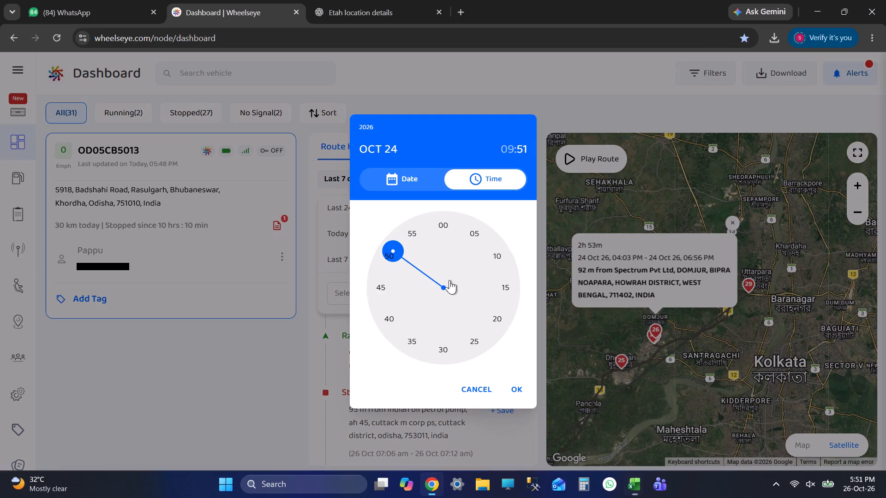
{"action": "left_click", "coordinate": [463, 228]}
{"action": "left_click", "coordinate": [519, 392]}
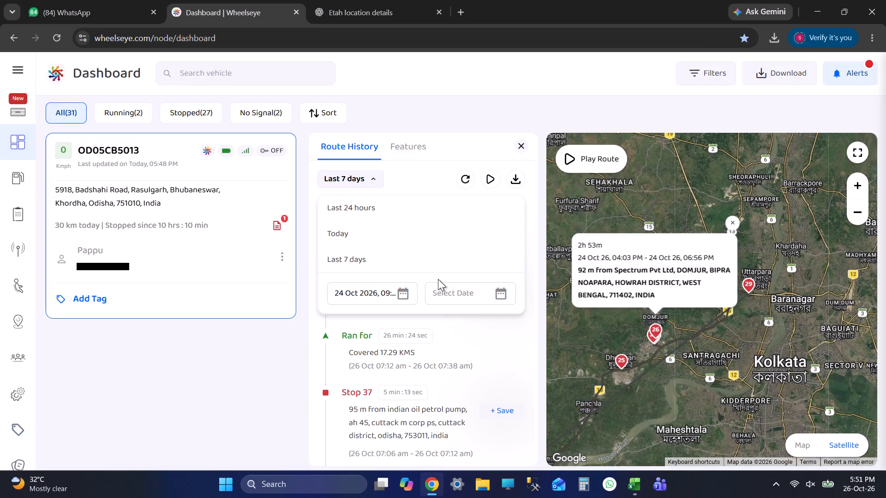
{"action": "left_click", "coordinate": [447, 288], "text": "alt"}
{"action": "key", "text": "alt+Tab"}
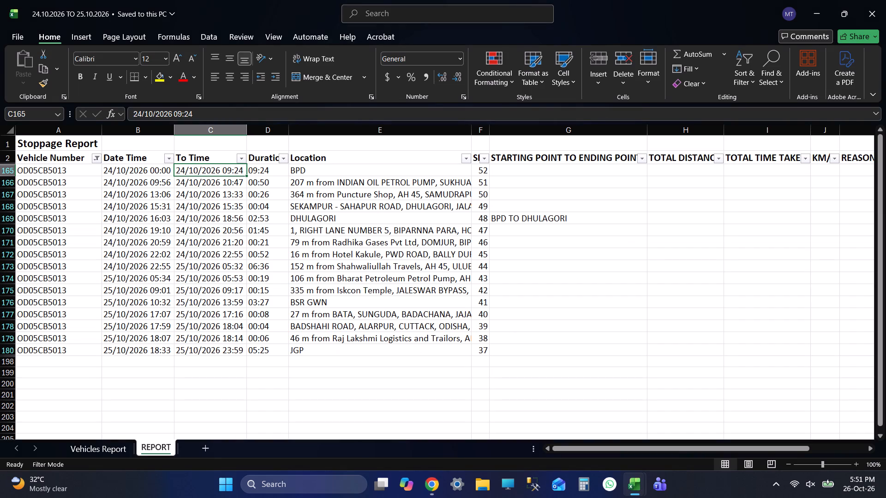
{"action": "left_click", "coordinate": [528, 219]}
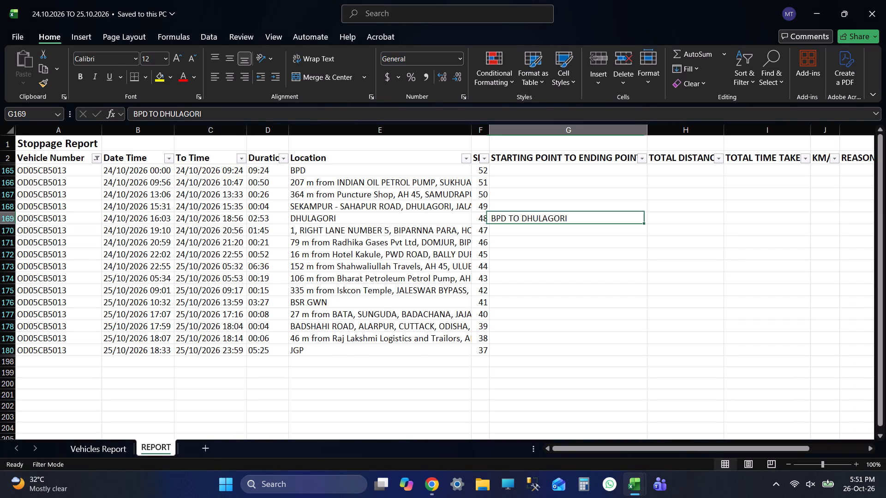
{"action": "key", "text": "shift+Tab"}
{"action": "key", "text": "shift+Tab"}
{"action": "key", "text": "shift+Tab"}
{"action": "key", "text": "shift+Tab"}
{"action": "key", "text": "shift+Tab"}
{"action": "key", "text": "shift+Tab"}
{"action": "key", "text": "shift+Tab"}
{"action": "key", "text": "shift+Tab"}
{"action": "key", "text": "Tab"}
{"action": "key", "text": "alt+Tab"}
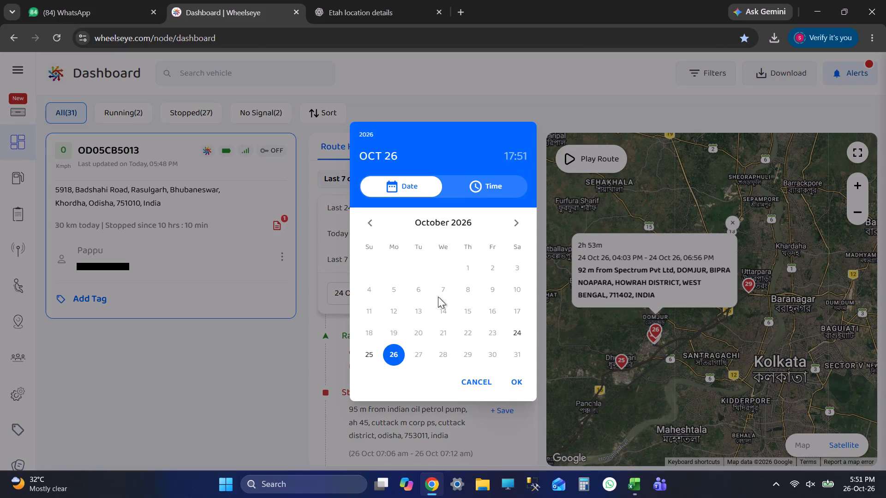
{"action": "left_click", "coordinate": [518, 333]}
{"action": "key", "text": "alt+Tab"}
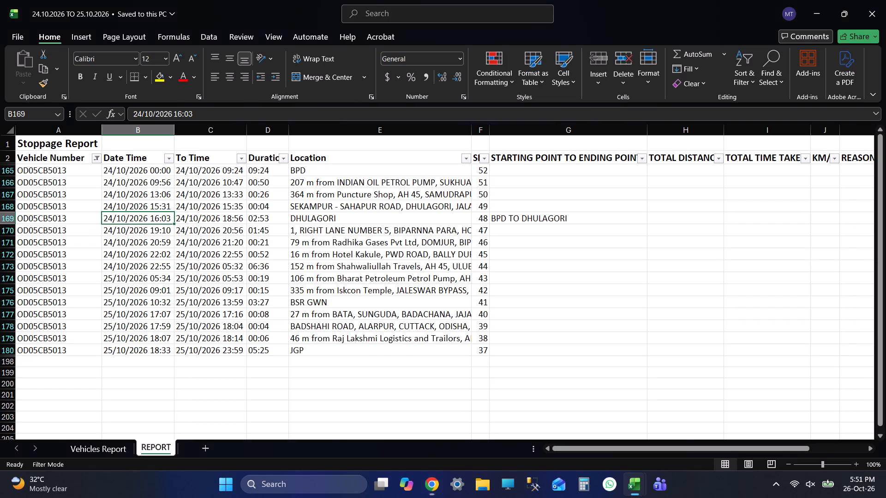
{"action": "key", "text": "alt+Tab"}
{"action": "key", "text": "alt+Tab"}
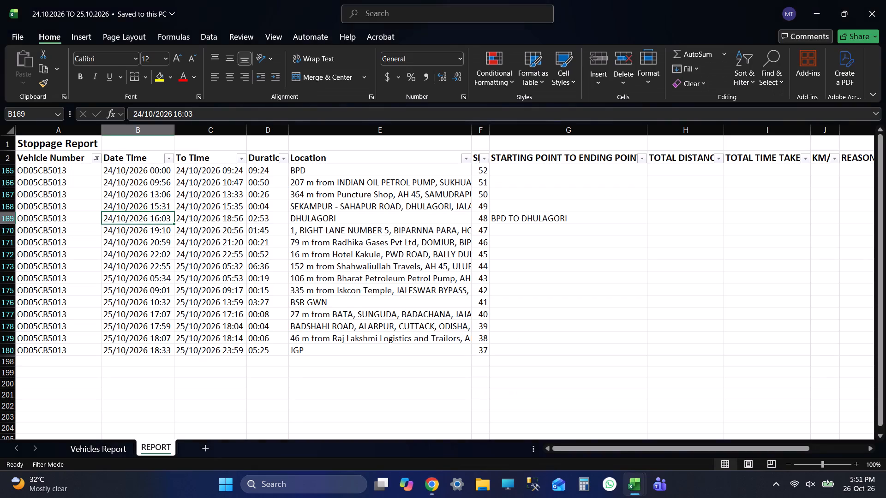
{"action": "key", "text": "alt+Tab"}
{"action": "left_click", "coordinate": [481, 304]}
{"action": "key", "text": "alt+Tab"}
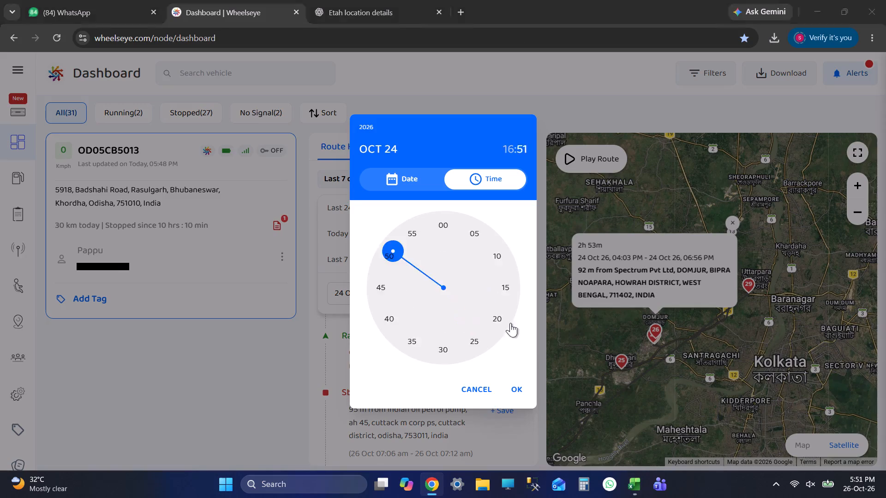
{"action": "key", "text": "alt+Tab"}
{"action": "left_click", "coordinate": [435, 335]}
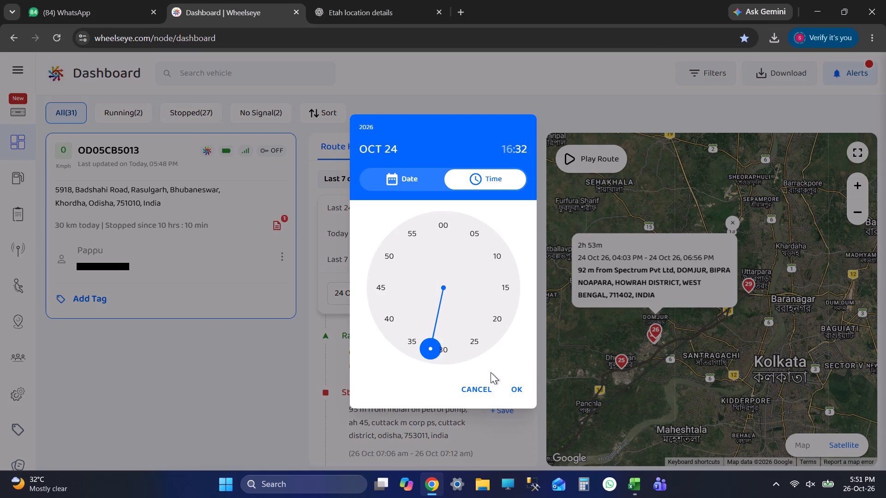
{"action": "left_click", "coordinate": [509, 389]}
{"action": "scroll", "coordinate": [378, 326], "scroll_direction": "down", "scroll_amount": 8}
{"action": "scroll", "coordinate": [394, 354], "scroll_direction": "up", "scroll_amount": 1}
{"action": "scroll", "coordinate": [395, 356], "scroll_direction": "down", "scroll_amount": 10}
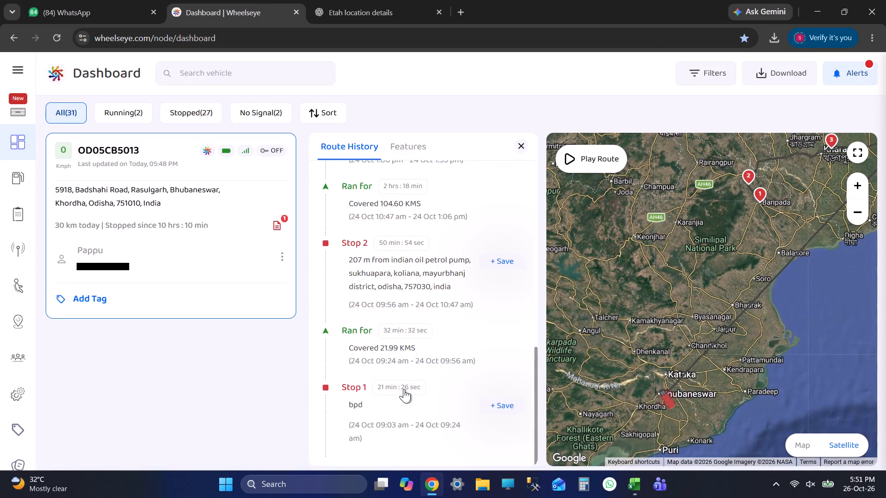
{"action": "scroll", "coordinate": [404, 389], "scroll_direction": "down", "scroll_amount": 2}
{"action": "left_click", "coordinate": [404, 396]}
{"action": "left_click", "coordinate": [426, 207]}
{"action": "left_click", "coordinate": [432, 271]}
{"action": "scroll", "coordinate": [723, 294], "scroll_direction": "up", "scroll_amount": 4}
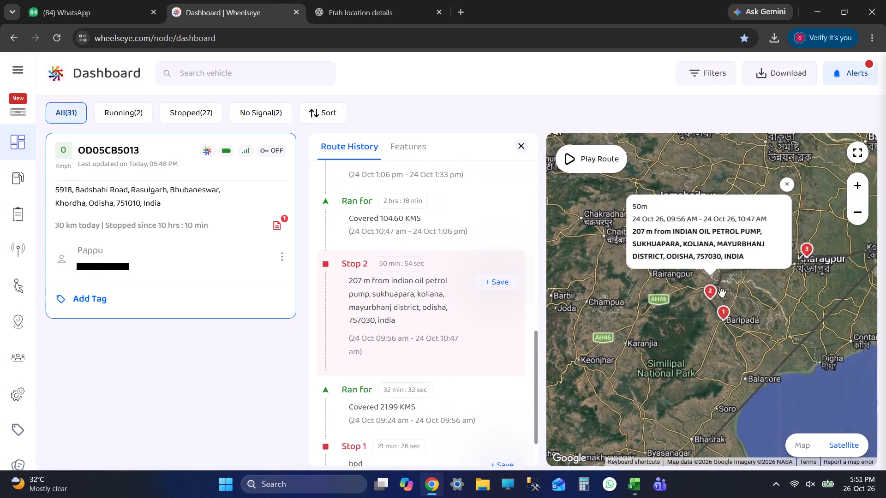
{"action": "scroll", "coordinate": [486, 308], "scroll_direction": "up", "scroll_amount": 4}
{"action": "left_click", "coordinate": [427, 353]}
{"action": "scroll", "coordinate": [427, 353], "scroll_direction": "up", "scroll_amount": 3}
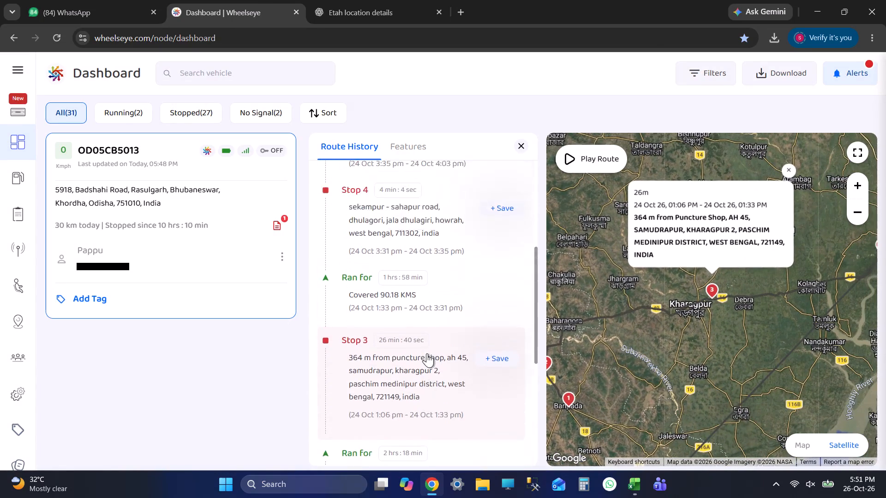
{"action": "left_click", "coordinate": [434, 303]}
{"action": "scroll", "coordinate": [454, 308], "scroll_direction": "up", "scroll_amount": 3}
{"action": "left_click", "coordinate": [447, 294]}
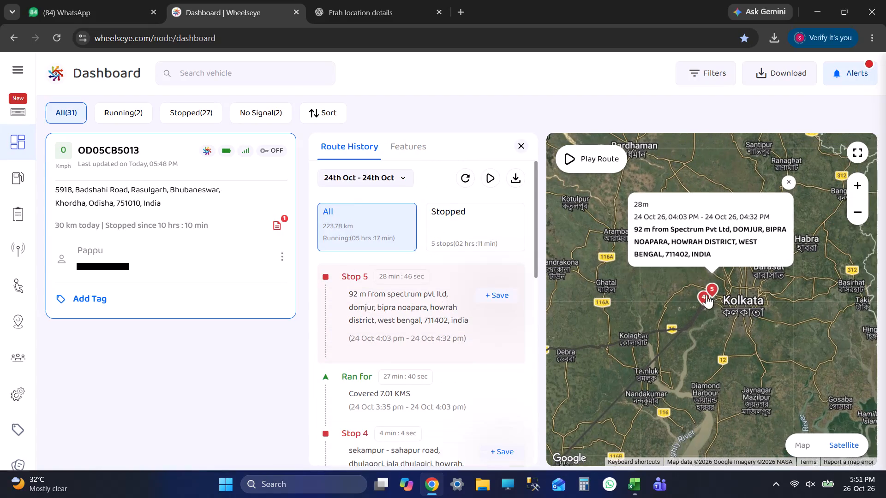
{"action": "scroll", "coordinate": [720, 295], "scroll_direction": "up", "scroll_amount": 13}
{"action": "scroll", "coordinate": [698, 320], "scroll_direction": "up", "scroll_amount": 9}
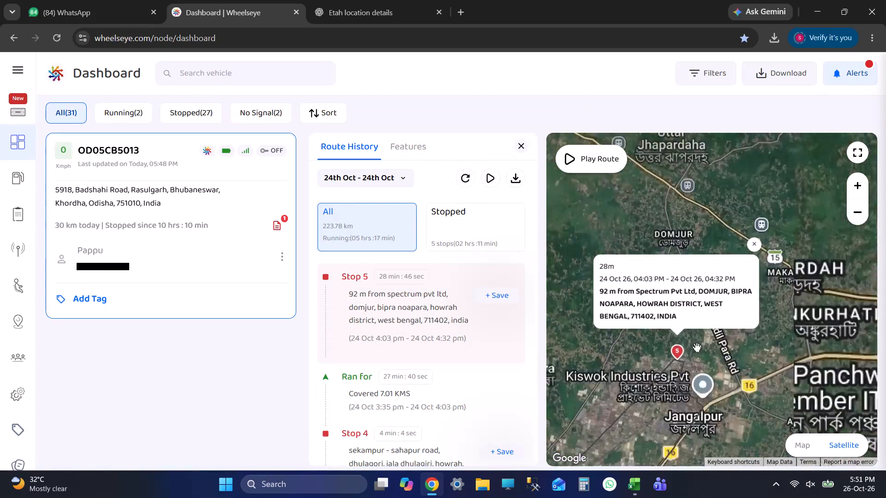
{"action": "scroll", "coordinate": [697, 347], "scroll_direction": "up", "scroll_amount": 2}
{"action": "key", "text": "alt+Tab"}
{"action": "key", "text": "ctrl+s"}
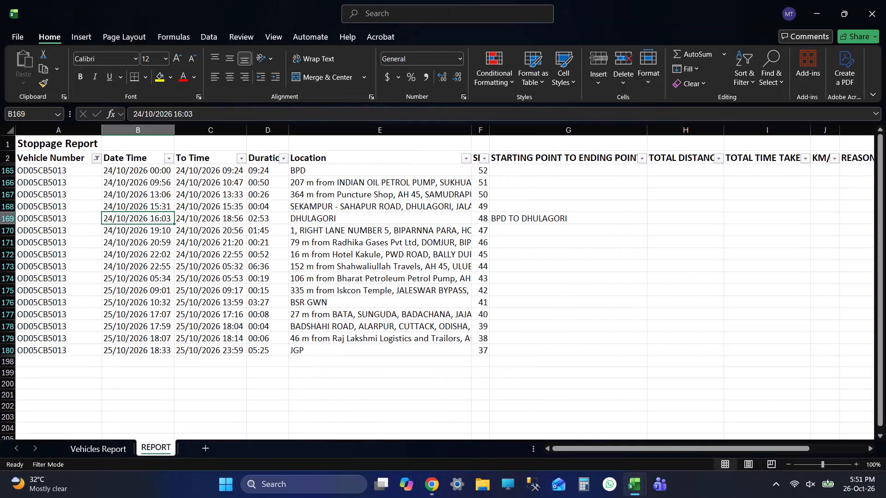
{"action": "key", "text": "Tab"}
{"action": "key", "text": "Tab"}
{"action": "key", "text": "Tab"}
{"action": "key", "text": "Tab"}
{"action": "key", "text": "Tab"}
{"action": "key", "text": "Tab"}
{"action": "key", "text": "alt+Tab"}
{"action": "scroll", "coordinate": [467, 323], "scroll_direction": "up", "scroll_amount": 2}
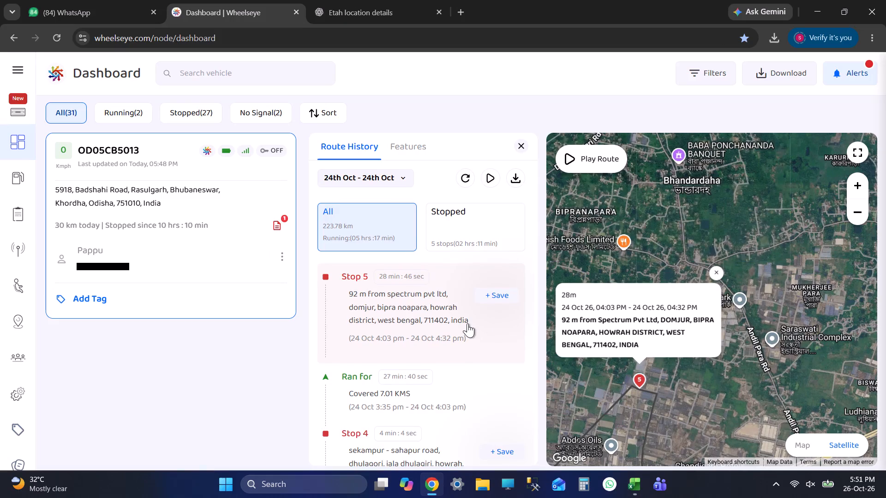
{"action": "scroll", "coordinate": [467, 323], "scroll_direction": "up", "scroll_amount": 2}
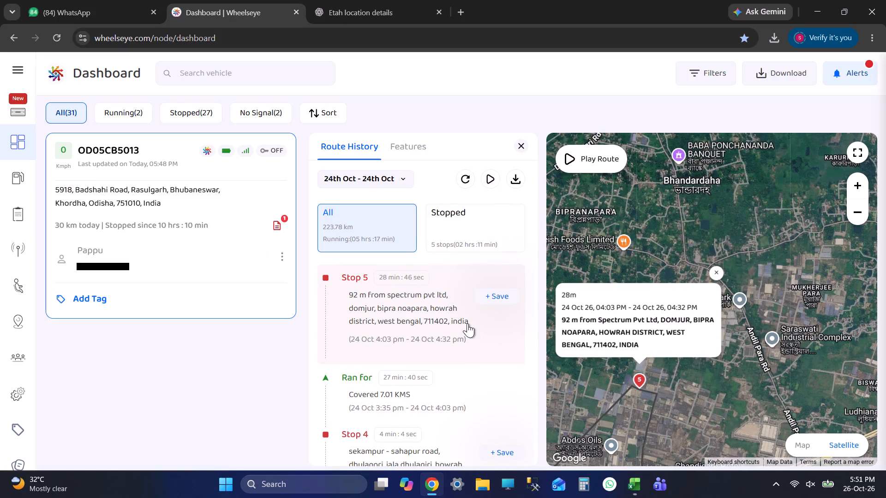
{"action": "key", "text": "alt+Tab"}
{"action": "type", "text": "224 KM"}
{"action": "key", "text": "Tab"}
{"action": "key", "text": "ctrl+s"}
{"action": "key", "text": "ctrl+s"}
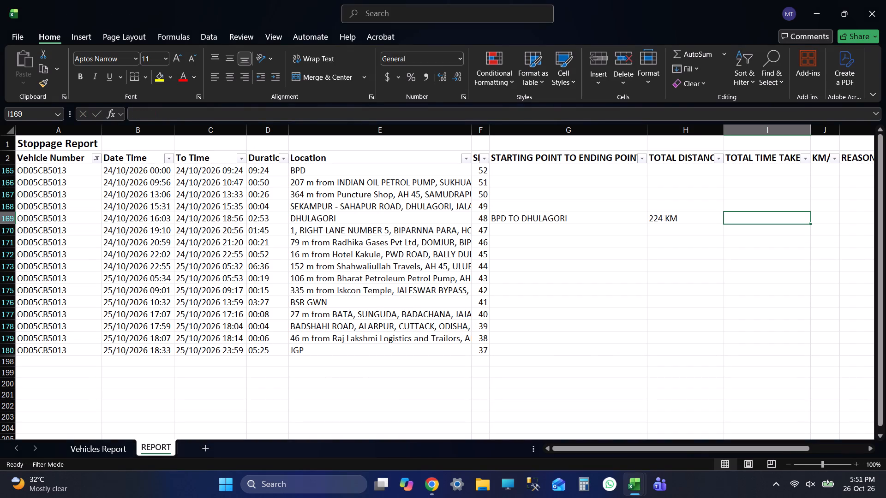
{"action": "left_click", "coordinate": [333, 171]}
{"action": "key", "text": "shift+Tab"}
{"action": "key", "text": "shift+Tab"}
{"action": "key", "text": "ctrl+c"}
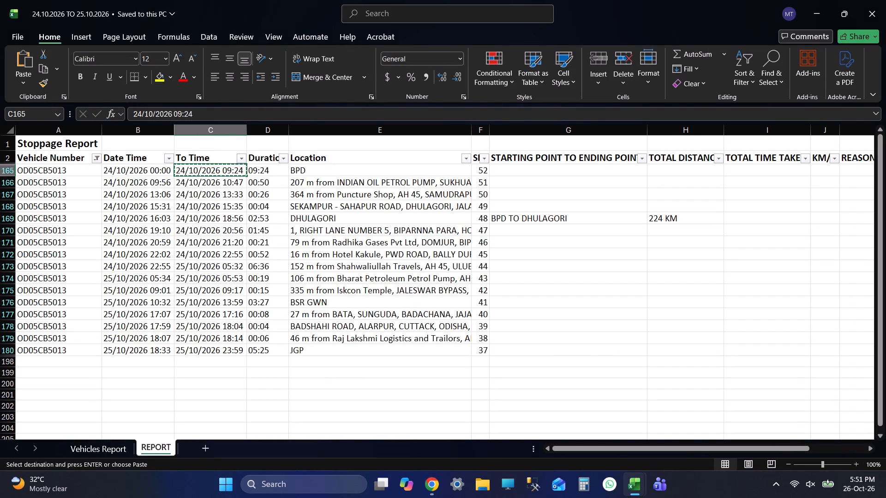
{"action": "key", "text": "alt+Tab"}
{"action": "left_click", "coordinate": [329, 0]}
{"action": "left_click", "coordinate": [409, 449]}
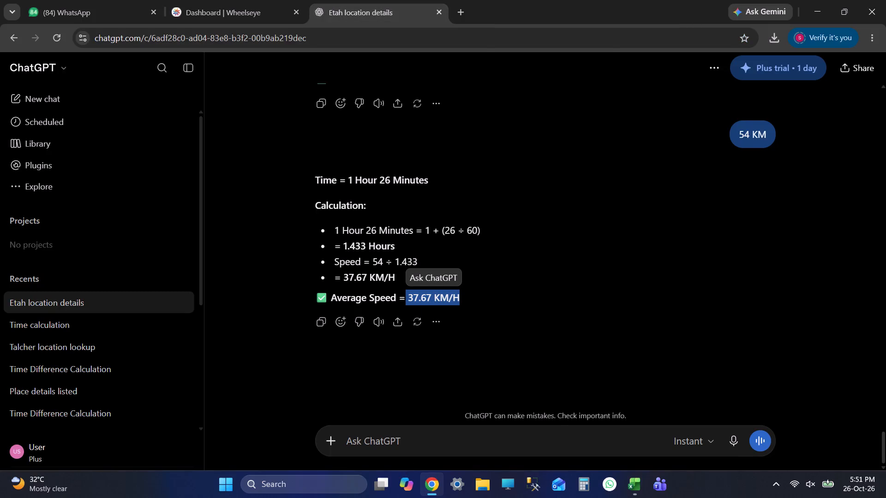
{"action": "key", "text": "ctrl+v"}
{"action": "key", "text": "alt+Tab"}
{"action": "left_click", "coordinate": [354, 223]}
{"action": "key", "text": "shift+Tab"}
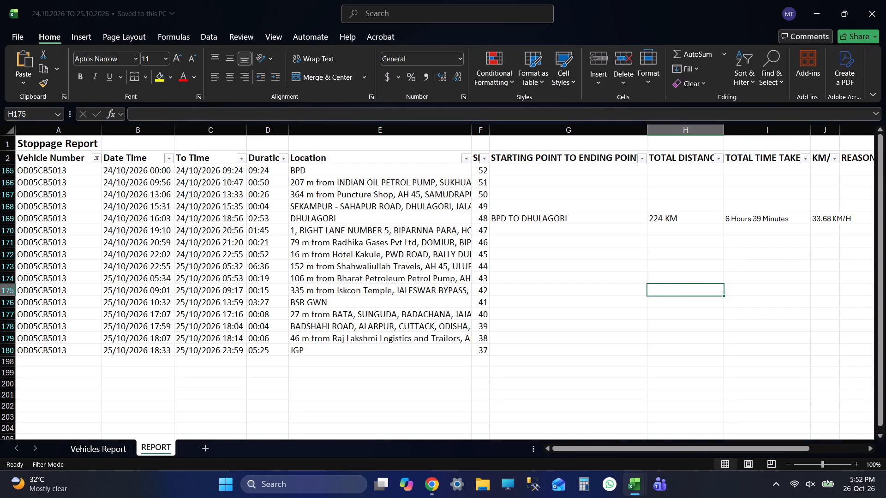
{"action": "left_click", "coordinate": [398, 296]}
{"action": "key", "text": "ctrl+s"}
{"action": "key", "text": "alt+Tab"}
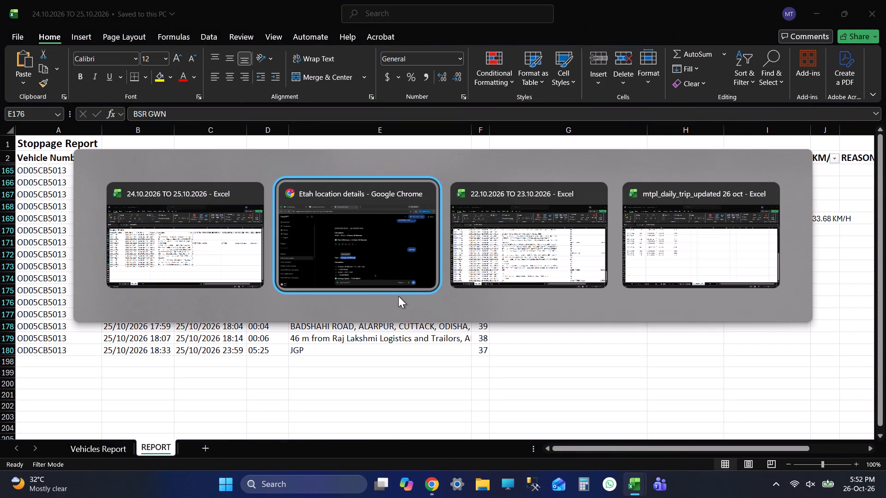
{"action": "left_click", "coordinate": [236, 0]}
{"action": "scroll", "coordinate": [486, 344], "scroll_direction": "up", "scroll_amount": 4}
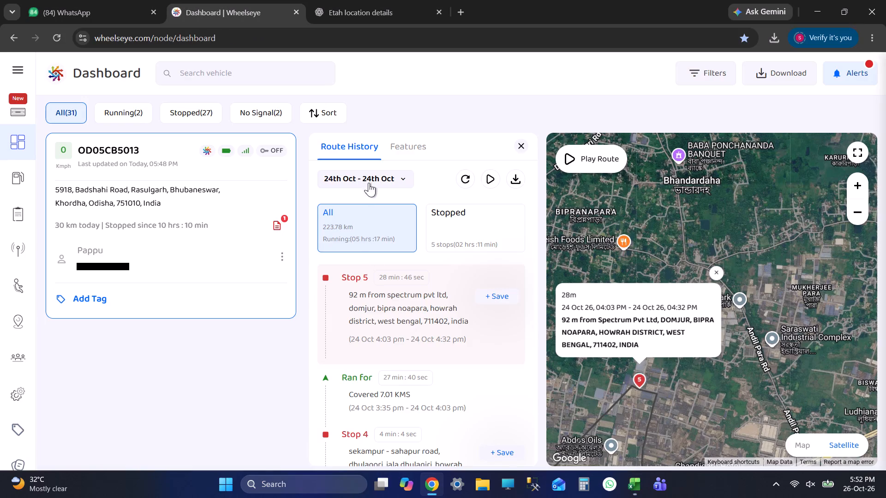
{"action": "left_click", "coordinate": [369, 171]}
{"action": "left_click", "coordinate": [390, 255]}
{"action": "scroll", "coordinate": [432, 320], "scroll_direction": "down", "scroll_amount": 3}
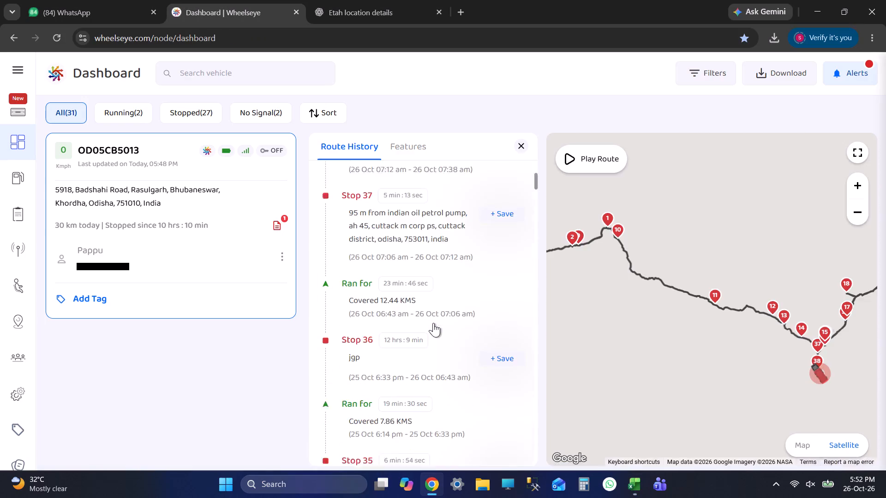
{"action": "scroll", "coordinate": [433, 323], "scroll_direction": "down", "scroll_amount": 20}
{"action": "scroll", "coordinate": [433, 323], "scroll_direction": "down", "scroll_amount": 4}
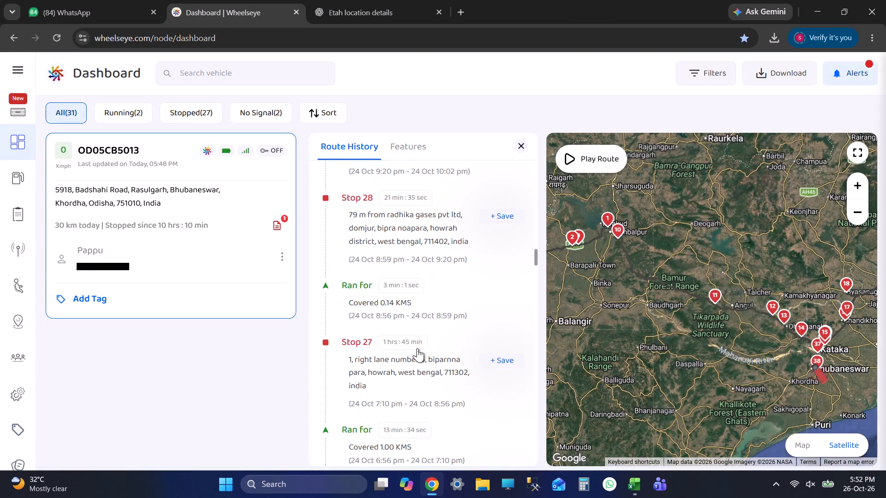
{"action": "left_click", "coordinate": [417, 349]}
{"action": "scroll", "coordinate": [381, 368], "scroll_direction": "down", "scroll_amount": 2}
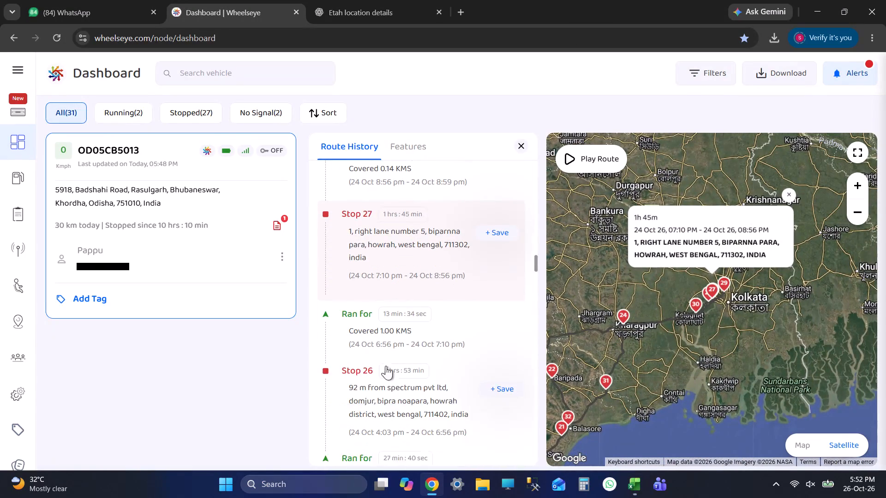
{"action": "left_click", "coordinate": [425, 351]}
{"action": "scroll", "coordinate": [724, 275], "scroll_direction": "up", "scroll_amount": 11}
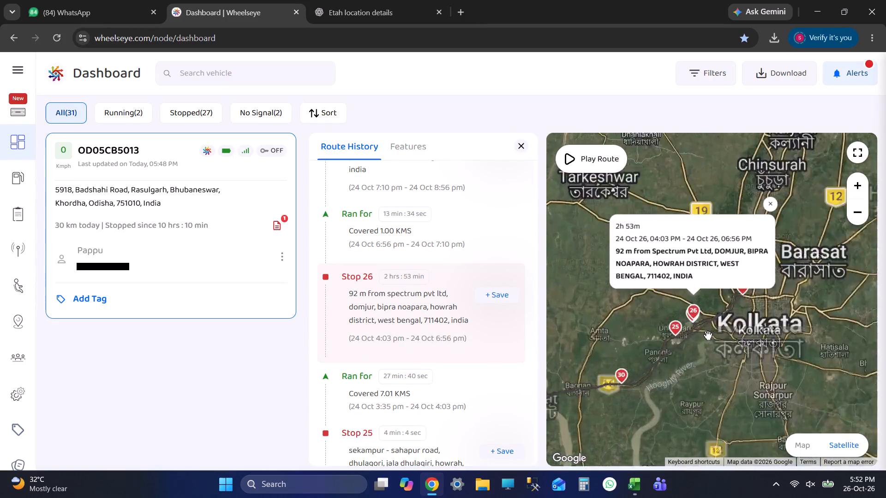
{"action": "scroll", "coordinate": [708, 335], "scroll_direction": "up", "scroll_amount": 15}
{"action": "scroll", "coordinate": [408, 333], "scroll_direction": "up", "scroll_amount": 3}
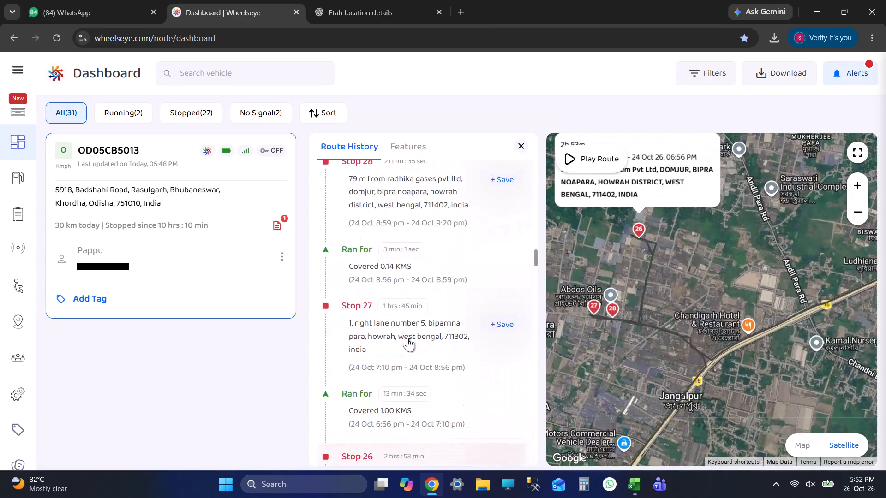
{"action": "left_click", "coordinate": [407, 338]}
{"action": "scroll", "coordinate": [407, 338], "scroll_direction": "up", "scroll_amount": 2}
{"action": "left_click", "coordinate": [411, 312]}
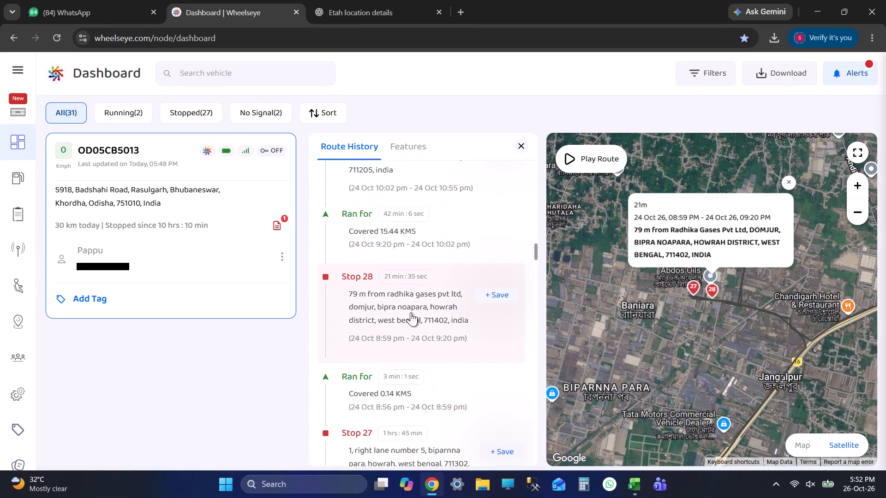
{"action": "scroll", "coordinate": [411, 312], "scroll_direction": "up", "scroll_amount": 2}
{"action": "left_click", "coordinate": [418, 273]}
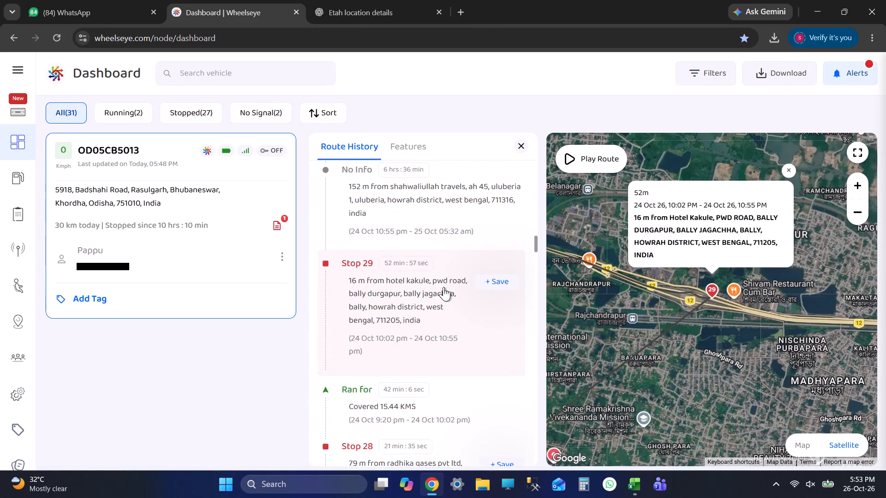
Examine the route between stop 29 near Hotel Kakule and stop 30 at Uluberia, including the No Info period, in the history and map.
{"action": "scroll", "coordinate": [705, 314], "scroll_direction": "down", "scroll_amount": 11}
{"action": "scroll", "coordinate": [442, 340], "scroll_direction": "up", "scroll_amount": 2}
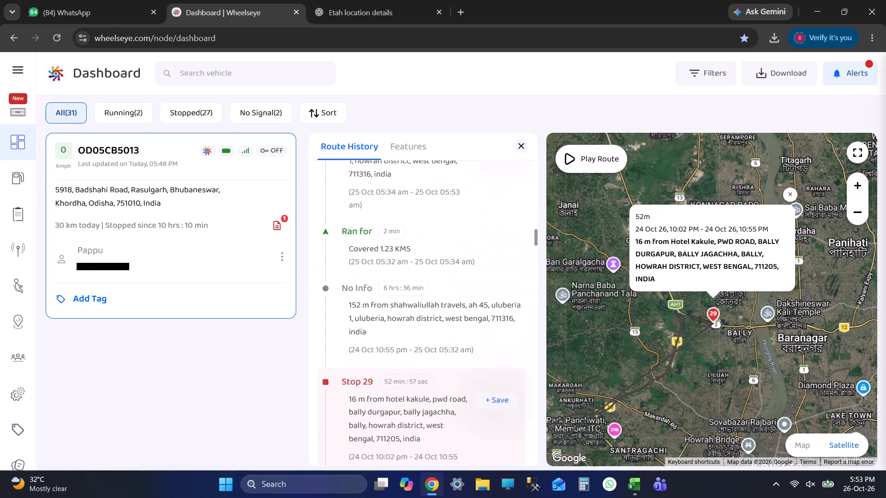
{"action": "left_click", "coordinate": [427, 300]}
{"action": "scroll", "coordinate": [442, 308], "scroll_direction": "up", "scroll_amount": 2}
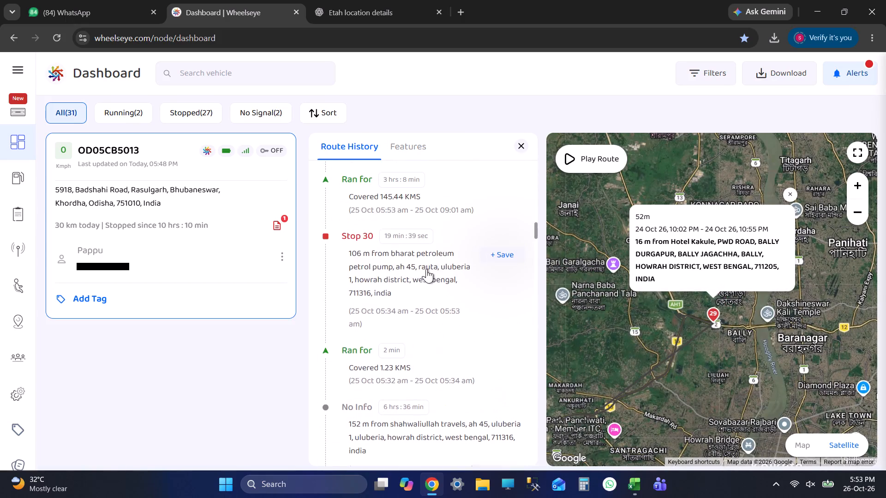
{"action": "left_click", "coordinate": [426, 269]}
{"action": "scroll", "coordinate": [417, 305], "scroll_direction": "up", "scroll_amount": 1}
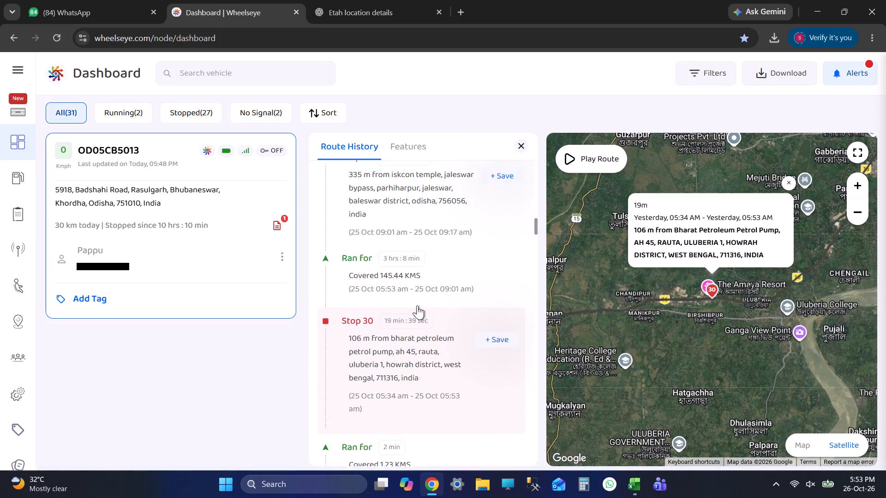
{"action": "scroll", "coordinate": [417, 305], "scroll_direction": "up", "scroll_amount": 1}
{"action": "scroll", "coordinate": [407, 377], "scroll_direction": "down", "scroll_amount": 4}
{"action": "left_click", "coordinate": [407, 366]}
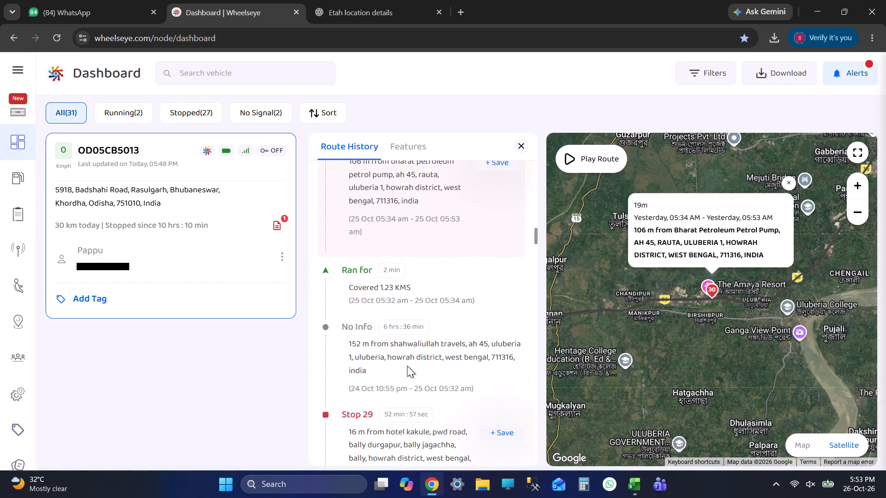
{"action": "scroll", "coordinate": [448, 301], "scroll_direction": "up", "scroll_amount": 1}
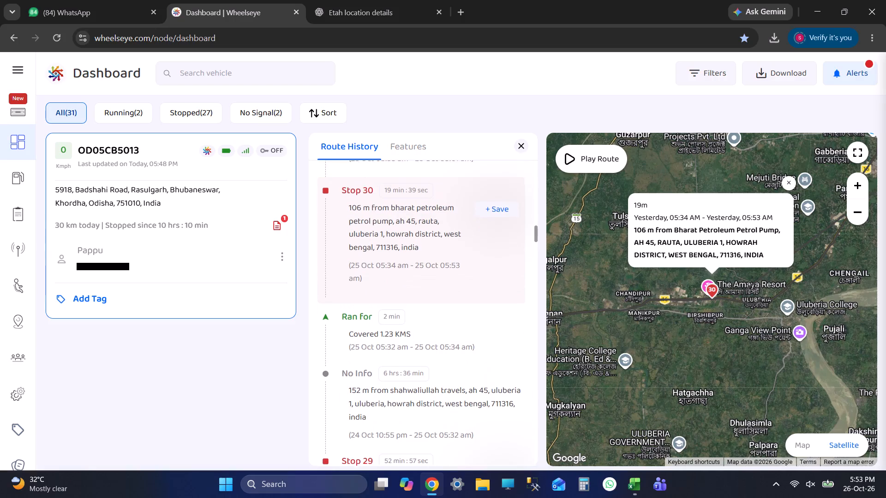
{"action": "left_click", "coordinate": [441, 274]}
{"action": "scroll", "coordinate": [714, 280], "scroll_direction": "up", "scroll_amount": 3}
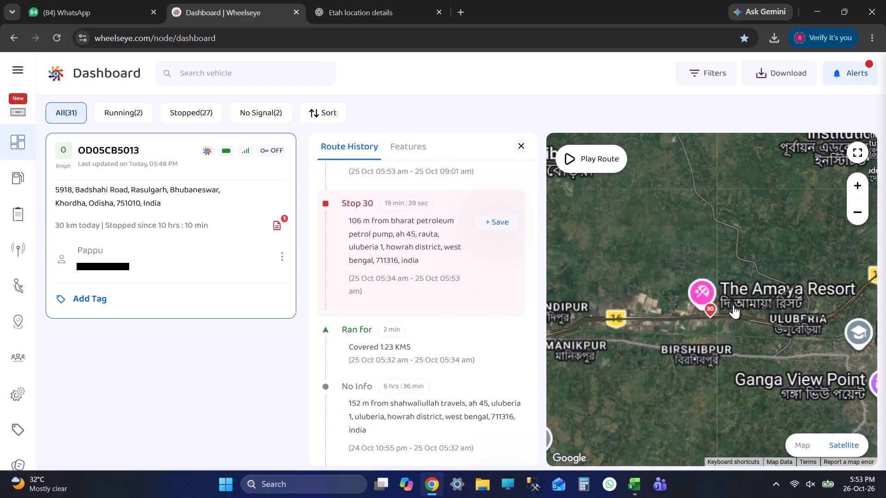
{"action": "scroll", "coordinate": [736, 314], "scroll_direction": "down", "scroll_amount": 8}
{"action": "left_click_drag", "start_coordinate": [805, 308], "coordinate": [698, 357]}
{"action": "left_click_drag", "start_coordinate": [737, 276], "coordinate": [655, 371]}
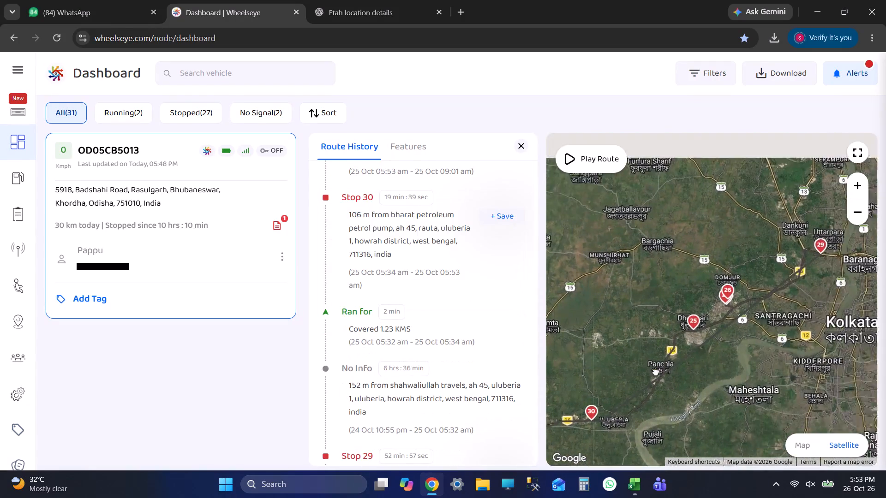
{"action": "left_click_drag", "start_coordinate": [655, 371], "coordinate": [645, 376]}
{"action": "scroll", "coordinate": [700, 319], "scroll_direction": "up", "scroll_amount": 5}
{"action": "scroll", "coordinate": [707, 334], "scroll_direction": "down", "scroll_amount": 2}
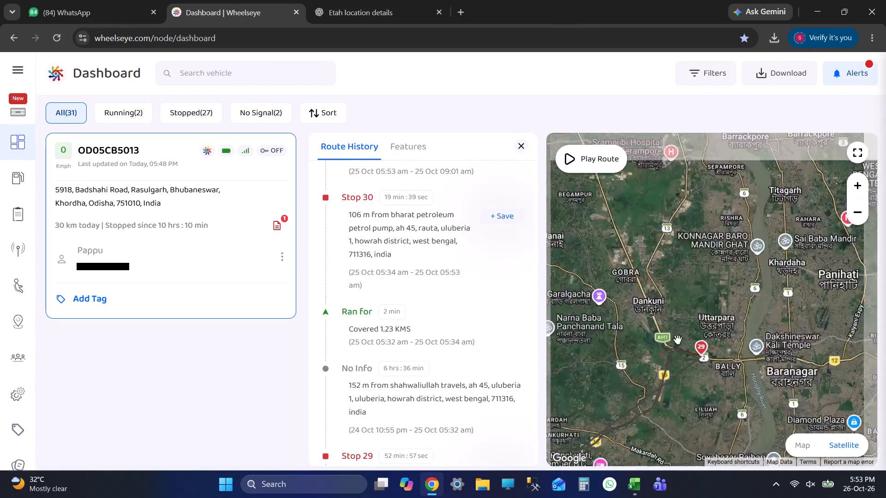
{"action": "scroll", "coordinate": [443, 344], "scroll_direction": "down", "scroll_amount": 1}
{"action": "left_click", "coordinate": [384, 409]}
{"action": "scroll", "coordinate": [395, 402], "scroll_direction": "up", "scroll_amount": 2}
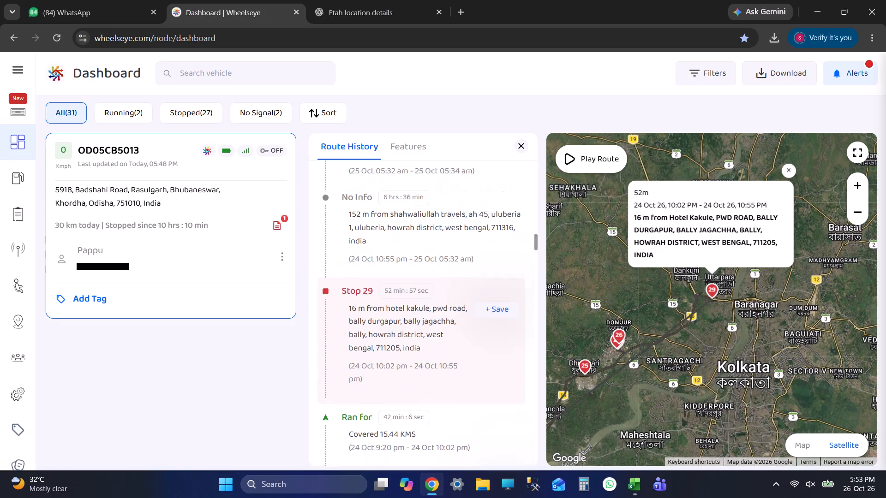
{"action": "scroll", "coordinate": [395, 402], "scroll_direction": "up", "scroll_amount": 1}
{"action": "left_click", "coordinate": [425, 343]}
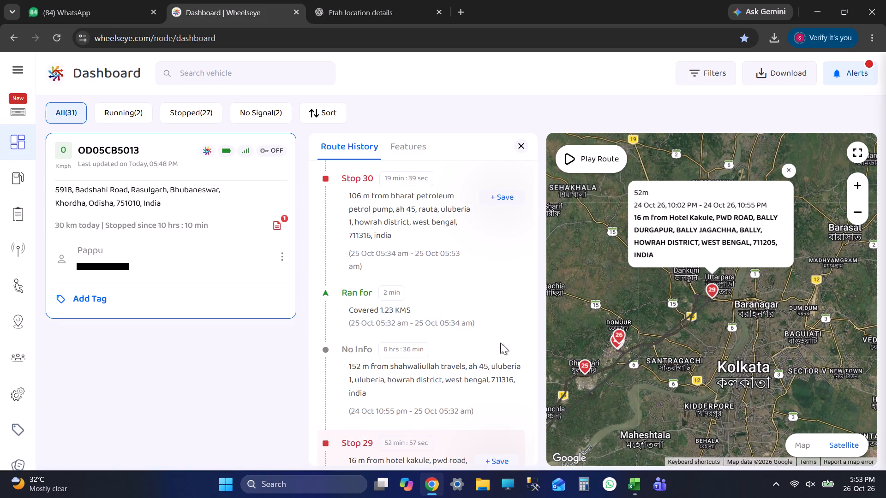
{"action": "scroll", "coordinate": [439, 347], "scroll_direction": "up", "scroll_amount": 1}
{"action": "left_click", "coordinate": [421, 303]}
{"action": "scroll", "coordinate": [433, 308], "scroll_direction": "up", "scroll_amount": 1}
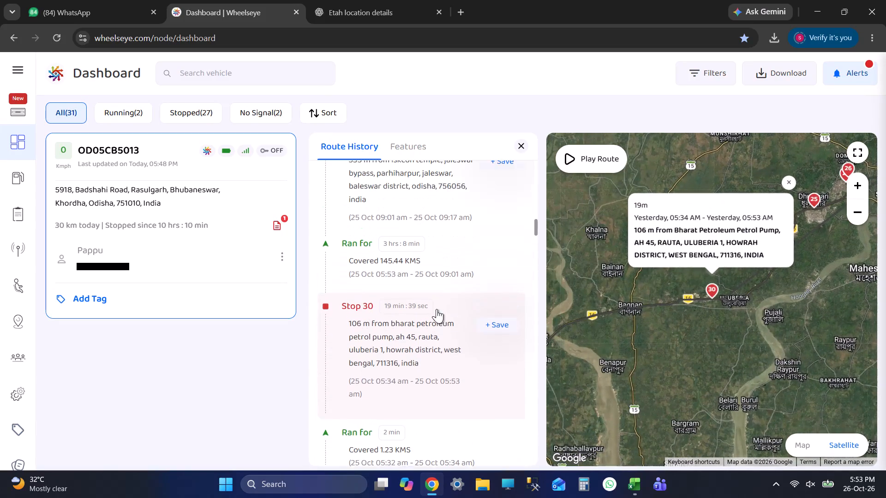
{"action": "scroll", "coordinate": [437, 309], "scroll_direction": "up", "scroll_amount": 1}
{"action": "left_click", "coordinate": [427, 274]}
{"action": "scroll", "coordinate": [464, 304], "scroll_direction": "up", "scroll_amount": 2}
{"action": "left_click", "coordinate": [442, 302]}
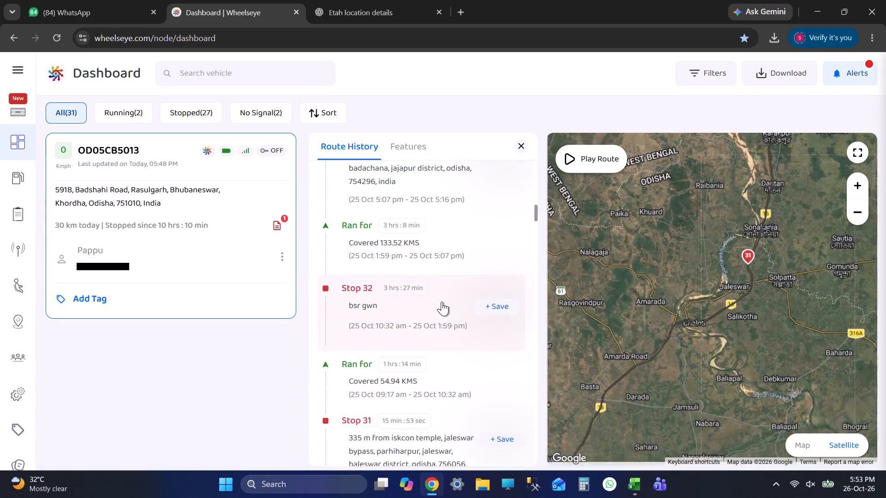
{"action": "key", "text": "alt+Tab"}
{"action": "key", "text": "alt+Tab"}
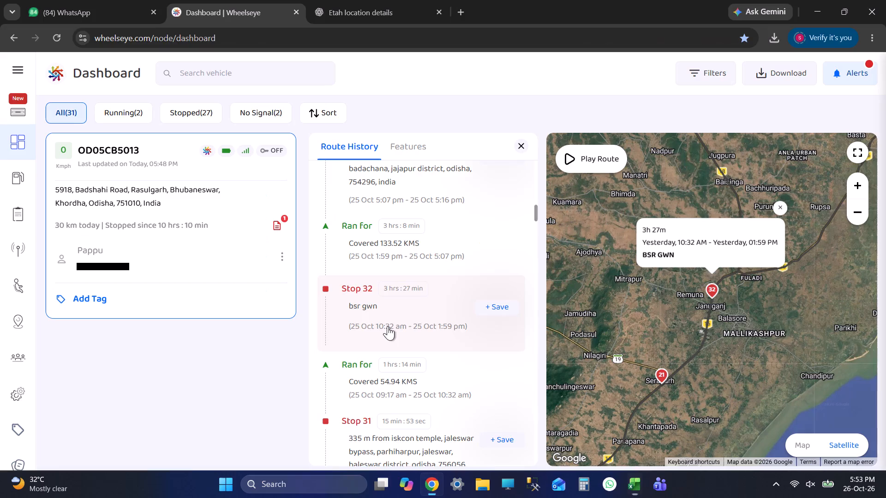
{"action": "scroll", "coordinate": [434, 310], "scroll_direction": "up", "scroll_amount": 2}
{"action": "left_click", "coordinate": [426, 293]}
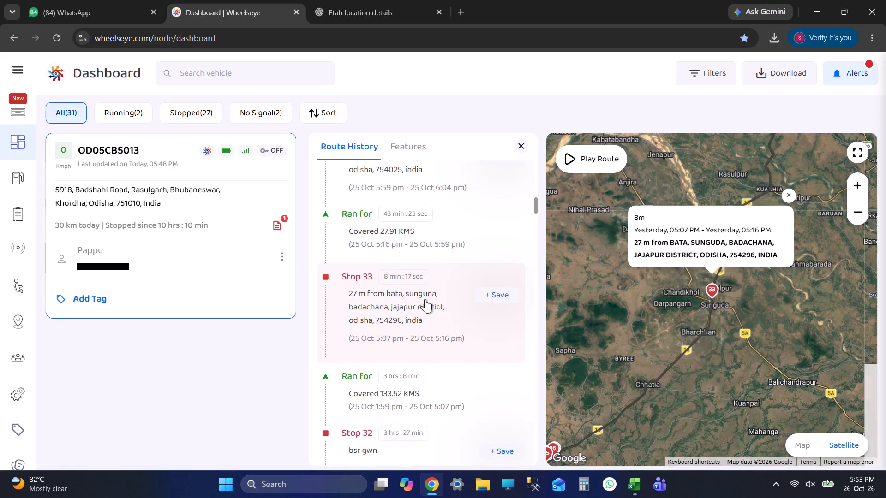
{"action": "scroll", "coordinate": [425, 307], "scroll_direction": "down", "scroll_amount": 2}
{"action": "left_click", "coordinate": [412, 342]}
{"action": "scroll", "coordinate": [416, 337], "scroll_direction": "down", "scroll_amount": 2}
{"action": "key", "text": "alt+Tab"}
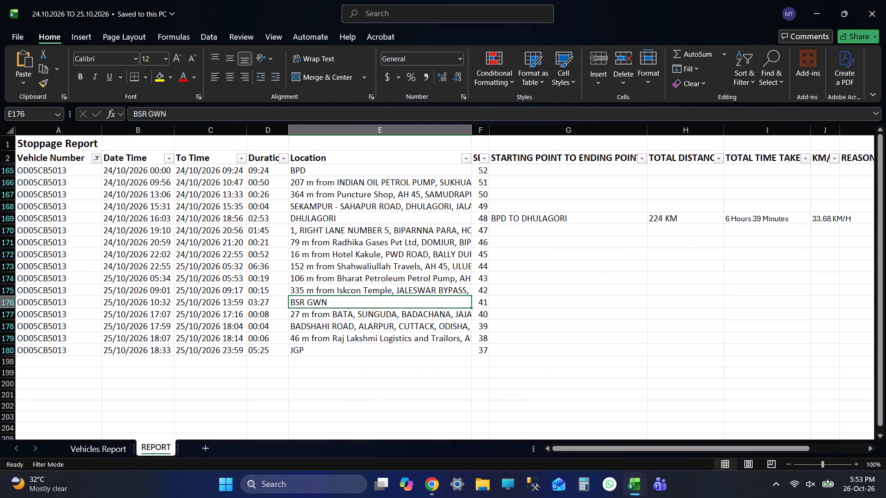
{"action": "key", "text": "alt+Tab"}
{"action": "key", "text": "alt+Tab"}
{"action": "key", "text": "alt+Tab"}
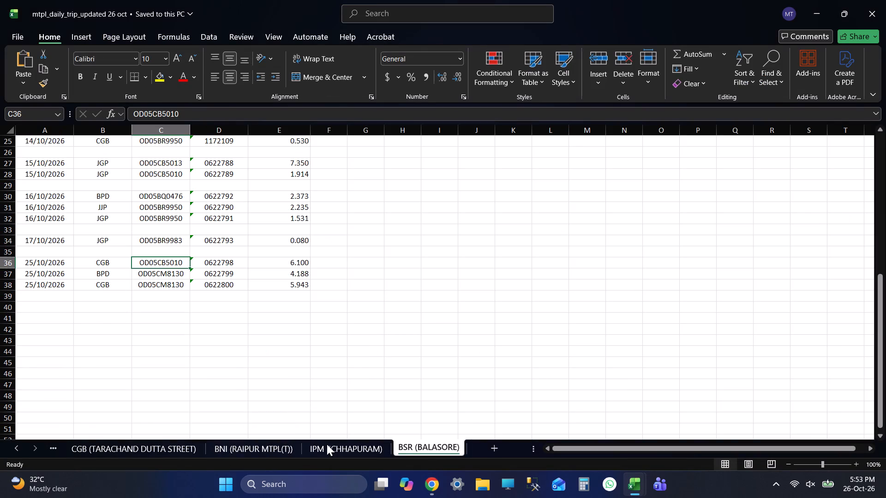
{"action": "left_click", "coordinate": [104, 446]}
{"action": "key", "text": "alt+Tab"}
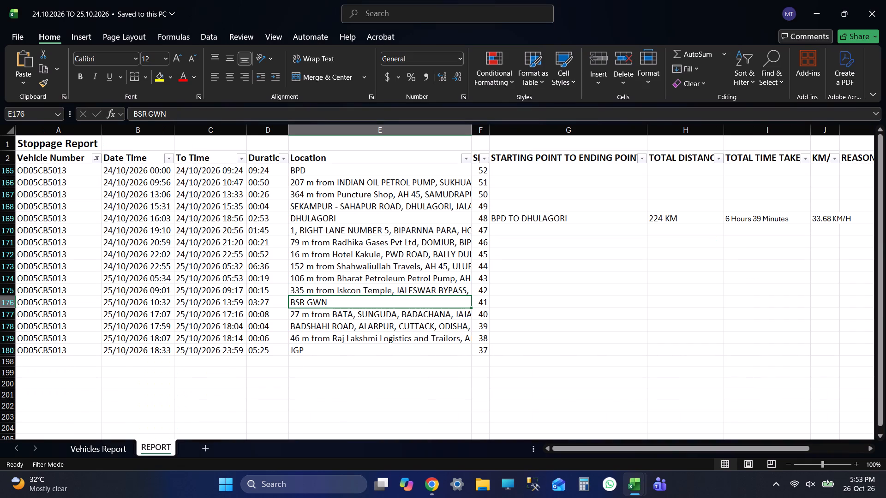
{"action": "key", "text": "alt+Tab"}
{"action": "scroll", "coordinate": [258, 371], "scroll_direction": "down", "scroll_amount": 1}
{"action": "scroll", "coordinate": [256, 371], "scroll_direction": "up", "scroll_amount": 1}
{"action": "scroll", "coordinate": [256, 371], "scroll_direction": "down", "scroll_amount": 4}
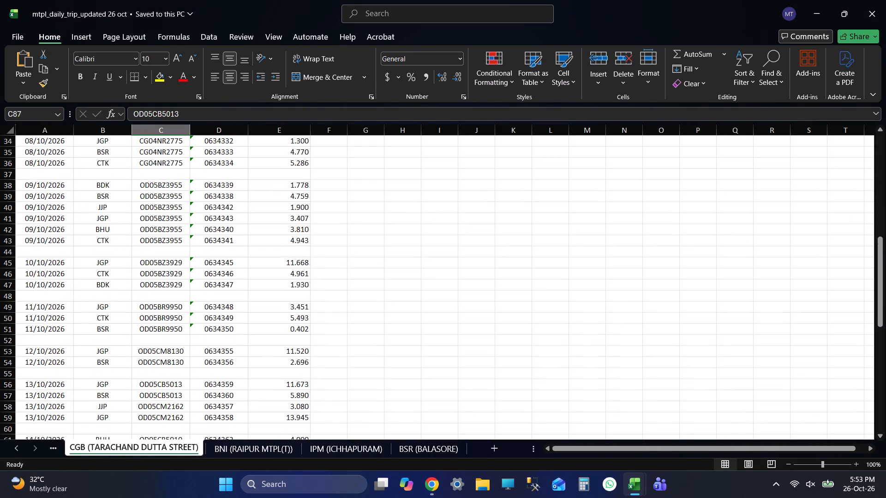
{"action": "scroll", "coordinate": [256, 371], "scroll_direction": "down", "scroll_amount": 15}
{"action": "scroll", "coordinate": [256, 371], "scroll_direction": "up", "scroll_amount": 2}
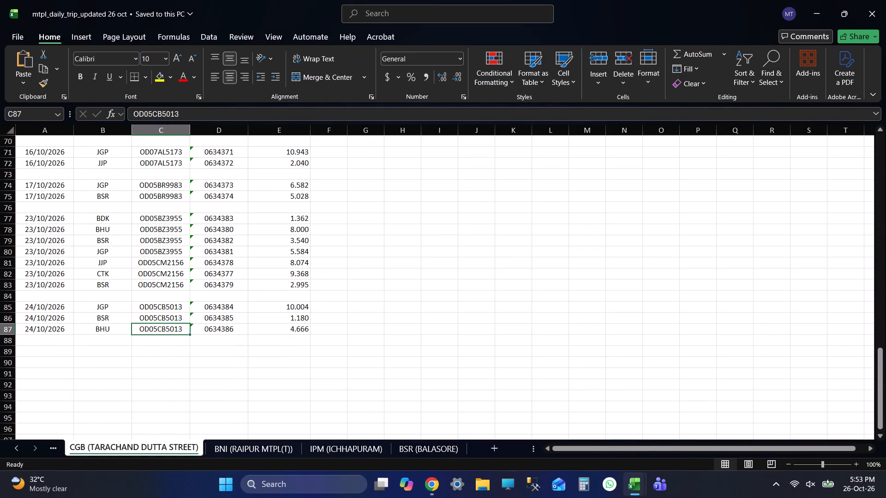
{"action": "left_click_drag", "start_coordinate": [175, 303], "coordinate": [171, 326]}
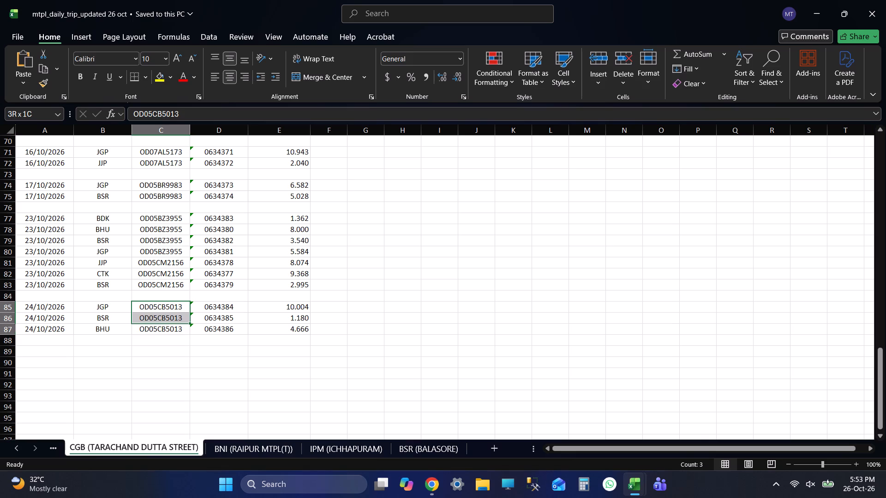
{"action": "left_click_drag", "start_coordinate": [171, 326], "coordinate": [170, 327]}
{"action": "key", "text": "alt+Tab"}
{"action": "key", "text": "alt+Tab"}
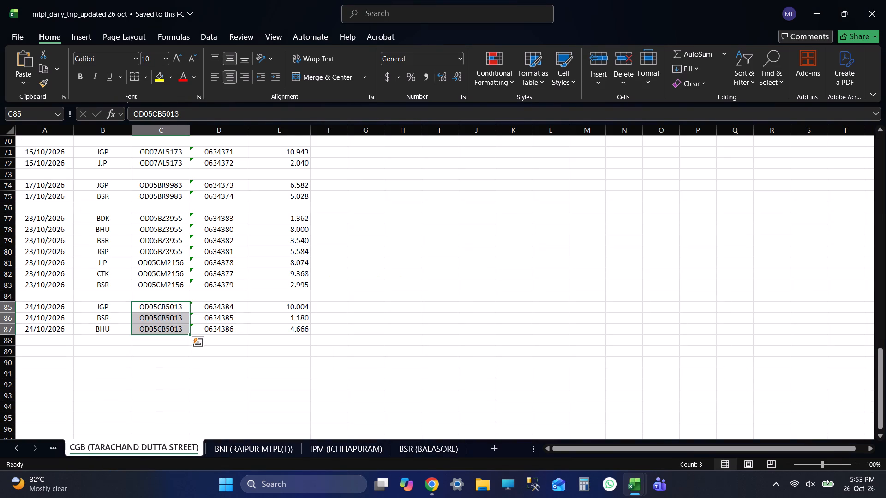
{"action": "key", "text": "alt+Tab"}
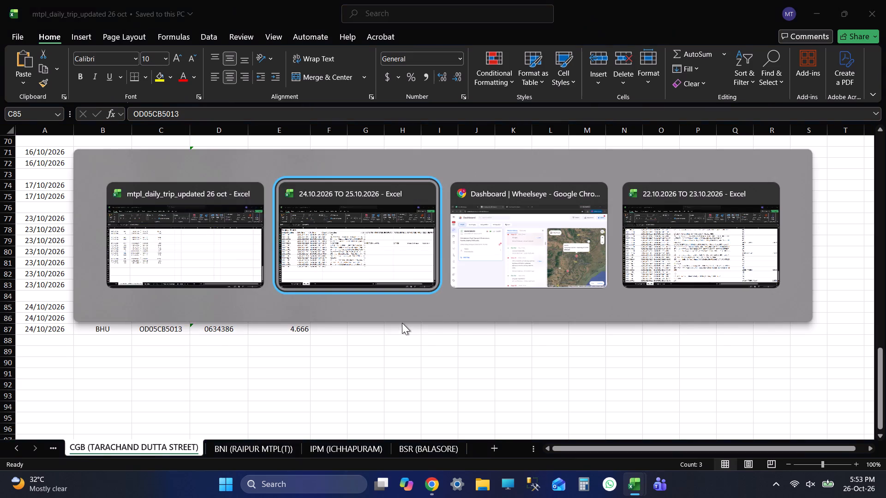
{"action": "key", "text": "alt+Tab"}
{"action": "key", "text": "alt+Tab"}
{"action": "left_click", "coordinate": [328, 356]}
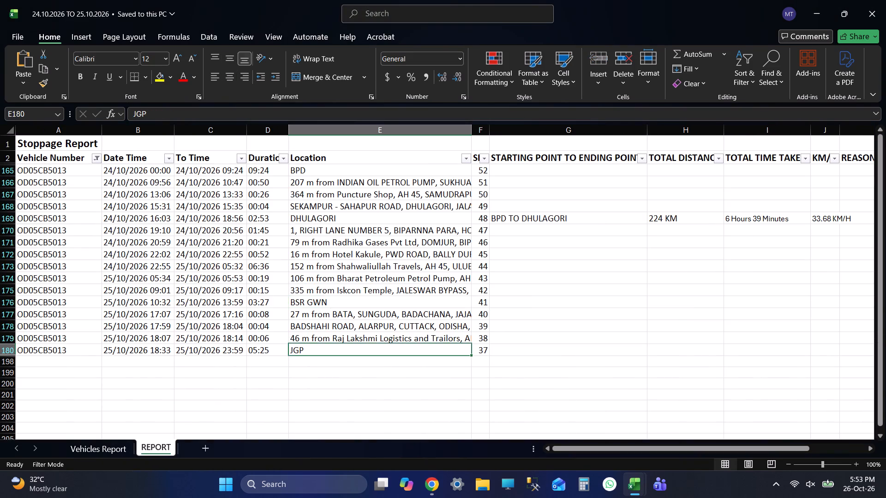
{"action": "key", "text": "Tab"}
{"action": "key", "text": "Tab"}
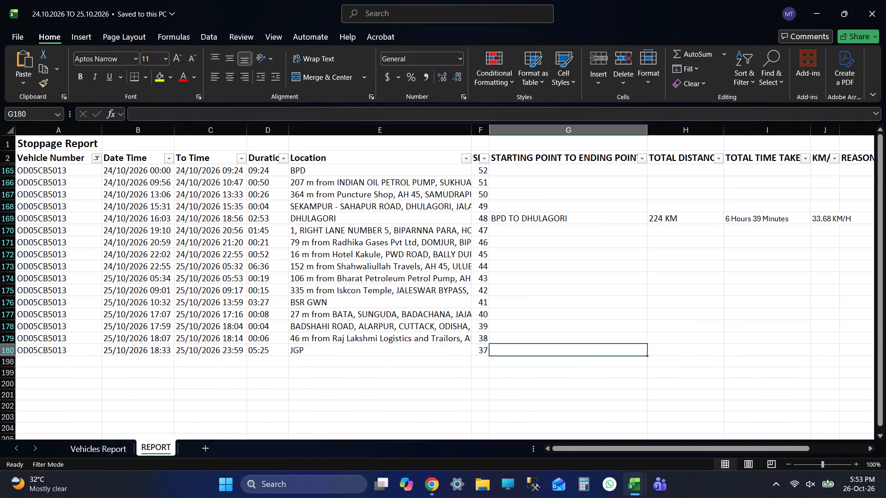
{"action": "key", "text": "alt+Tab"}
{"action": "key", "text": "alt+Tab"}
{"action": "scroll", "coordinate": [447, 324], "scroll_direction": "down", "scroll_amount": 4}
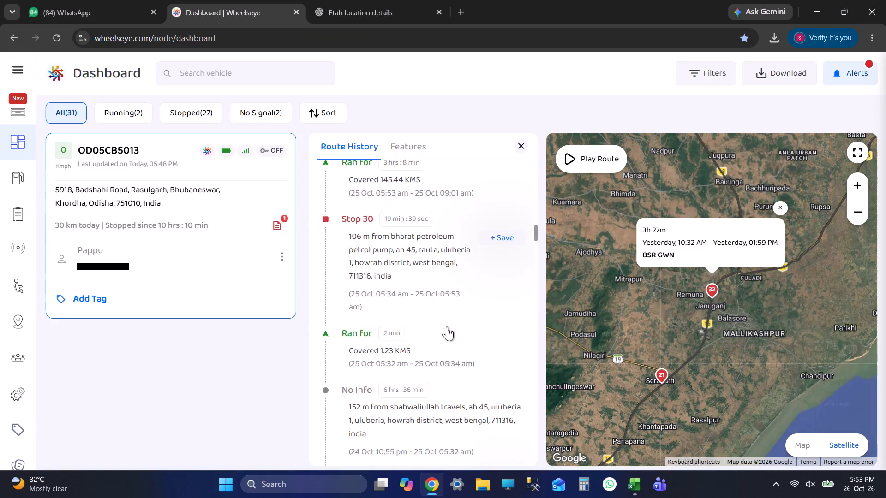
{"action": "scroll", "coordinate": [447, 326], "scroll_direction": "down", "scroll_amount": 4}
{"action": "scroll", "coordinate": [446, 330], "scroll_direction": "up", "scroll_amount": 2}
{"action": "triple_click", "coordinate": [447, 285]}
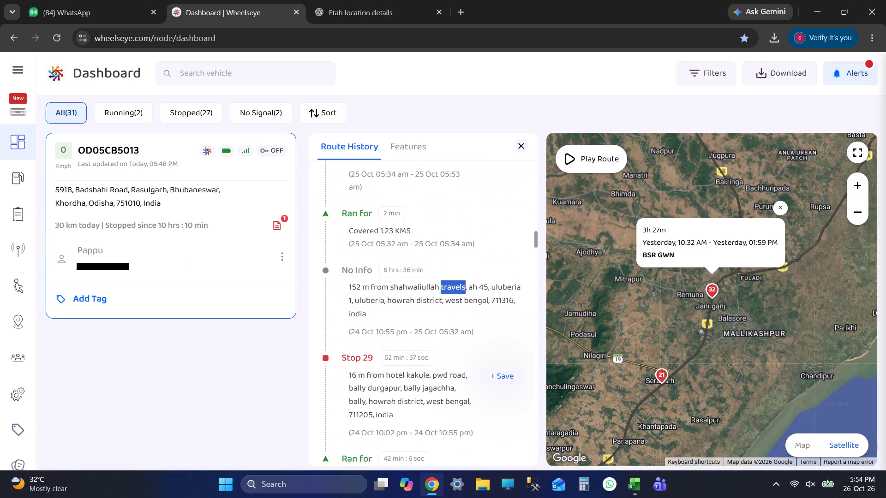
{"action": "scroll", "coordinate": [449, 288], "scroll_direction": "up", "scroll_amount": 2}
{"action": "left_click", "coordinate": [449, 288]}
{"action": "scroll", "coordinate": [714, 357], "scroll_direction": "down", "scroll_amount": 3}
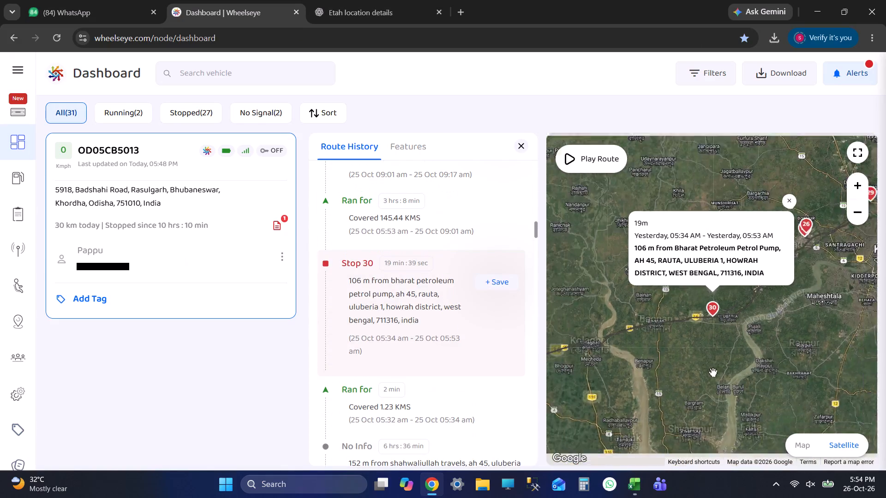
{"action": "scroll", "coordinate": [447, 391], "scroll_direction": "down", "scroll_amount": 3}
{"action": "left_click", "coordinate": [435, 304]}
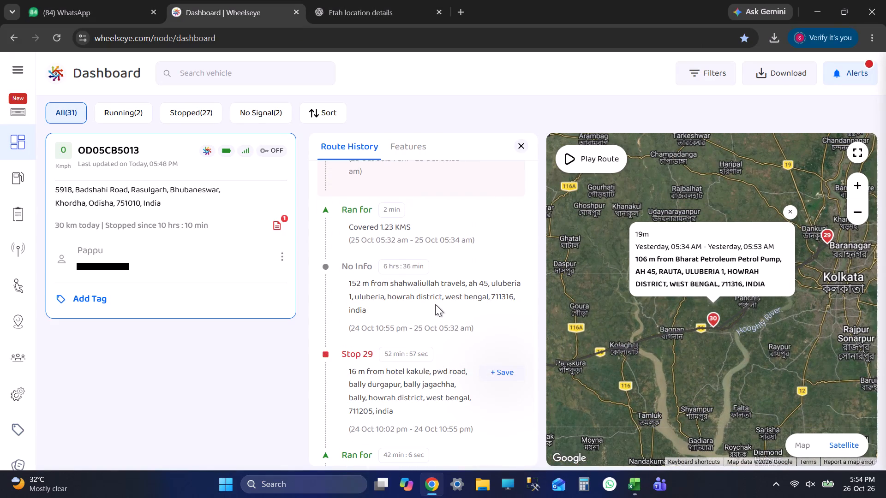
{"action": "triple_click", "coordinate": [440, 309]}
{"action": "left_click", "coordinate": [440, 286]}
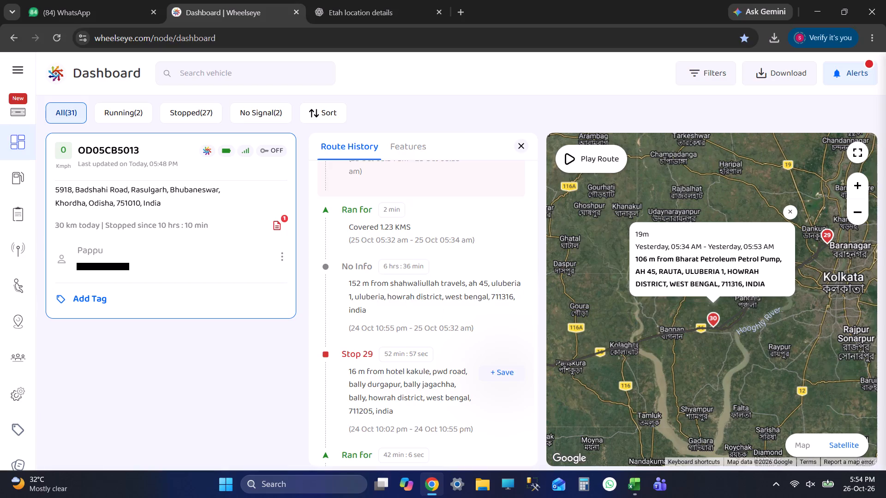
{"action": "key", "text": "alt+Tab"}
{"action": "key", "text": "alt+Tab"}
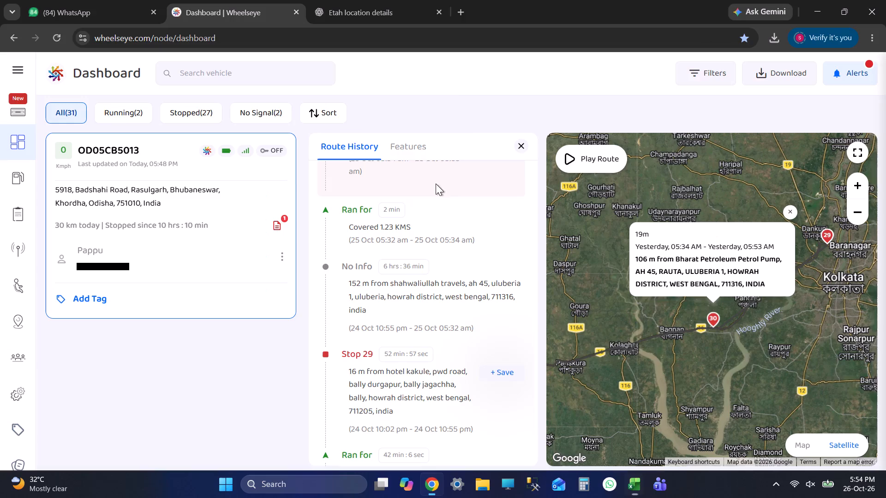
Search Google in a new tab for "tarachand dutta street kolkata TO JAGATPUR ODISHA" and open the driving directions.
{"action": "left_click", "coordinate": [461, 6]}
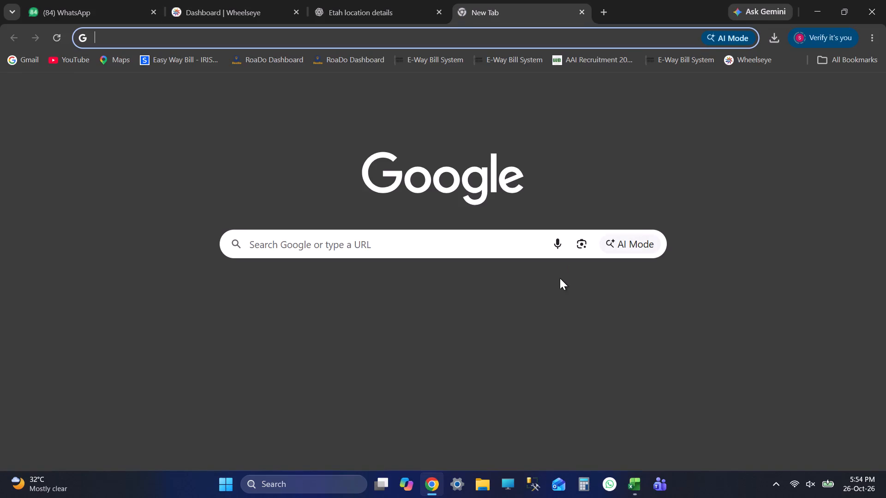
{"action": "key", "text": "c"}
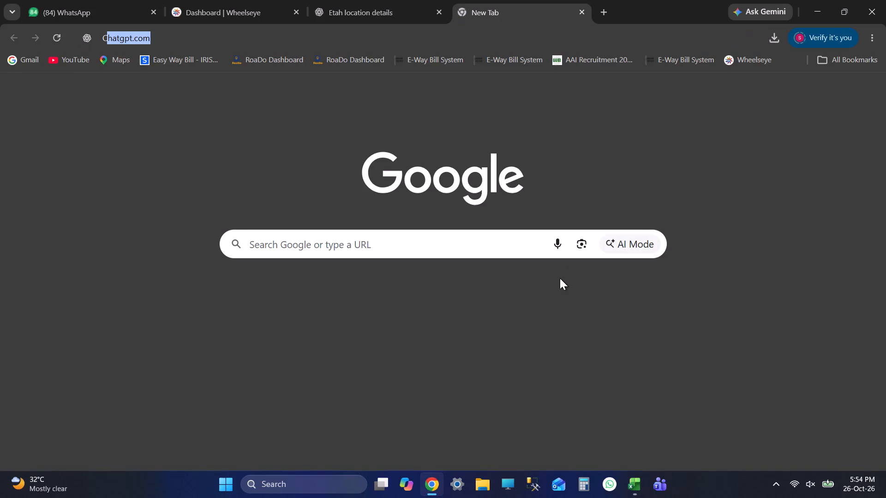
{"action": "key", "text": "BackSpace"}
{"action": "type", "text": "KOLKATA TR"}
{"action": "key", "text": "BackSpace"}
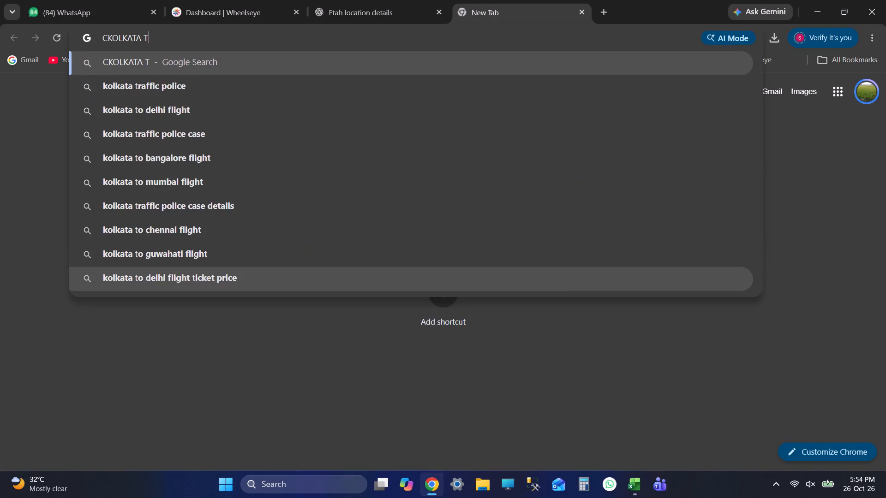
{"action": "type", "text": "ARACHAND"}
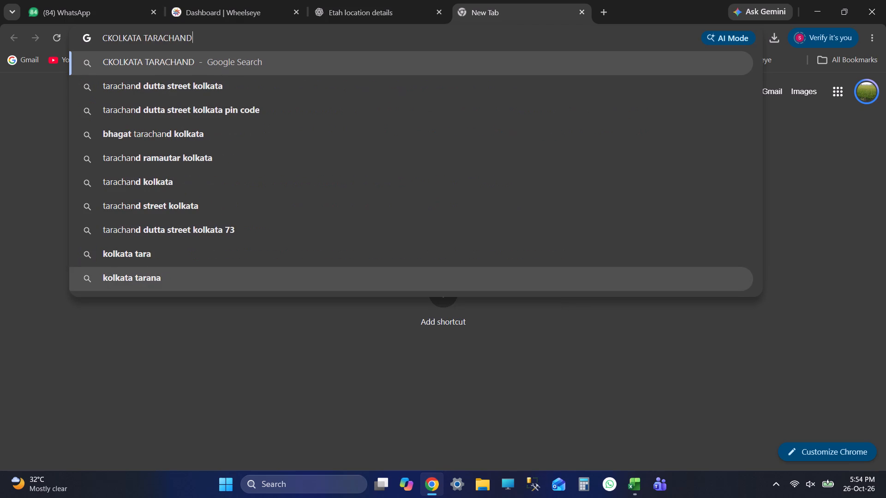
{"action": "key", "text": "space"}
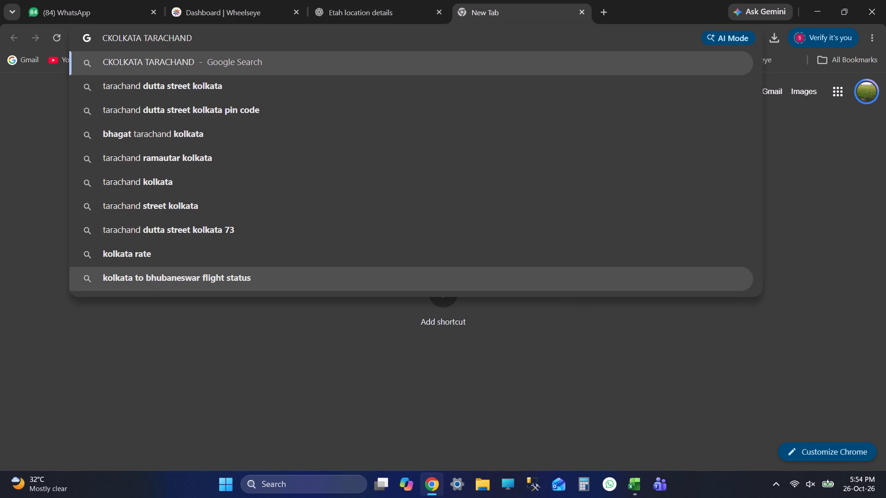
{"action": "left_click", "coordinate": [249, 86]}
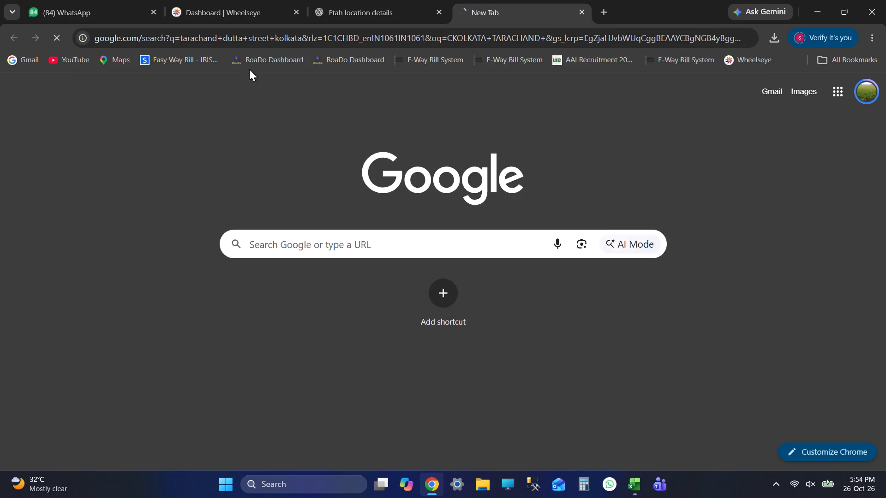
{"action": "left_click", "coordinate": [387, 93]}
{"action": "key", "text": "space"}
{"action": "type", "text": "TO"}
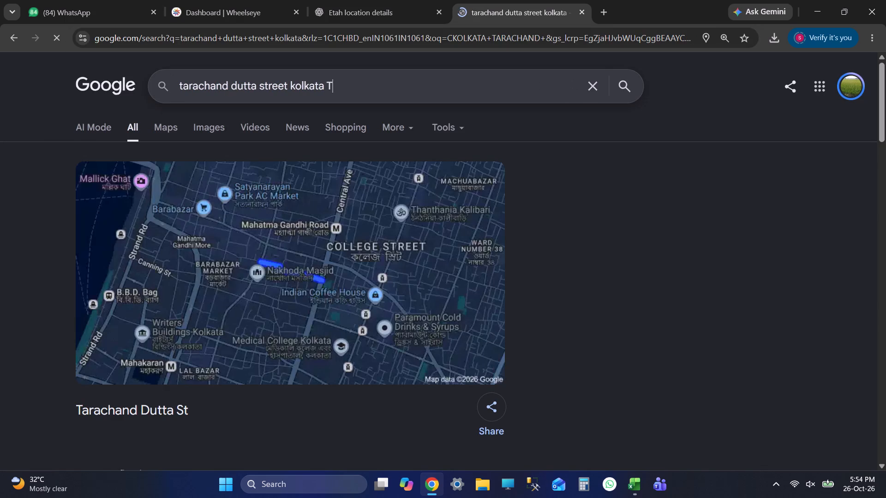
{"action": "key", "text": "space"}
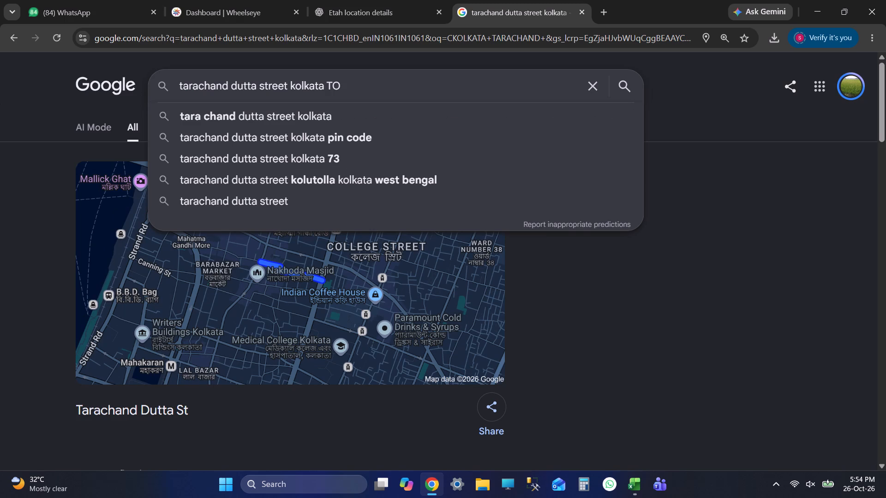
{"action": "type", "text": "JAGATPUR ODISHA"}
{"action": "key", "text": "Return"}
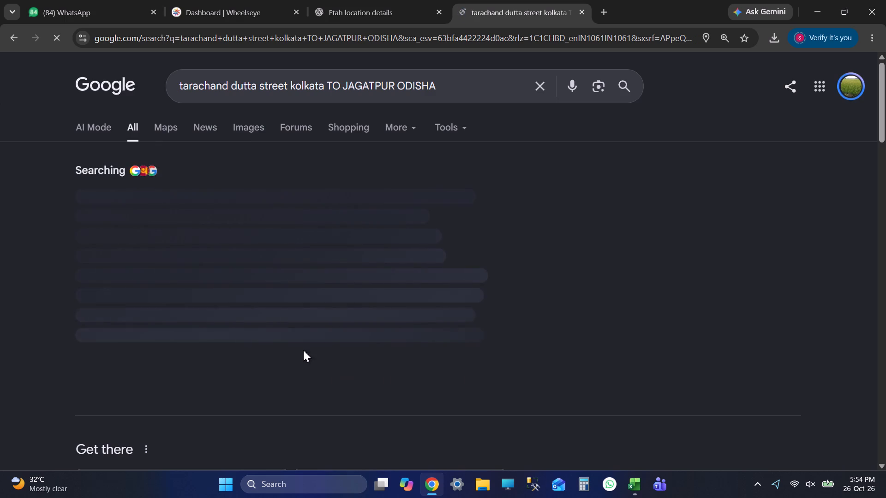
{"action": "scroll", "coordinate": [294, 350], "scroll_direction": "down", "scroll_amount": 4}
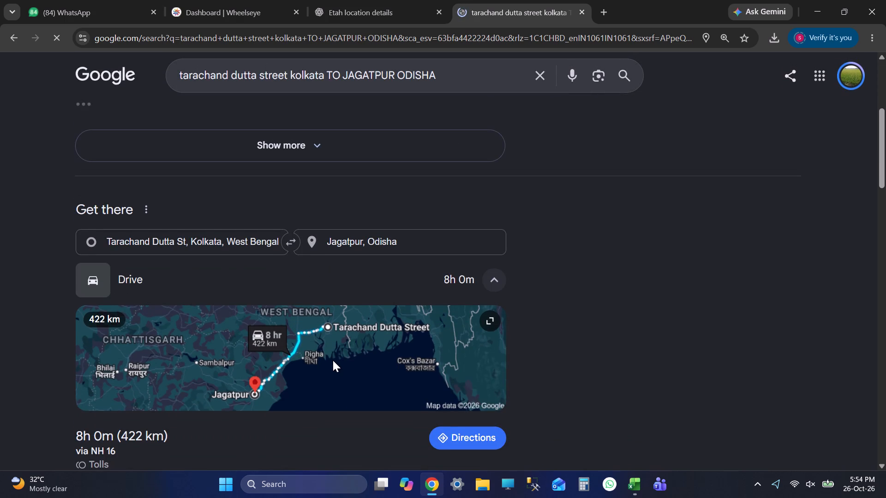
{"action": "left_click", "coordinate": [457, 432]}
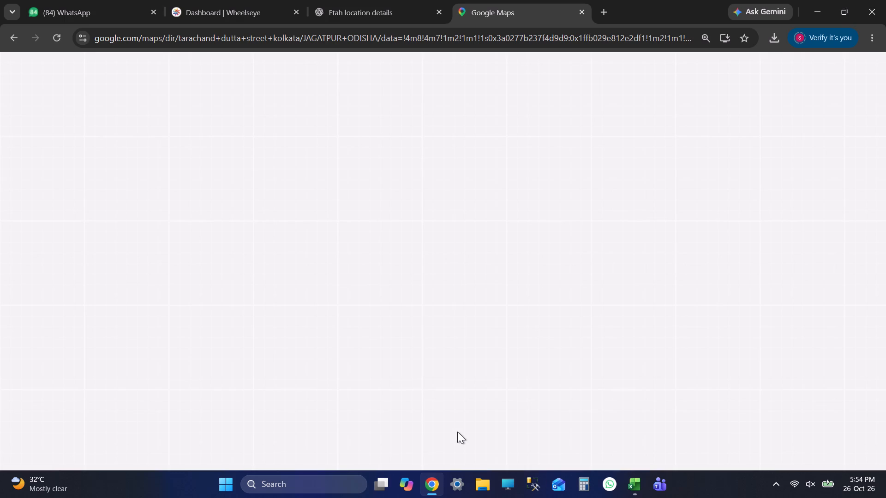
{"action": "key", "text": "alt+Tab"}
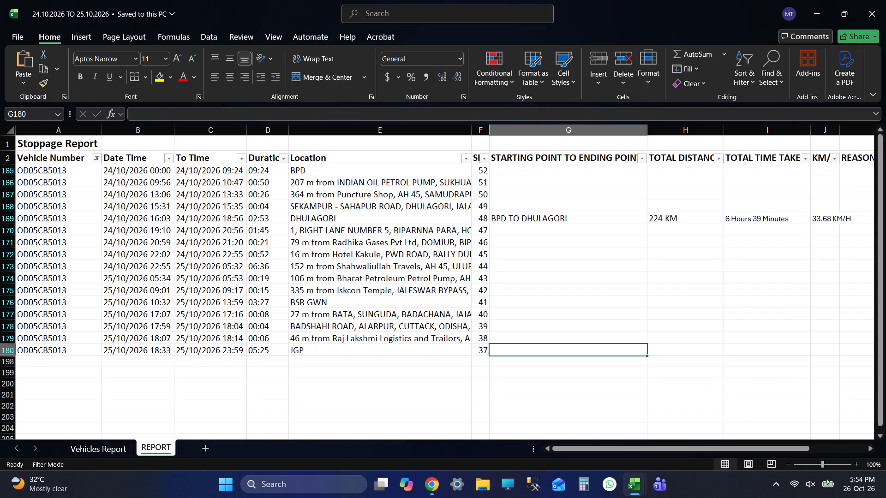
{"action": "type", "text": "CGB TO JGP"}
{"action": "key", "text": "Tab"}
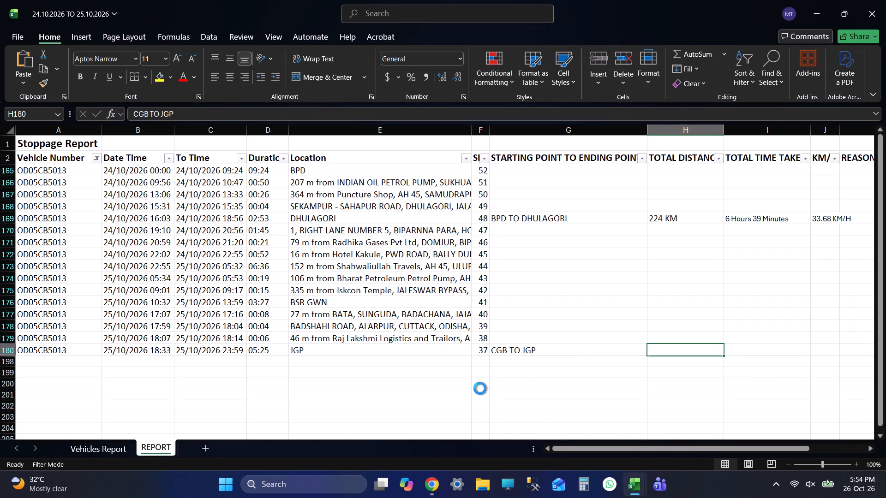
{"action": "key", "text": "ctrl+s"}
Examine the driving routes and distances from Tarachand Dutta Street to Jagatpur in Google Maps, especially around Kolkata, and close the map.
{"action": "key", "text": "alt+Tab"}
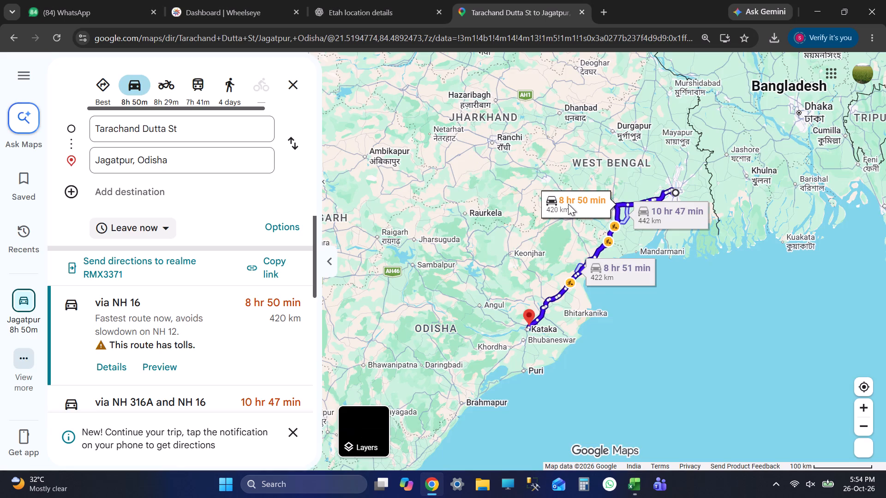
{"action": "scroll", "coordinate": [594, 245], "scroll_direction": "up", "scroll_amount": 5}
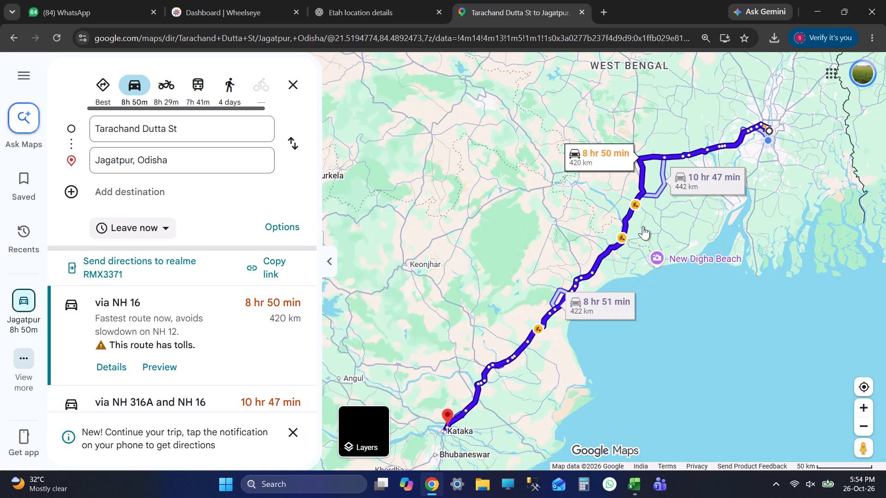
{"action": "left_click_drag", "start_coordinate": [671, 209], "coordinate": [661, 283]}
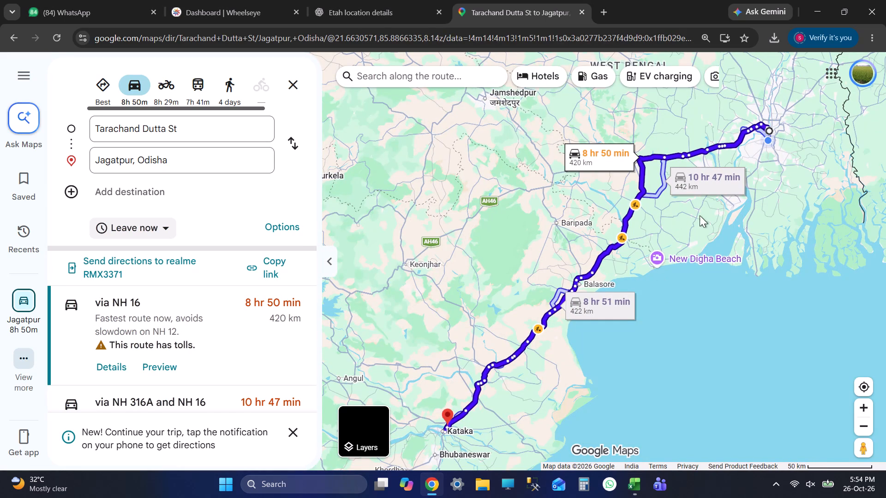
{"action": "left_click_drag", "start_coordinate": [709, 212], "coordinate": [669, 262]}
{"action": "scroll", "coordinate": [763, 159], "scroll_direction": "up", "scroll_amount": 4}
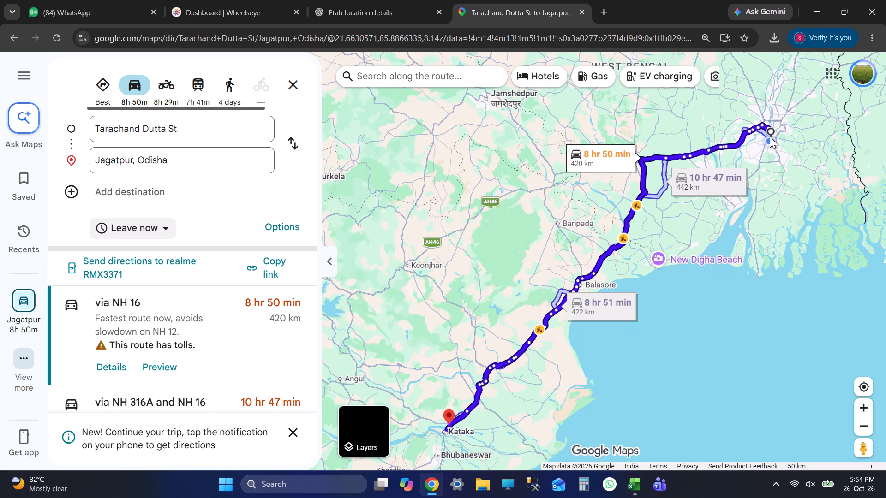
{"action": "scroll", "coordinate": [770, 136], "scroll_direction": "up", "scroll_amount": 4}
{"action": "left_click_drag", "start_coordinate": [748, 150], "coordinate": [709, 287]}
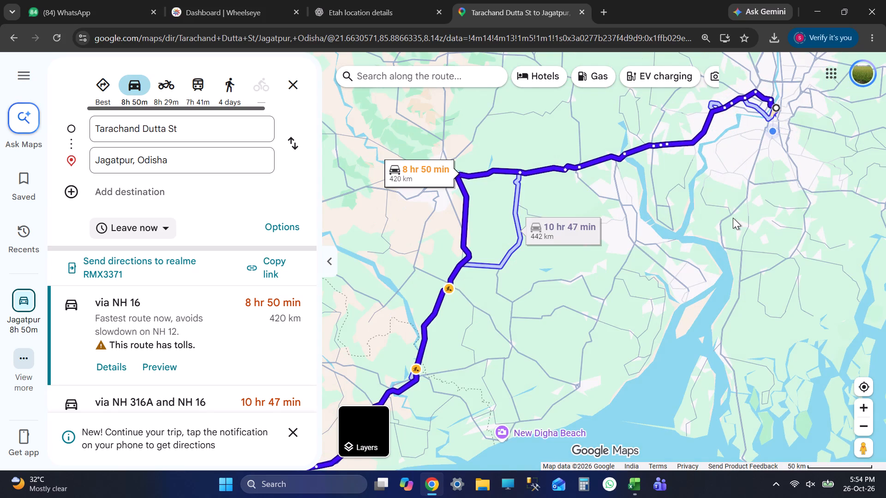
{"action": "scroll", "coordinate": [733, 218], "scroll_direction": "up", "scroll_amount": 9}
{"action": "scroll", "coordinate": [749, 223], "scroll_direction": "down", "scroll_amount": 2}
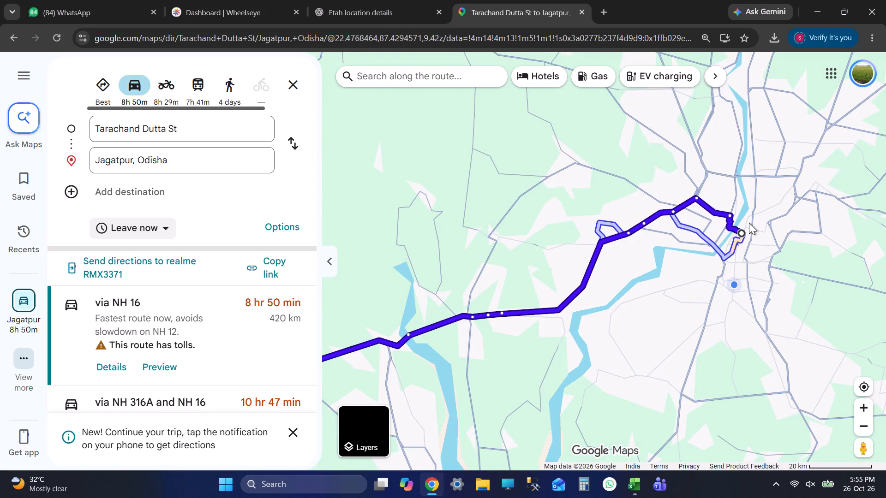
{"action": "left_click", "coordinate": [581, 11]}
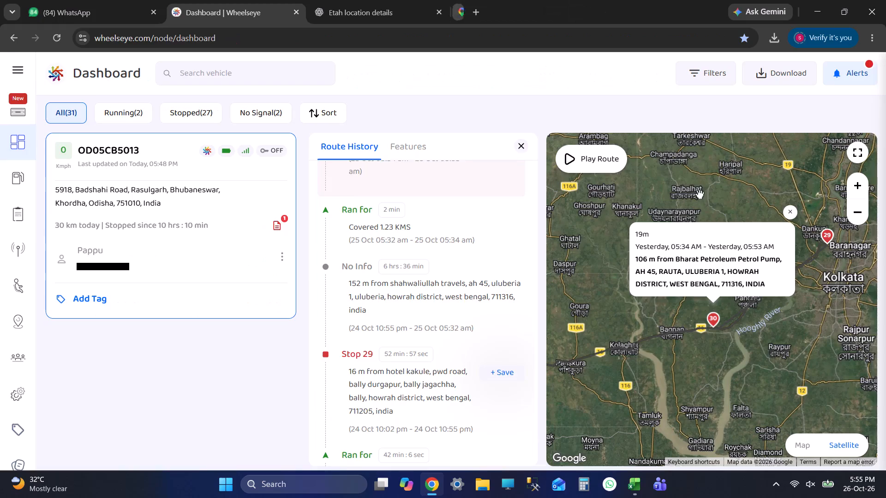
{"action": "key", "text": "alt+Tab"}
{"action": "type", "text": "422 KM"}
{"action": "key", "text": "Tab"}
{"action": "key", "text": "ctrl+s"}
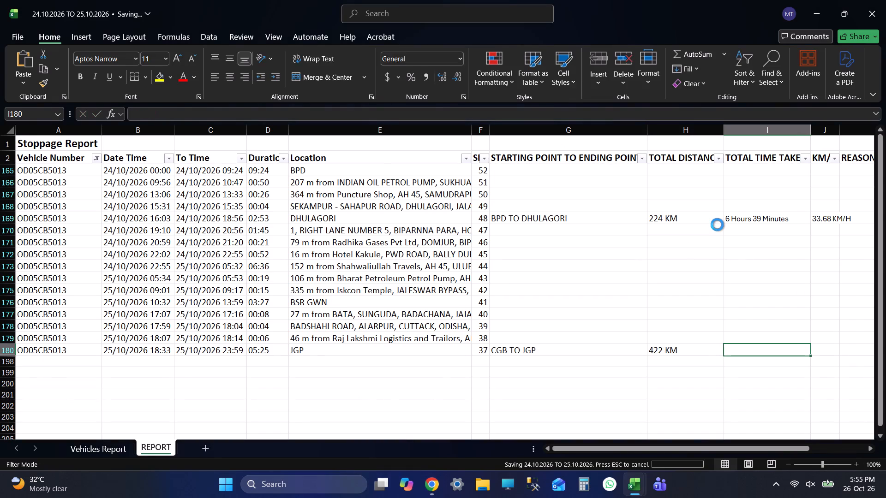
Switch to the ChatGPT chat "Etah location details" used for the trip time and speed calculations.
{"action": "key", "text": "alt+Tab"}
{"action": "left_click", "coordinate": [362, 0]}
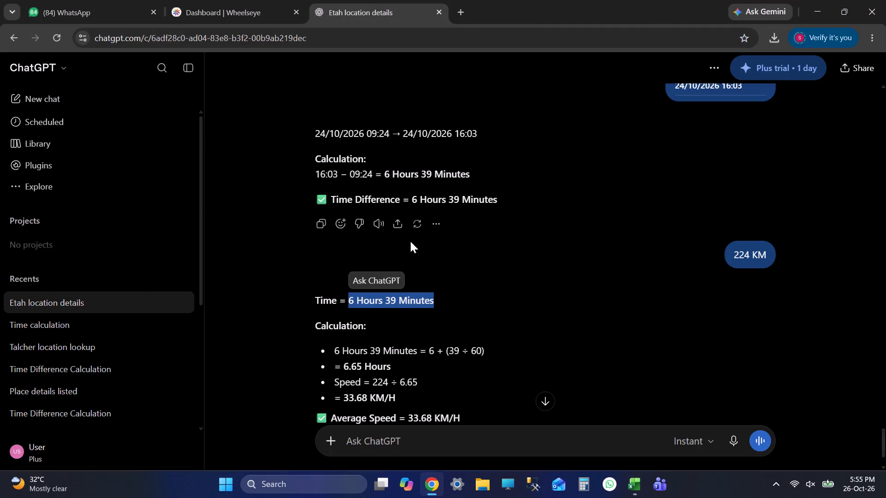
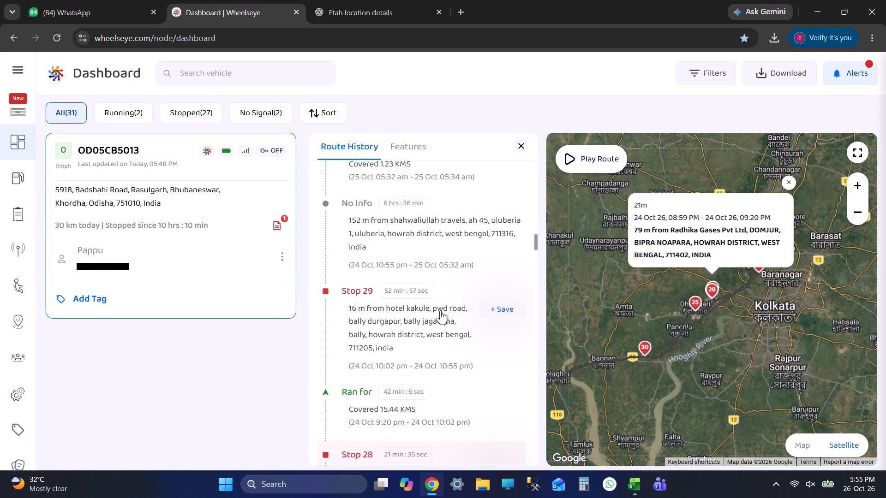
{"action": "left_click", "coordinate": [440, 310]}
{"action": "scroll", "coordinate": [440, 310], "scroll_direction": "up", "scroll_amount": 2}
{"action": "left_click", "coordinate": [440, 310]}
{"action": "left_click", "coordinate": [440, 310]}
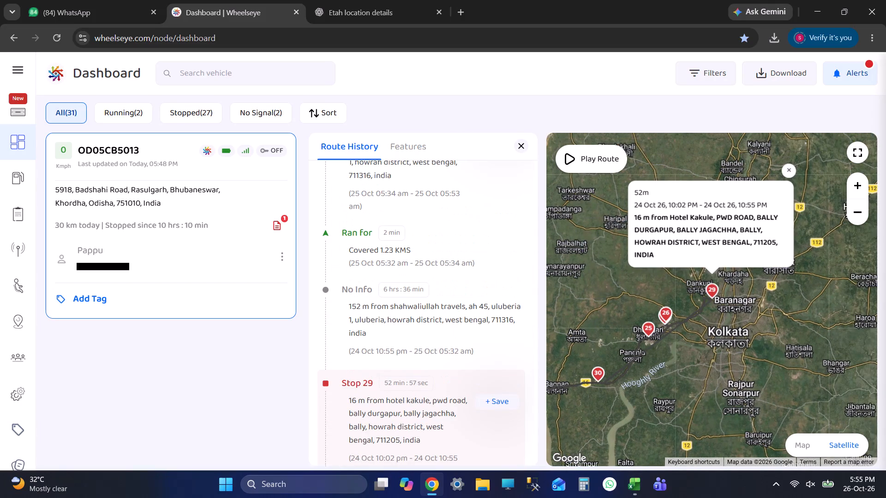
{"action": "double_click", "coordinate": [479, 359]}
{"action": "double_click", "coordinate": [451, 336]}
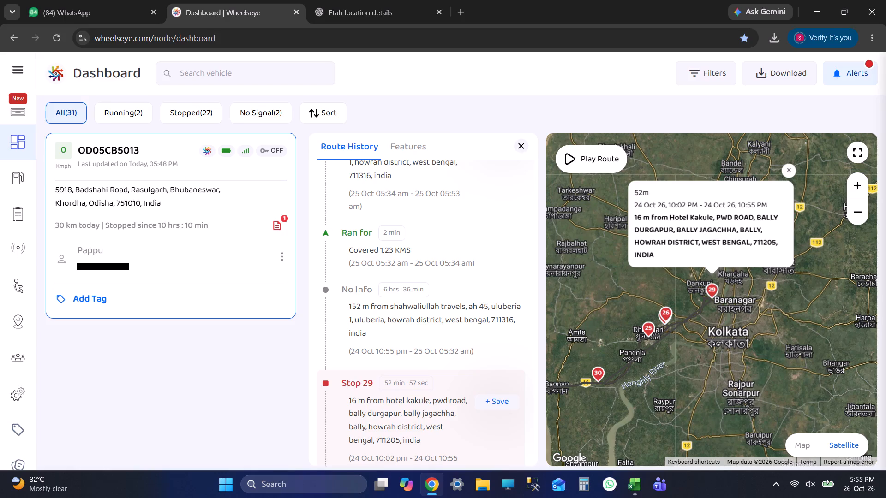
{"action": "key", "text": "alt+Tab"}
{"action": "key", "text": "Tab"}
{"action": "key", "text": "Tab"}
{"action": "key", "text": "Tab"}
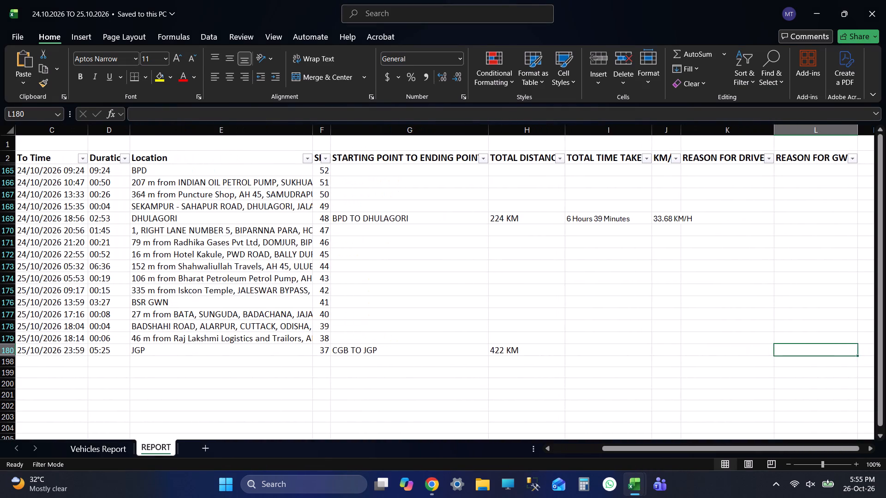
{"action": "key", "text": "shift+Tab"}
{"action": "type", "text": "GPS ERROR"}
{"action": "key", "text": "shift+Tab"}
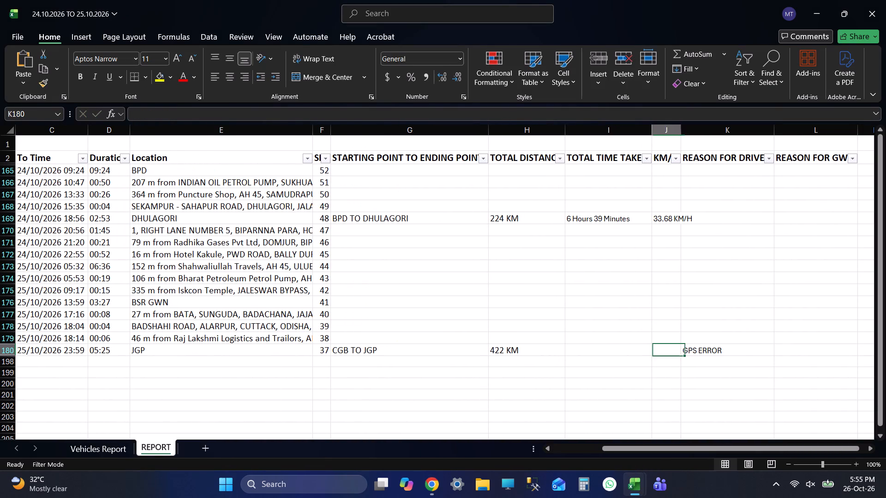
{"action": "key", "text": "shift+Tab"}
{"action": "key", "text": "alt+Tab"}
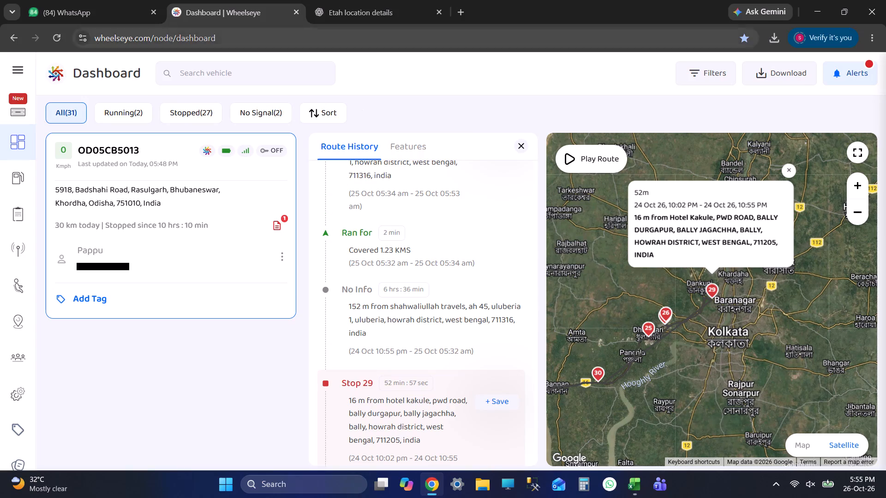
{"action": "key", "text": "alt+Tab"}
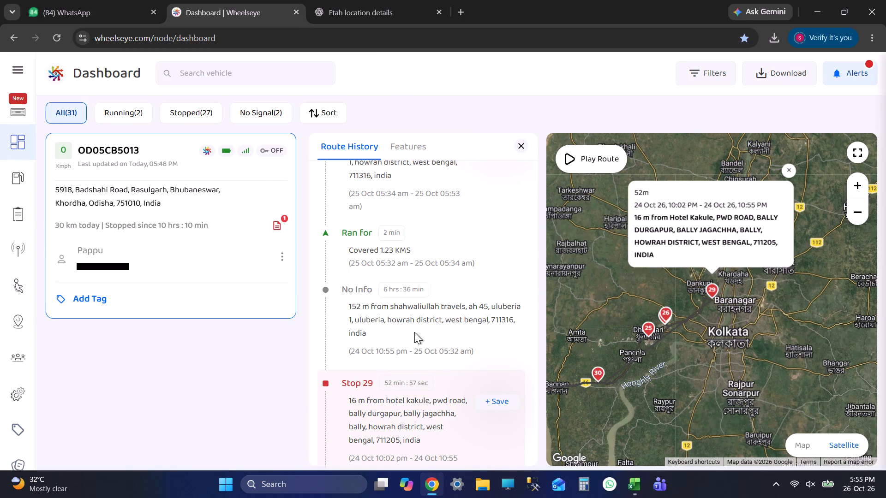
{"action": "key", "text": "alt+Tab"}
{"action": "key", "text": "alt+Tab"}
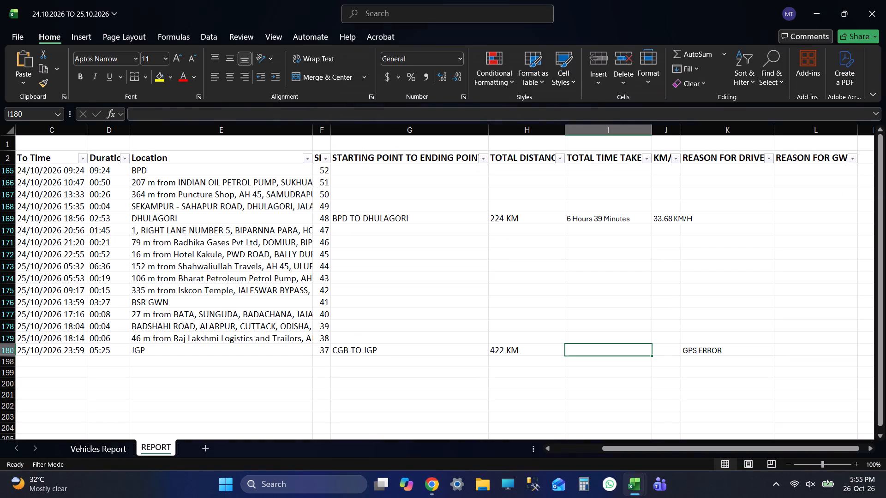
{"action": "left_click", "coordinate": [112, 266]}
{"action": "key", "text": "shift+Tab"}
{"action": "key", "text": "shift+Tab"}
{"action": "key", "text": "shift+Tab"}
{"action": "key", "text": "shift+Tab"}
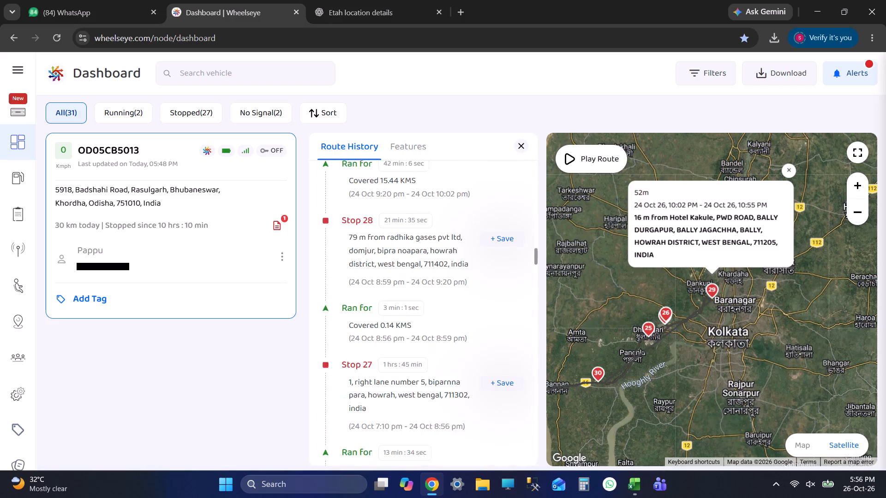
{"action": "scroll", "coordinate": [447, 323], "scroll_direction": "down", "scroll_amount": 2}
{"action": "scroll", "coordinate": [447, 323], "scroll_direction": "up", "scroll_amount": 6}
{"action": "left_click", "coordinate": [364, 0]}
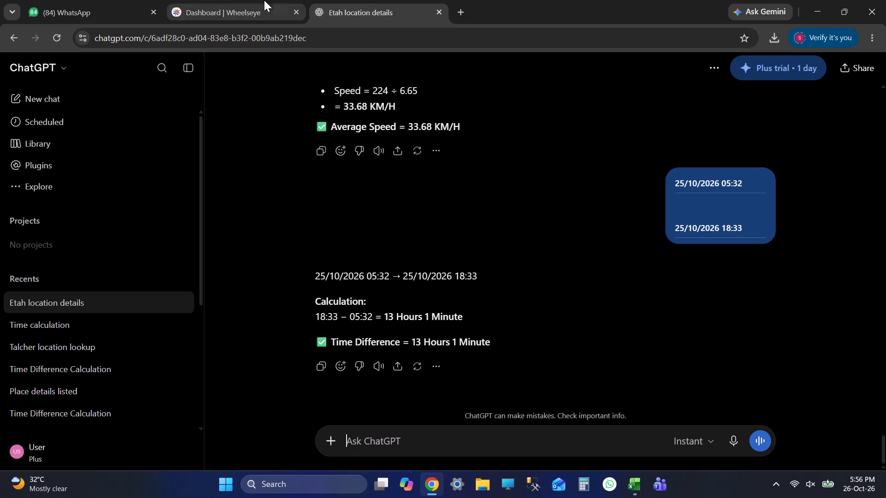
{"action": "key", "text": "alt+Tab"}
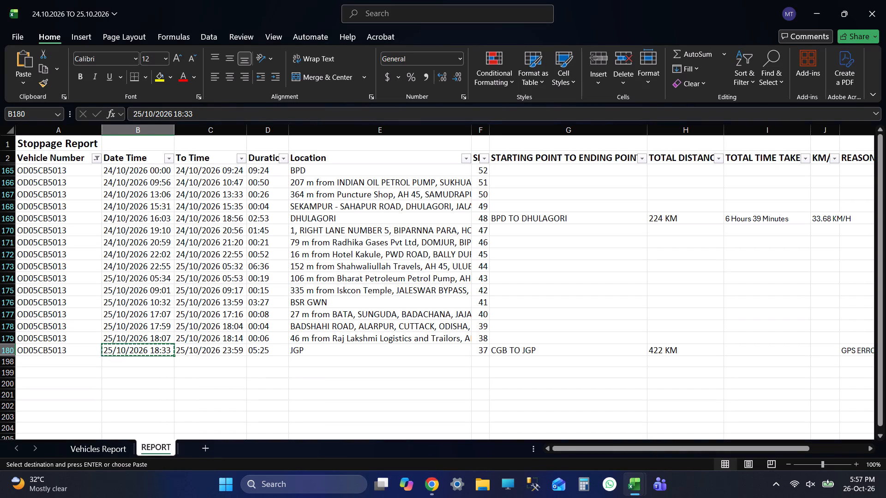
{"action": "left_click", "coordinate": [331, 213]}
{"action": "left_click", "coordinate": [331, 305]}
{"action": "key", "text": "shift+Tab"}
{"action": "key", "text": "shift+Tab"}
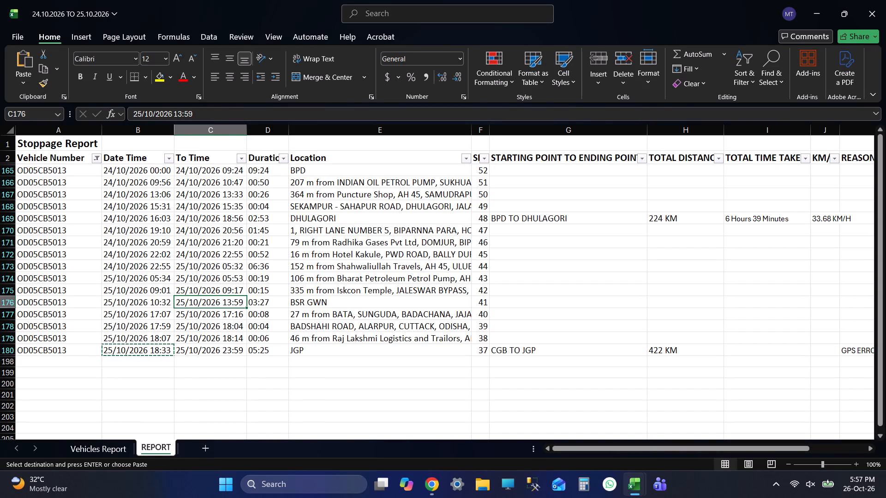
{"action": "left_click", "coordinate": [260, 263]}
{"action": "key", "text": "shift+Tab"}
{"action": "key", "text": "alt+Tab"}
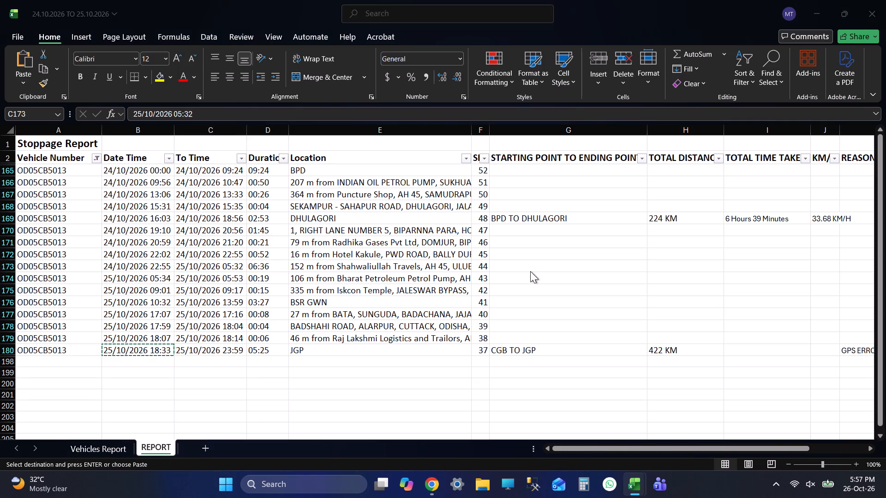
{"action": "key", "text": "alt+Tab"}
{"action": "key", "text": "alt+Tab"}
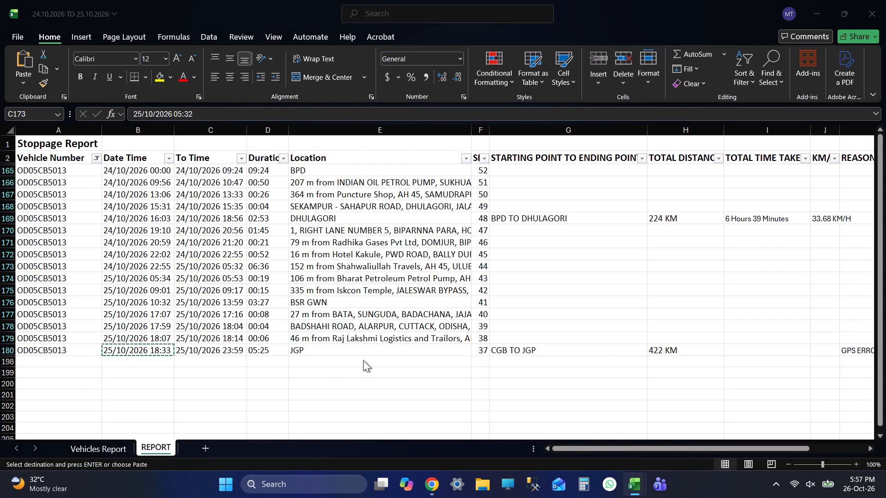
{"action": "key", "text": "alt+Tab"}
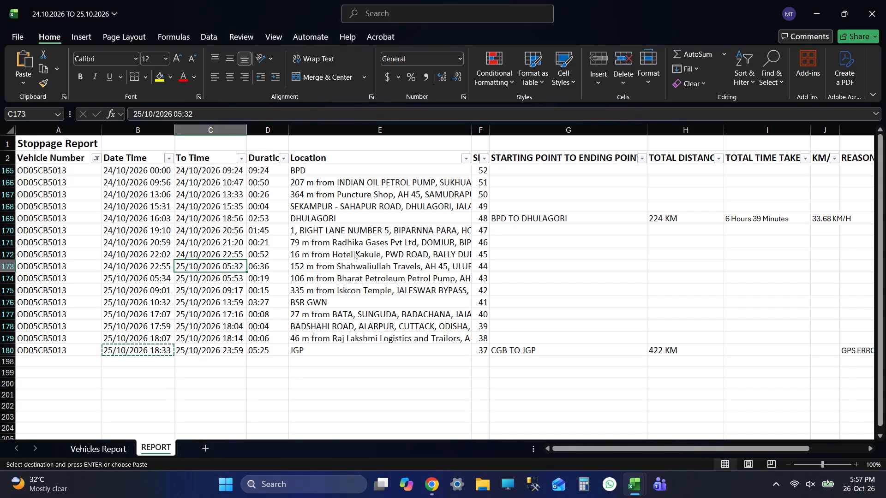
{"action": "key", "text": "alt+Tab"}
{"action": "left_click", "coordinate": [242, 4]}
{"action": "scroll", "coordinate": [391, 288], "scroll_direction": "down", "scroll_amount": 12}
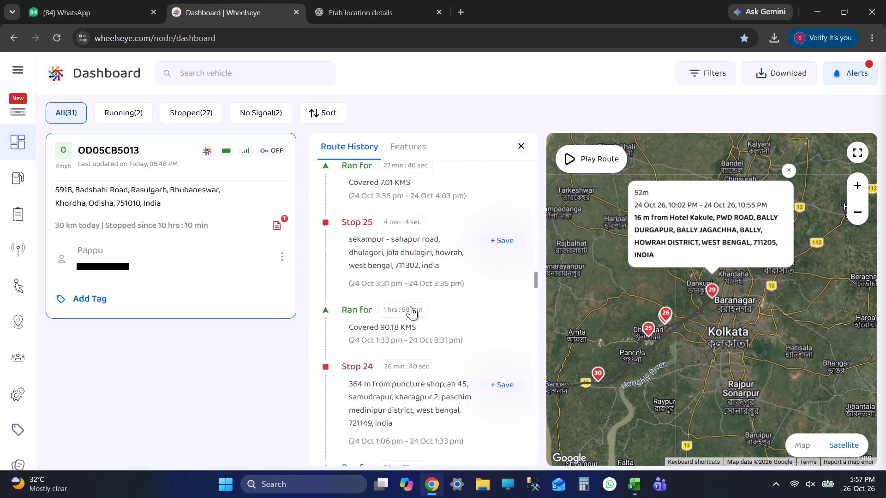
{"action": "scroll", "coordinate": [411, 306], "scroll_direction": "up", "scroll_amount": 1}
{"action": "scroll", "coordinate": [411, 306], "scroll_direction": "down", "scroll_amount": 2}
{"action": "scroll", "coordinate": [411, 325], "scroll_direction": "up", "scroll_amount": 9}
{"action": "scroll", "coordinate": [411, 325], "scroll_direction": "down", "scroll_amount": 1}
{"action": "scroll", "coordinate": [411, 325], "scroll_direction": "up", "scroll_amount": 3}
{"action": "scroll", "coordinate": [411, 325], "scroll_direction": "down", "scroll_amount": 1}
{"action": "scroll", "coordinate": [411, 325], "scroll_direction": "up", "scroll_amount": 5}
{"action": "scroll", "coordinate": [411, 325], "scroll_direction": "down", "scroll_amount": 1}
{"action": "scroll", "coordinate": [411, 325], "scroll_direction": "up", "scroll_amount": 18}
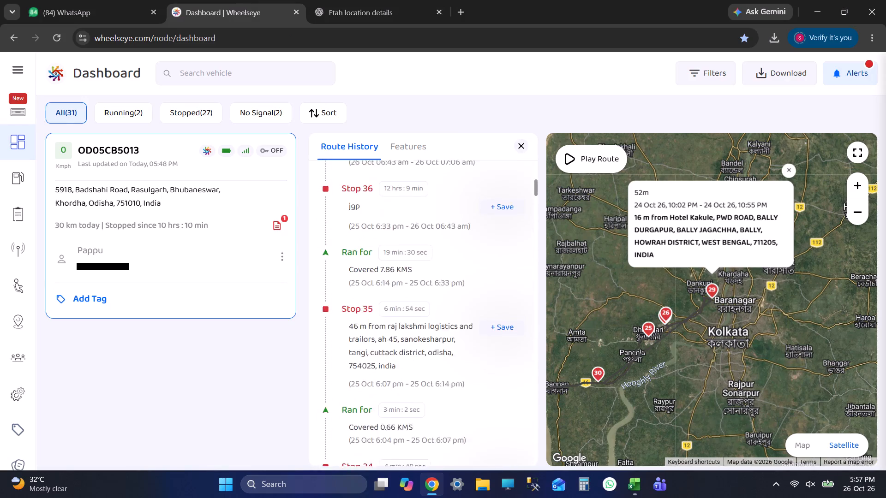
{"action": "scroll", "coordinate": [411, 325], "scroll_direction": "up", "scroll_amount": 2}
{"action": "scroll", "coordinate": [411, 325], "scroll_direction": "down", "scroll_amount": 5}
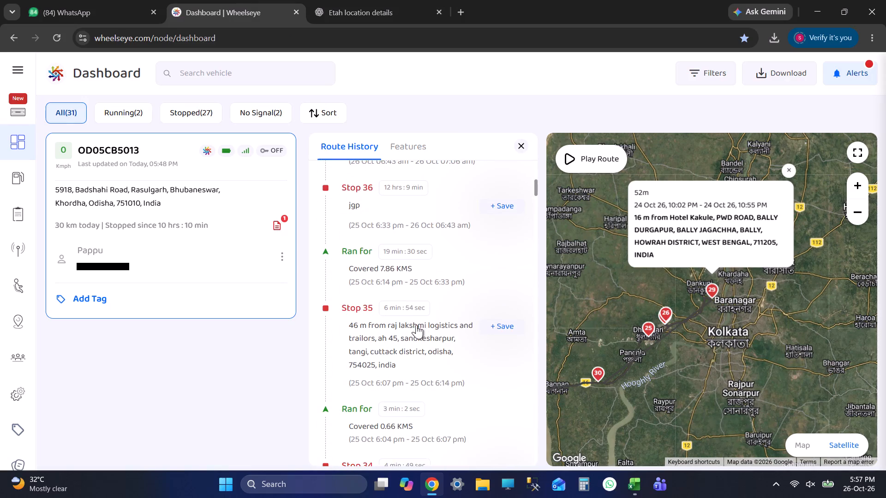
{"action": "scroll", "coordinate": [420, 326], "scroll_direction": "down", "scroll_amount": 3}
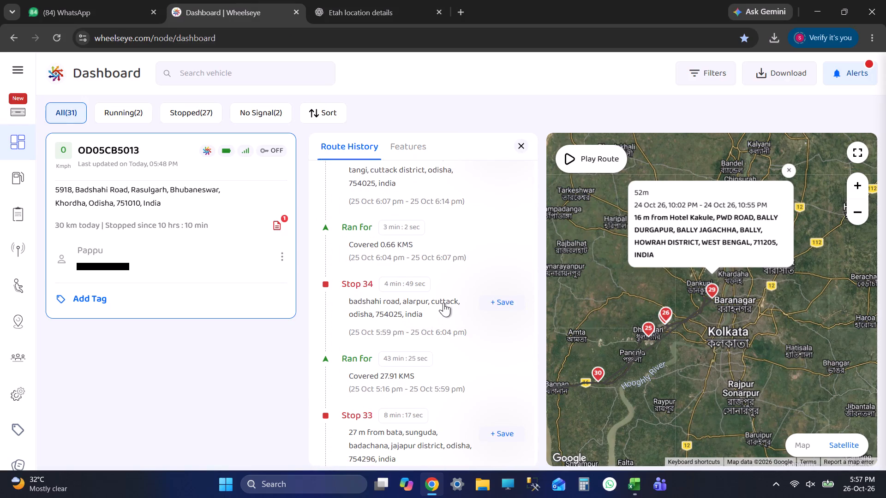
{"action": "scroll", "coordinate": [443, 301], "scroll_direction": "up", "scroll_amount": 8}
{"action": "scroll", "coordinate": [443, 301], "scroll_direction": "down", "scroll_amount": 1}
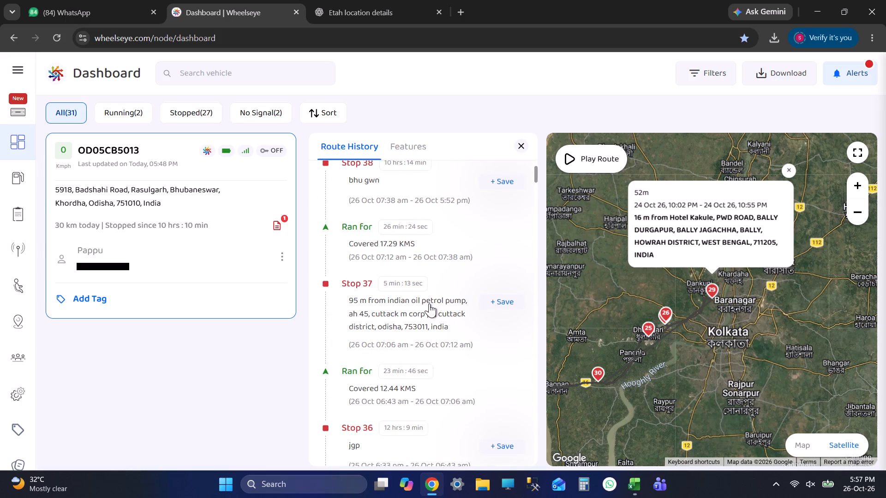
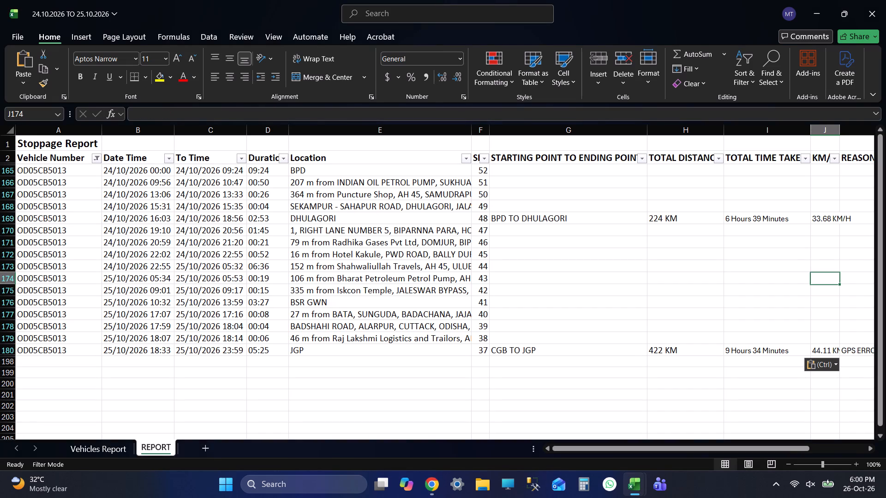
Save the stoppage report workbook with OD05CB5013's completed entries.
{"action": "key", "text": "ctrl+s"}
{"action": "key", "text": "ctrl+s"}
{"action": "key", "text": "ctrl+s"}
{"action": "key", "text": "ctrl+s"}
{"action": "key", "text": "ctrl+s"}
{"action": "key", "text": "ctrl+s"}
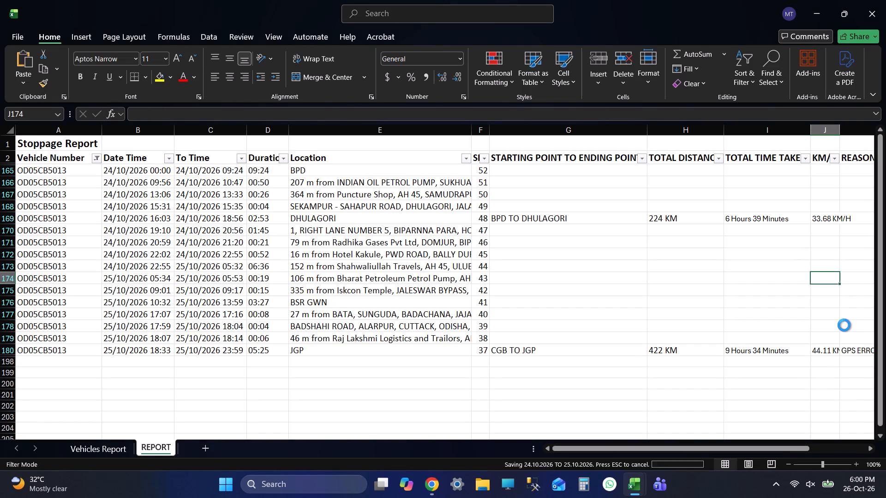
{"action": "key", "text": "ctrl+s"}
{"action": "key", "text": "ctrl+s"}
{"action": "key", "text": "ctrl+s"}
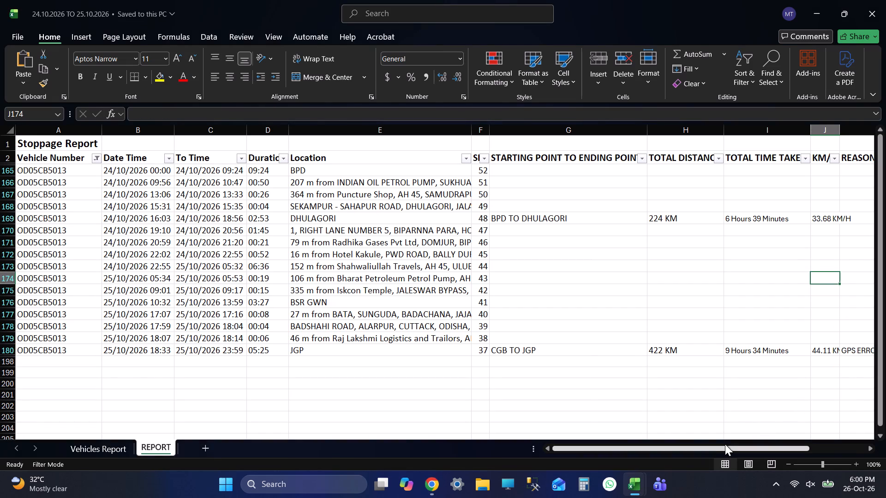
{"action": "left_click_drag", "start_coordinate": [721, 448], "coordinate": [771, 446]}
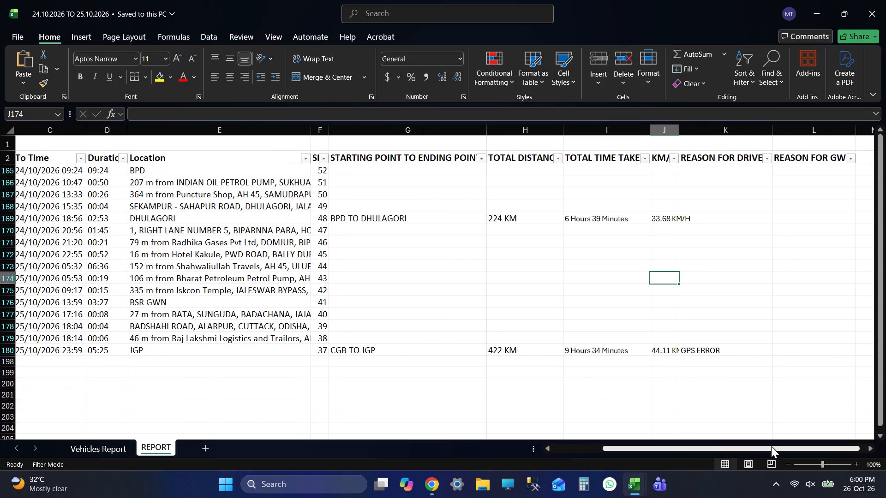
{"action": "left_click_drag", "start_coordinate": [771, 446], "coordinate": [803, 440]}
{"action": "key", "text": "ctrl+s"}
{"action": "key", "text": "ctrl+s"}
{"action": "key", "text": "ctrl+s"}
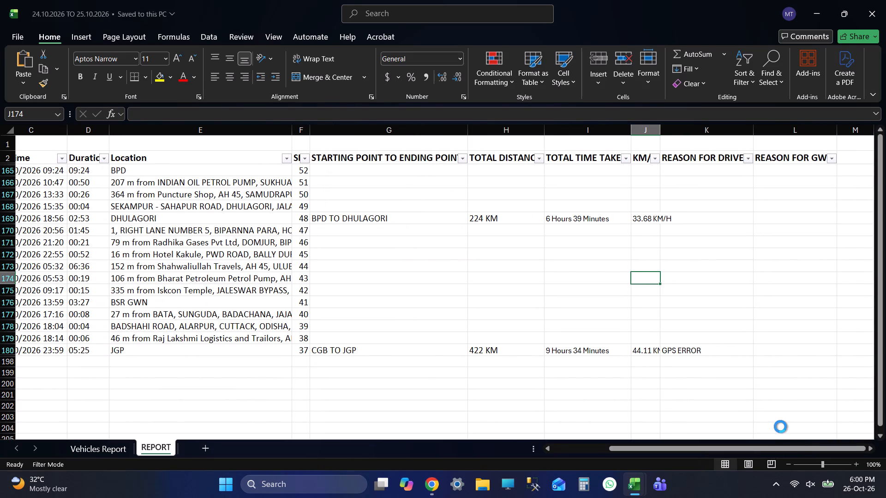
{"action": "key", "text": "ctrl+s"}
{"action": "key", "text": "ctrl+s"}
{"action": "key", "text": "ctrl+s"}
{"action": "key", "text": "ctrl+s"}
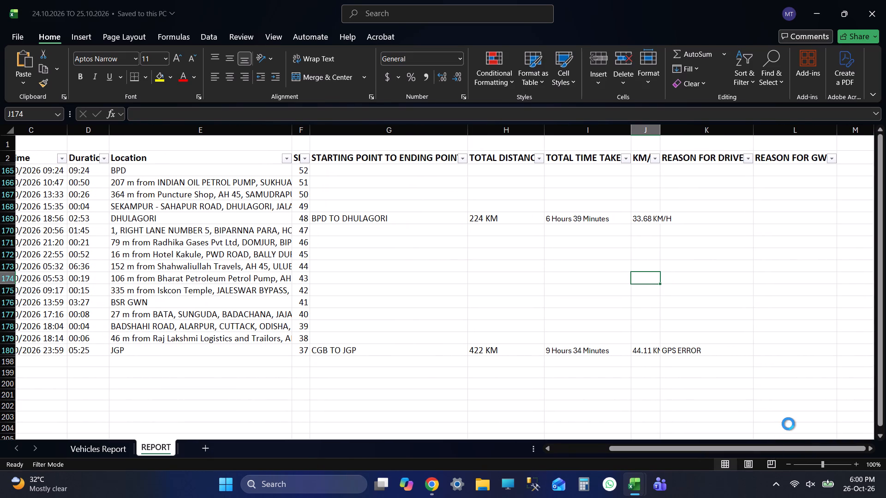
{"action": "key", "text": "ctrl+s"}
{"action": "key", "text": "ctrl+s"}
{"action": "key", "text": "ctrl+s"}
{"action": "left_click_drag", "start_coordinate": [730, 449], "coordinate": [797, 443]}
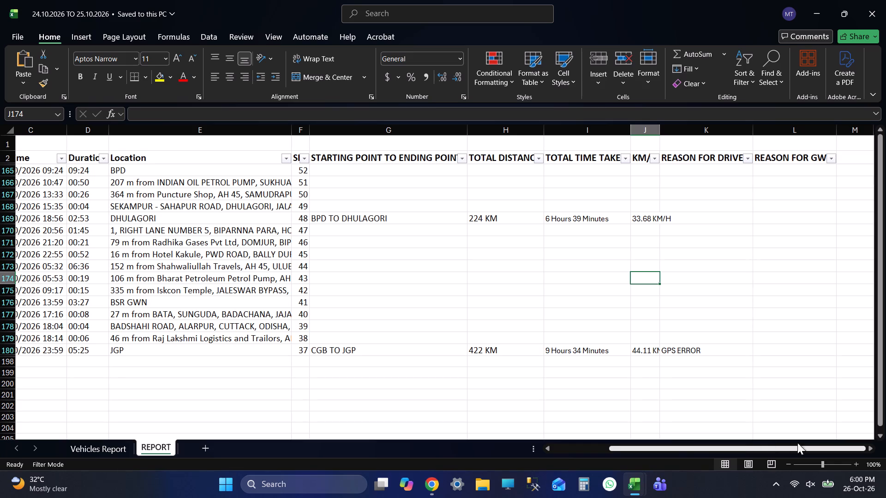
{"action": "left_click_drag", "start_coordinate": [797, 443], "coordinate": [817, 444]}
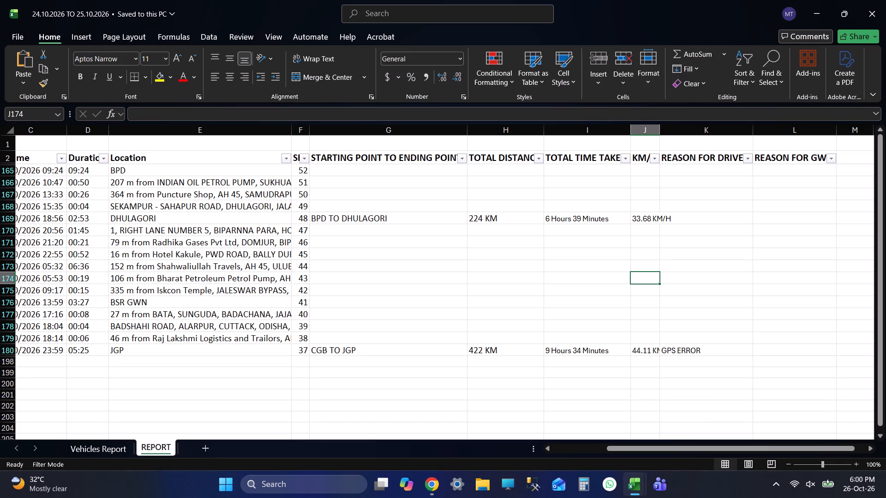
{"action": "key", "text": "ctrl+s"}
{"action": "key", "text": "ctrl+s"}
{"action": "key", "text": "ctrl+s"}
{"action": "key", "text": "shift+Tab"}
{"action": "key", "text": "shift+Tab"}
{"action": "key", "text": "shift+Tab"}
{"action": "key", "text": "shift+Tab"}
{"action": "key", "text": "shift+Tab"}
{"action": "key", "text": "shift+Tab"}
{"action": "key", "text": "shift+Tab"}
{"action": "key", "text": "shift+Tab"}
{"action": "key", "text": "shift+Tab"}
{"action": "key", "text": "shift+Tab"}
{"action": "key", "text": "shift+Tab"}
{"action": "key", "text": "shift+Tab"}
{"action": "key", "text": "shift+Tab"}
{"action": "key", "text": "shift+Tab"}
{"action": "key", "text": "shift+Tab"}
{"action": "key", "text": "shift+Tab"}
{"action": "key", "text": "shift+Tab"}
{"action": "key", "text": "shift+Tab"}
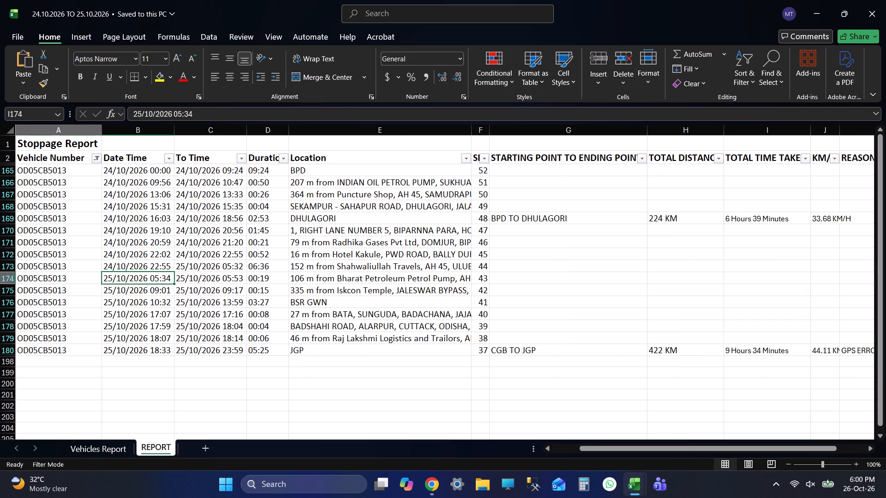
{"action": "key", "text": "ctrl+s"}
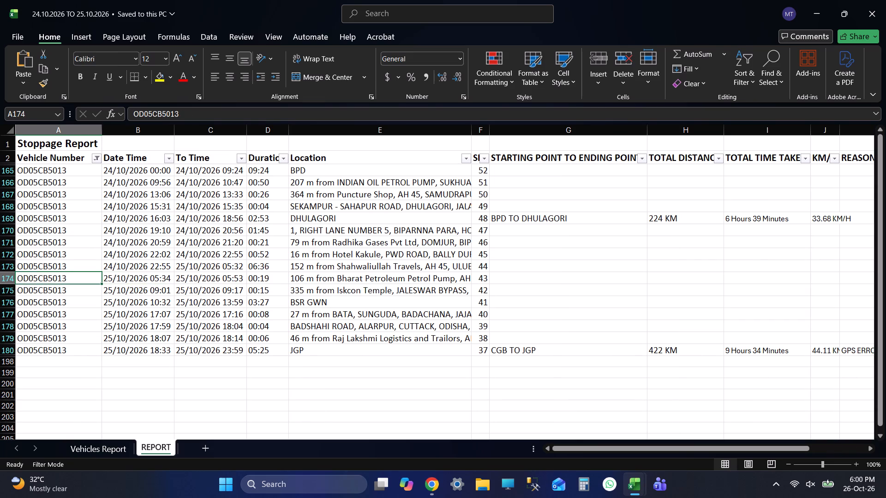
{"action": "left_click", "coordinate": [96, 160]}
{"action": "left_click", "coordinate": [67, 347]}
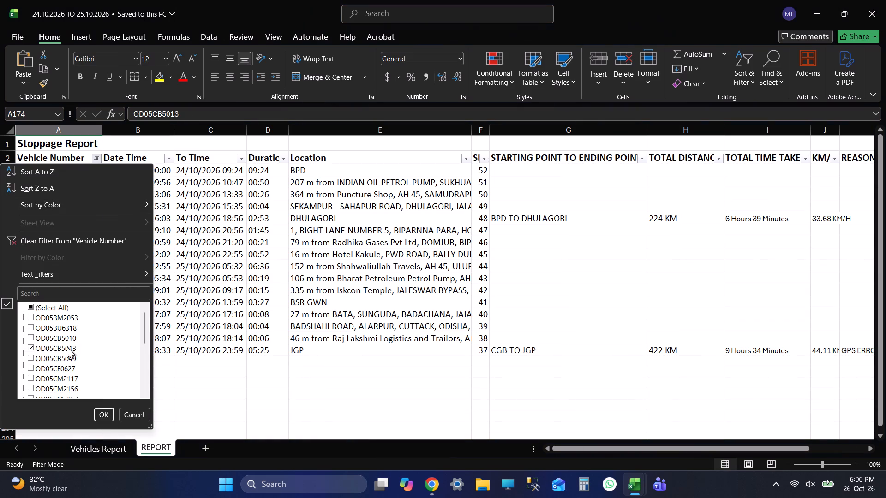
{"action": "left_click", "coordinate": [66, 362]}
{"action": "left_click", "coordinate": [102, 414]}
{"action": "left_click", "coordinate": [381, 172]}
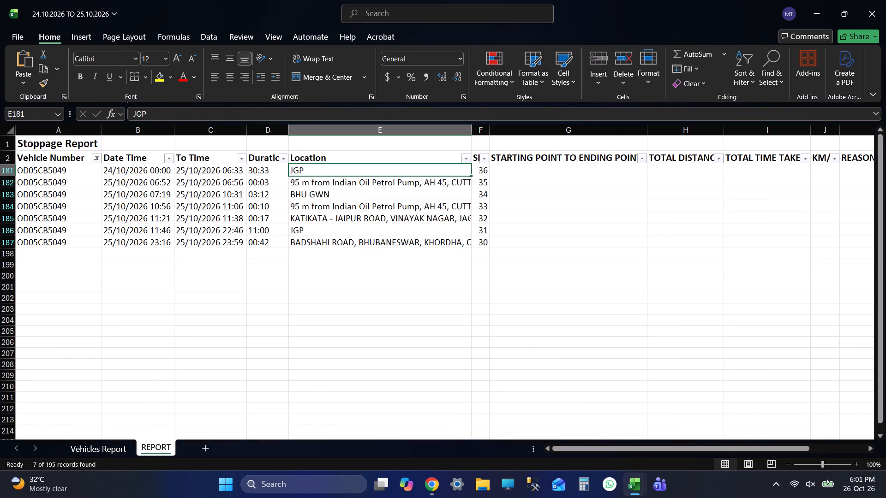
{"action": "left_click", "coordinate": [327, 226]}
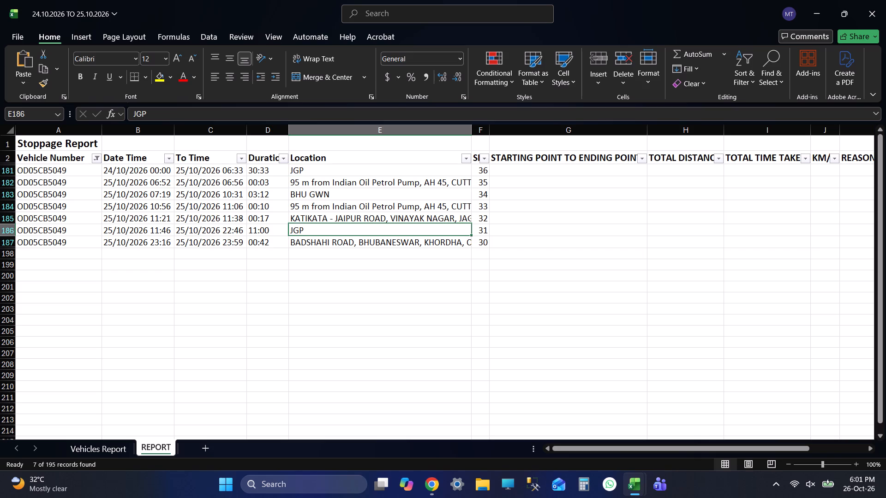
{"action": "key", "text": "ctrl+s"}
{"action": "key", "text": "Tab"}
{"action": "key", "text": "Tab"}
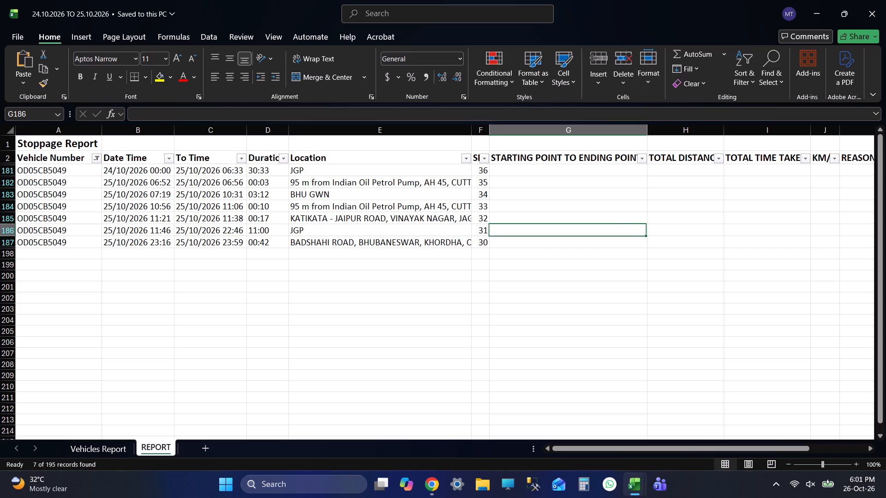
{"action": "type", "text": "JGP TO BHU TO JGP"}
{"action": "key", "text": "Tab"}
{"action": "key", "text": "ctrl+s"}
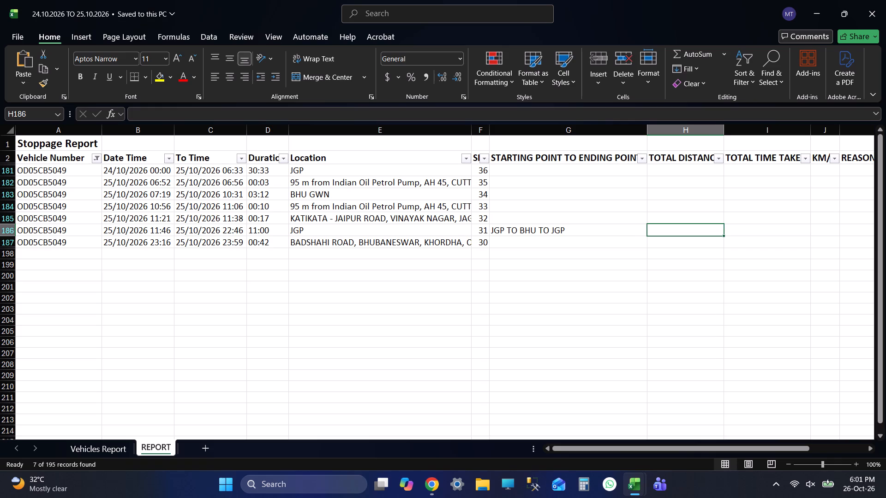
{"action": "left_click", "coordinate": [211, 172]}
{"action": "key", "text": "ctrl+c"}
{"action": "key", "text": "alt+Tab"}
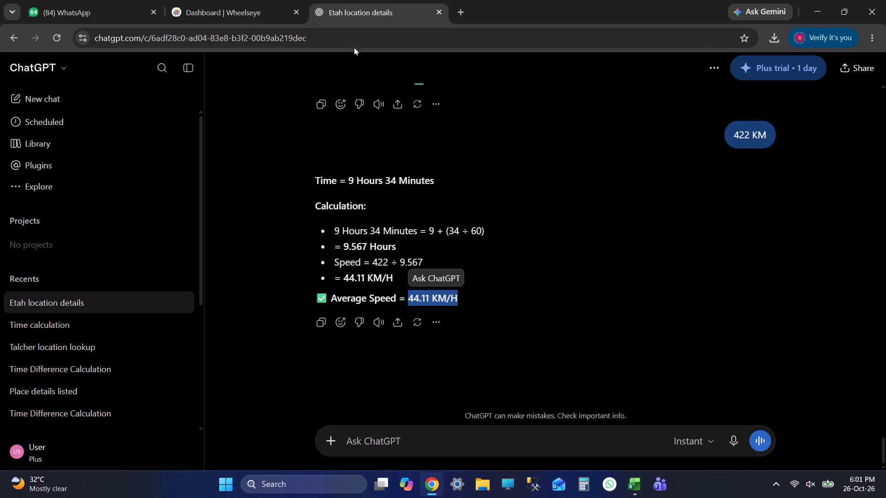
{"action": "left_click", "coordinate": [199, 0]}
{"action": "left_click", "coordinate": [260, 86]}
{"action": "key", "text": "alt+Tab"}
{"action": "key", "text": "alt+Tab"}
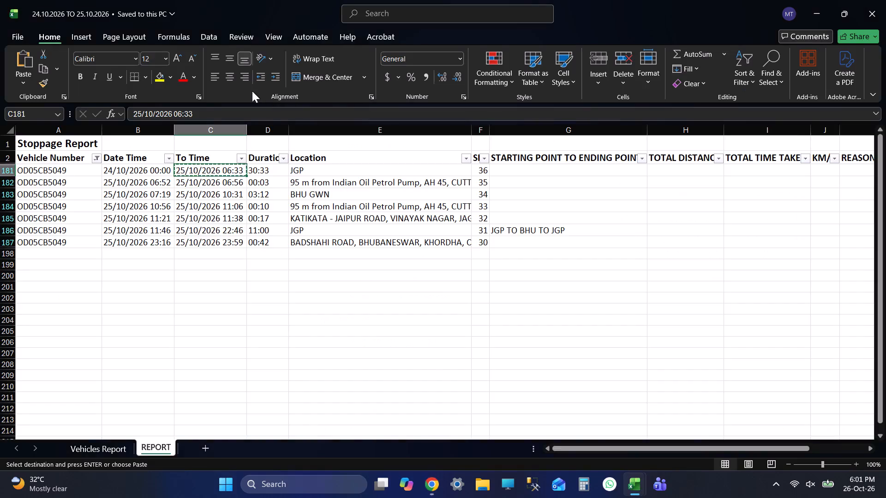
{"action": "left_click", "coordinate": [244, 88]}
{"action": "left_click", "coordinate": [240, 78]}
{"action": "key", "text": "alt+Tab"}
{"action": "key", "text": "shift+Tab"}
{"action": "key", "text": "shift+Tab"}
{"action": "key", "text": "shift+Tab"}
{"action": "key", "text": "shift+Tab"}
{"action": "key", "text": "shift+Tab"}
{"action": "key", "text": "shift+Tab"}
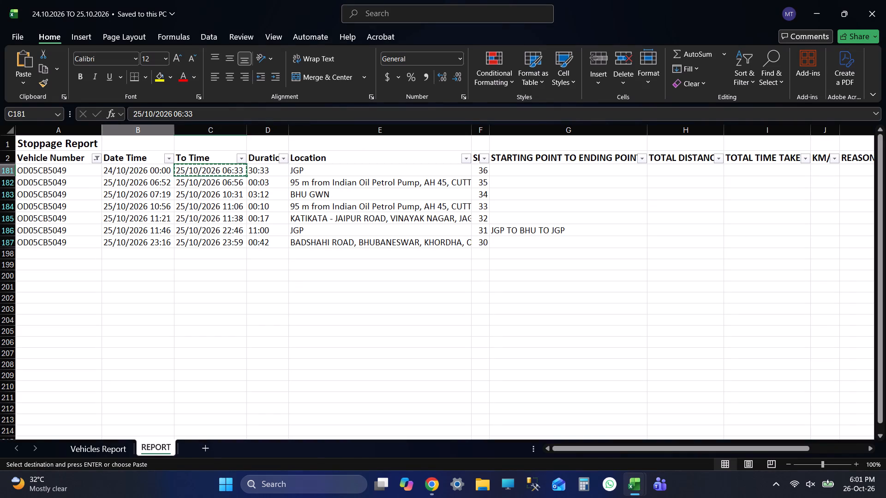
{"action": "key", "text": "ctrl+c"}
{"action": "key", "text": "alt+Tab"}
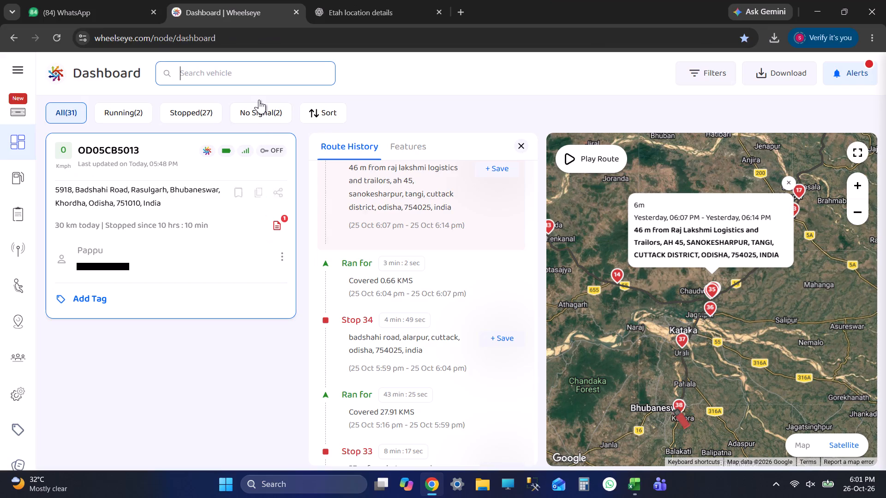
{"action": "left_click", "coordinate": [255, 85]}
{"action": "key", "text": "ctrl+v"}
{"action": "key", "text": "Return"}
{"action": "left_click", "coordinate": [105, 273]}
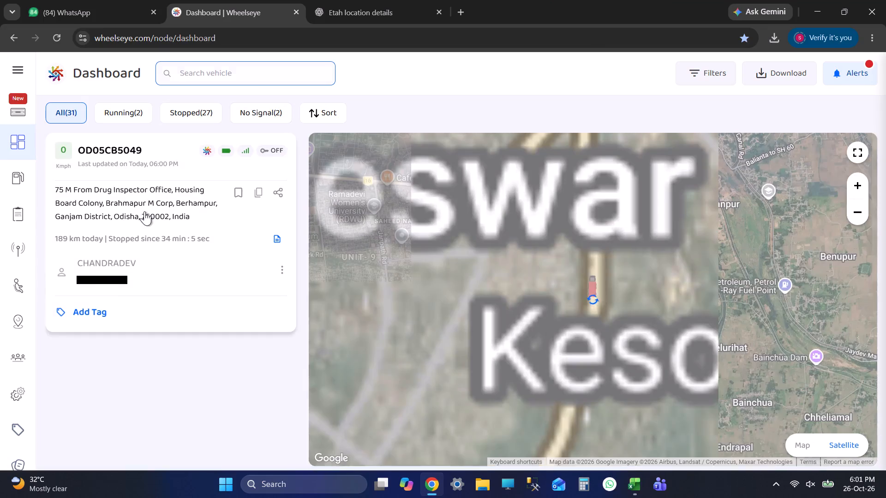
{"action": "left_click", "coordinate": [342, 178]}
{"action": "left_click", "coordinate": [371, 286]}
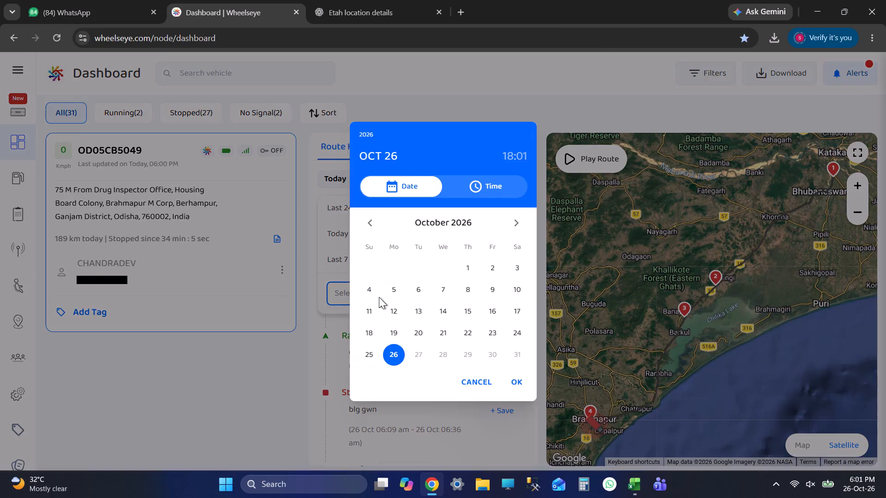
{"action": "key", "text": "alt+Tab"}
{"action": "left_click", "coordinate": [208, 171]}
{"action": "key", "text": "alt+Tab"}
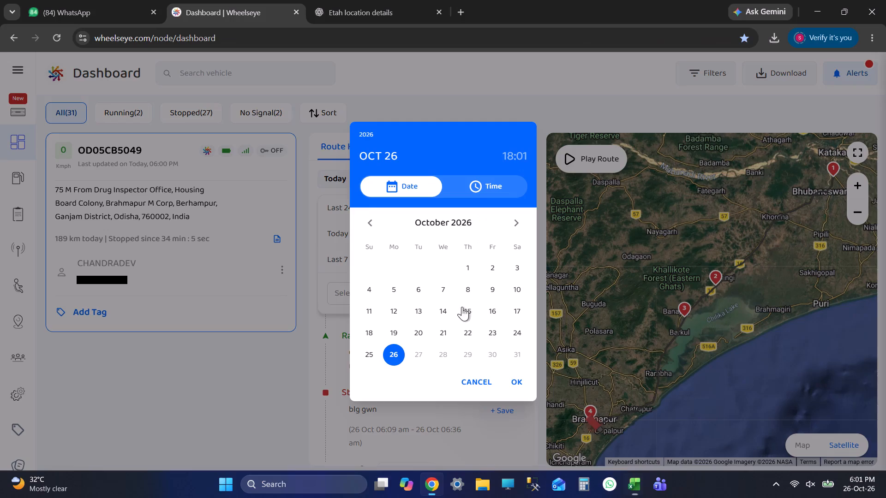
{"action": "left_click", "coordinate": [371, 350]}
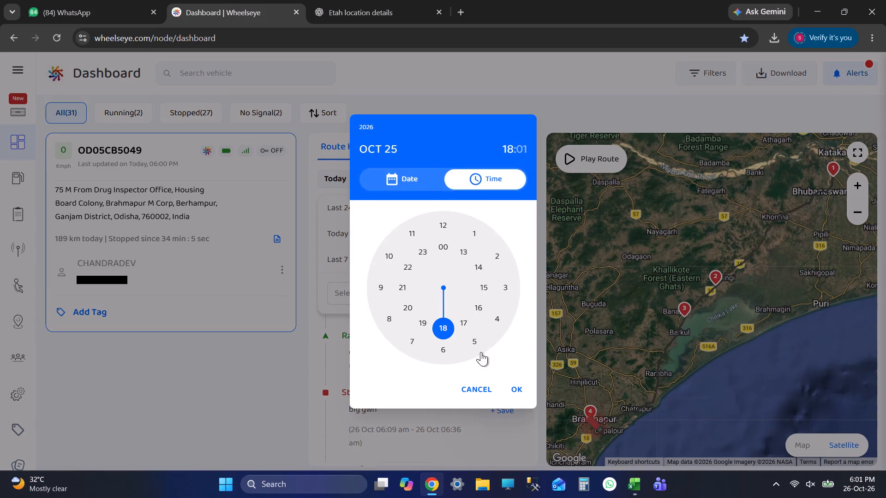
{"action": "key", "text": "alt+Tab"}
{"action": "key", "text": "alt+Tab"}
{"action": "left_click", "coordinate": [445, 345]}
{"action": "key", "text": "alt+Tab"}
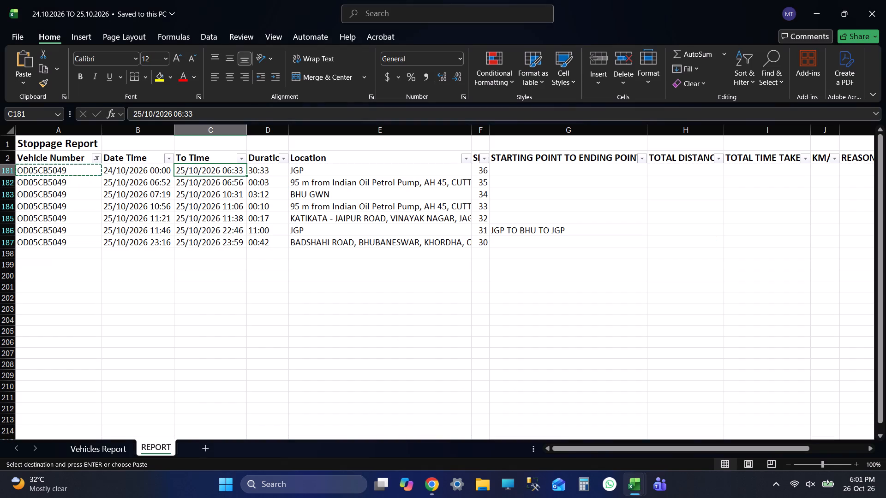
{"action": "key", "text": "alt+Tab"}
{"action": "left_click", "coordinate": [512, 387]}
Set the end of the route history range to 25 Oct 2026, 11:59, using the JGP arrival time in the report.
{"action": "left_click", "coordinate": [462, 287]}
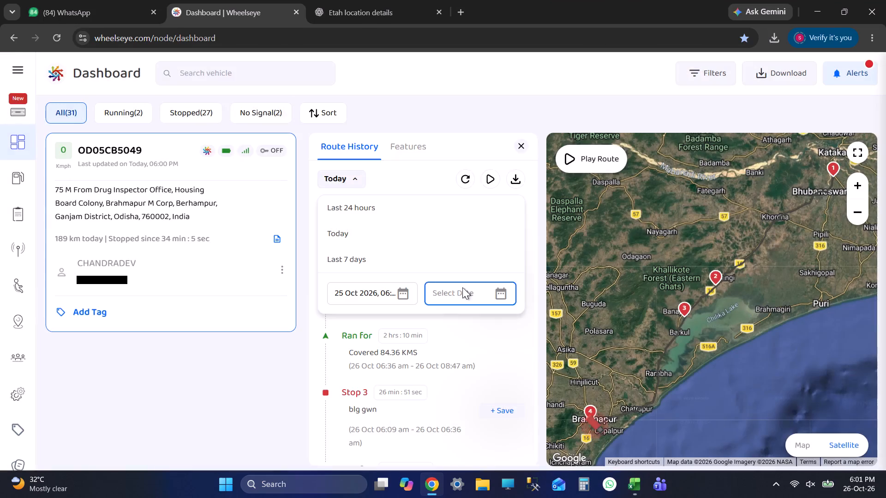
{"action": "key", "text": "alt+Tab"}
{"action": "left_click", "coordinate": [323, 228]}
{"action": "key", "text": "shift+Tab"}
{"action": "key", "text": "shift+Tab"}
{"action": "key", "text": "shift+Tab"}
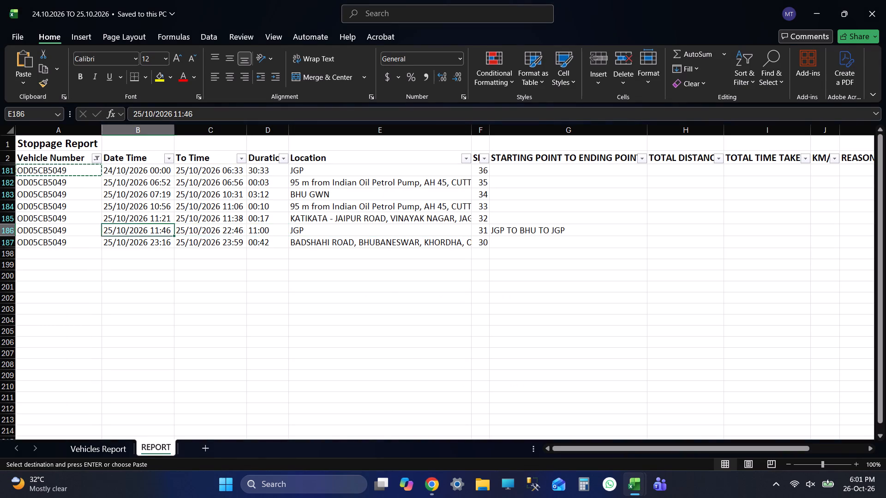
{"action": "key", "text": "alt+Tab"}
{"action": "left_click", "coordinate": [371, 352]}
{"action": "key", "text": "alt+Tab"}
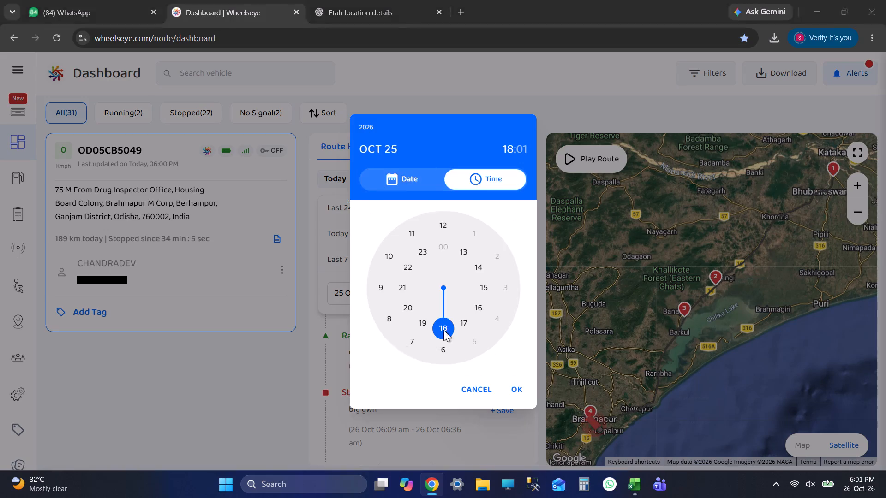
{"action": "key", "text": "alt+Tab"}
{"action": "left_click", "coordinate": [414, 229]}
{"action": "key", "text": "alt+Tab"}
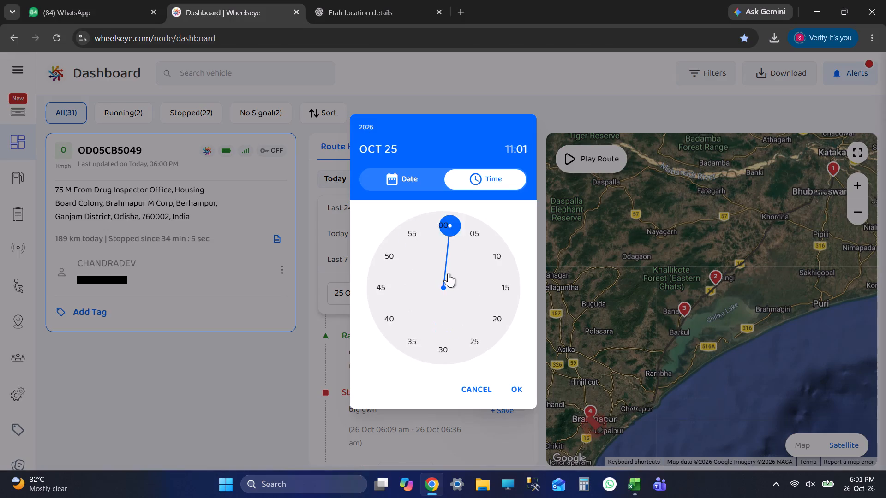
{"action": "key", "text": "alt+Tab"}
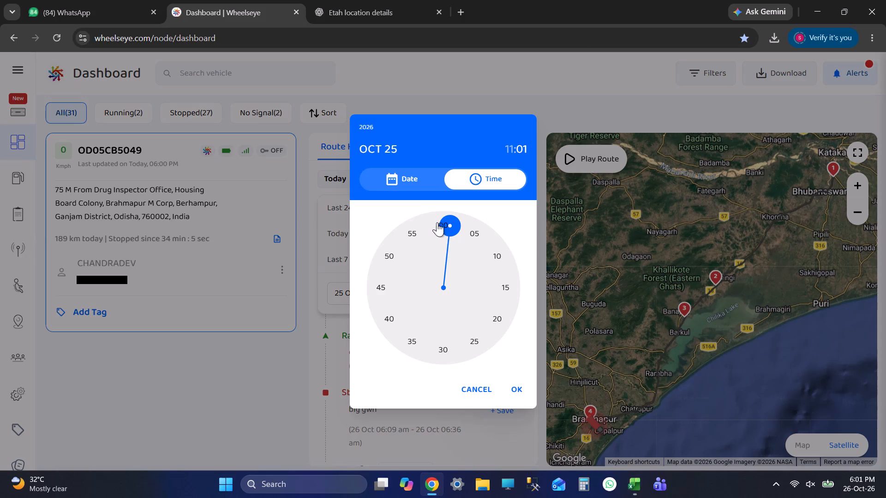
{"action": "left_click", "coordinate": [435, 223]}
{"action": "left_click", "coordinate": [525, 392]}
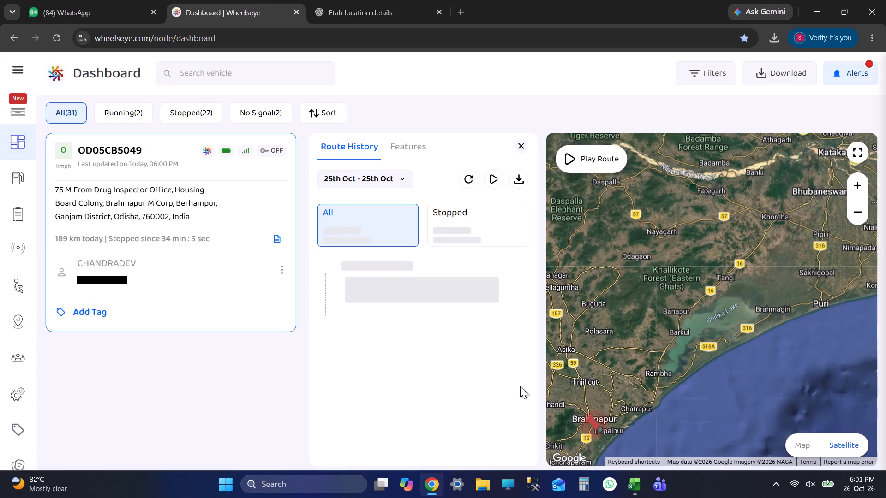
{"action": "left_click", "coordinate": [392, 293]}
{"action": "scroll", "coordinate": [401, 313], "scroll_direction": "down", "scroll_amount": 8}
{"action": "scroll", "coordinate": [418, 342], "scroll_direction": "up", "scroll_amount": 1}
{"action": "scroll", "coordinate": [418, 342], "scroll_direction": "down", "scroll_amount": 9}
{"action": "scroll", "coordinate": [433, 360], "scroll_direction": "up", "scroll_amount": 1}
{"action": "scroll", "coordinate": [434, 364], "scroll_direction": "down", "scroll_amount": 3}
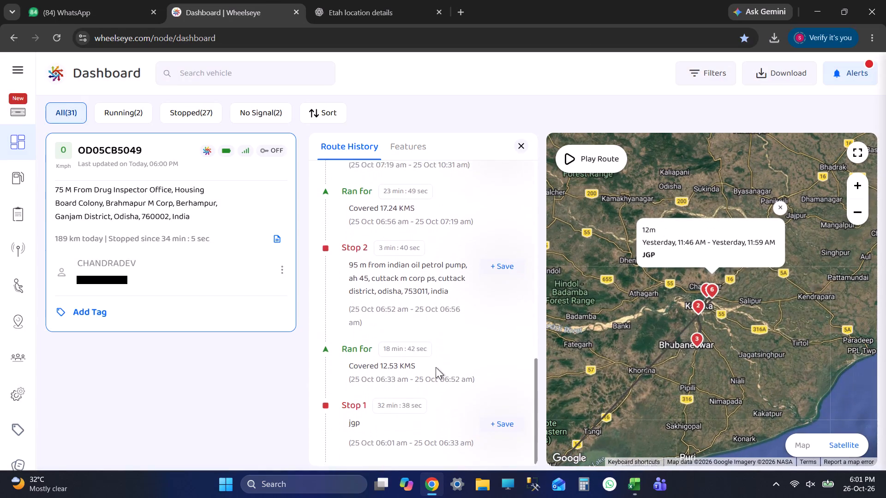
{"action": "left_click", "coordinate": [425, 292]}
{"action": "scroll", "coordinate": [430, 326], "scroll_direction": "up", "scroll_amount": 3}
{"action": "left_click", "coordinate": [423, 332]}
{"action": "scroll", "coordinate": [423, 332], "scroll_direction": "up", "scroll_amount": 1}
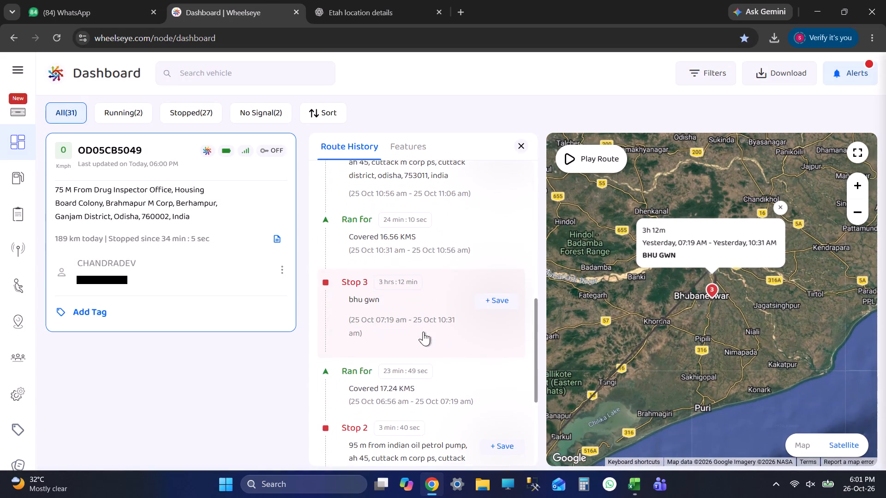
{"action": "scroll", "coordinate": [423, 332], "scroll_direction": "up", "scroll_amount": 1}
{"action": "left_click", "coordinate": [424, 300]}
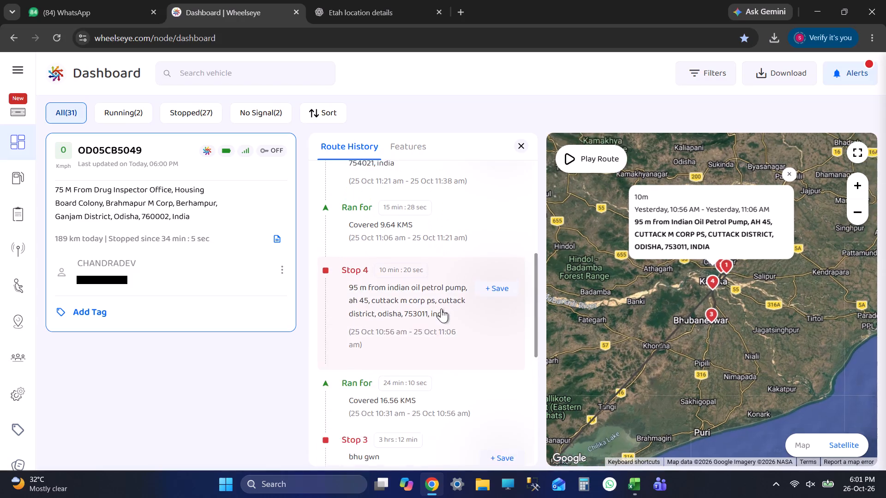
{"action": "scroll", "coordinate": [441, 308], "scroll_direction": "up", "scroll_amount": 4}
{"action": "left_click", "coordinate": [409, 358]}
{"action": "scroll", "coordinate": [423, 359], "scroll_direction": "up", "scroll_amount": 5}
{"action": "left_click", "coordinate": [407, 273]}
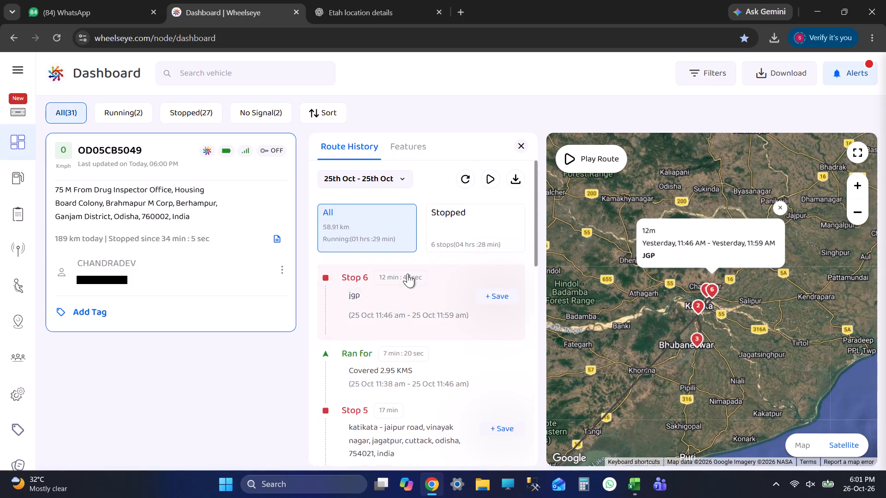
{"action": "key", "text": "alt+Tab"}
{"action": "key", "text": "alt+Tab"}
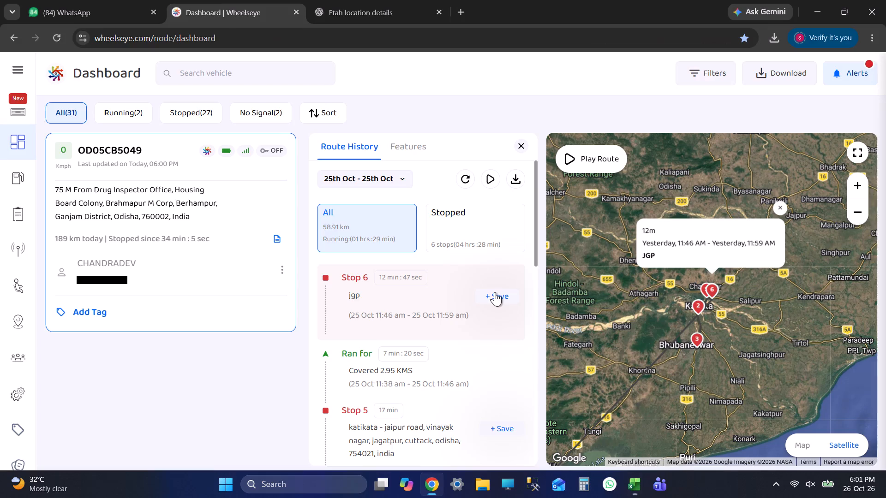
{"action": "key", "text": "alt+Tab"}
{"action": "key", "text": "Tab"}
{"action": "key", "text": "Tab"}
{"action": "key", "text": "Tab"}
{"action": "key", "text": "Tab"}
{"action": "key", "text": "Tab"}
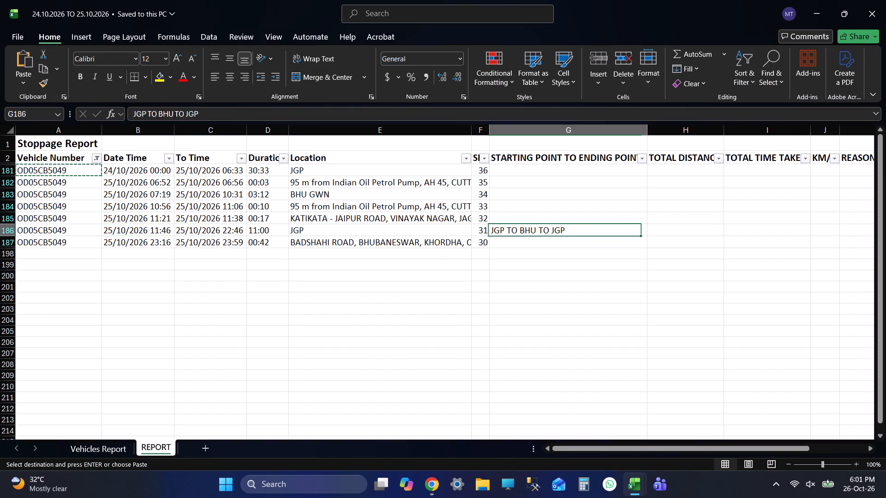
{"action": "key", "text": "Tab"}
{"action": "key", "text": "alt+Tab"}
{"action": "key", "text": "alt+Tab"}
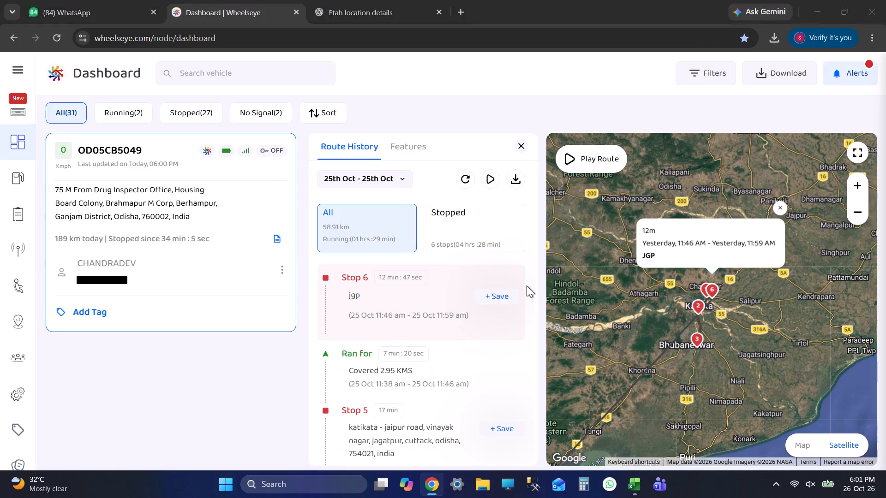
{"action": "key", "text": "alt+Tab"}
{"action": "key", "text": "alt+Tab"}
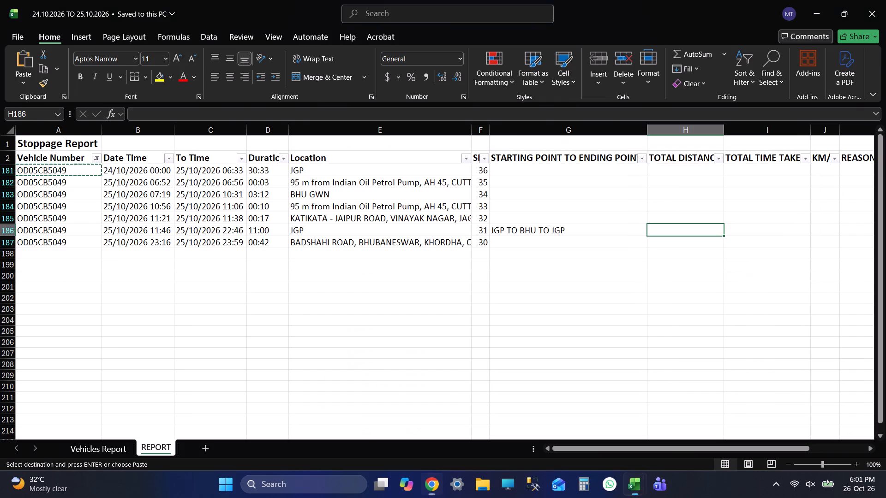
{"action": "key", "text": "alt+Tab"}
{"action": "key", "text": "alt+Tab"}
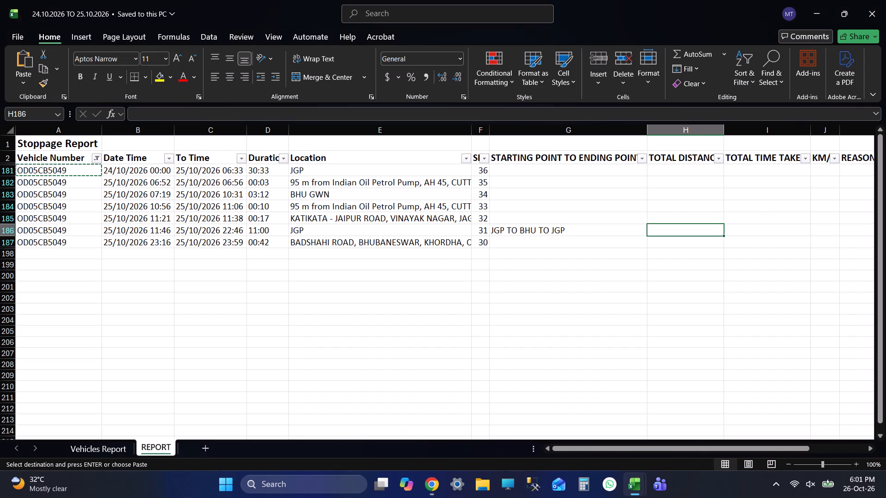
{"action": "type", "text": "60"}
{"action": "key", "text": "space"}
{"action": "type", "text": "KM"}
{"action": "key", "text": "Tab"}
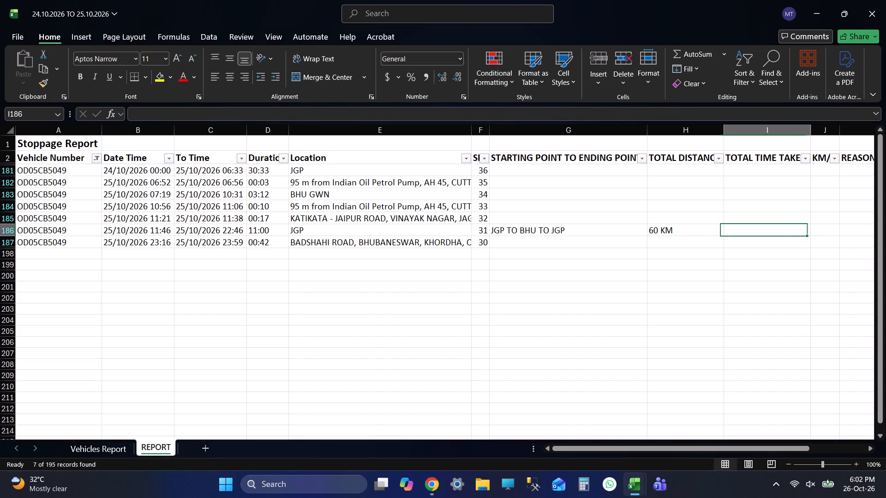
{"action": "key", "text": "ctrl+s"}
Copy the JGP departure 25/10/2026 06:33 and arrival 25/10/2026 11:46 from the report into ChatGPT and send them for the time difference.
{"action": "left_click", "coordinate": [346, 166]}
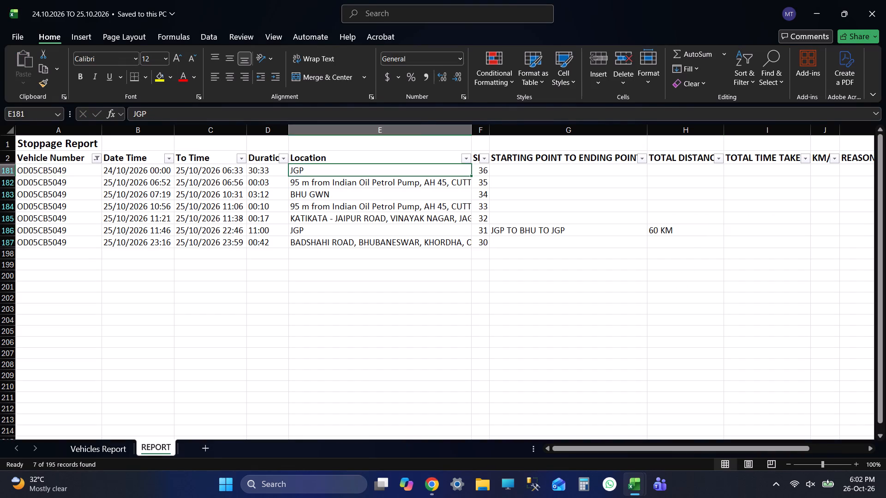
{"action": "key", "text": "shift+Tab"}
{"action": "key", "text": "shift+Tab"}
{"action": "key", "text": "ctrl+c"}
{"action": "key", "text": "alt+Tab"}
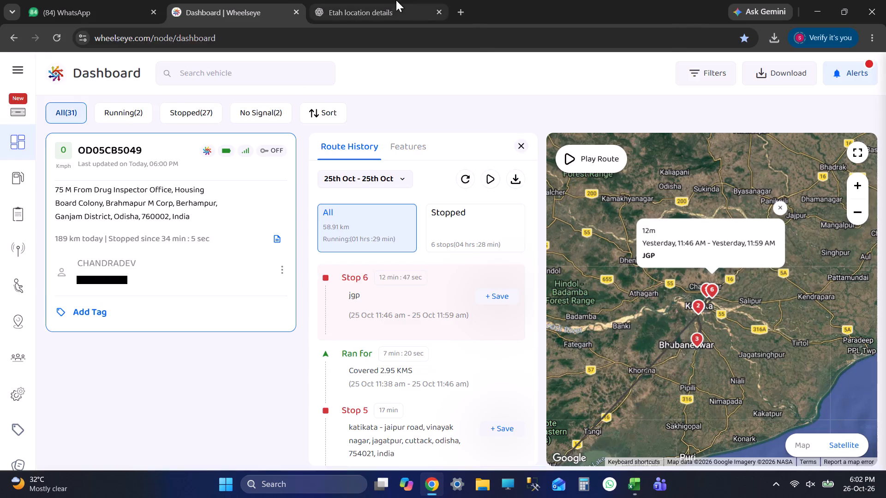
{"action": "left_click", "coordinate": [396, 0]}
{"action": "left_click", "coordinate": [447, 432]}
{"action": "key", "text": "ctrl+v"}
{"action": "key", "text": "alt+Tab"}
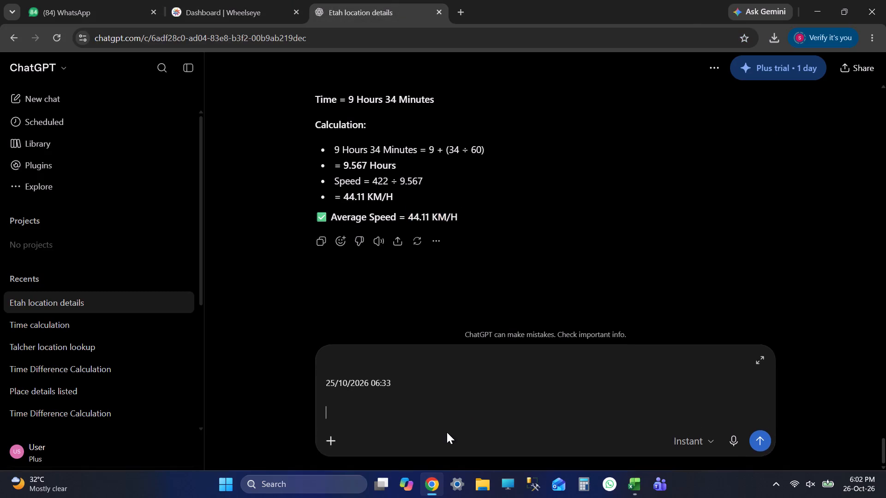
{"action": "left_click", "coordinate": [309, 222]}
{"action": "left_click", "coordinate": [307, 229]}
{"action": "key", "text": "shift+Tab"}
{"action": "key", "text": "shift+Tab"}
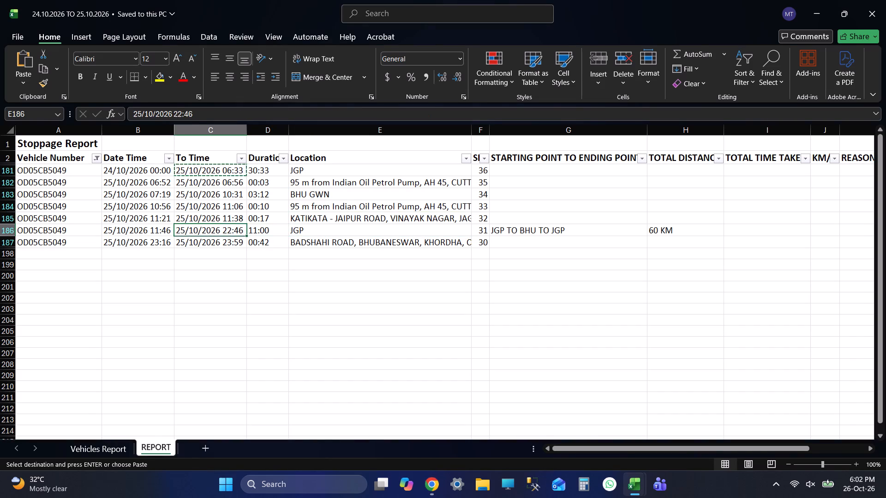
{"action": "key", "text": "shift+Tab"}
{"action": "key", "text": "ctrl+c"}
{"action": "key", "text": "alt+Tab"}
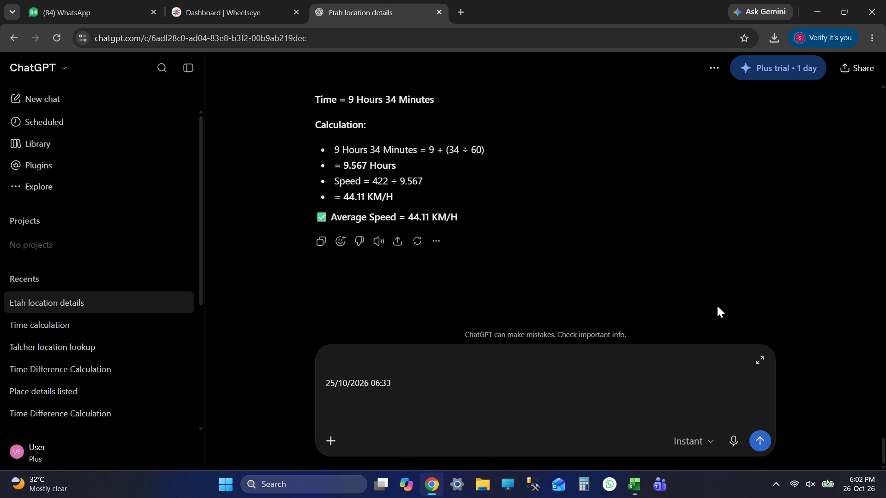
{"action": "key", "text": "ctrl+v"}
{"action": "key", "text": "Return"}
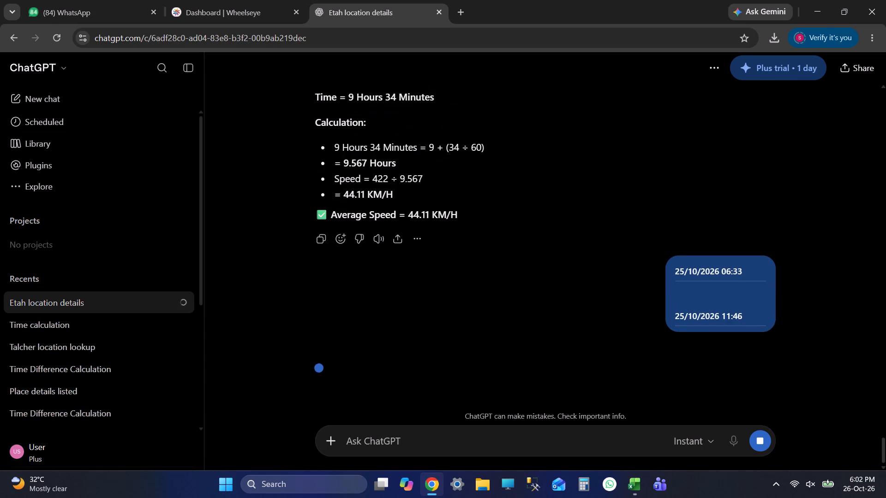
{"action": "key", "text": "alt+Tab"}
{"action": "key", "text": "alt+Tab"}
{"action": "key", "text": "alt+Tab"}
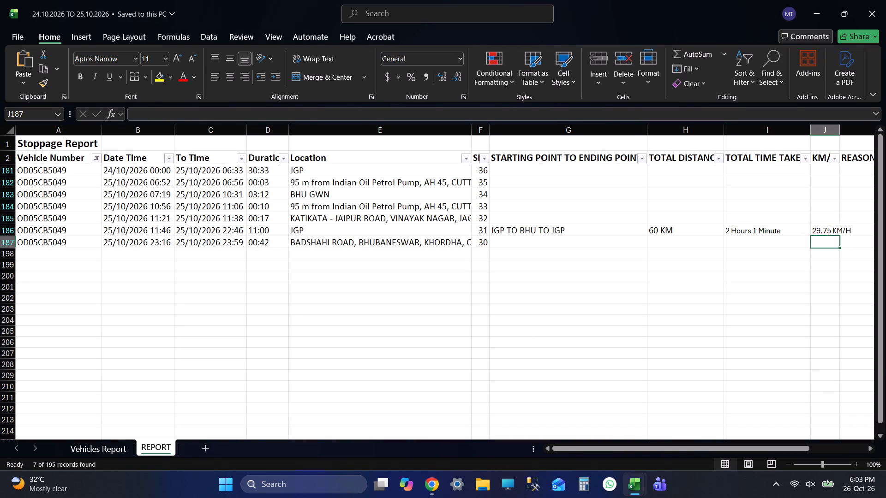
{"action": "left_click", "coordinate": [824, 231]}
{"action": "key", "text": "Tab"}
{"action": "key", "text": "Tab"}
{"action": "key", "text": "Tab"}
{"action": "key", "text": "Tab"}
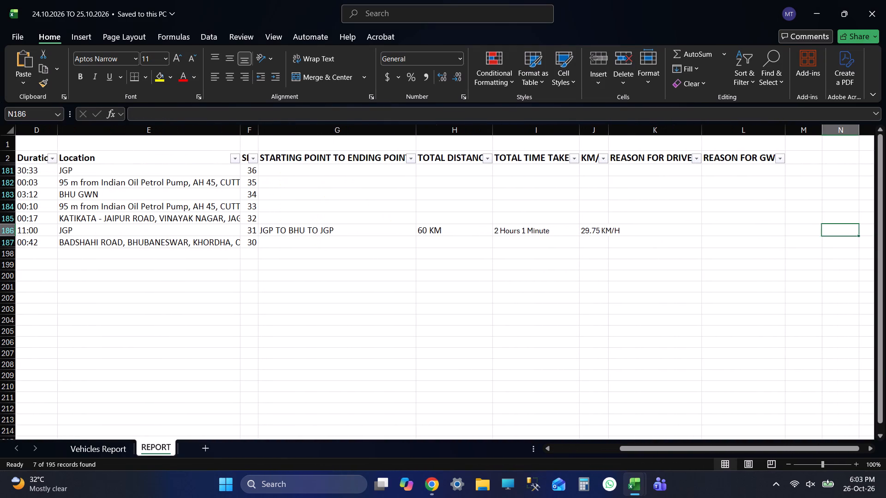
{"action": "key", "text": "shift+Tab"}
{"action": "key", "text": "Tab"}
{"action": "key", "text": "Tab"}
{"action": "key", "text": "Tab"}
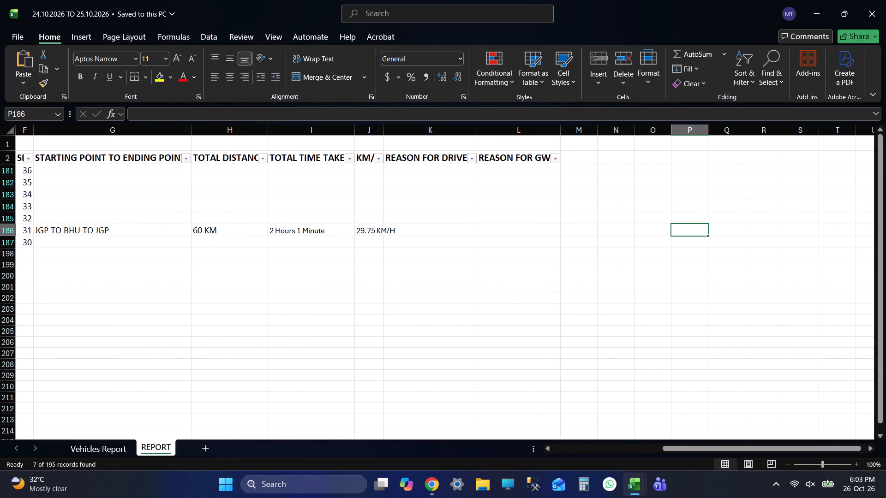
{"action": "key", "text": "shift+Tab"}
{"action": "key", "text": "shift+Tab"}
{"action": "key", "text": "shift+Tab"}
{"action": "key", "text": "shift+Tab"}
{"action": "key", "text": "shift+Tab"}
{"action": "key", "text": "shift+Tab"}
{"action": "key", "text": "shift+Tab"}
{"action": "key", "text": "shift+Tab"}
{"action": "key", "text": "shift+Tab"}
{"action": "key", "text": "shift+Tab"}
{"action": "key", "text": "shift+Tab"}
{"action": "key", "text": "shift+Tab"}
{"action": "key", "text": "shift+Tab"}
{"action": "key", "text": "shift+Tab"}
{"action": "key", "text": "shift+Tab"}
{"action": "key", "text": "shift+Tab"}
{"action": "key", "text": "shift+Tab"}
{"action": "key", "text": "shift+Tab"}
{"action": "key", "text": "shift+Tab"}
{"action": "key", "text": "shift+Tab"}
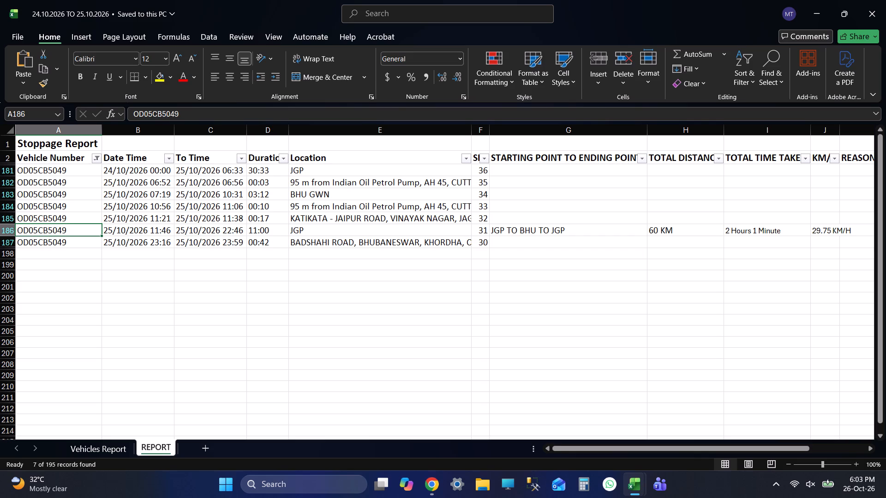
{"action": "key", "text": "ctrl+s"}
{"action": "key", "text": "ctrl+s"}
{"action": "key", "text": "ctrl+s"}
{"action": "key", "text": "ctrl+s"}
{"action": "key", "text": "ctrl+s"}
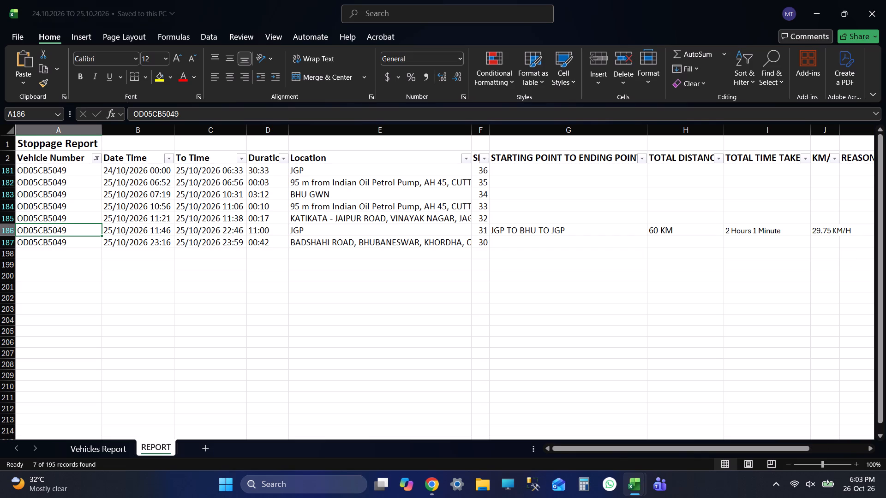
{"action": "key", "text": "alt+Tab"}
{"action": "key", "text": "alt+Tab"}
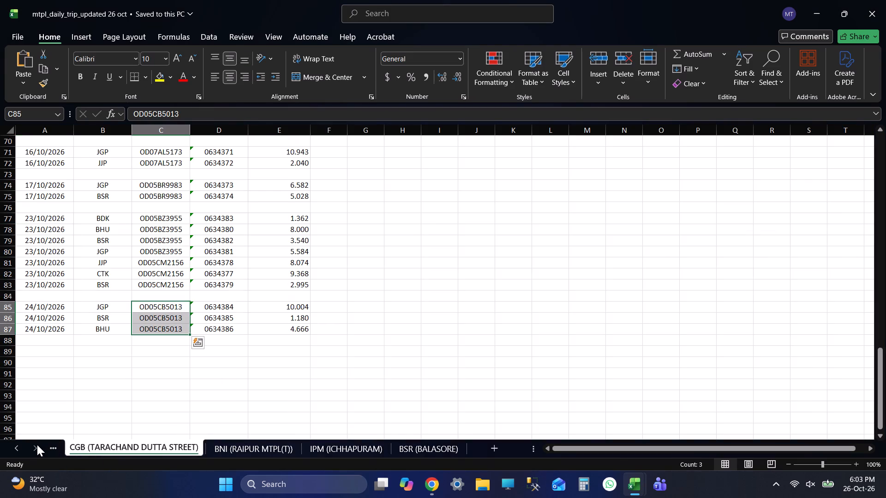
{"action": "left_click", "coordinate": [21, 449]}
{"action": "left_click", "coordinate": [73, 446]}
{"action": "key", "text": "alt+Tab"}
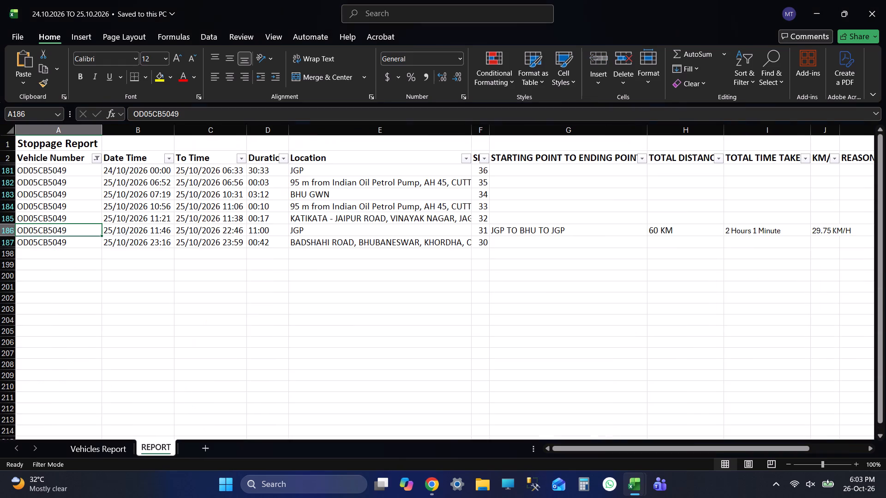
{"action": "key", "text": "alt+Tab"}
{"action": "scroll", "coordinate": [104, 360], "scroll_direction": "down", "scroll_amount": 4}
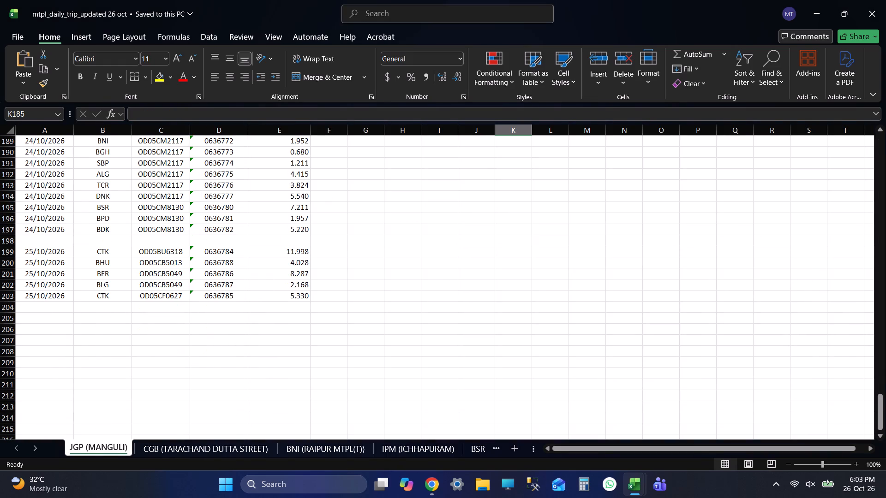
{"action": "left_click_drag", "start_coordinate": [29, 273], "coordinate": [273, 290]}
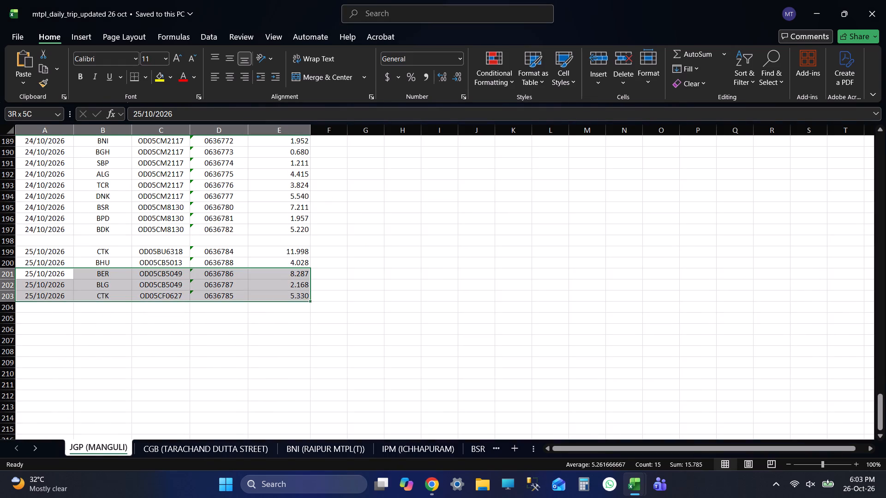
{"action": "left_click_drag", "start_coordinate": [273, 290], "coordinate": [306, 287]}
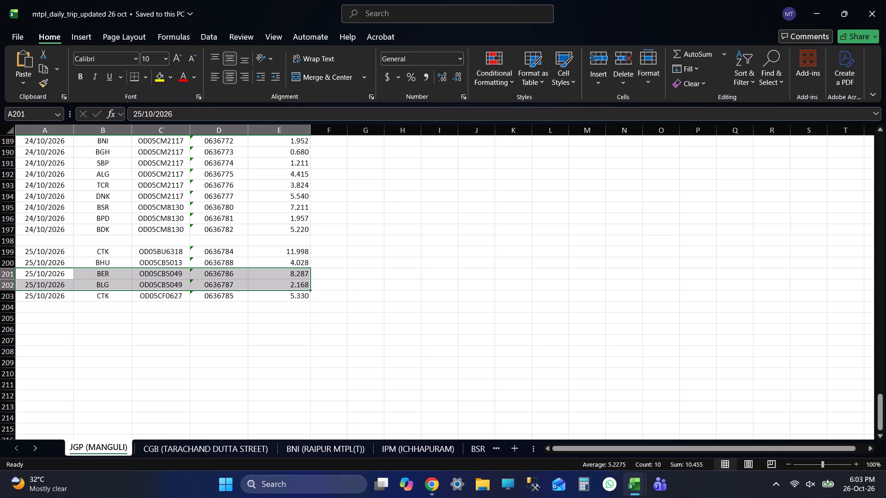
{"action": "key", "text": "alt+Tab"}
{"action": "key", "text": "Tab"}
{"action": "left_click", "coordinate": [395, 241]}
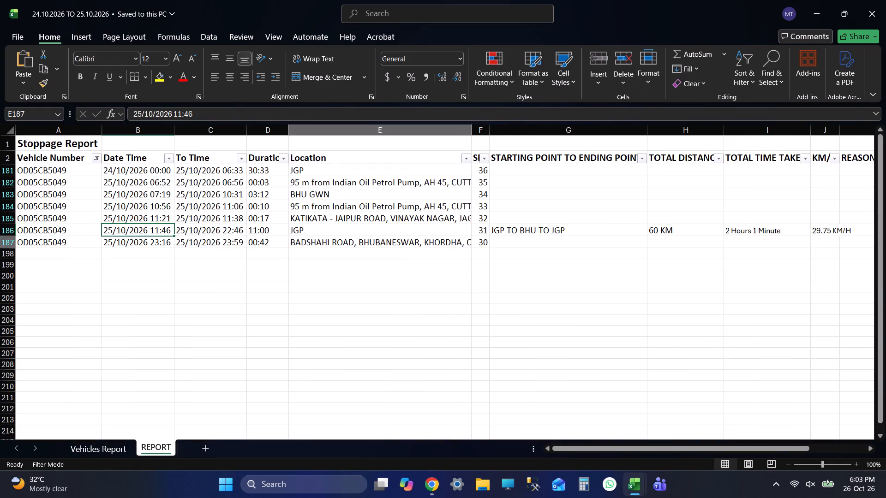
{"action": "key", "text": "Tab"}
{"action": "key", "text": "Tab"}
{"action": "key", "text": "Tab"}
{"action": "key", "text": "Tab"}
{"action": "key", "text": "Tab"}
{"action": "key", "text": "Tab"}
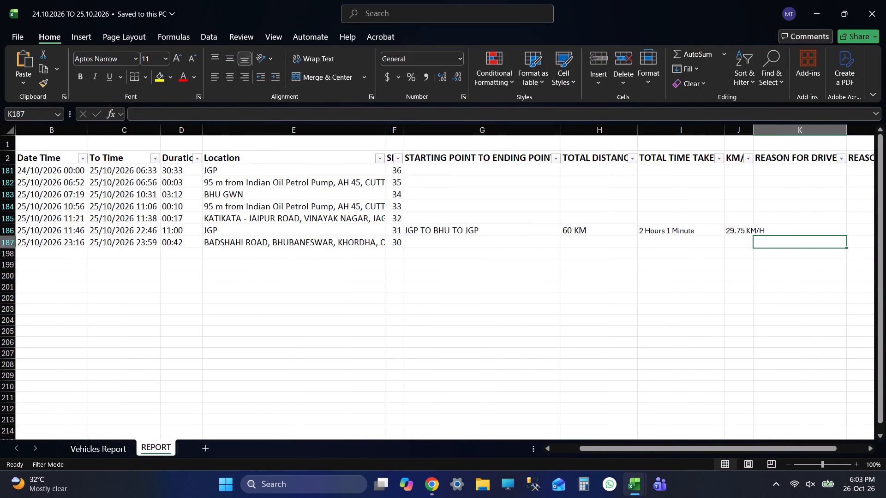
{"action": "type", "text": "JGP TO BER"}
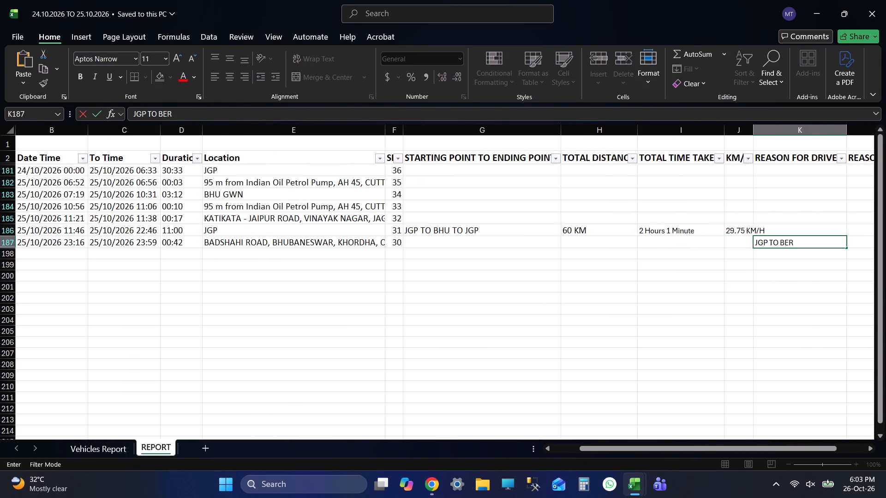
{"action": "key", "text": "shift+Tab"}
{"action": "key", "text": "shift+Tab"}
{"action": "key", "text": "shift+Tab"}
{"action": "key", "text": "shift+Tab"}
{"action": "key", "text": "shift+Tab"}
{"action": "key", "text": "shift+Tab"}
{"action": "key", "text": "shift+Tab"}
{"action": "key", "text": "shift+Tab"}
{"action": "key", "text": "shift+Tab"}
{"action": "key", "text": "shift+Tab"}
{"action": "key", "text": "shift+Tab"}
{"action": "key", "text": "shift+Tab"}
{"action": "key", "text": "shift+Tab"}
{"action": "key", "text": "shift+Tab"}
{"action": "key", "text": "shift+Tab"}
{"action": "key", "text": "shift+Tab"}
{"action": "key", "text": "ctrl+s"}
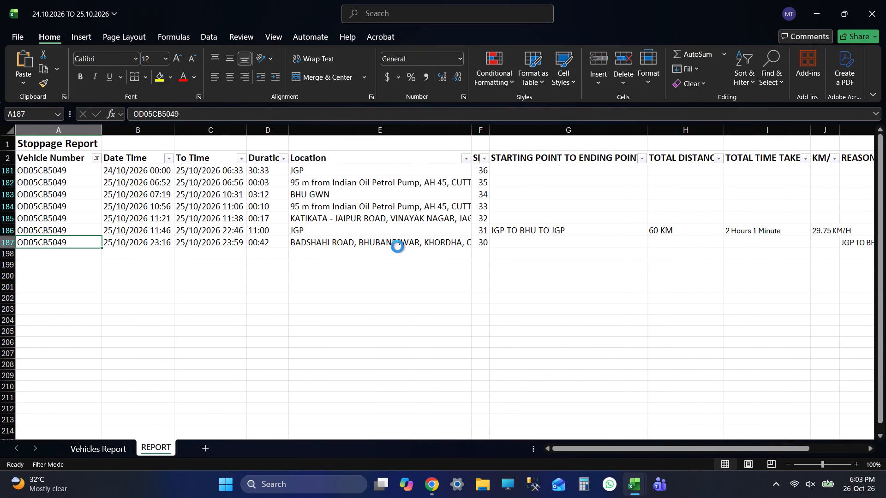
{"action": "left_click", "coordinate": [101, 160]}
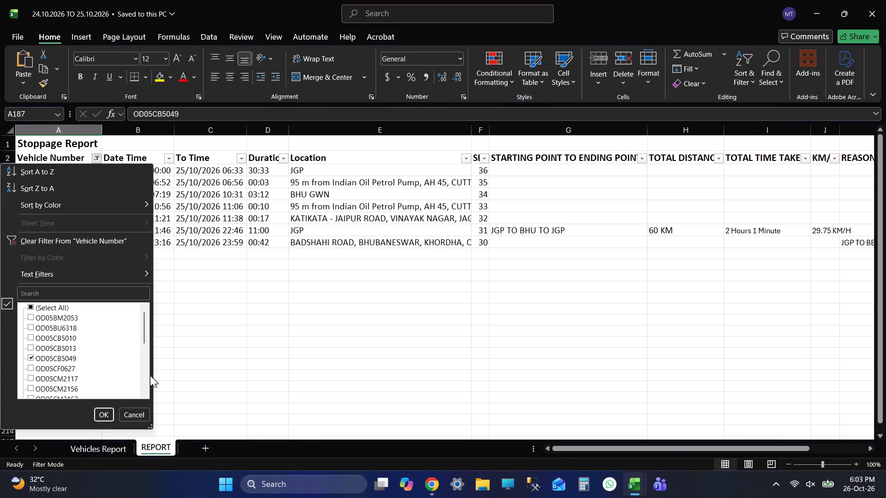
{"action": "left_click", "coordinate": [36, 361]}
{"action": "left_click", "coordinate": [54, 368]}
{"action": "left_click", "coordinate": [106, 414]}
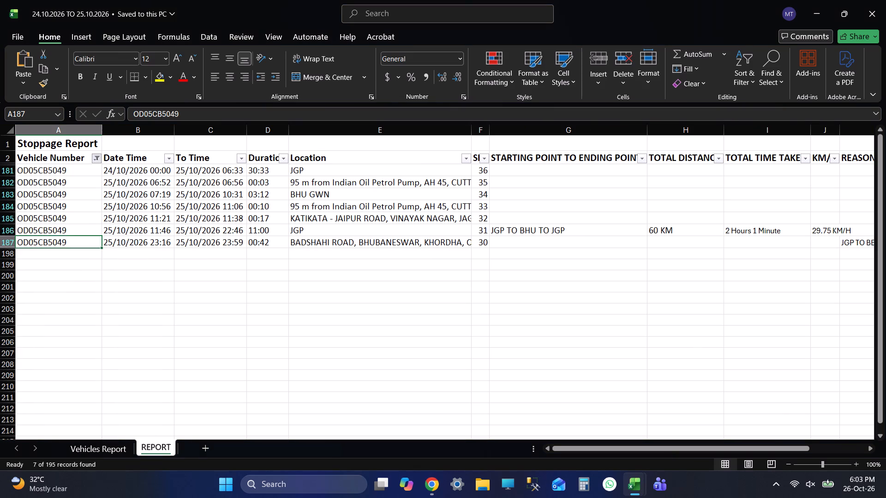
{"action": "left_click", "coordinate": [371, 171]}
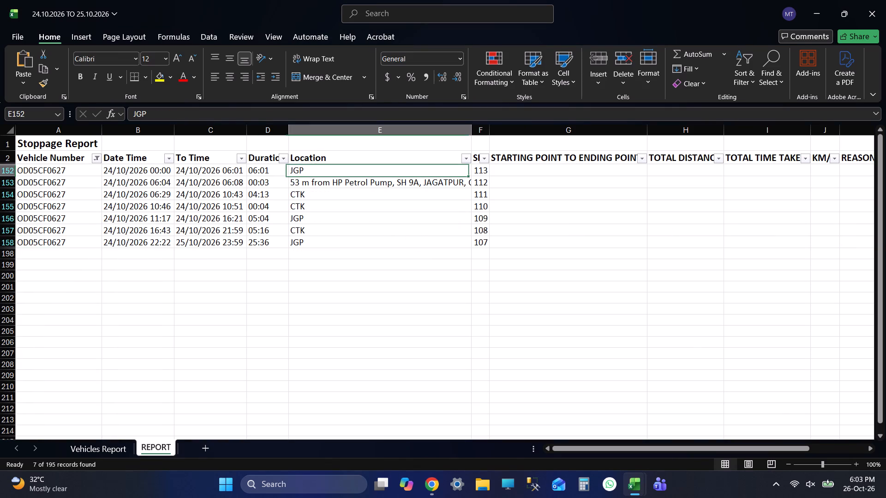
{"action": "key", "text": "ctrl+s"}
{"action": "key", "text": "shift+Tab"}
{"action": "key", "text": "shift+Tab"}
{"action": "key", "text": "shift+Tab"}
{"action": "key", "text": "shift+Tab"}
{"action": "key", "text": "shift+Tab"}
{"action": "key", "text": "shift+Tab"}
{"action": "key", "text": "shift+Tab"}
{"action": "key", "text": "shift+Tab"}
{"action": "key", "text": "shift+Tab"}
{"action": "key", "text": "shift+Tab"}
{"action": "key", "text": "shift+Tab"}
{"action": "key", "text": "shift+Tab"}
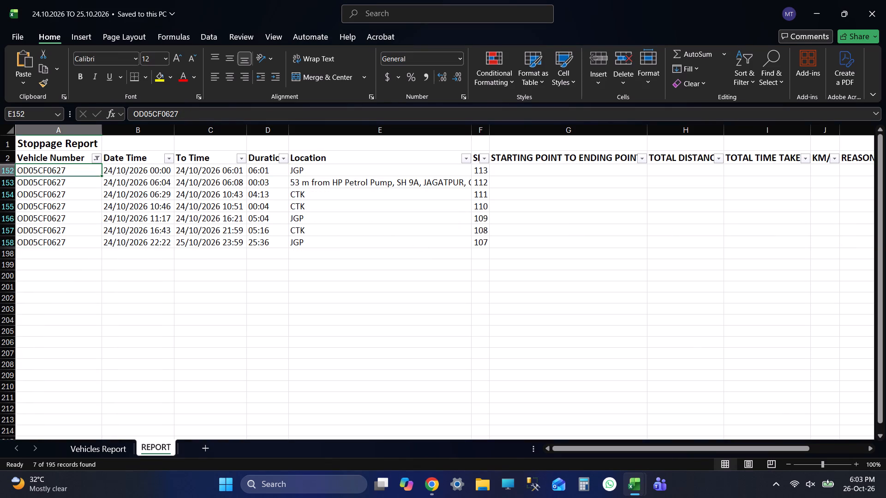
{"action": "left_click", "coordinate": [304, 175]}
{"action": "left_click", "coordinate": [311, 195]}
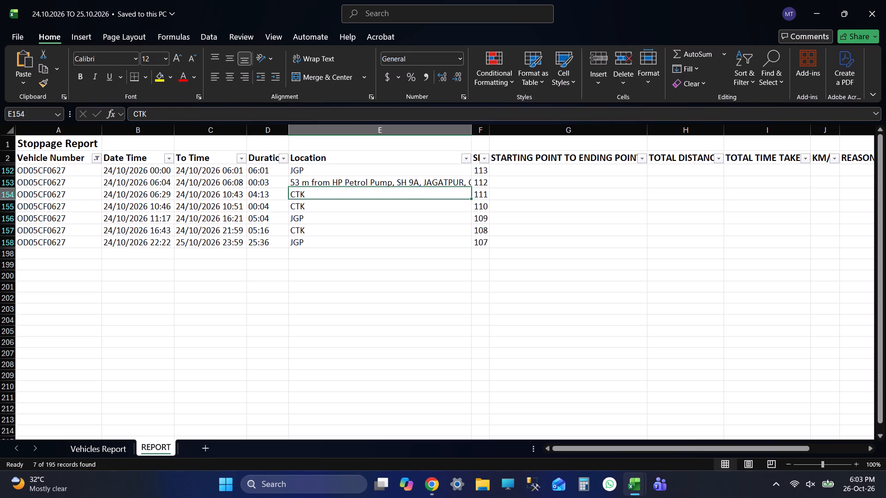
{"action": "left_click", "coordinate": [315, 215]}
{"action": "left_click", "coordinate": [315, 232]}
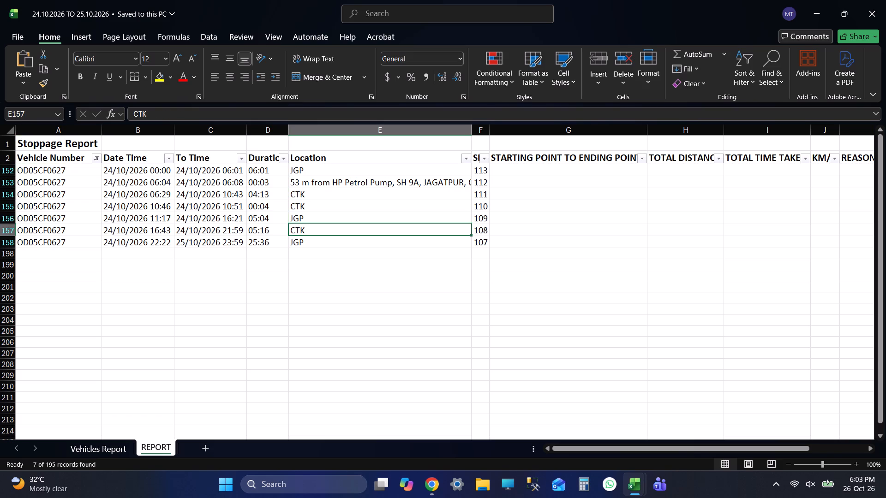
{"action": "left_click", "coordinate": [318, 247]}
{"action": "left_click", "coordinate": [98, 158]}
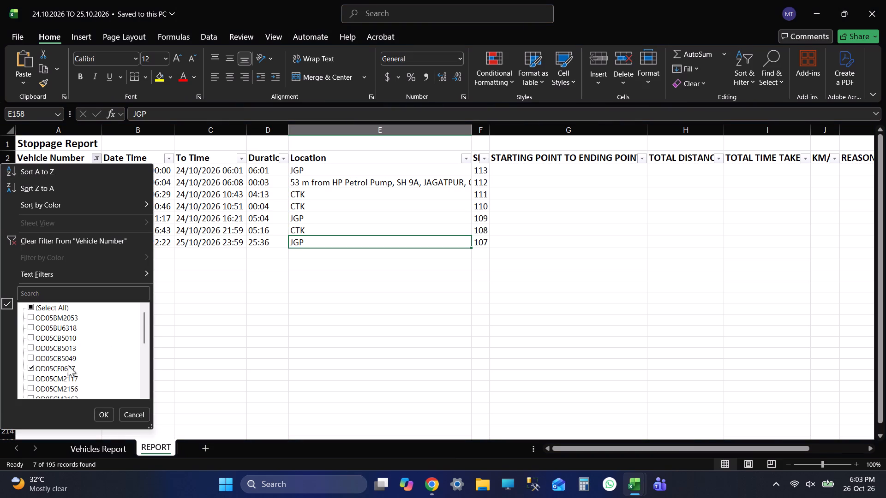
{"action": "left_click", "coordinate": [58, 366]}
{"action": "left_click", "coordinate": [64, 380]}
{"action": "left_click", "coordinate": [103, 412]}
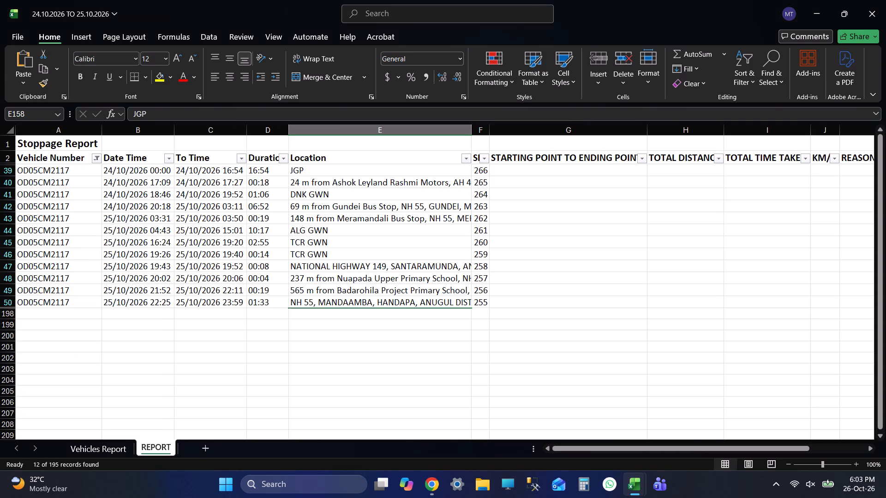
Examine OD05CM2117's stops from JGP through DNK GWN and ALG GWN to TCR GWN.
{"action": "left_click", "coordinate": [347, 172]}
{"action": "left_click", "coordinate": [333, 191]}
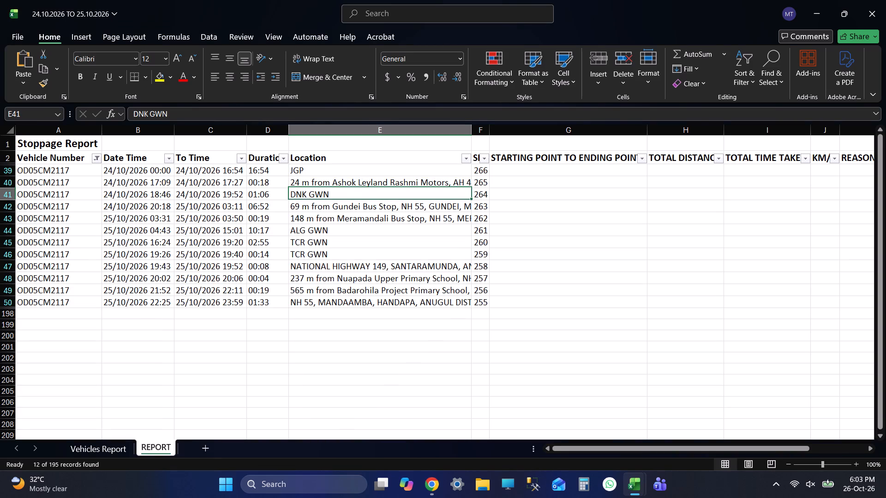
{"action": "left_click", "coordinate": [322, 224]}
{"action": "left_click", "coordinate": [318, 249]}
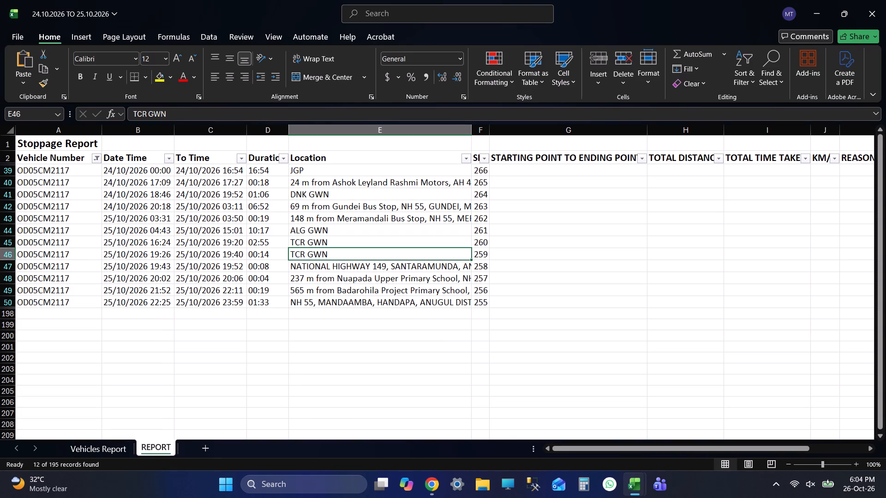
{"action": "left_click", "coordinate": [321, 242]}
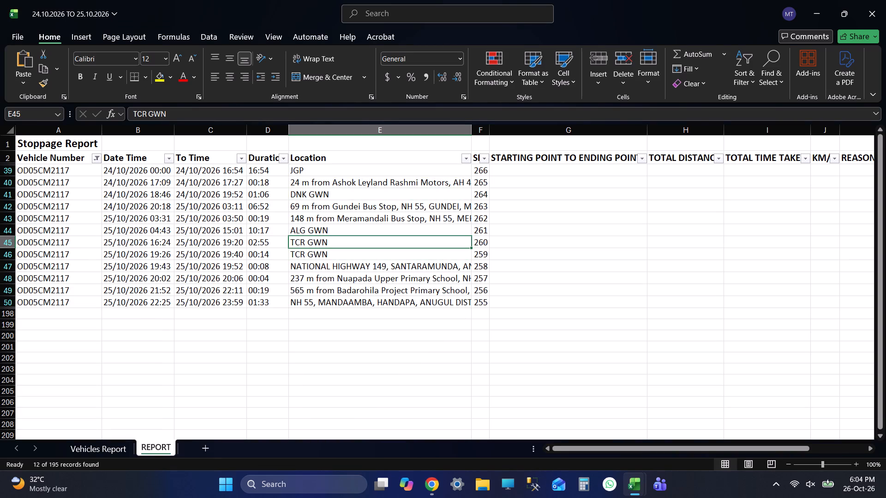
{"action": "left_click", "coordinate": [75, 205]}
{"action": "key", "text": "ctrl+c"}
{"action": "key", "text": "alt+Tab"}
{"action": "key", "text": "alt+Tab"}
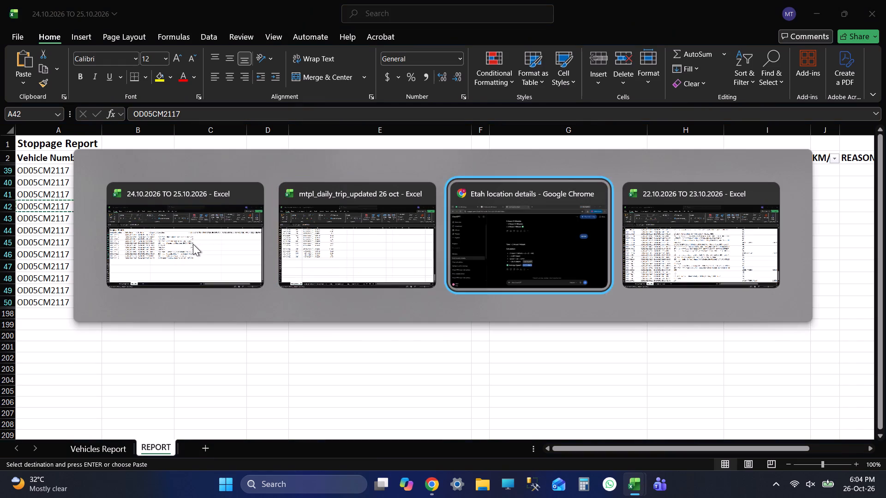
{"action": "key", "text": "alt+Tab"}
{"action": "key", "text": "alt+Tab"}
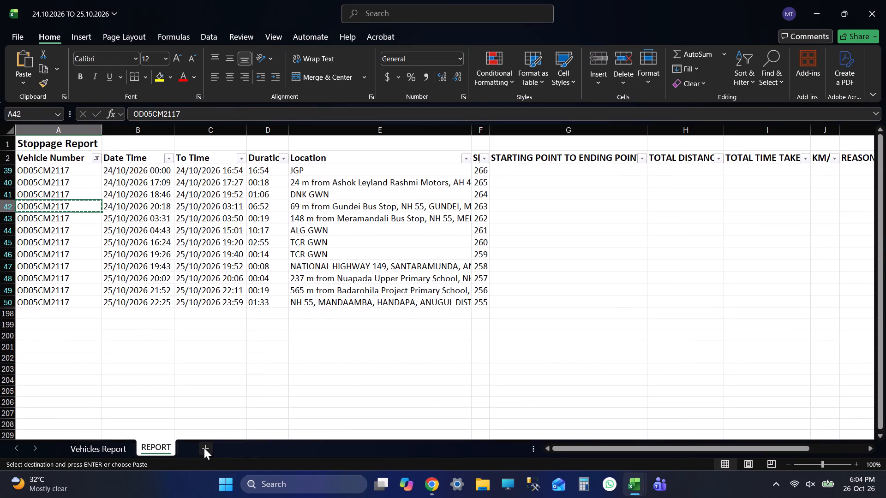
{"action": "key", "text": "alt+Tab"}
{"action": "key", "text": "alt+Tab"}
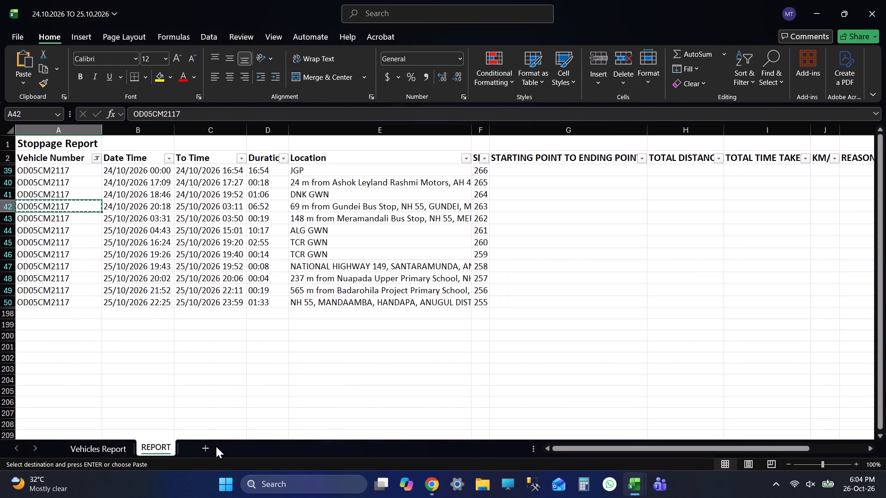
{"action": "key", "text": "alt+Tab"}
{"action": "key", "text": "alt+Tab"}
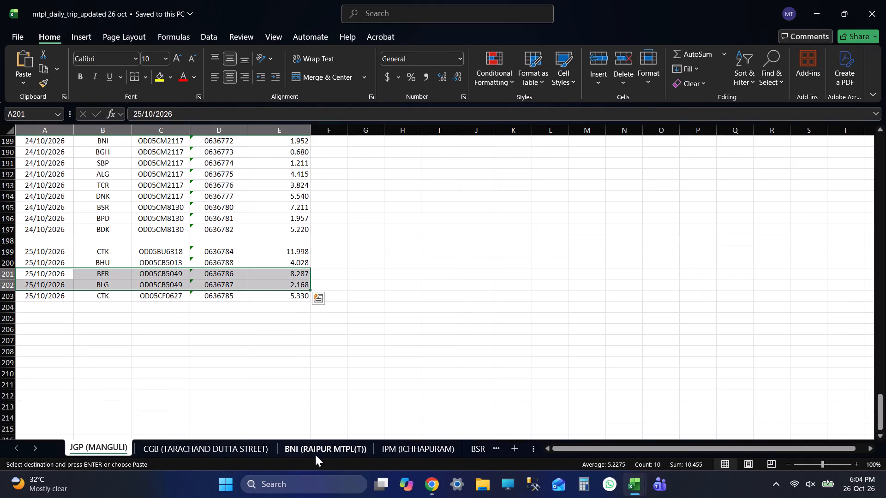
{"action": "key", "text": "alt+Tab"}
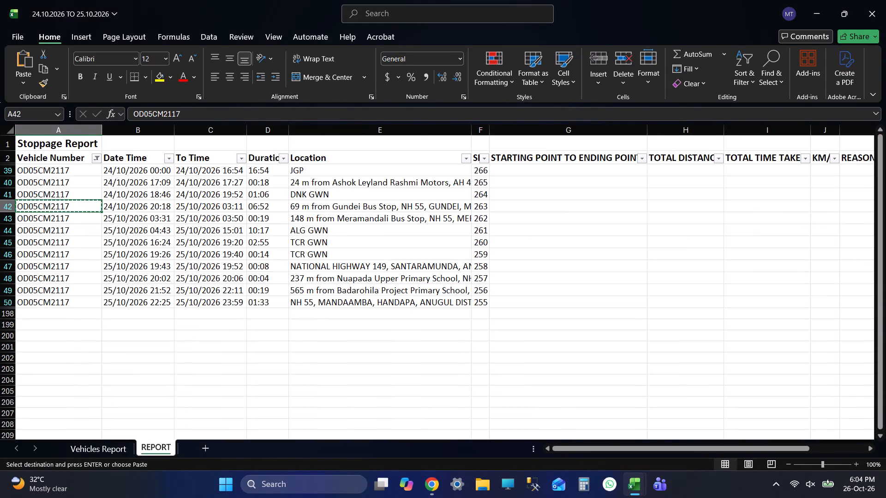
{"action": "key", "text": "alt+Tab"}
{"action": "scroll", "coordinate": [216, 326], "scroll_direction": "up", "scroll_amount": 2}
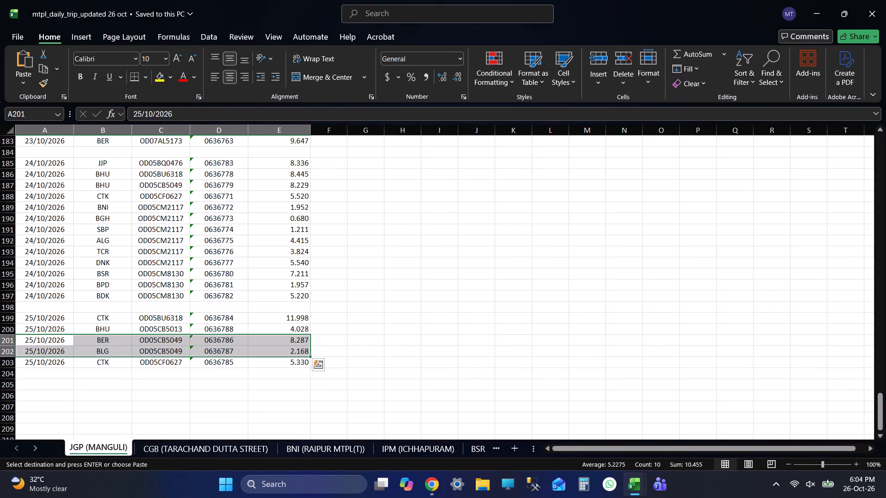
{"action": "left_click_drag", "start_coordinate": [32, 210], "coordinate": [261, 267]}
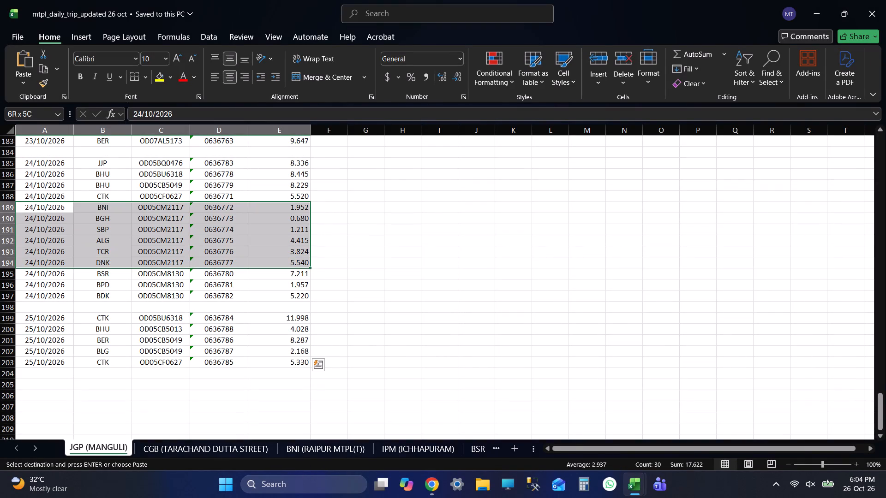
{"action": "left_click_drag", "start_coordinate": [261, 267], "coordinate": [265, 263]}
{"action": "key", "text": "alt+Tab"}
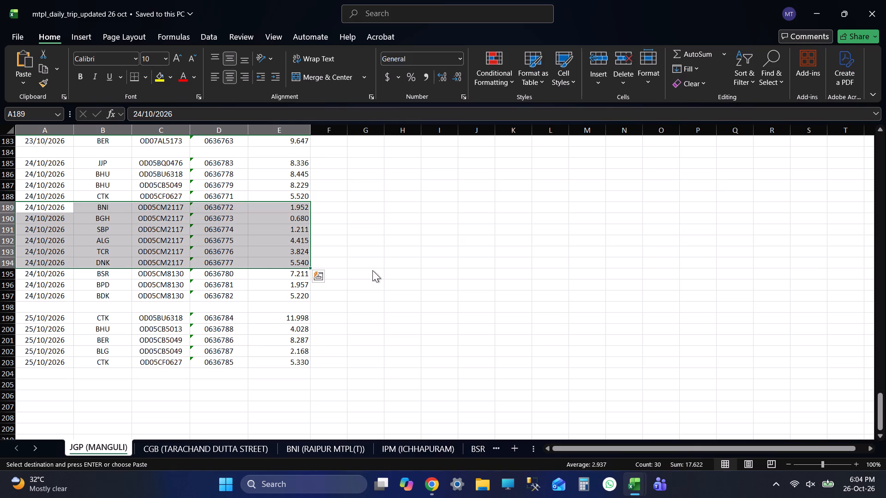
{"action": "left_click", "coordinate": [319, 299]}
{"action": "key", "text": "Tab"}
{"action": "key", "text": "Tab"}
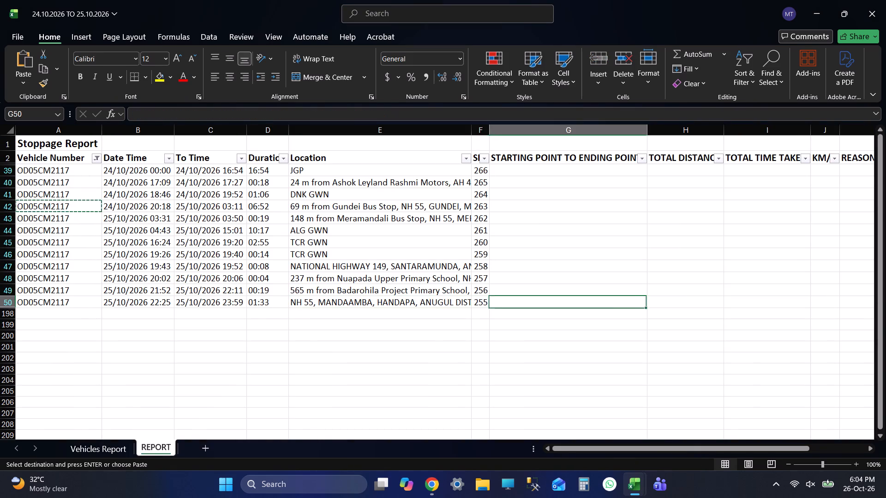
{"action": "key", "text": "Tab"}
{"action": "key", "text": "Tab"}
{"action": "key", "text": "Tab"}
{"action": "key", "text": "Tab"}
{"action": "type", "text": "JGP TO BNI"}
{"action": "key", "text": "shift+Tab"}
{"action": "key", "text": "shift+Tab"}
{"action": "key", "text": "shift+Tab"}
{"action": "key", "text": "shift+Tab"}
{"action": "key", "text": "shift+Tab"}
{"action": "key", "text": "shift+Tab"}
{"action": "key", "text": "shift+Tab"}
{"action": "key", "text": "shift+Tab"}
{"action": "key", "text": "shift+Tab"}
{"action": "key", "text": "shift+Tab"}
{"action": "key", "text": "shift+Tab"}
{"action": "key", "text": "shift+Tab"}
{"action": "key", "text": "shift+Tab"}
{"action": "key", "text": "shift+Tab"}
{"action": "key", "text": "shift+Tab"}
{"action": "key", "text": "shift+Tab"}
{"action": "key", "text": "shift+Tab"}
{"action": "key", "text": "shift+Tab"}
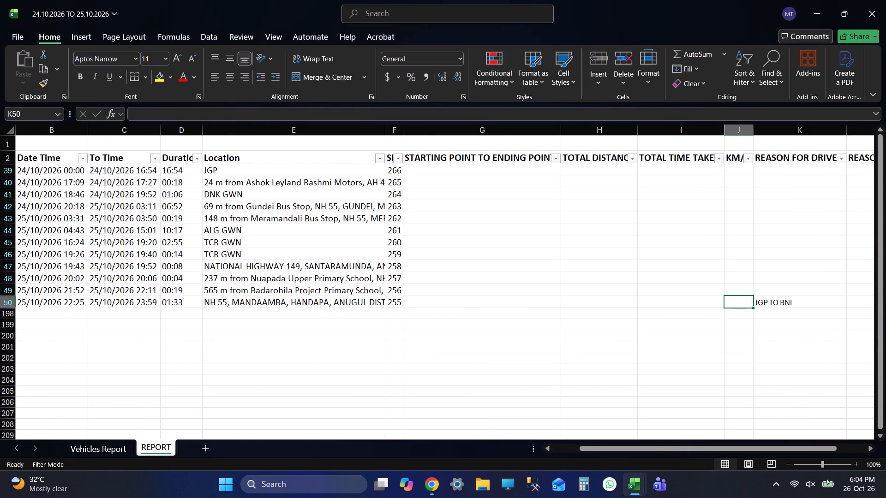
{"action": "key", "text": "ctrl+s"}
{"action": "key", "text": "alt+Tab"}
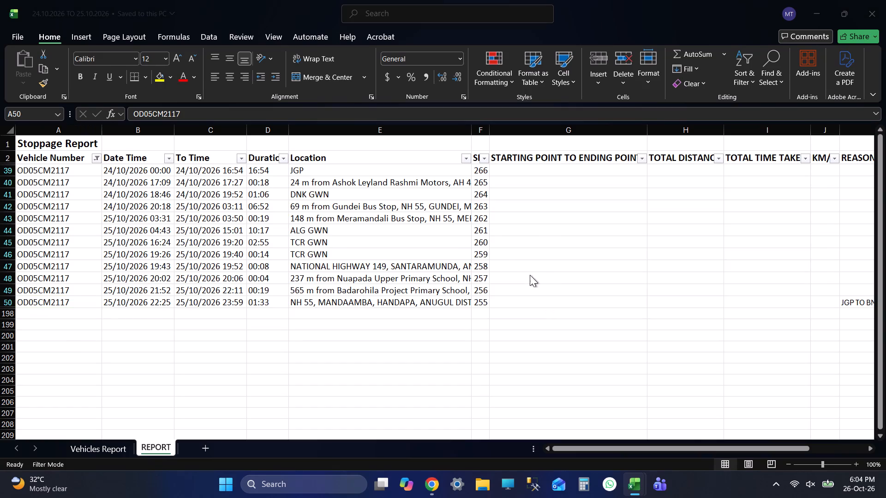
{"action": "key", "text": "alt+Tab"}
{"action": "key", "text": "alt+Tab"}
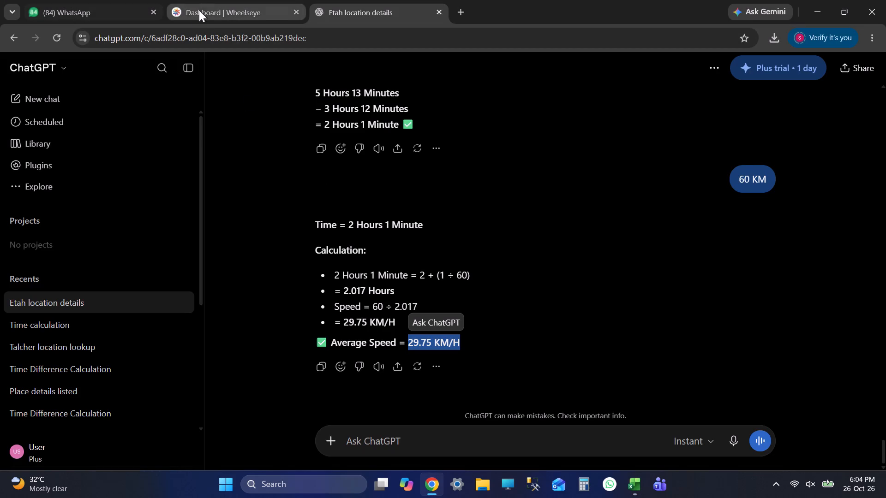
{"action": "left_click", "coordinate": [201, 3]}
{"action": "left_click", "coordinate": [202, 74]}
{"action": "key", "text": "alt+Tab"}
{"action": "key", "text": "alt+Tab"}
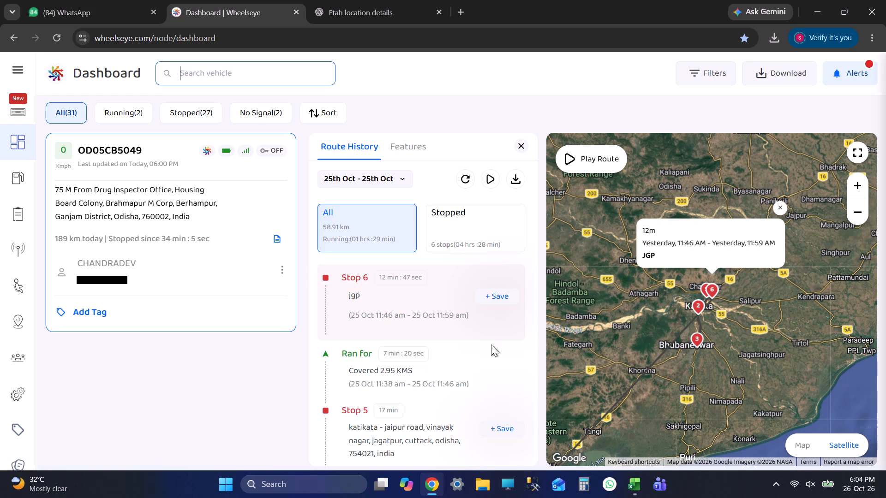
{"action": "type", "text": "2117"}
{"action": "key", "text": "Return"}
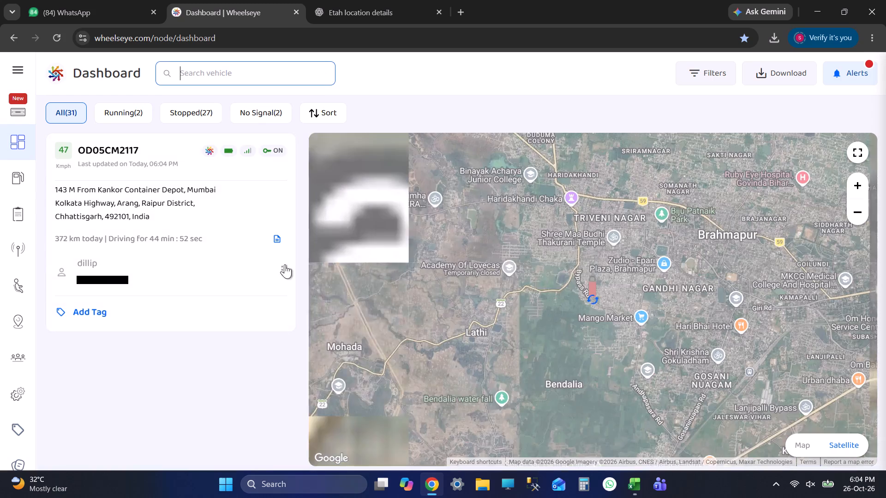
{"action": "left_click", "coordinate": [112, 202]}
{"action": "left_click", "coordinate": [346, 180]}
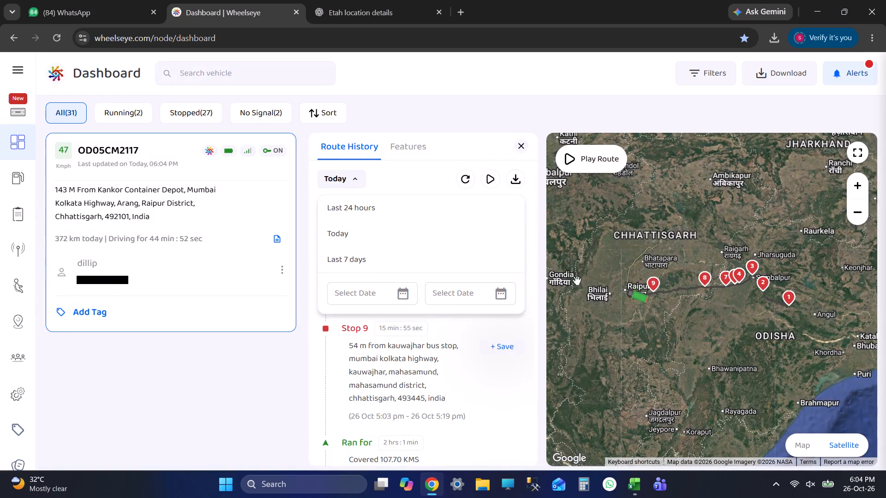
{"action": "scroll", "coordinate": [617, 310], "scroll_direction": "up", "scroll_amount": 9}
{"action": "scroll", "coordinate": [644, 271], "scroll_direction": "up", "scroll_amount": 3}
{"action": "left_click_drag", "start_coordinate": [676, 253], "coordinate": [684, 292]}
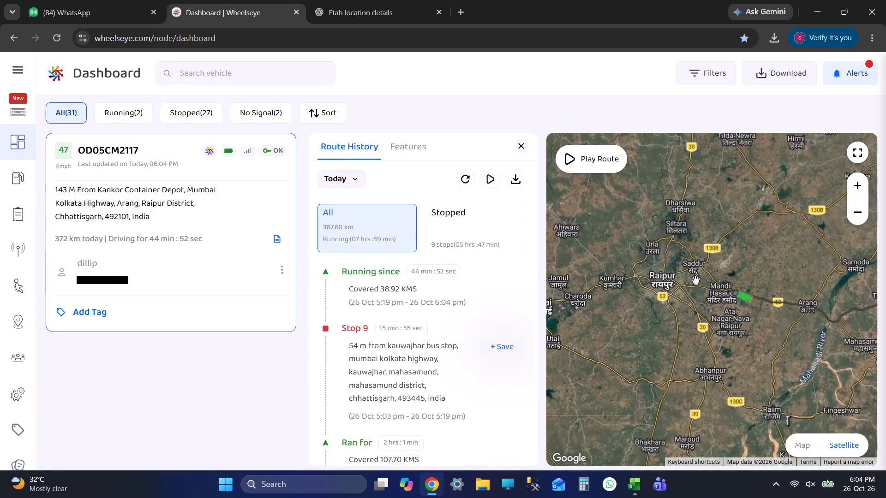
{"action": "scroll", "coordinate": [696, 278], "scroll_direction": "up", "scroll_amount": 2}
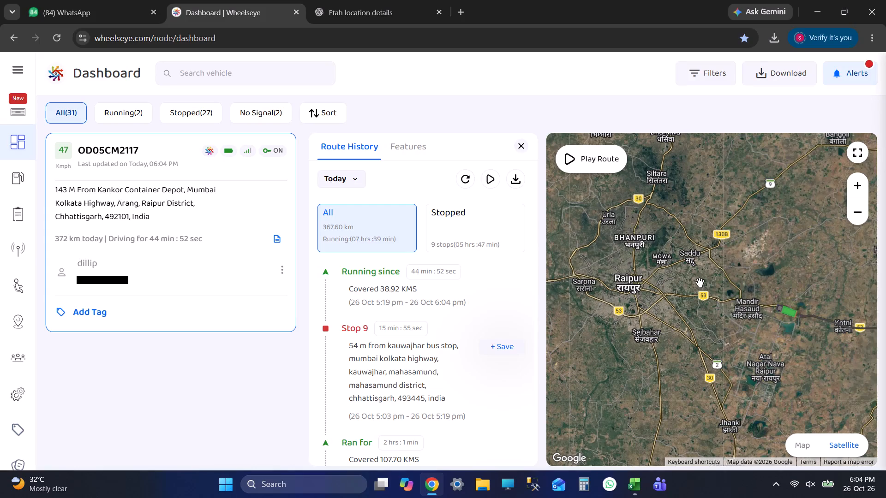
{"action": "scroll", "coordinate": [720, 289], "scroll_direction": "down", "scroll_amount": 2}
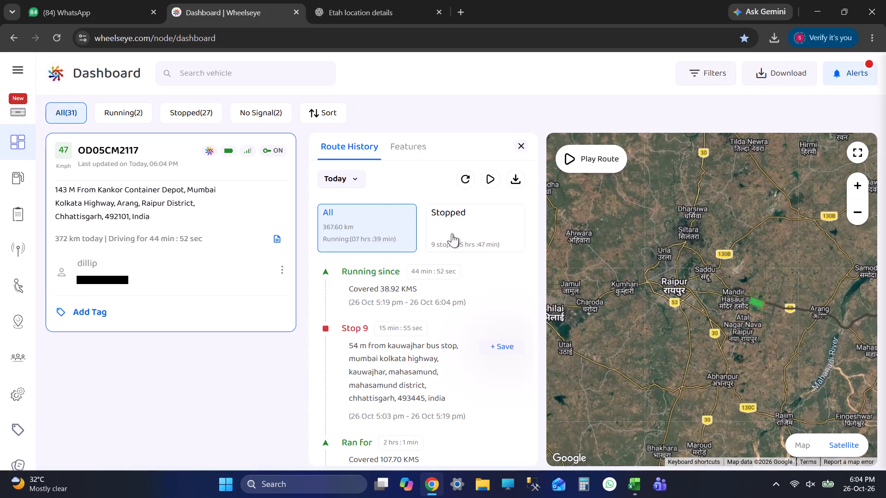
{"action": "left_click", "coordinate": [329, 173]}
{"action": "left_click", "coordinate": [372, 250]}
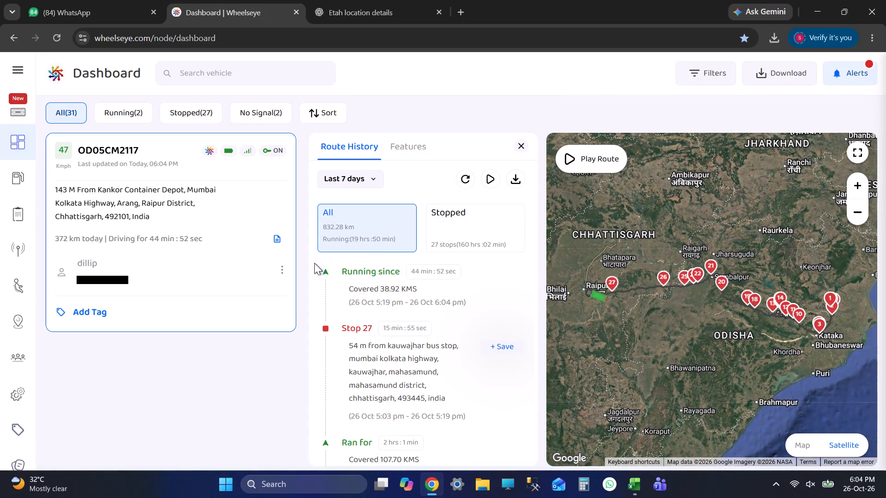
{"action": "scroll", "coordinate": [421, 320], "scroll_direction": "down", "scroll_amount": 8}
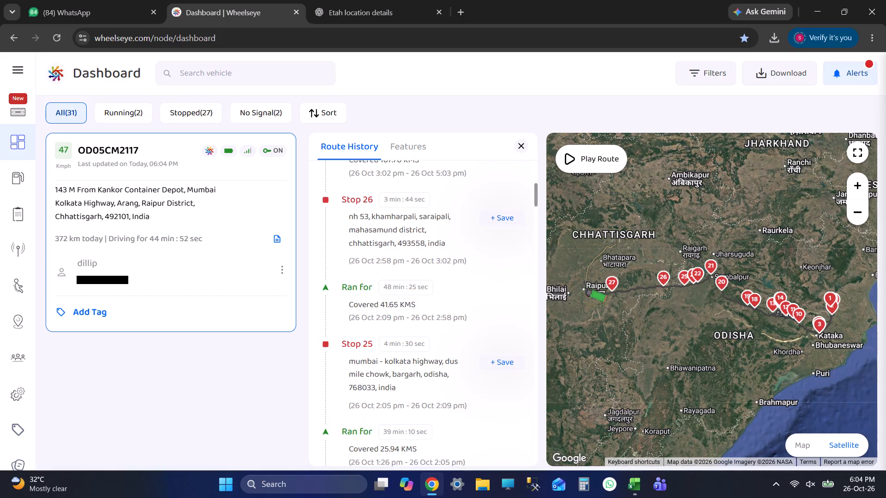
{"action": "scroll", "coordinate": [412, 374], "scroll_direction": "down", "scroll_amount": 9}
{"action": "scroll", "coordinate": [431, 376], "scroll_direction": "up", "scroll_amount": 1}
{"action": "scroll", "coordinate": [431, 376], "scroll_direction": "down", "scroll_amount": 1}
{"action": "scroll", "coordinate": [431, 376], "scroll_direction": "up", "scroll_amount": 10}
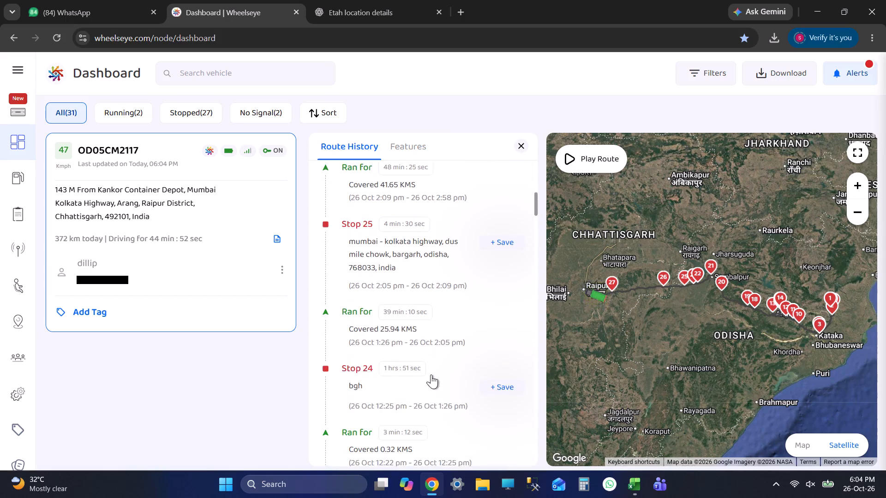
{"action": "scroll", "coordinate": [432, 374], "scroll_direction": "up", "scroll_amount": 9}
{"action": "left_click", "coordinate": [428, 361]}
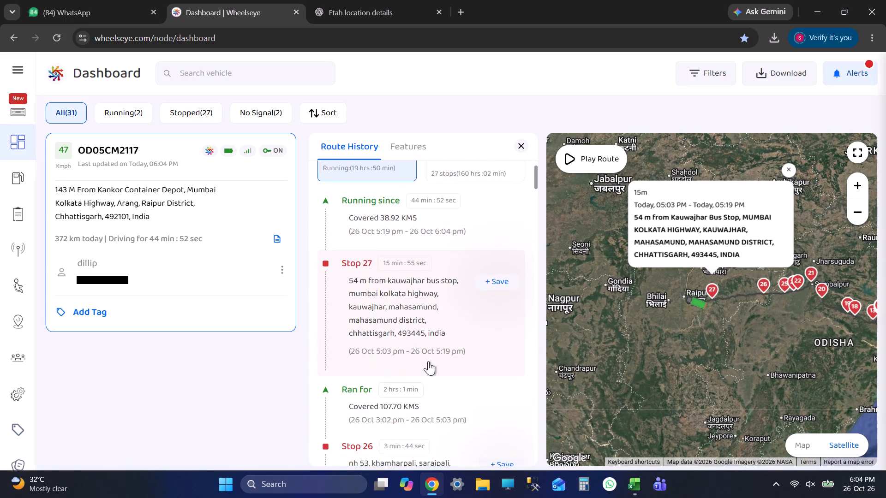
{"action": "scroll", "coordinate": [428, 366], "scroll_direction": "down", "scroll_amount": 9}
{"action": "scroll", "coordinate": [430, 368], "scroll_direction": "up", "scroll_amount": 1}
{"action": "scroll", "coordinate": [431, 368], "scroll_direction": "down", "scroll_amount": 4}
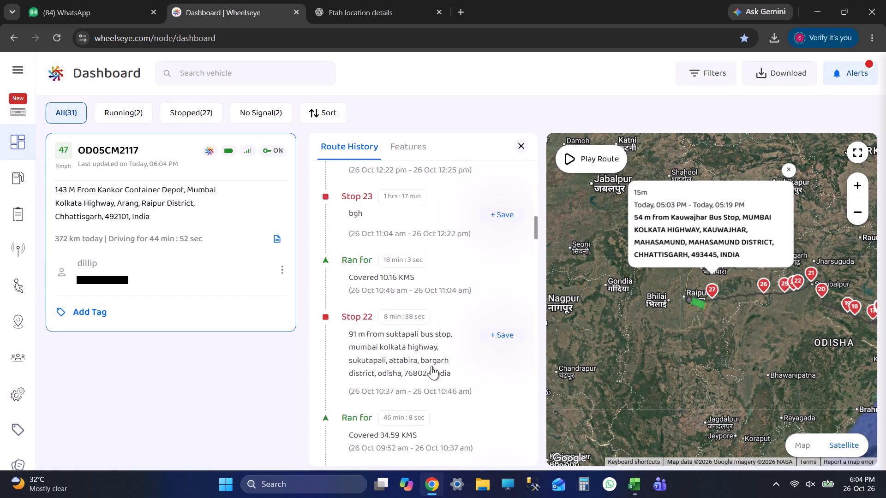
{"action": "scroll", "coordinate": [431, 366], "scroll_direction": "down", "scroll_amount": 16}
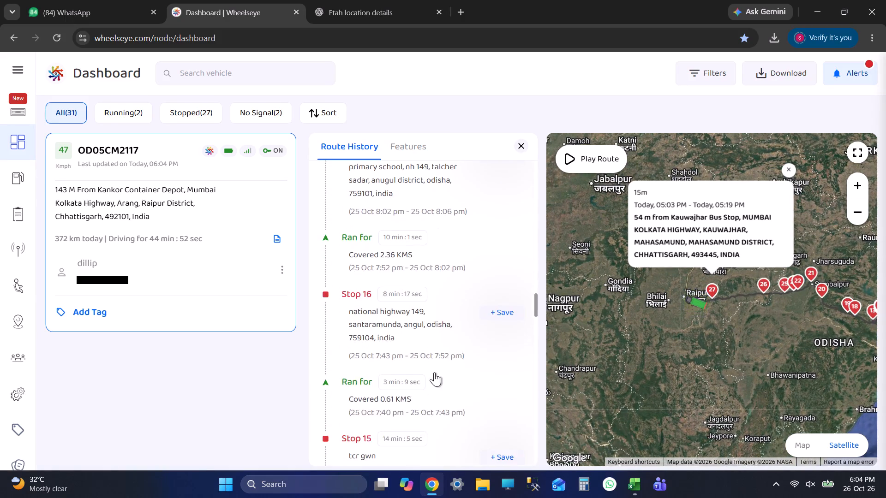
{"action": "scroll", "coordinate": [434, 372], "scroll_direction": "down", "scroll_amount": 10}
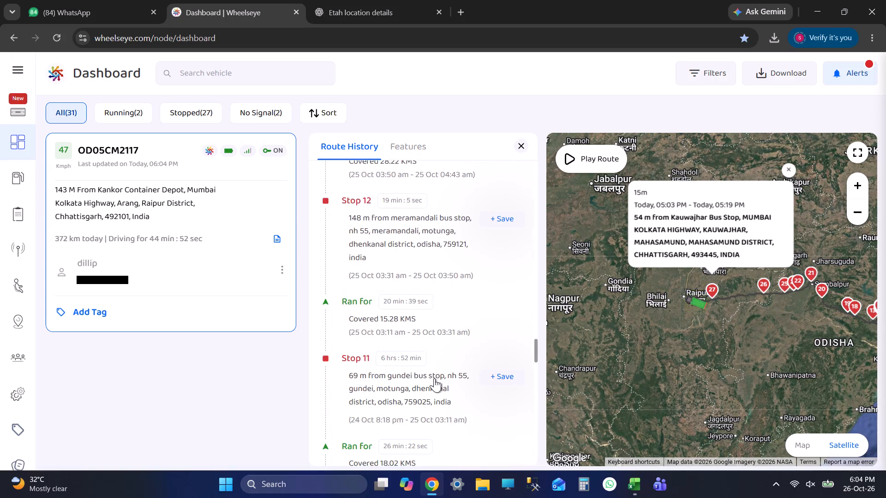
{"action": "scroll", "coordinate": [436, 381], "scroll_direction": "down", "scroll_amount": 8}
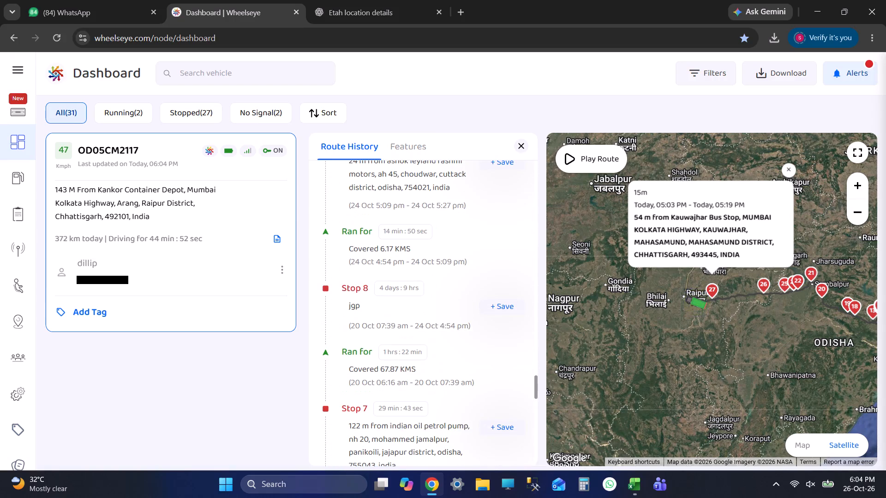
{"action": "left_click", "coordinate": [436, 315]}
{"action": "scroll", "coordinate": [444, 343], "scroll_direction": "up", "scroll_amount": 2}
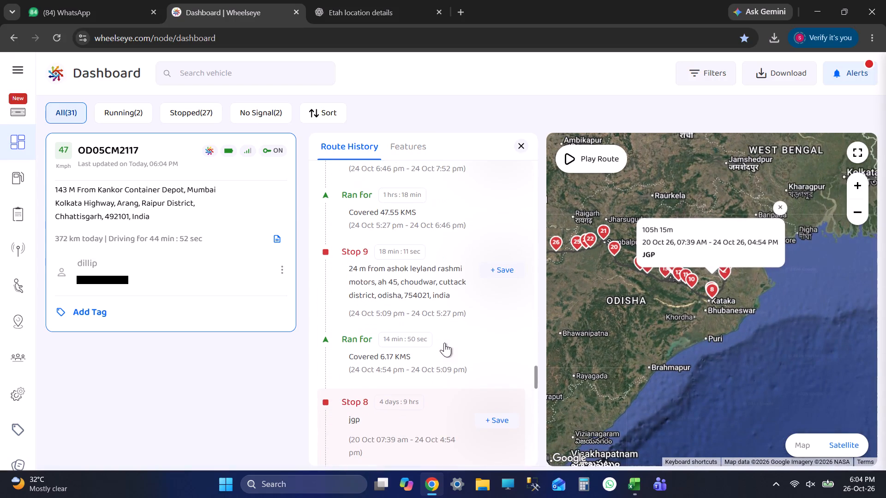
{"action": "scroll", "coordinate": [444, 347], "scroll_direction": "down", "scroll_amount": 1}
{"action": "scroll", "coordinate": [444, 347], "scroll_direction": "up", "scroll_amount": 2}
{"action": "left_click", "coordinate": [444, 347]}
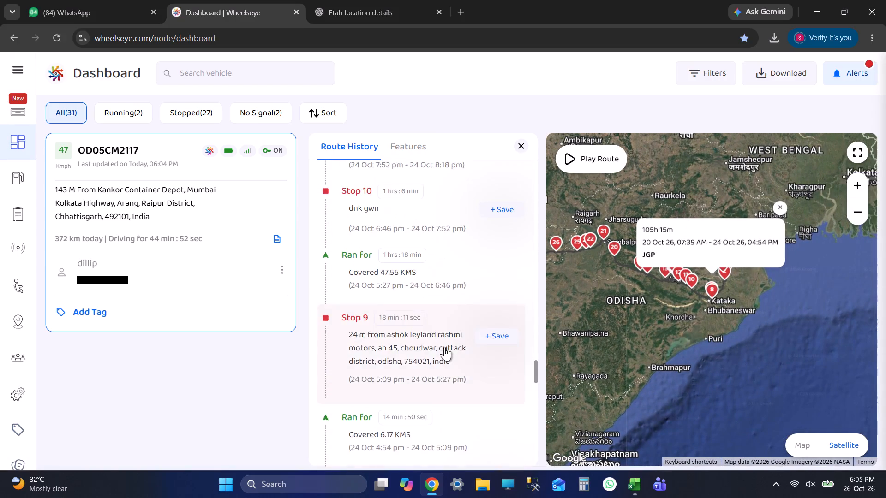
{"action": "scroll", "coordinate": [444, 349], "scroll_direction": "up", "scroll_amount": 3}
{"action": "left_click", "coordinate": [411, 365]}
{"action": "scroll", "coordinate": [411, 365], "scroll_direction": "up", "scroll_amount": 3}
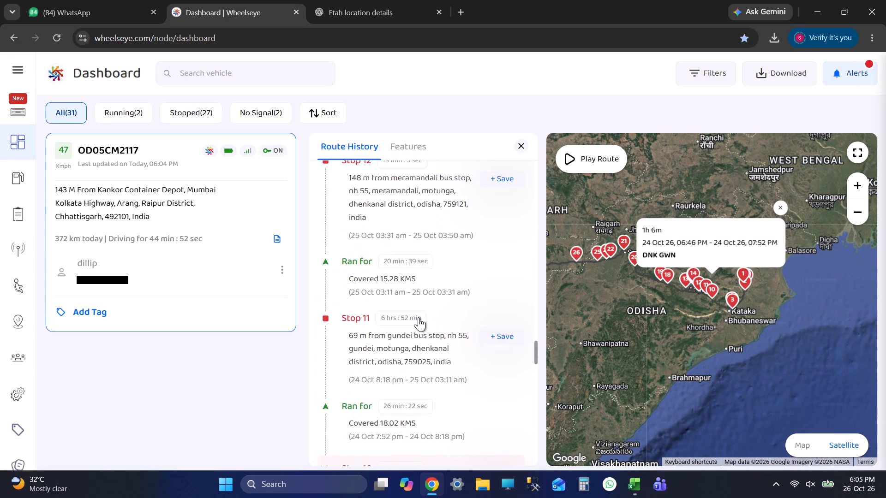
{"action": "left_click", "coordinate": [419, 317]}
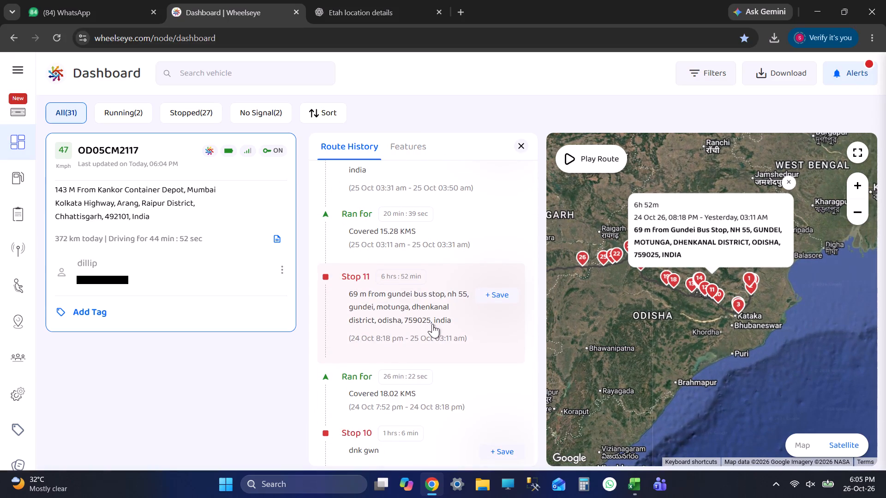
{"action": "scroll", "coordinate": [406, 277], "scroll_direction": "up", "scroll_amount": 2}
{"action": "left_click", "coordinate": [406, 277]}
{"action": "scroll", "coordinate": [407, 278], "scroll_direction": "up", "scroll_amount": 1}
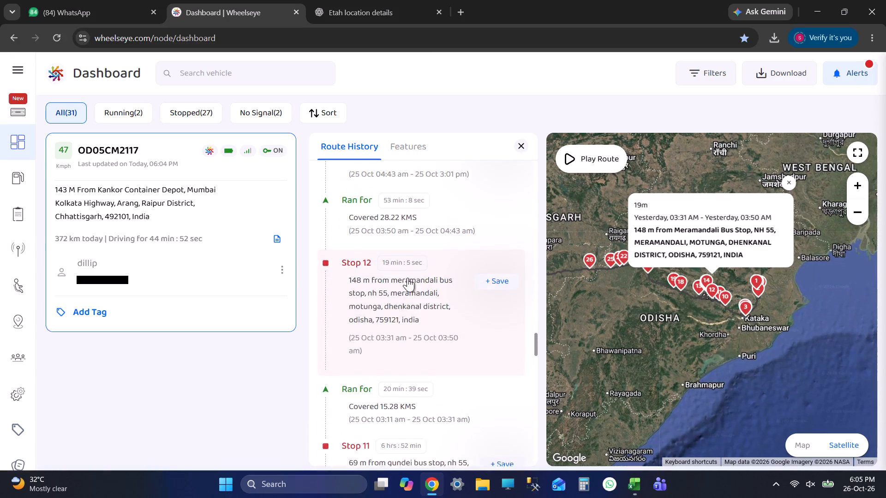
{"action": "scroll", "coordinate": [412, 291], "scroll_direction": "down", "scroll_amount": 3}
{"action": "left_click", "coordinate": [439, 368]}
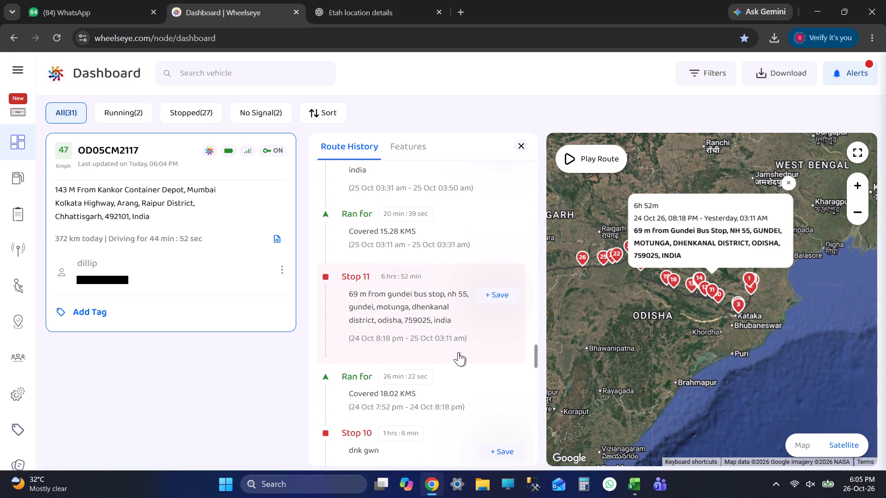
{"action": "scroll", "coordinate": [460, 351], "scroll_direction": "up", "scroll_amount": 3}
{"action": "left_click", "coordinate": [444, 311]}
{"action": "scroll", "coordinate": [448, 325], "scroll_direction": "up", "scroll_amount": 3}
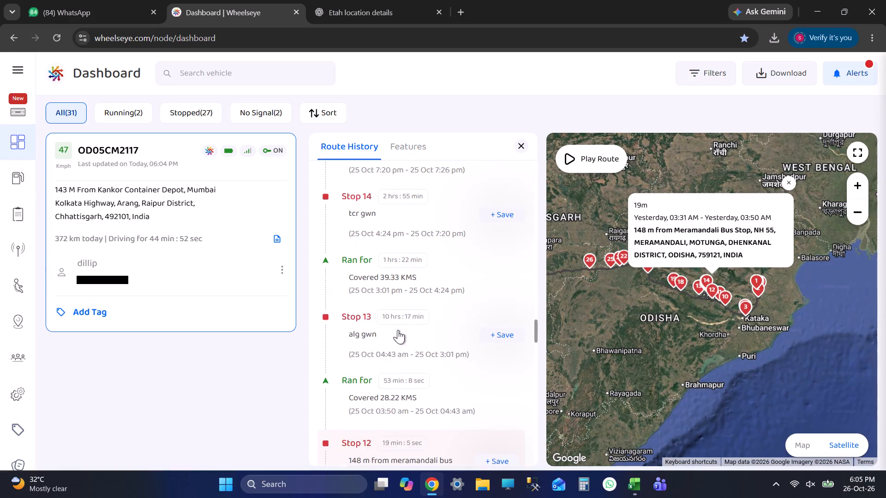
{"action": "left_click", "coordinate": [398, 330]}
{"action": "scroll", "coordinate": [460, 329], "scroll_direction": "up", "scroll_amount": 1}
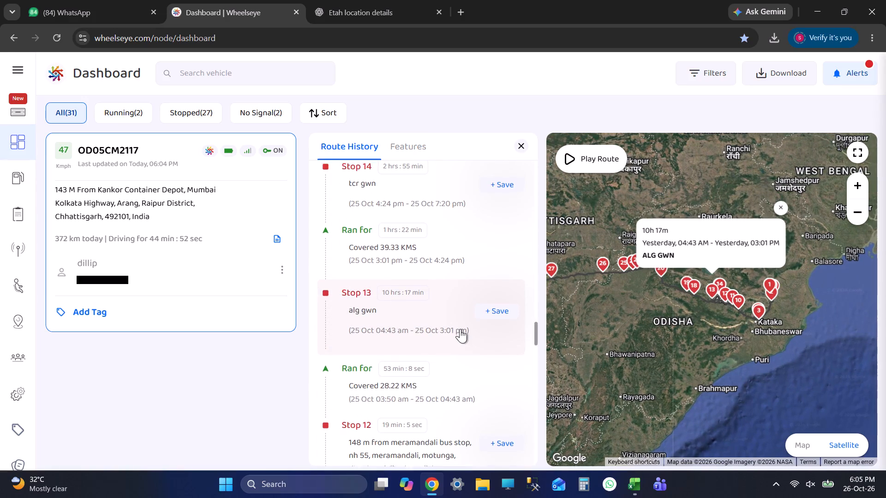
{"action": "scroll", "coordinate": [460, 329], "scroll_direction": "up", "scroll_amount": 1}
{"action": "left_click", "coordinate": [440, 312]}
{"action": "scroll", "coordinate": [450, 332], "scroll_direction": "up", "scroll_amount": 3}
{"action": "left_click", "coordinate": [427, 362]}
{"action": "scroll", "coordinate": [460, 362], "scroll_direction": "up", "scroll_amount": 2}
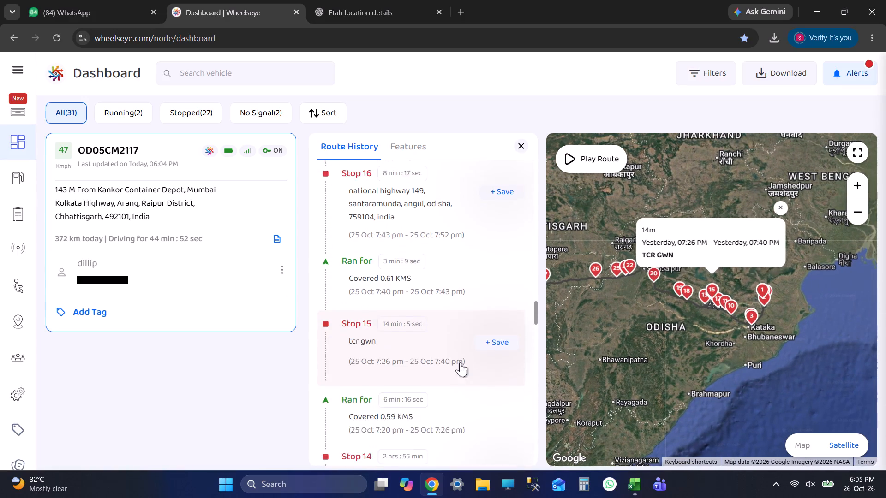
{"action": "left_click", "coordinate": [430, 299]}
{"action": "scroll", "coordinate": [454, 317], "scroll_direction": "up", "scroll_amount": 3}
{"action": "left_click", "coordinate": [418, 334]}
{"action": "scroll", "coordinate": [430, 339], "scroll_direction": "up", "scroll_amount": 3}
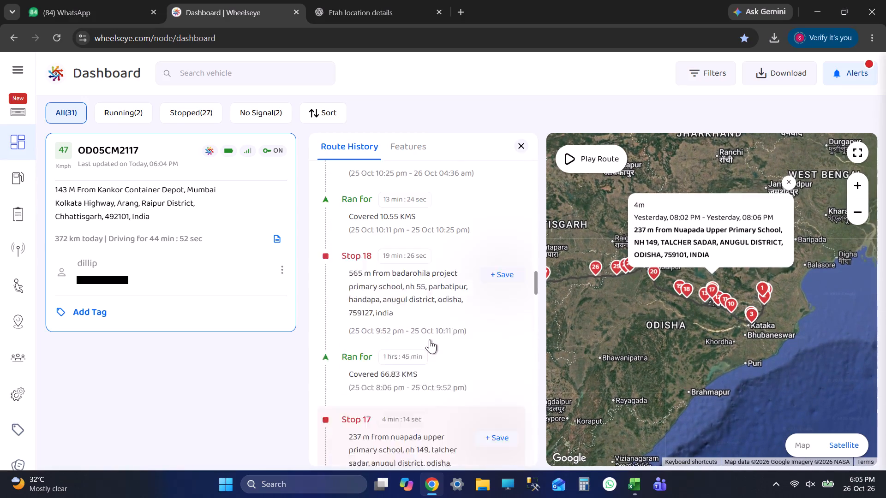
{"action": "left_click", "coordinate": [430, 339]}
{"action": "scroll", "coordinate": [439, 349], "scroll_direction": "up", "scroll_amount": 3}
{"action": "left_click", "coordinate": [440, 350]}
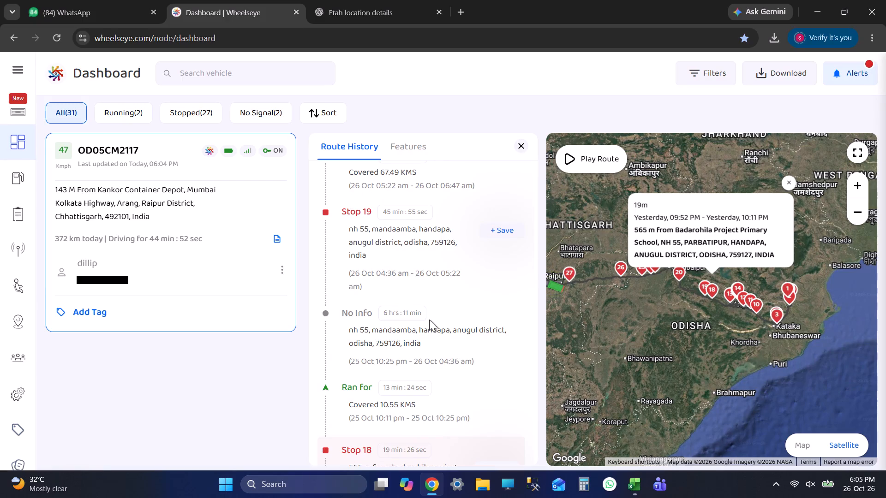
{"action": "triple_click", "coordinate": [436, 318]}
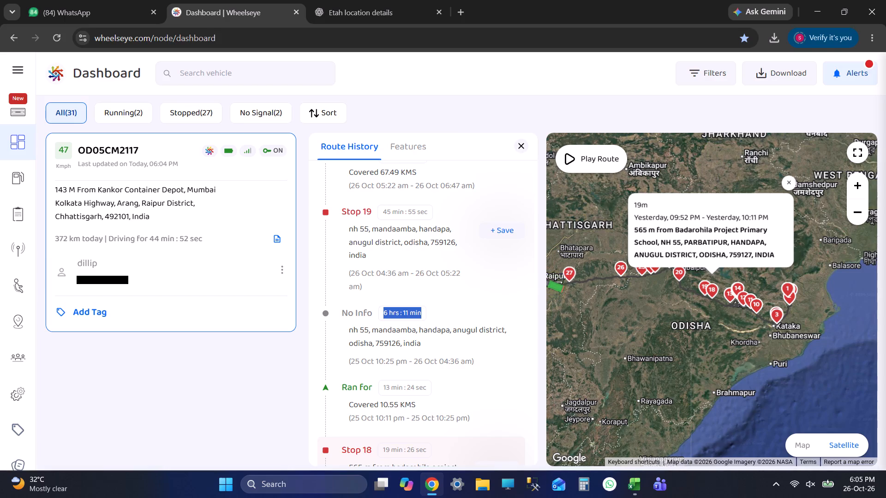
{"action": "scroll", "coordinate": [400, 282], "scroll_direction": "up", "scroll_amount": 1}
{"action": "left_click", "coordinate": [405, 291]}
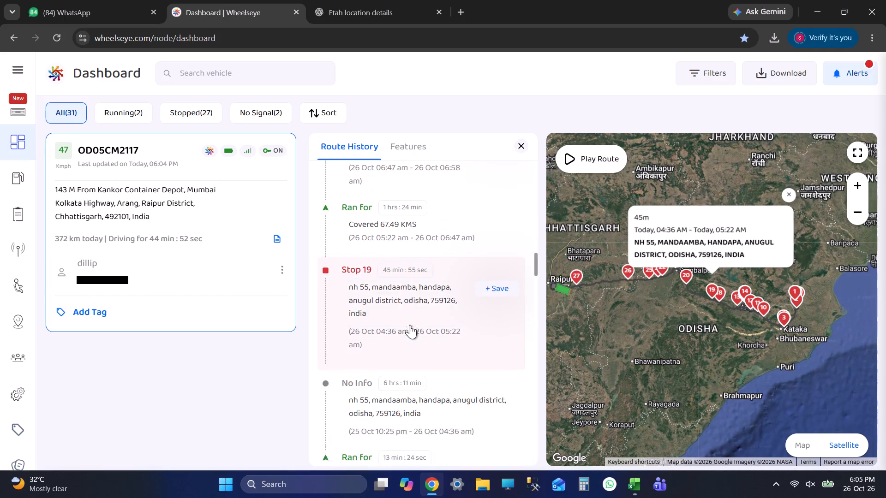
{"action": "scroll", "coordinate": [411, 330], "scroll_direction": "up", "scroll_amount": 3}
{"action": "left_click", "coordinate": [404, 332]}
{"action": "scroll", "coordinate": [408, 339], "scroll_direction": "up", "scroll_amount": 3}
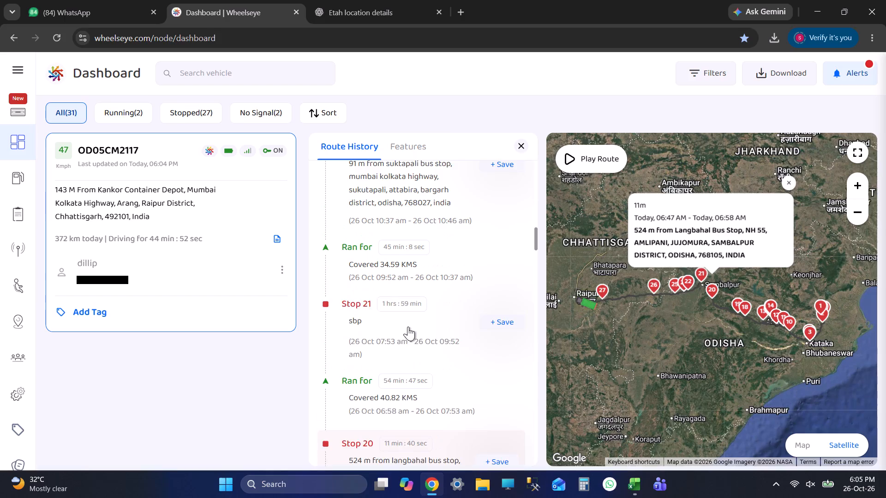
{"action": "left_click", "coordinate": [408, 326]}
{"action": "scroll", "coordinate": [435, 350], "scroll_direction": "up", "scroll_amount": 3}
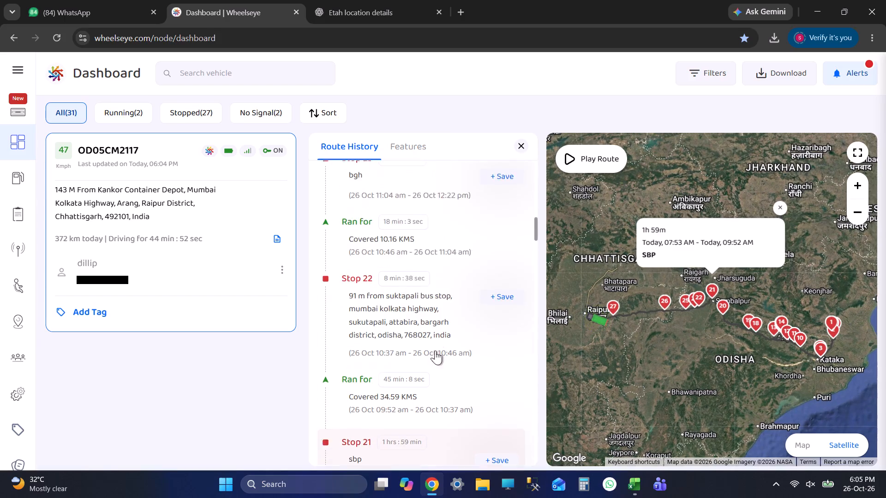
{"action": "scroll", "coordinate": [435, 350], "scroll_direction": "down", "scroll_amount": 2}
{"action": "scroll", "coordinate": [443, 344], "scroll_direction": "up", "scroll_amount": 2}
{"action": "left_click", "coordinate": [441, 344]}
{"action": "scroll", "coordinate": [449, 341], "scroll_direction": "up", "scroll_amount": 3}
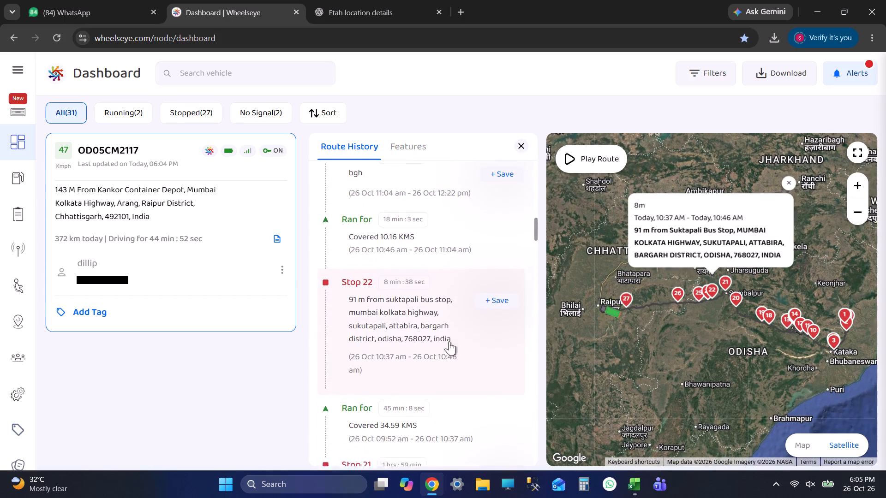
{"action": "left_click", "coordinate": [449, 341]}
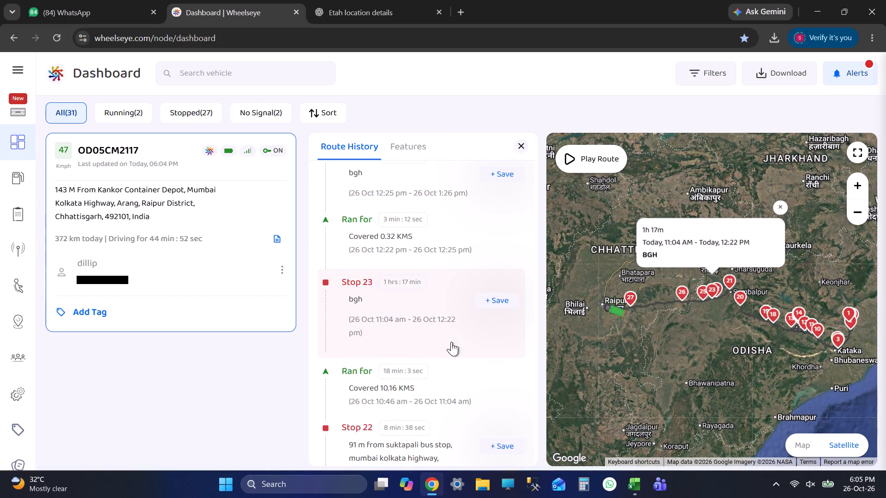
{"action": "scroll", "coordinate": [451, 342], "scroll_direction": "up", "scroll_amount": 2}
{"action": "left_click", "coordinate": [409, 274]}
{"action": "scroll", "coordinate": [440, 319], "scroll_direction": "up", "scroll_amount": 2}
{"action": "left_click", "coordinate": [426, 289]}
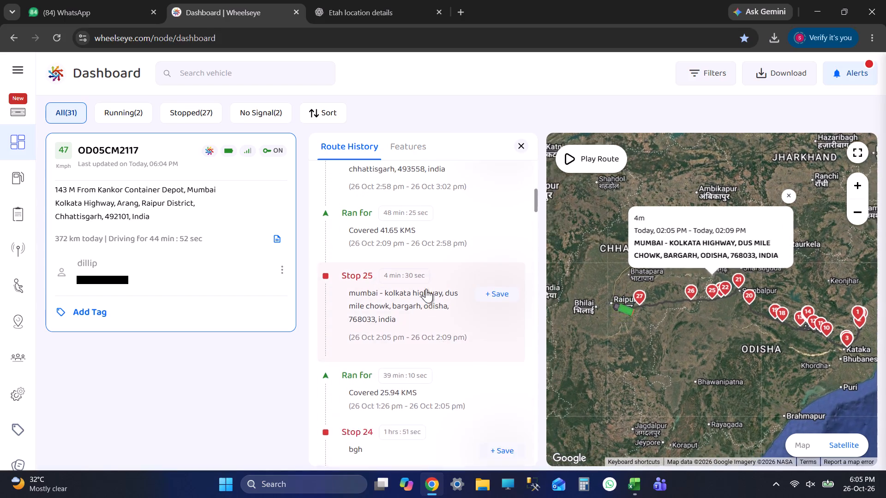
{"action": "scroll", "coordinate": [433, 303], "scroll_direction": "up", "scroll_amount": 2}
{"action": "left_click", "coordinate": [433, 303]}
{"action": "scroll", "coordinate": [433, 303], "scroll_direction": "up", "scroll_amount": 4}
{"action": "left_click", "coordinate": [421, 311]}
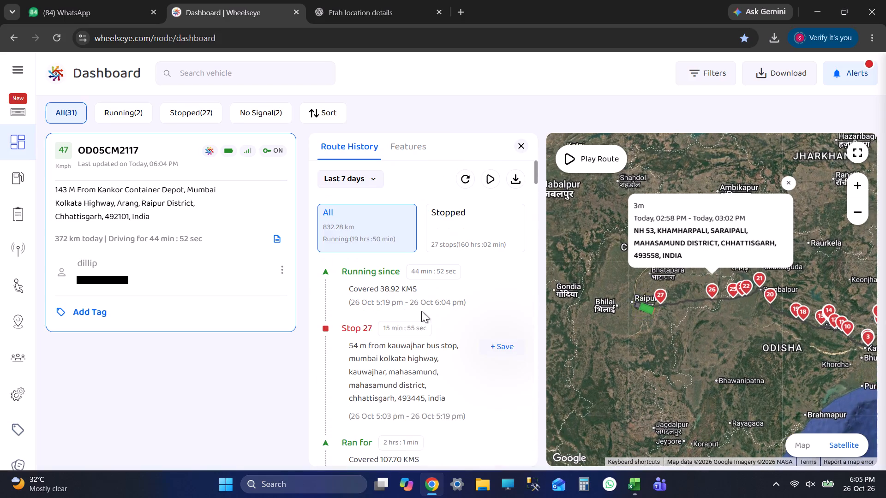
{"action": "left_click", "coordinate": [414, 349]}
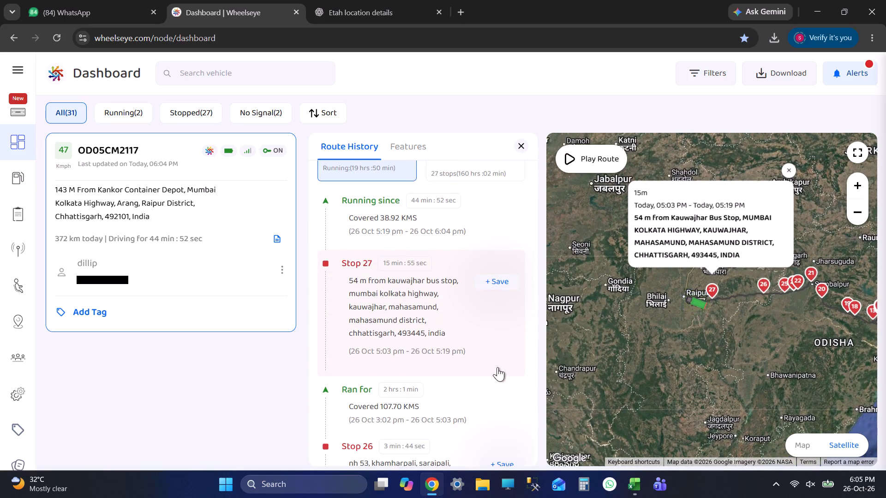
{"action": "key", "text": "alt+Tab"}
{"action": "key", "text": "ctrl+s"}
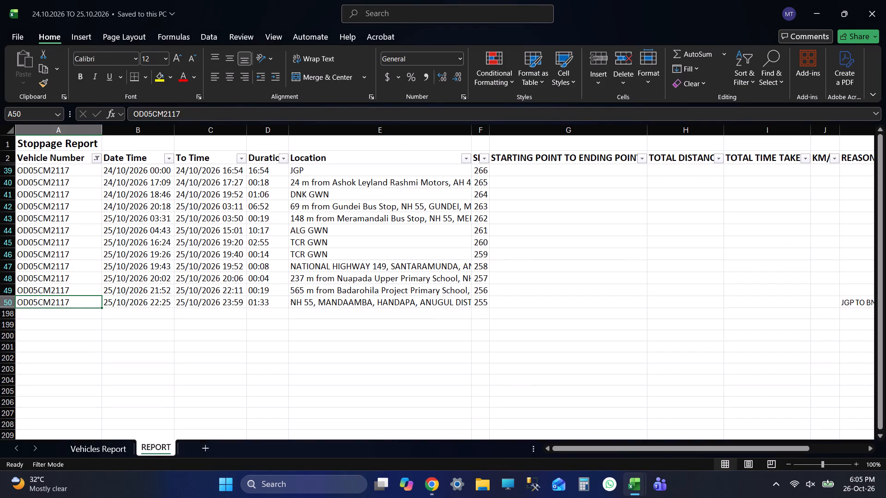
{"action": "left_click", "coordinate": [341, 309]}
{"action": "left_click", "coordinate": [345, 303]}
{"action": "key", "text": "Tab"}
{"action": "key", "text": "Tab"}
{"action": "key", "text": "Tab"}
{"action": "key", "text": "Tab"}
{"action": "key", "text": "Tab"}
{"action": "key", "text": "Tab"}
{"action": "key", "text": "Tab"}
{"action": "key", "text": "Tab"}
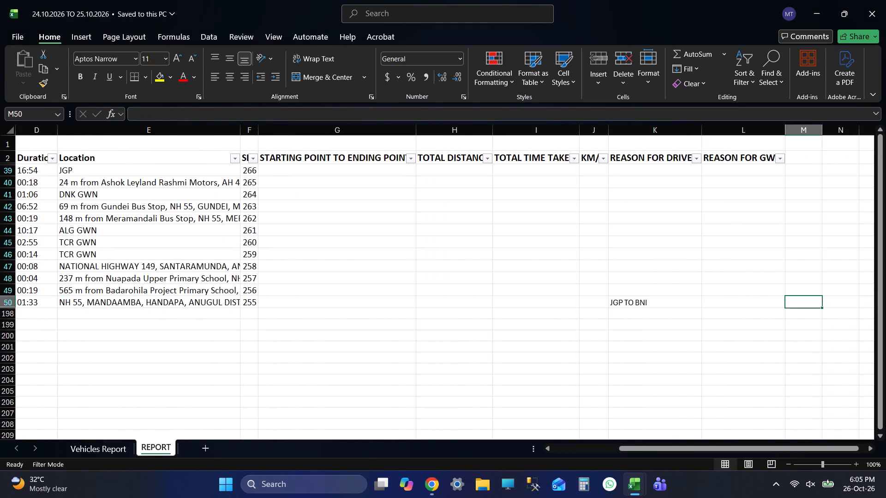
{"action": "key", "text": "shift+Tab"}
{"action": "key", "text": "shift+Tab"}
{"action": "key", "text": "shift+Tab"}
{"action": "key", "text": "shift+Tab"}
{"action": "key", "text": "shift+Tab"}
{"action": "key", "text": "shift+Tab"}
{"action": "key", "text": "shift+Tab"}
{"action": "key", "text": "shift+Tab"}
{"action": "key", "text": "shift+Tab"}
{"action": "key", "text": "shift+Tab"}
{"action": "key", "text": "shift+Tab"}
{"action": "key", "text": "shift+Tab"}
{"action": "key", "text": "shift+Tab"}
{"action": "key", "text": "shift+Tab"}
{"action": "key", "text": "shift+Tab"}
{"action": "key", "text": "shift+Tab"}
{"action": "key", "text": "shift+Tab"}
{"action": "key", "text": "shift+Tab"}
{"action": "key", "text": "ctrl+s"}
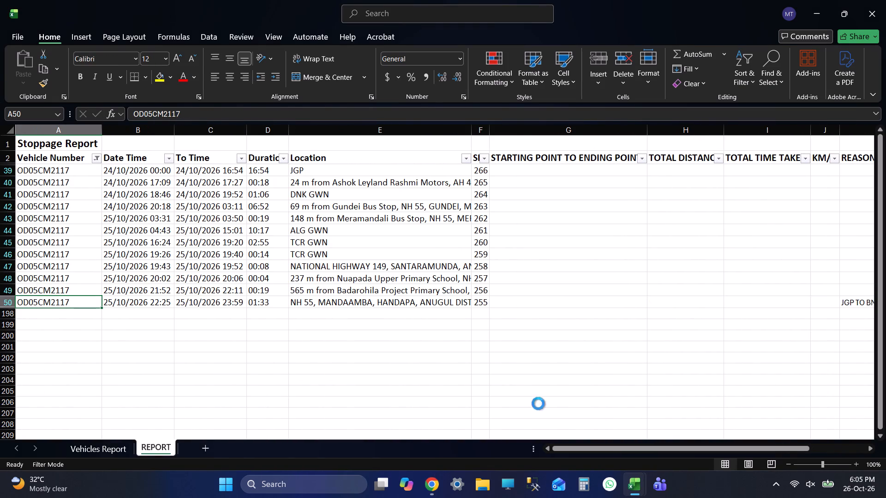
{"action": "left_click", "coordinate": [93, 161]}
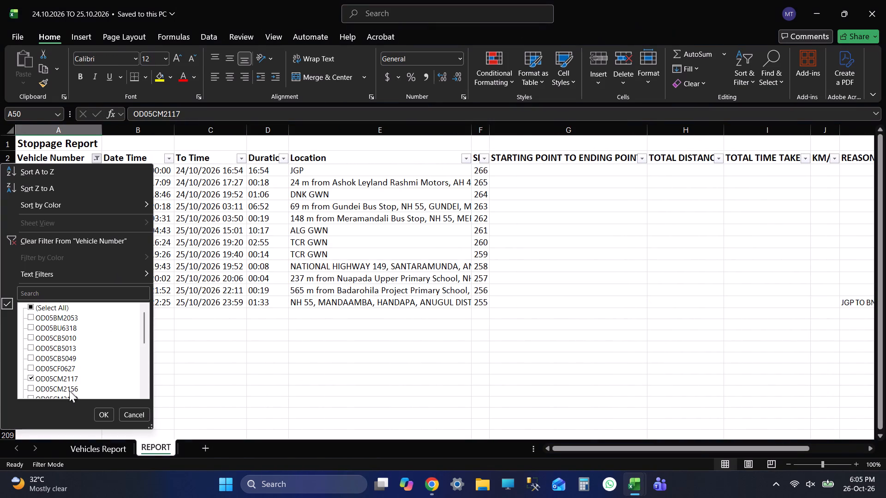
{"action": "left_click", "coordinate": [60, 376]}
{"action": "left_click", "coordinate": [68, 385]}
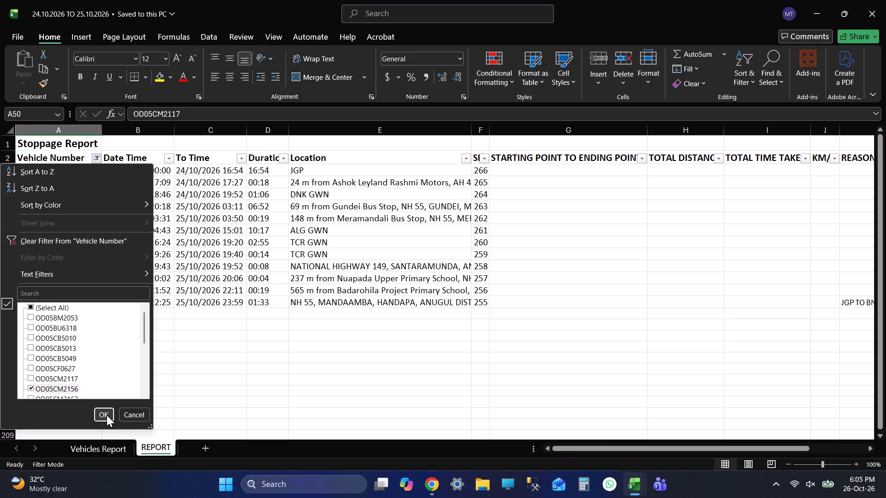
{"action": "left_click", "coordinate": [107, 415]}
{"action": "left_click", "coordinate": [411, 194]}
{"action": "key", "text": "ctrl+s"}
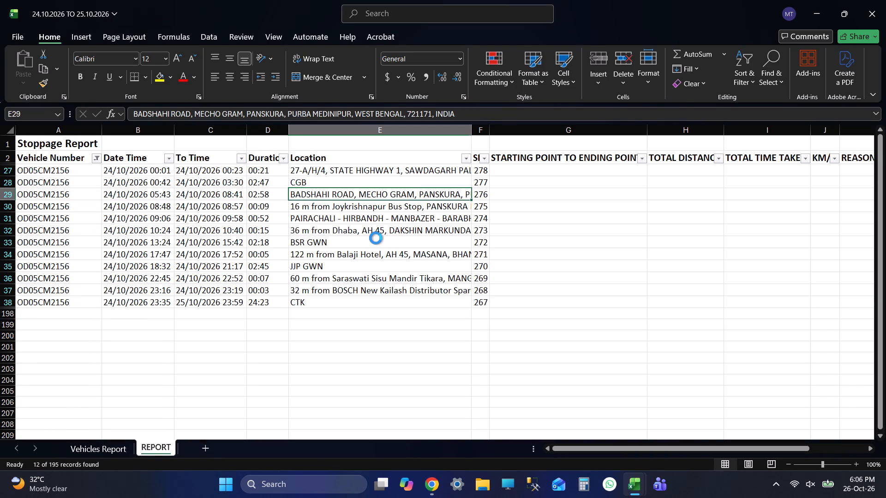
{"action": "left_click", "coordinate": [62, 175]}
{"action": "key", "text": "ctrl+c"}
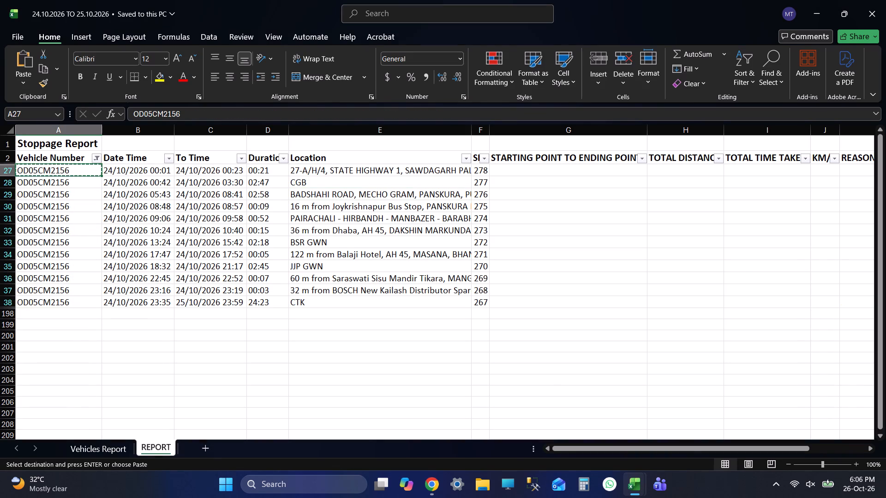
{"action": "key", "text": "alt+Tab"}
{"action": "key", "text": "alt+Tab"}
{"action": "key", "text": "alt+Tab"}
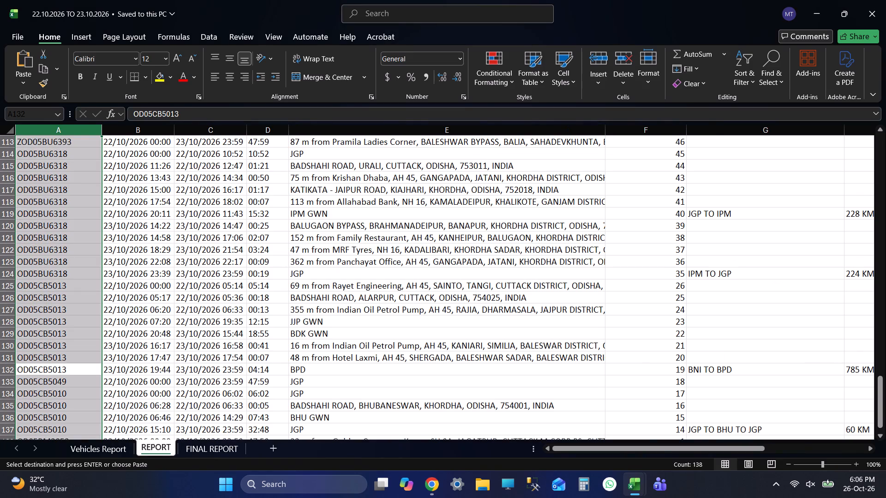
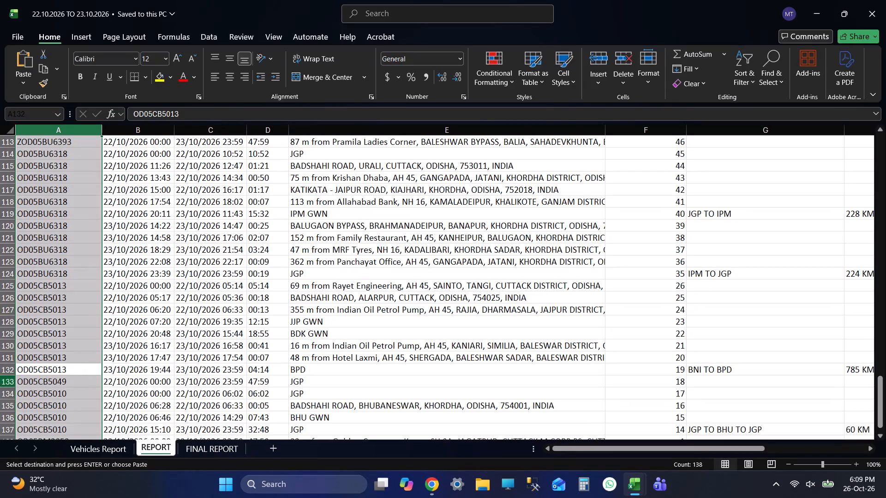
{"action": "scroll", "coordinate": [323, 409], "scroll_direction": "down", "scroll_amount": 4}
{"action": "key", "text": "alt+Tab"}
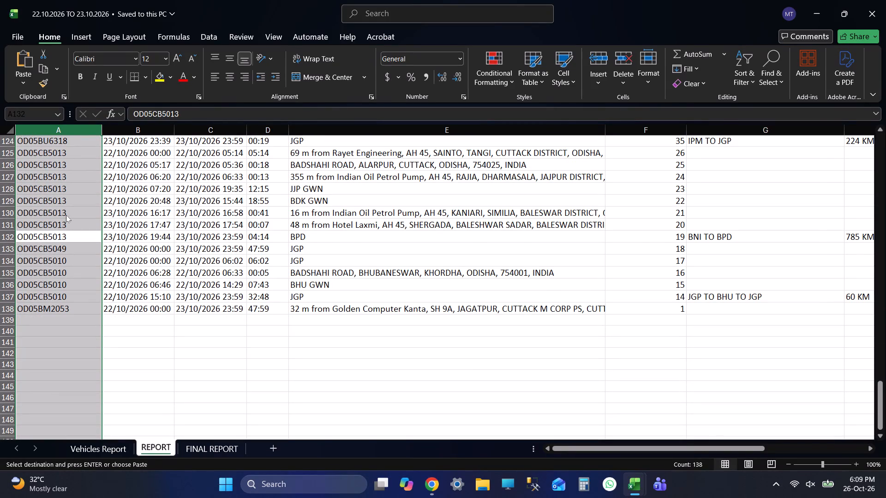
{"action": "key", "text": "alt+Tab"}
{"action": "key", "text": "alt+Tab"}
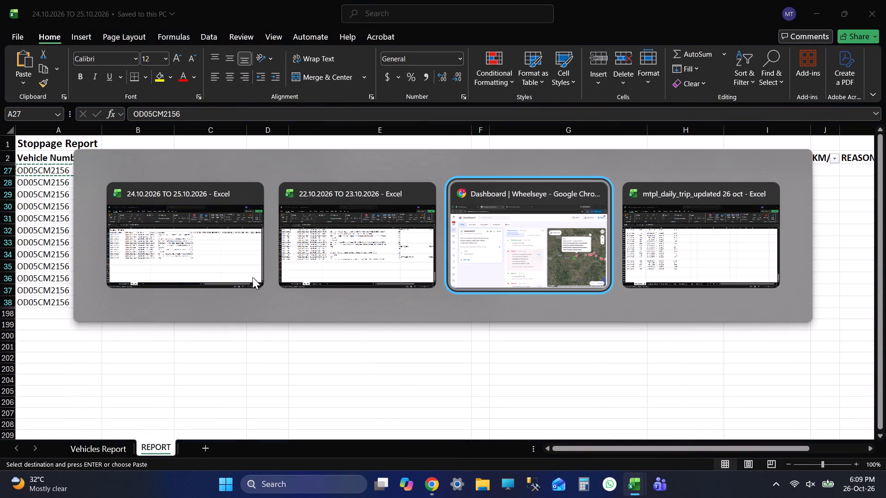
{"action": "key", "text": "alt+Tab"}
{"action": "key", "text": "alt+Tab"}
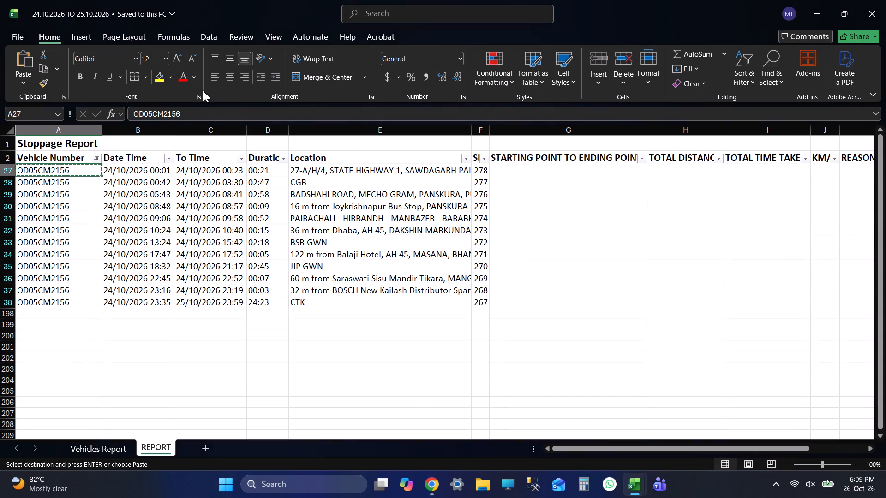
{"action": "left_click", "coordinate": [218, 72]}
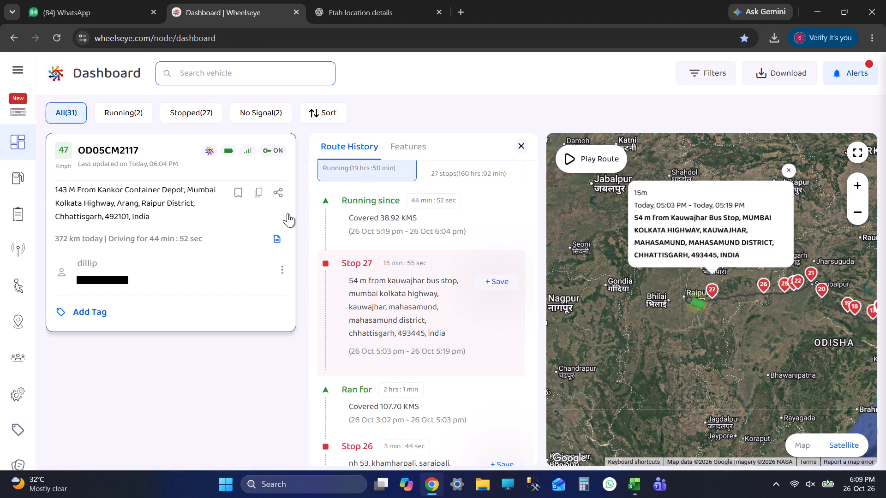
{"action": "key", "text": "alt+Tab"}
{"action": "key", "text": "alt+Tab"}
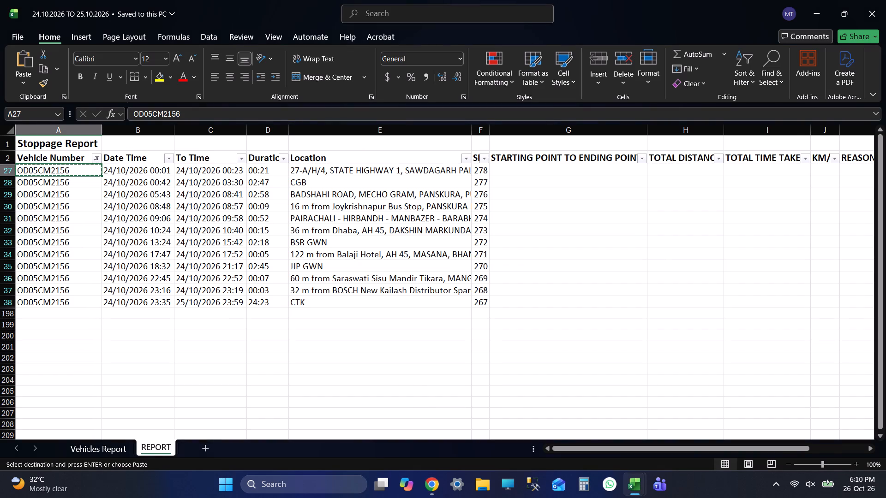
{"action": "key", "text": "ctrl+v"}
{"action": "key", "text": "Return"}
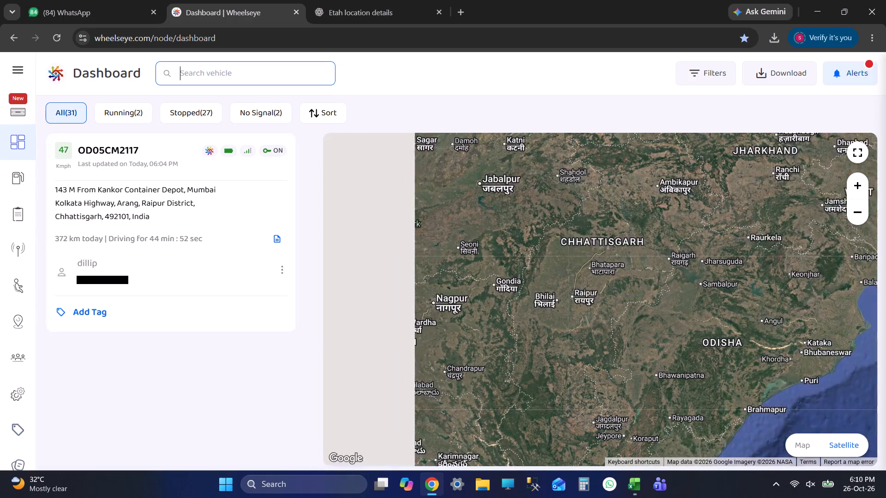
{"action": "left_click", "coordinate": [134, 200]}
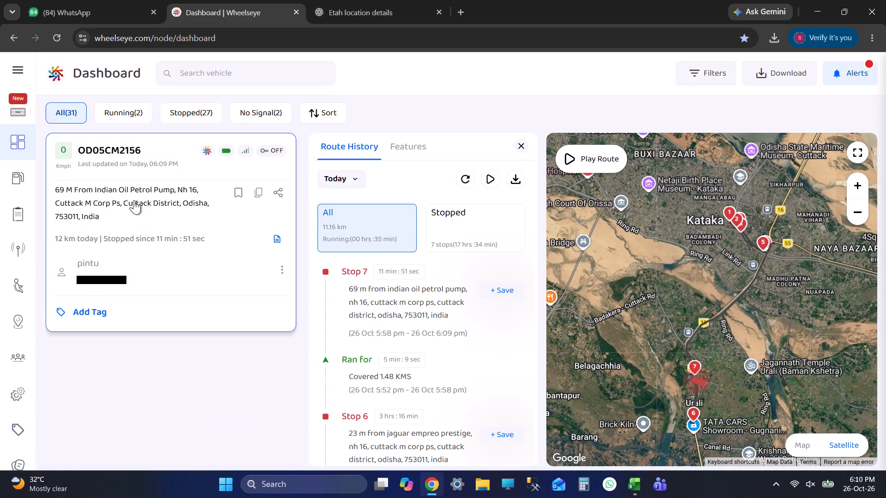
{"action": "key", "text": "alt+Tab"}
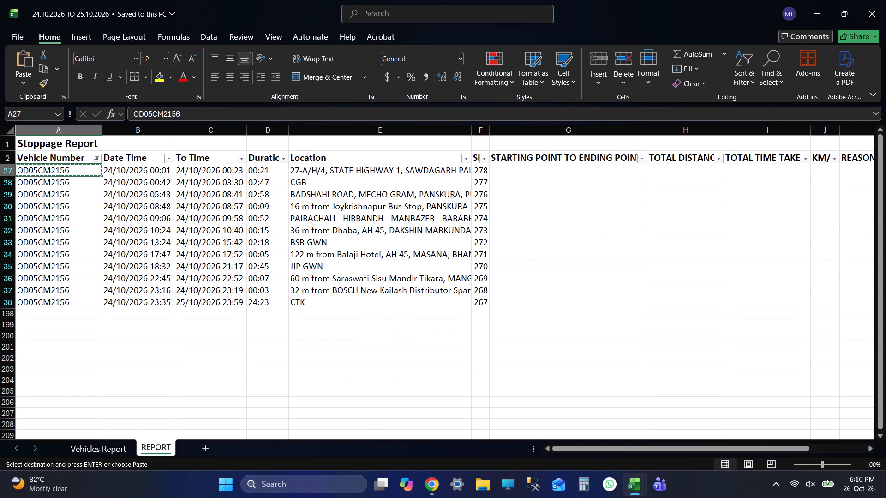
{"action": "key", "text": "alt+Tab"}
{"action": "left_click", "coordinate": [325, 175]}
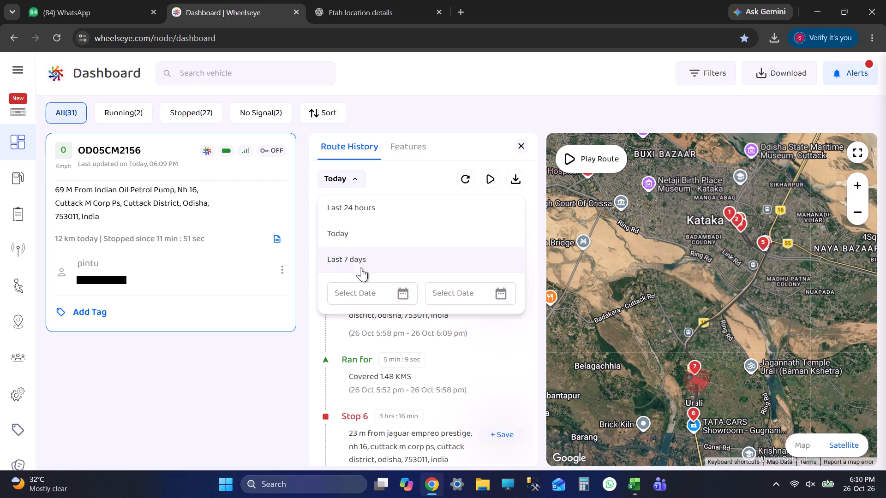
{"action": "left_click", "coordinate": [361, 267]}
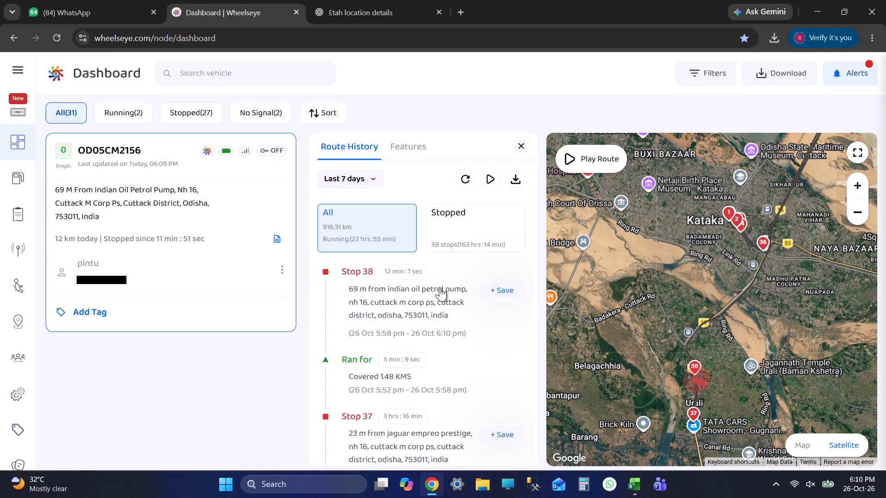
{"action": "scroll", "coordinate": [444, 328], "scroll_direction": "down", "scroll_amount": 1}
{"action": "left_click", "coordinate": [419, 234]}
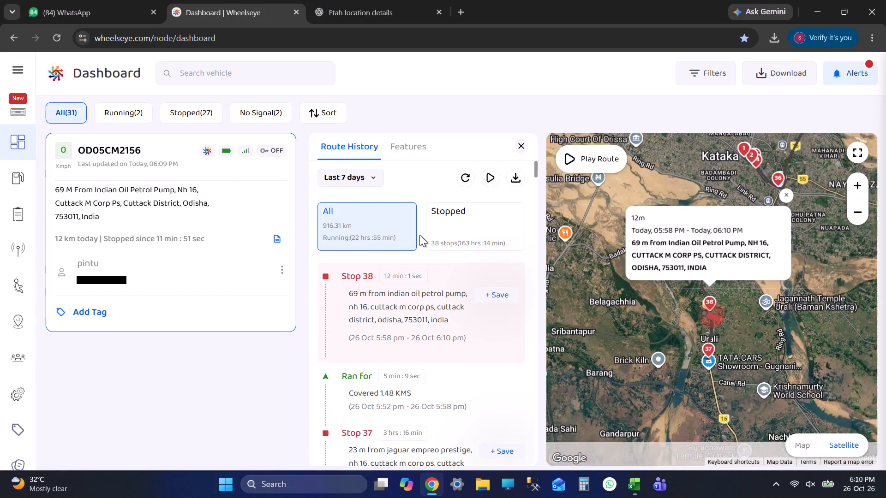
{"action": "scroll", "coordinate": [430, 258], "scroll_direction": "up", "scroll_amount": 17}
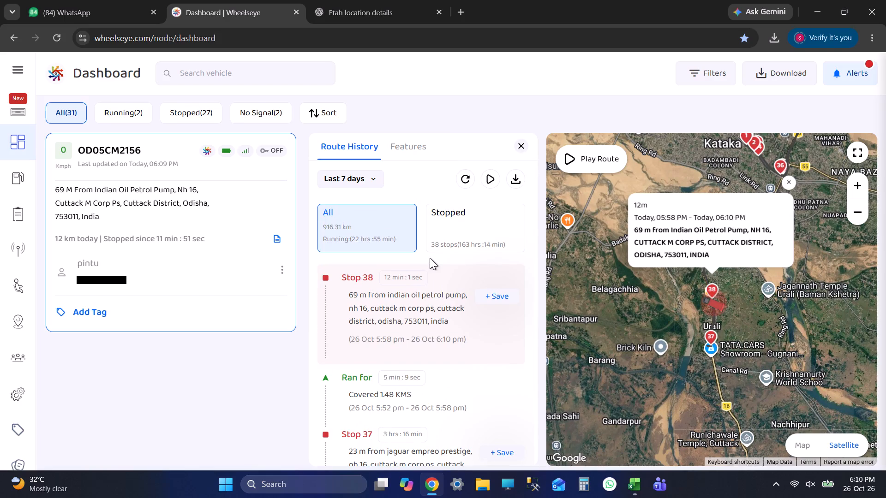
{"action": "scroll", "coordinate": [430, 258], "scroll_direction": "up", "scroll_amount": 2}
{"action": "scroll", "coordinate": [430, 258], "scroll_direction": "down", "scroll_amount": 1}
{"action": "scroll", "coordinate": [430, 258], "scroll_direction": "up", "scroll_amount": 8}
{"action": "scroll", "coordinate": [381, 346], "scroll_direction": "up", "scroll_amount": 3}
{"action": "scroll", "coordinate": [405, 307], "scroll_direction": "up", "scroll_amount": 11}
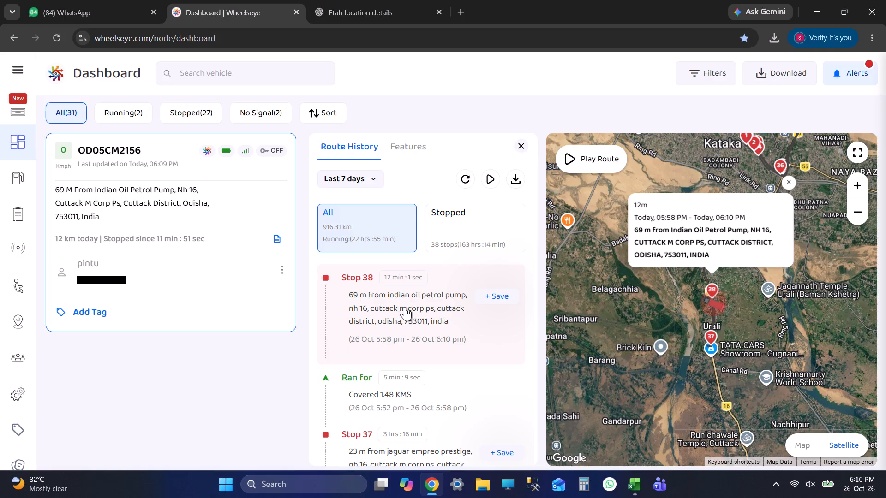
{"action": "scroll", "coordinate": [416, 302], "scroll_direction": "up", "scroll_amount": 20}
{"action": "scroll", "coordinate": [416, 302], "scroll_direction": "up", "scroll_amount": 6}
{"action": "scroll", "coordinate": [416, 302], "scroll_direction": "up", "scroll_amount": 20}
{"action": "scroll", "coordinate": [416, 302], "scroll_direction": "up", "scroll_amount": 9}
{"action": "scroll", "coordinate": [431, 305], "scroll_direction": "down", "scroll_amount": 1}
{"action": "scroll", "coordinate": [431, 305], "scroll_direction": "up", "scroll_amount": 6}
{"action": "scroll", "coordinate": [431, 305], "scroll_direction": "up", "scroll_amount": 20}
{"action": "scroll", "coordinate": [431, 305], "scroll_direction": "up", "scroll_amount": 20}
{"action": "scroll", "coordinate": [431, 305], "scroll_direction": "up", "scroll_amount": 1}
{"action": "scroll", "coordinate": [434, 304], "scroll_direction": "down", "scroll_amount": 1}
{"action": "scroll", "coordinate": [434, 304], "scroll_direction": "up", "scroll_amount": 8}
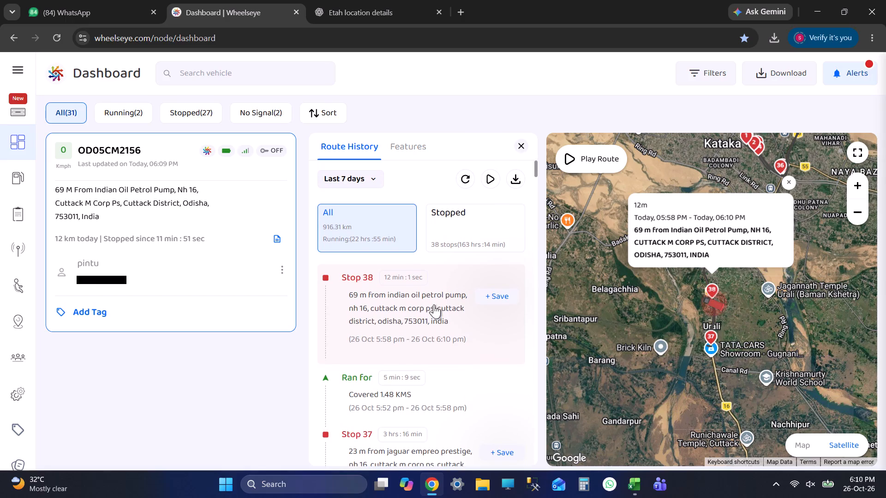
{"action": "scroll", "coordinate": [434, 304], "scroll_direction": "up", "scroll_amount": 12}
{"action": "scroll", "coordinate": [419, 309], "scroll_direction": "down", "scroll_amount": 3}
{"action": "left_click", "coordinate": [416, 295]}
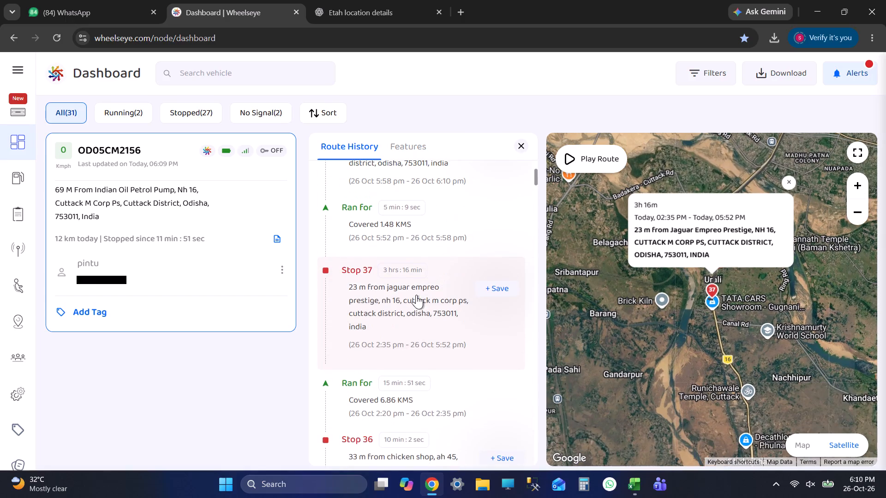
{"action": "scroll", "coordinate": [430, 283], "scroll_direction": "down", "scroll_amount": 1}
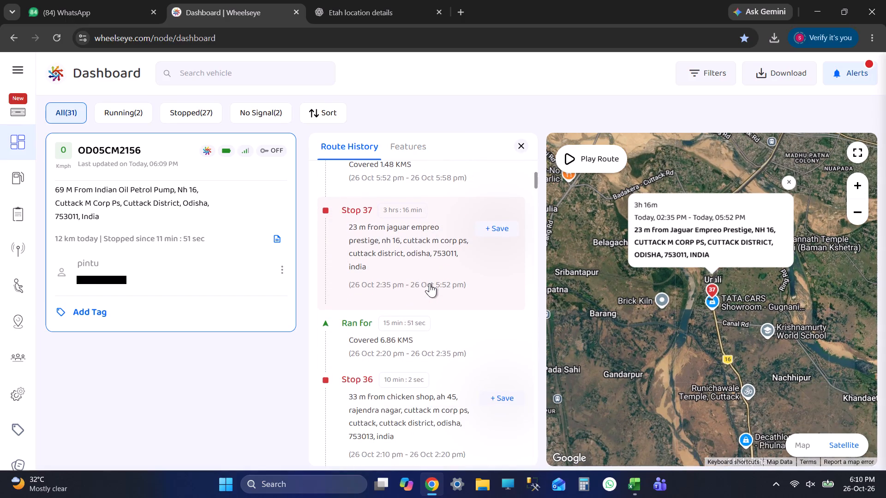
{"action": "key", "text": "alt+Tab"}
{"action": "key", "text": "alt+Tab"}
{"action": "key", "text": "alt+Tab"}
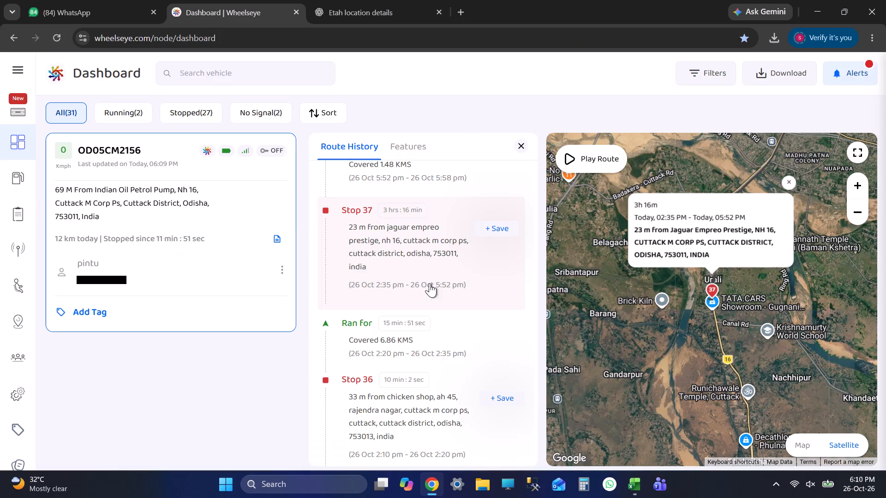
{"action": "key", "text": "alt+Tab"}
{"action": "key", "text": "alt+Tab"}
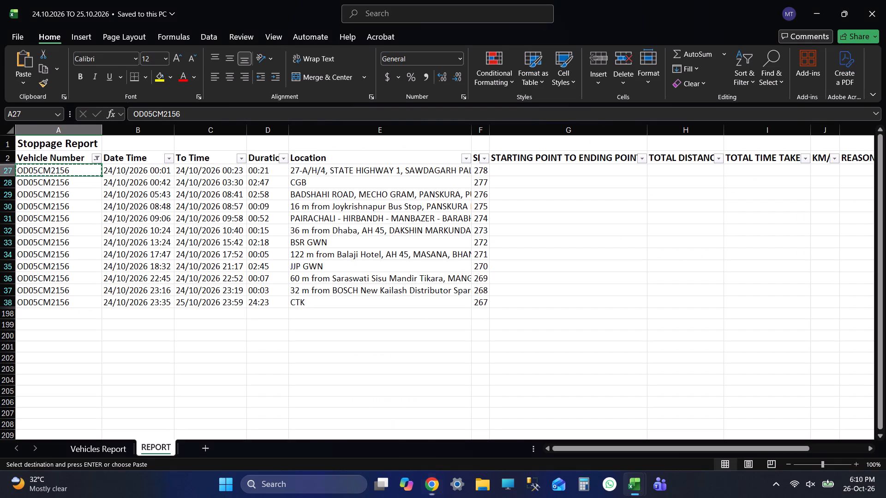
{"action": "key", "text": "alt+Tab"}
{"action": "key", "text": "alt+Tab"}
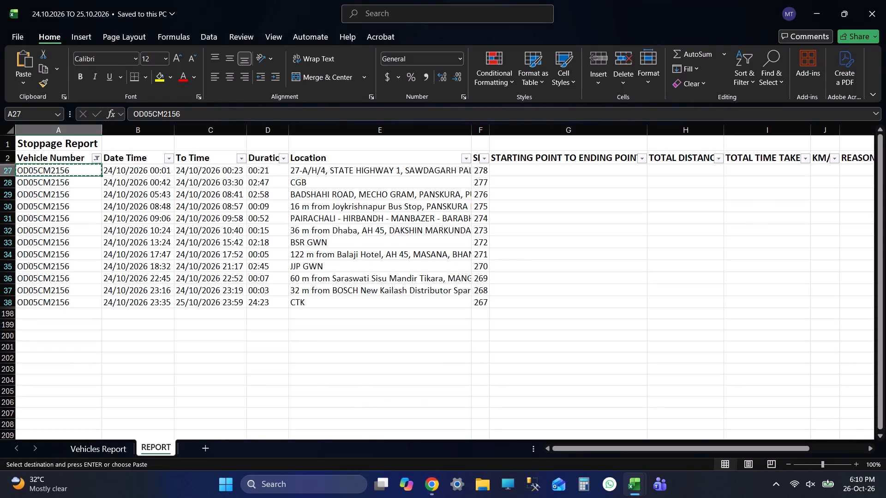
{"action": "key", "text": "alt+Tab"}
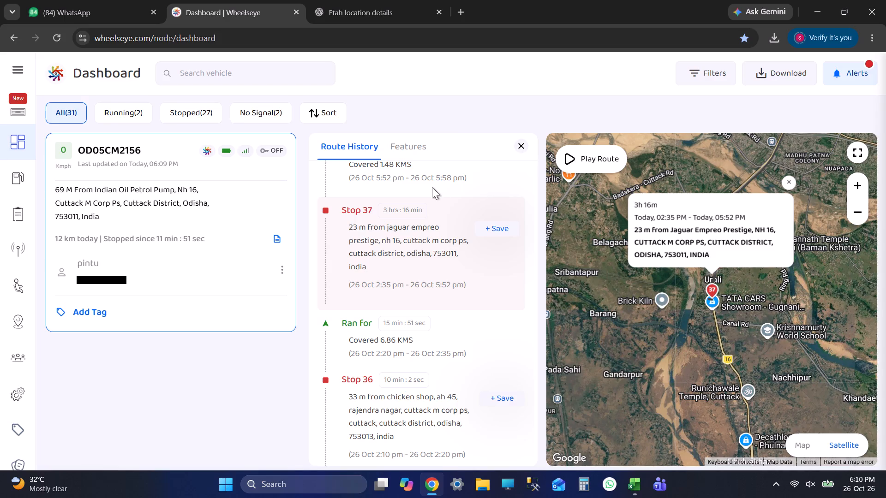
{"action": "key", "text": "alt+Tab"}
{"action": "key", "text": "alt+Tab"}
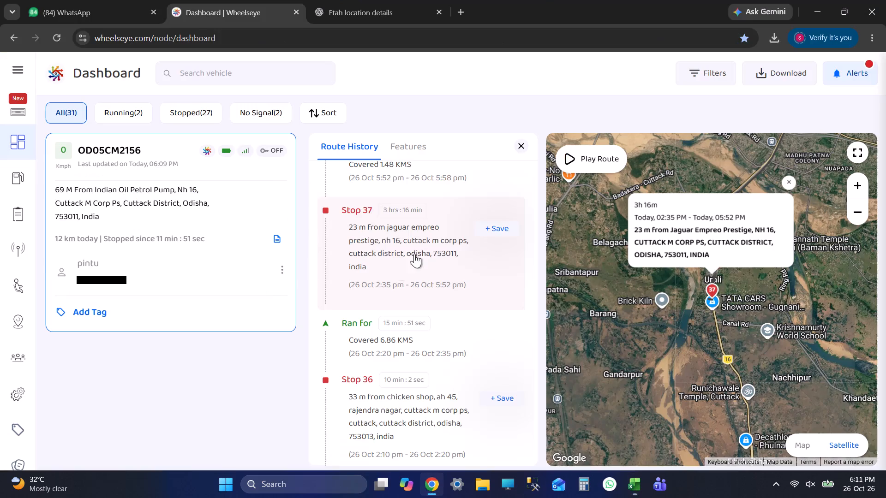
{"action": "scroll", "coordinate": [446, 263], "scroll_direction": "down", "scroll_amount": 2}
{"action": "left_click", "coordinate": [442, 266]}
{"action": "key", "text": "alt+Tab"}
{"action": "key", "text": "alt+Tab"}
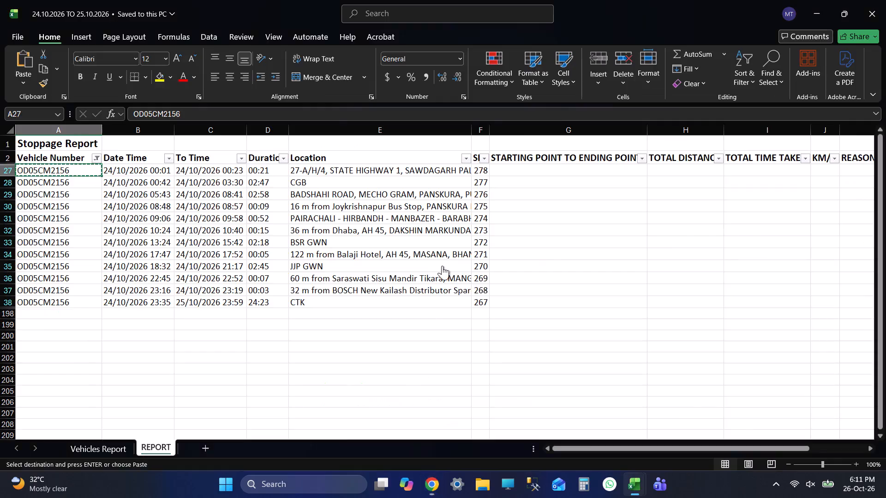
{"action": "key", "text": "alt+Tab"}
{"action": "left_click", "coordinate": [348, 176]}
{"action": "key", "text": "alt+Tab"}
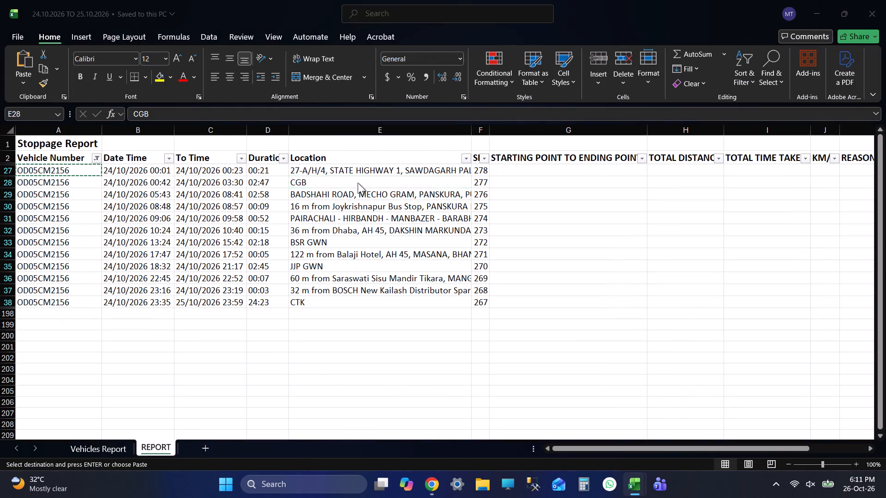
Examine the JJP GWN and BSR GWN stops of 24 October on the map, cross-checking with the stoppage report.
{"action": "scroll", "coordinate": [396, 303], "scroll_direction": "down", "scroll_amount": 10}
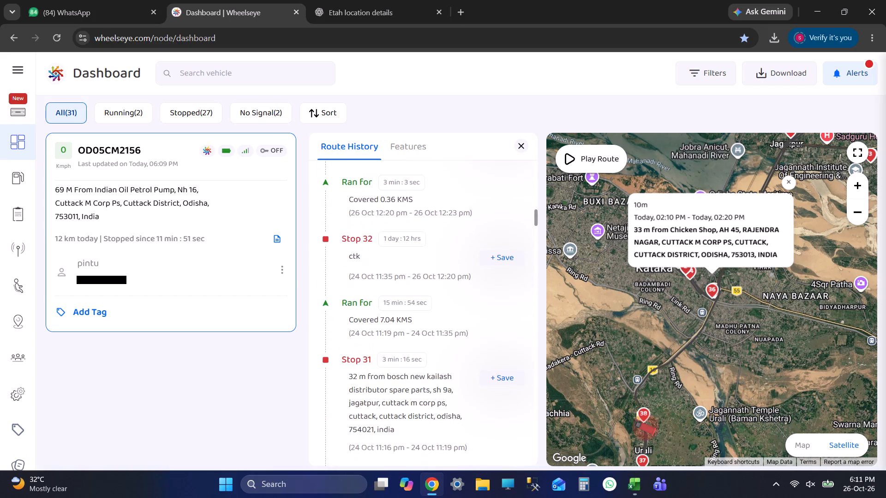
{"action": "scroll", "coordinate": [414, 286], "scroll_direction": "down", "scroll_amount": 8}
{"action": "left_click", "coordinate": [403, 235]}
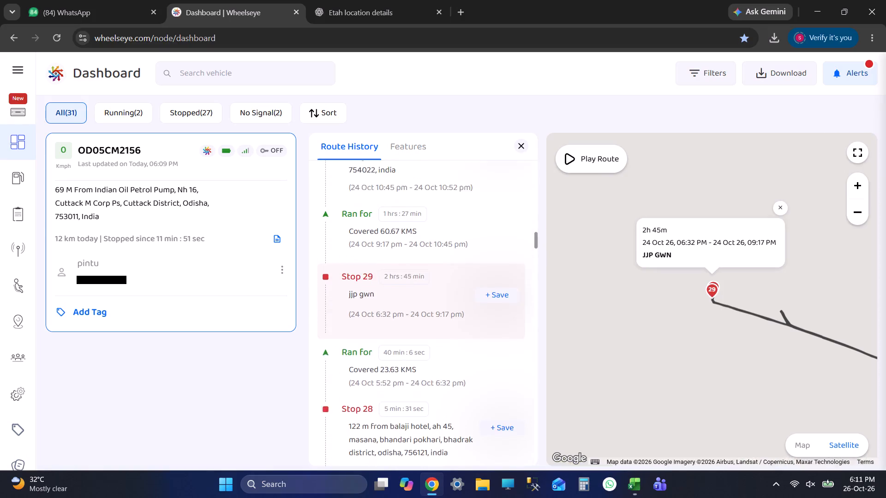
{"action": "scroll", "coordinate": [416, 275], "scroll_direction": "down", "scroll_amount": 5}
{"action": "left_click", "coordinate": [396, 272]}
{"action": "key", "text": "alt+Tab"}
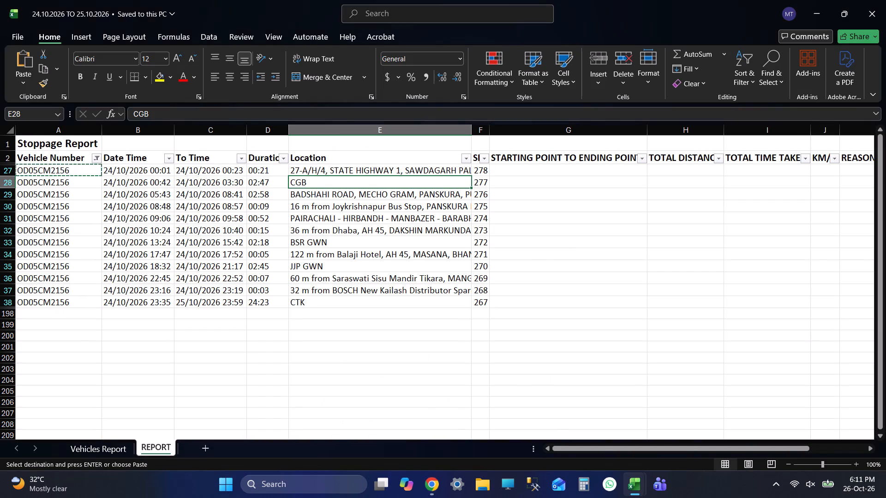
{"action": "key", "text": "alt+Tab"}
Locate the 24 October CGB stop in the route history, inspect it closely on the map, and cross-check the stoppage report.
{"action": "scroll", "coordinate": [404, 292], "scroll_direction": "down", "scroll_amount": 11}
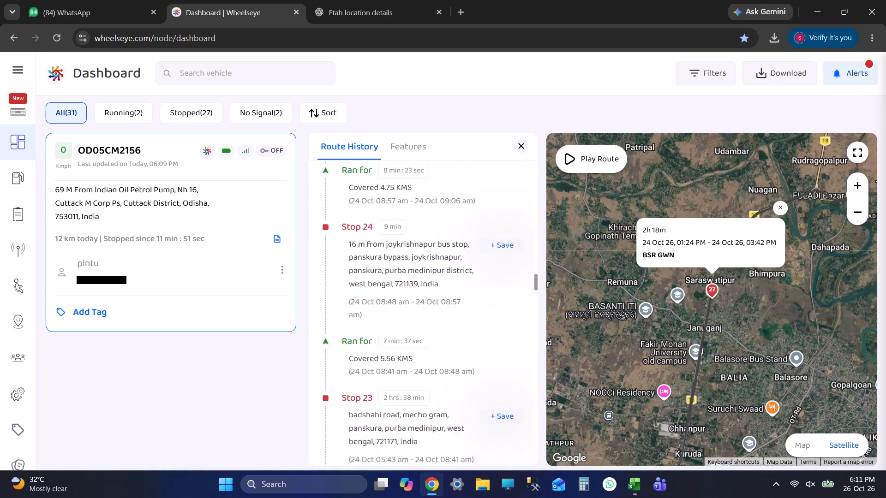
{"action": "scroll", "coordinate": [406, 297], "scroll_direction": "down", "scroll_amount": 2}
{"action": "left_click", "coordinate": [410, 287]}
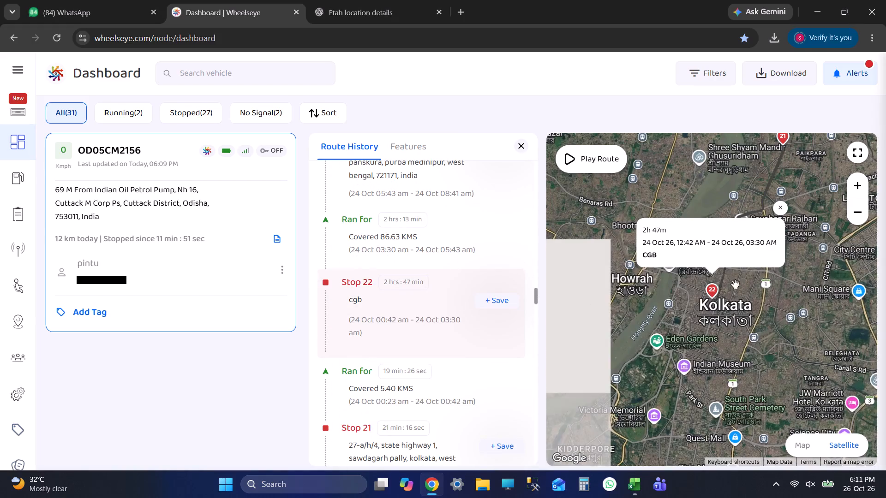
{"action": "scroll", "coordinate": [696, 291], "scroll_direction": "up", "scroll_amount": 3}
{"action": "key", "text": "alt+Tab"}
{"action": "key", "text": "alt+Tab"}
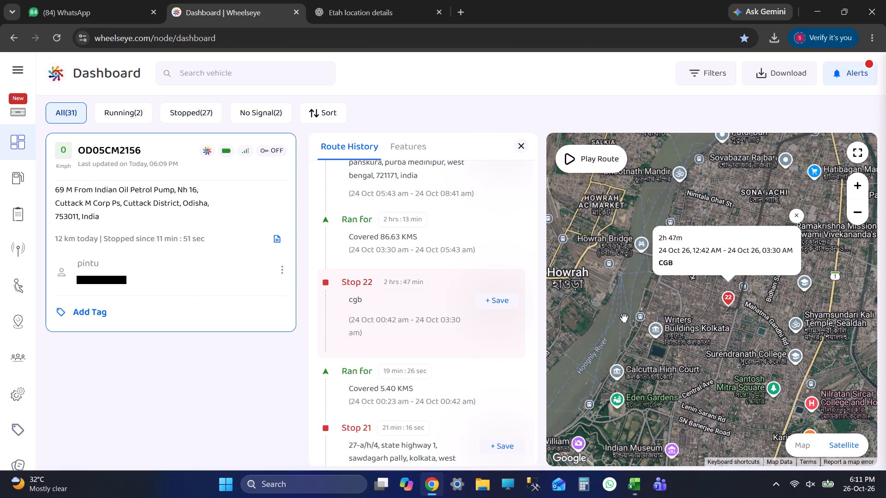
Examine Stop 21 and the stops preceding CGB in the route history, and switch back to the Excel stoppage report.
{"action": "scroll", "coordinate": [494, 386], "scroll_direction": "down", "scroll_amount": 3}
{"action": "left_click", "coordinate": [433, 301]}
{"action": "scroll", "coordinate": [440, 310], "scroll_direction": "down", "scroll_amount": 1}
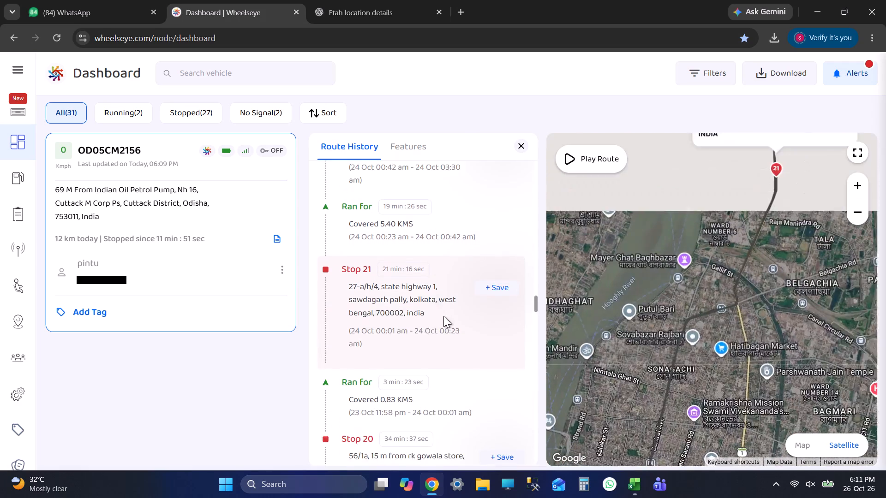
{"action": "scroll", "coordinate": [443, 316], "scroll_direction": "down", "scroll_amount": 2}
{"action": "left_click", "coordinate": [443, 316]}
{"action": "scroll", "coordinate": [454, 306], "scroll_direction": "up", "scroll_amount": 7}
{"action": "key", "text": "alt+Tab"}
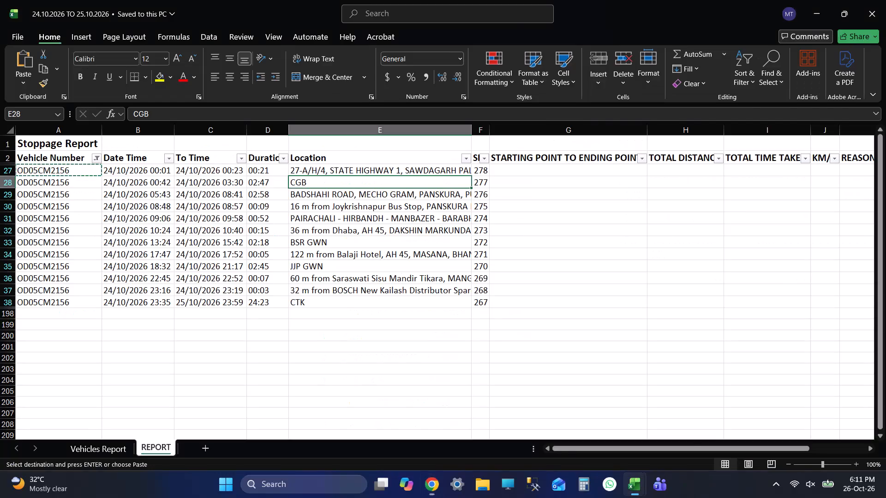
Check the CGB stop of 24 October and its neighbouring runs in the Wheelseye route history, and return to the Excel stoppage report.
{"action": "key", "text": "alt+Tab"}
{"action": "scroll", "coordinate": [436, 319], "scroll_direction": "down", "scroll_amount": 5}
{"action": "scroll", "coordinate": [438, 318], "scroll_direction": "up", "scroll_amount": 3}
{"action": "left_click", "coordinate": [436, 286]}
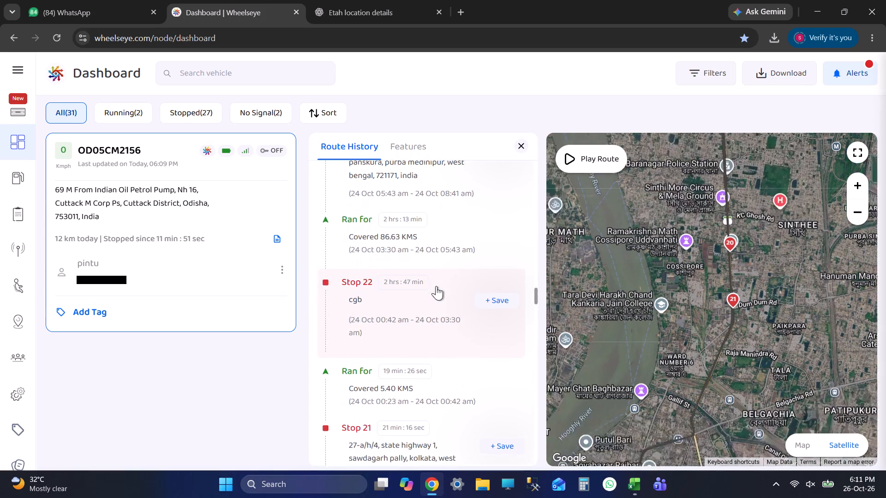
{"action": "scroll", "coordinate": [466, 298], "scroll_direction": "up", "scroll_amount": 2}
{"action": "key", "text": "alt+Tab"}
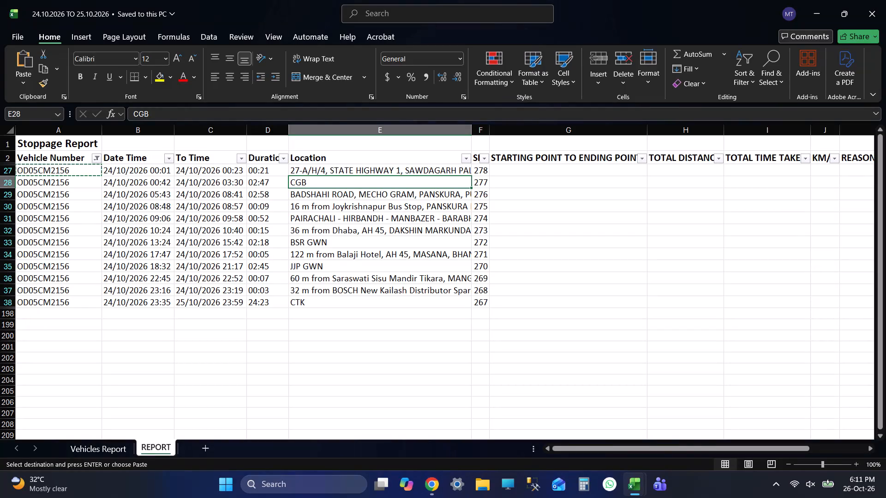
{"action": "left_click", "coordinate": [344, 296]}
{"action": "key", "text": "Tab"}
{"action": "key", "text": "Tab"}
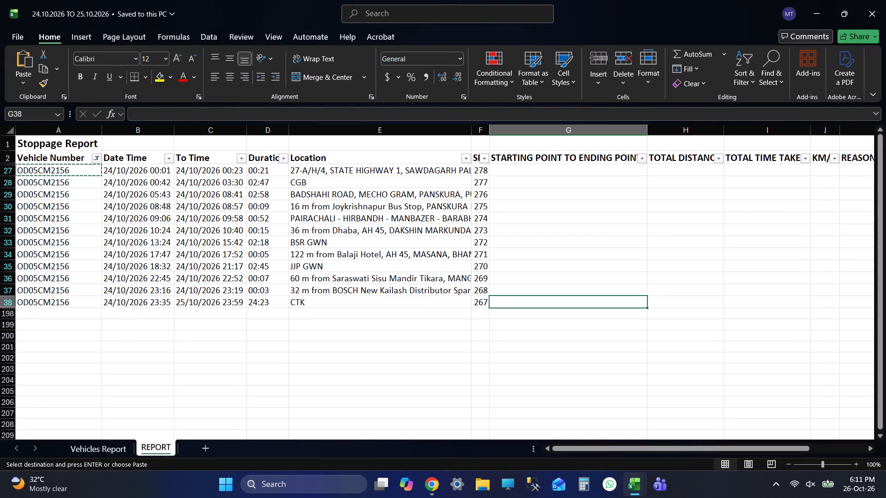
{"action": "type", "text": "CGB TO"}
{"action": "key", "text": "space"}
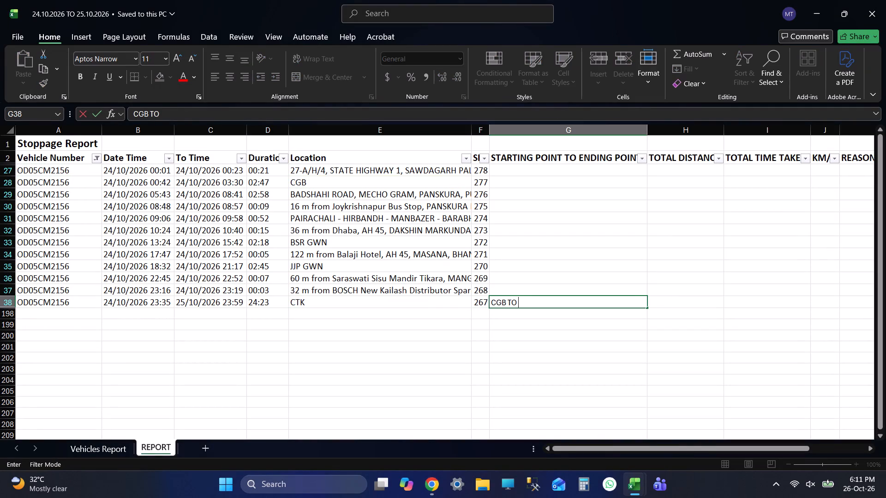
{"action": "type", "text": "CTK"}
{"action": "key", "text": "Tab"}
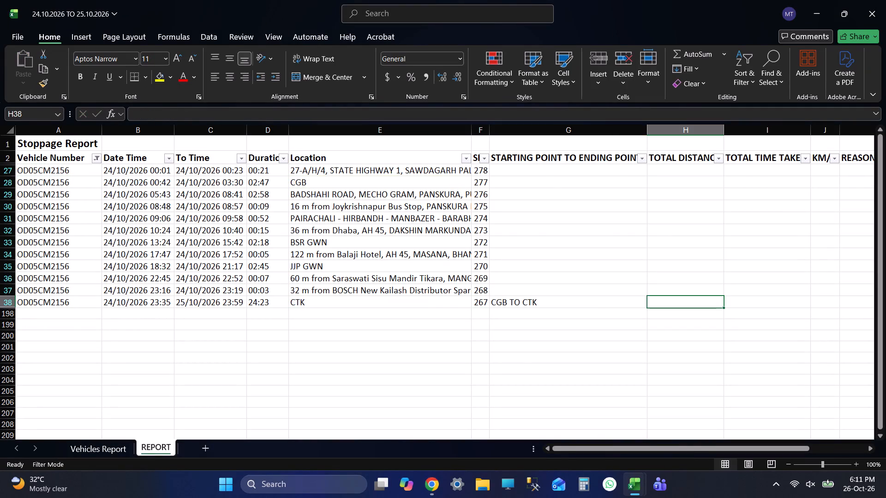
{"action": "key", "text": "ctrl+s"}
{"action": "key", "text": "ctrl+s"}
{"action": "key", "text": "ctrl+s"}
{"action": "key", "text": "ctrl+s"}
{"action": "key", "text": "ctrl+s"}
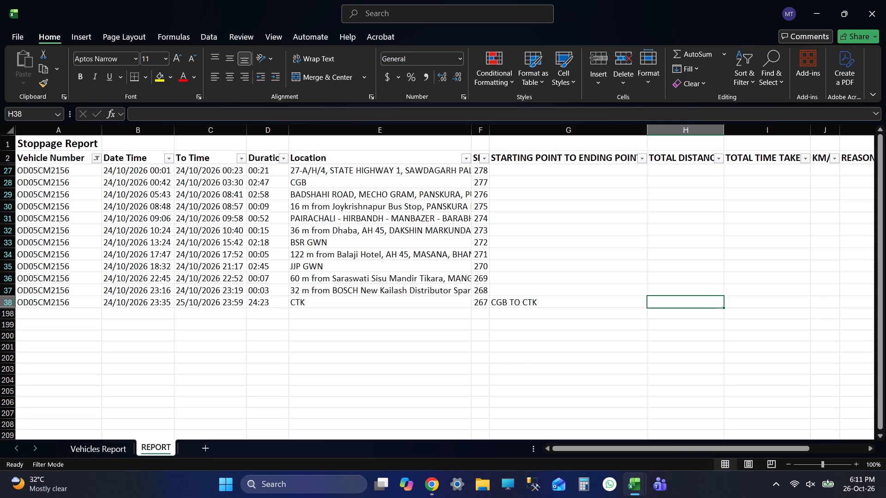
{"action": "key", "text": "ctrl+s"}
{"action": "key", "text": "ctrl+s"}
{"action": "key", "text": "ctrl+s"}
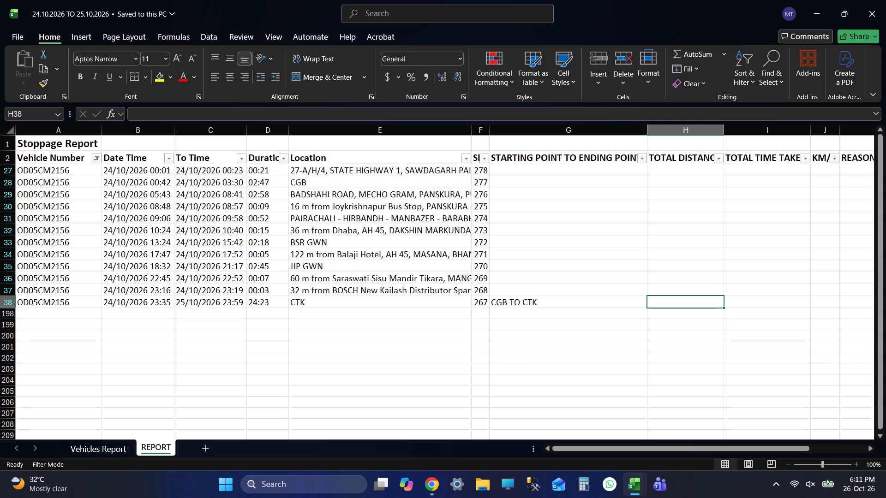
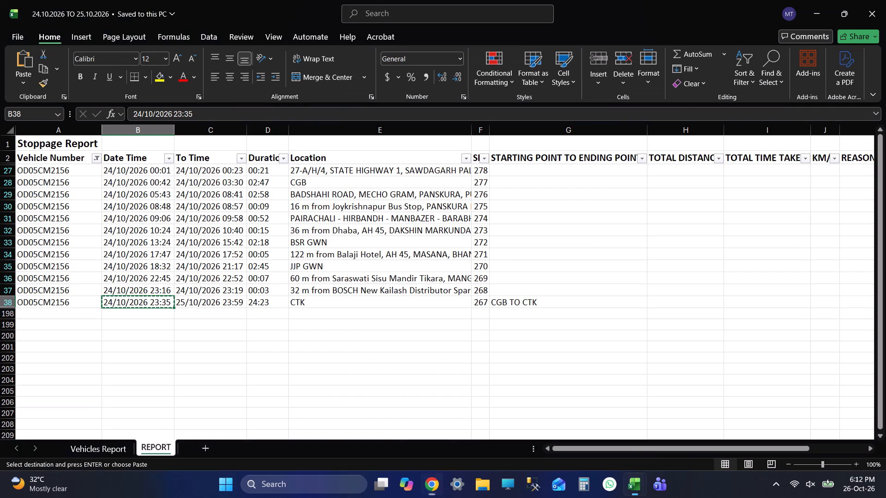
{"action": "key", "text": "alt+Tab"}
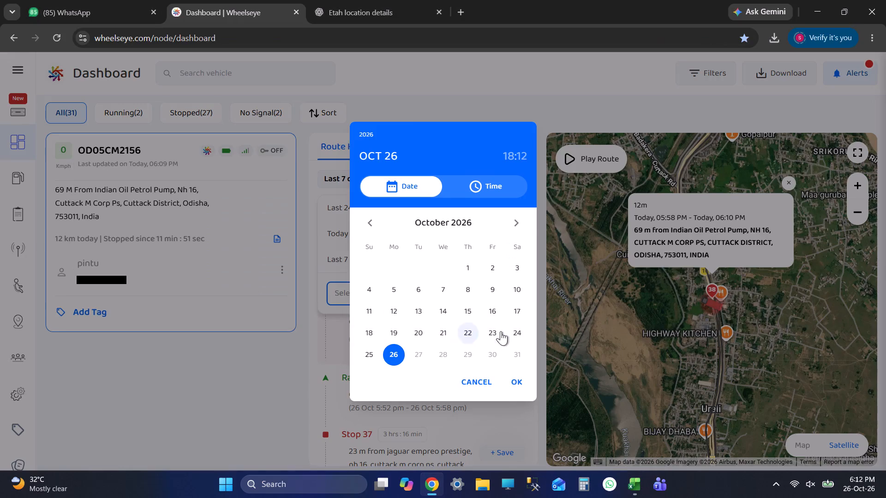
{"action": "left_click", "coordinate": [517, 329]}
Check the CGB row's To Time in the Excel stoppage report and set the Wheelseye range's start time to 03:05.
{"action": "key", "text": "alt+Tab"}
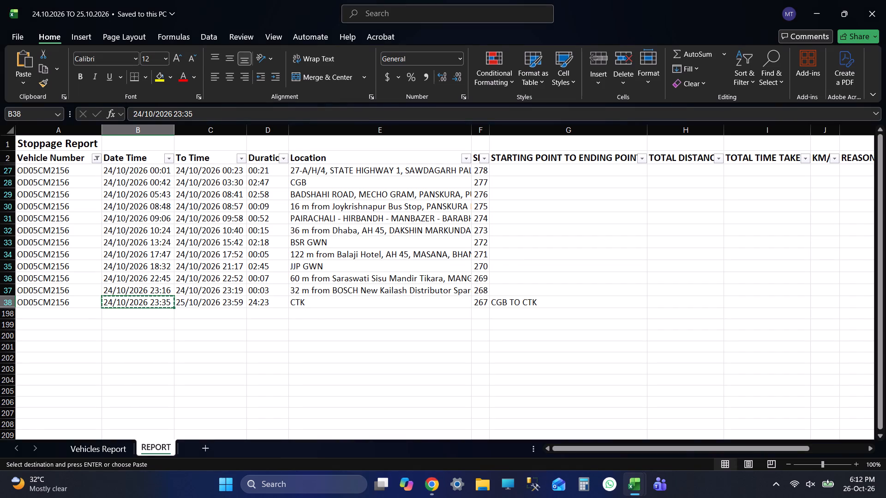
{"action": "left_click", "coordinate": [316, 183]}
{"action": "key", "text": "shift+Tab"}
{"action": "key", "text": "shift+Tab"}
{"action": "key", "text": "alt+Tab"}
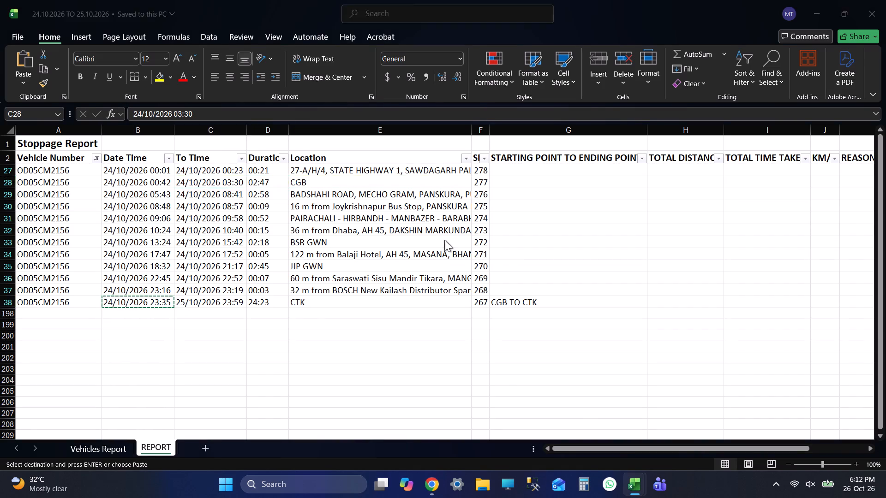
{"action": "key", "text": "alt+Tab"}
{"action": "key", "text": "alt+Tab"}
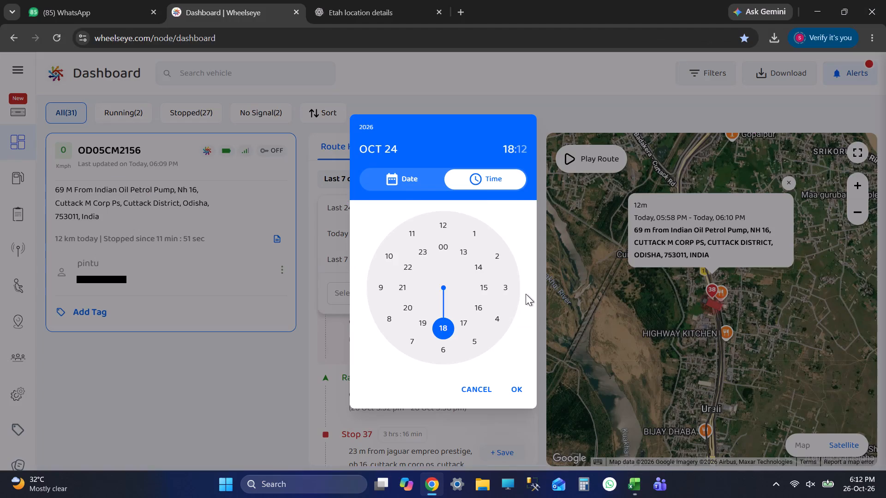
{"action": "key", "text": "alt+Tab"}
{"action": "key", "text": "alt+Tab"}
{"action": "left_click", "coordinate": [500, 287]}
{"action": "key", "text": "alt+Tab"}
{"action": "key", "text": "alt+Tab"}
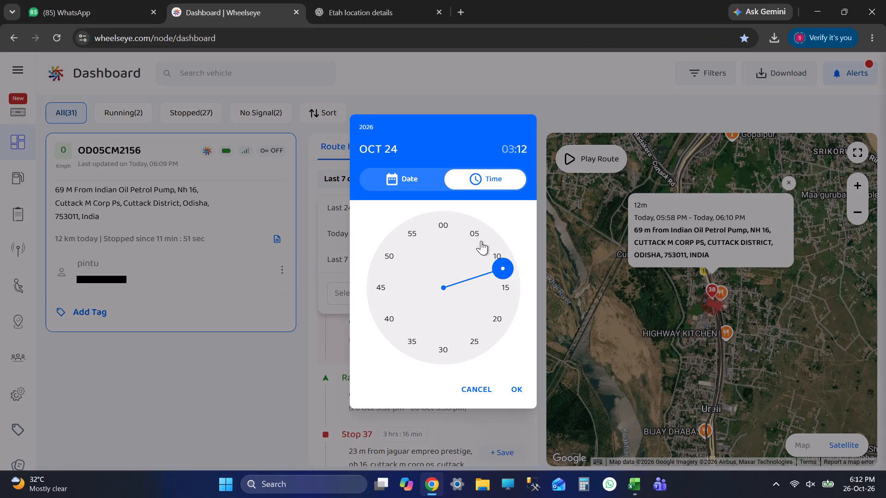
{"action": "left_click", "coordinate": [477, 233]}
{"action": "left_click", "coordinate": [522, 389]}
Look up the CTK row's Date Time in the Excel report and pick 24 October 2026 as the Wheelseye range's end date.
{"action": "left_click", "coordinate": [479, 290]}
{"action": "key", "text": "alt+Tab"}
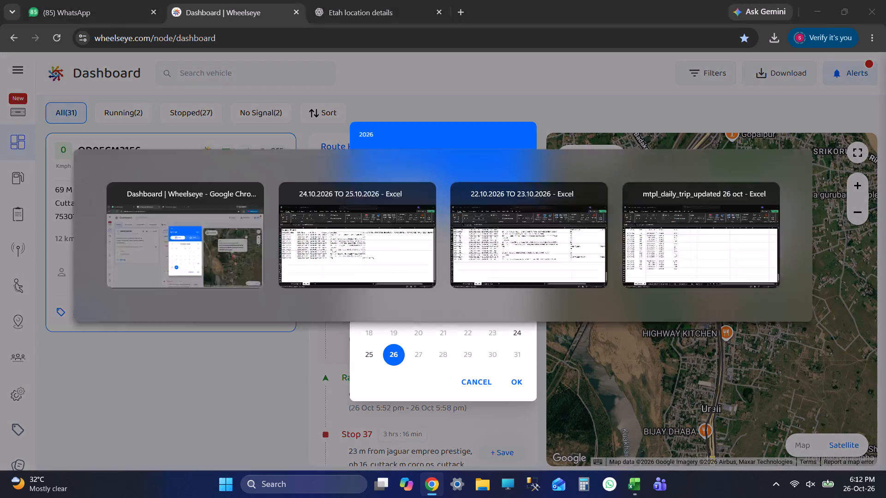
{"action": "left_click", "coordinate": [363, 300]}
{"action": "key", "text": "shift+Tab"}
{"action": "key", "text": "shift+Tab"}
{"action": "key", "text": "shift+Tab"}
{"action": "key", "text": "alt+Tab"}
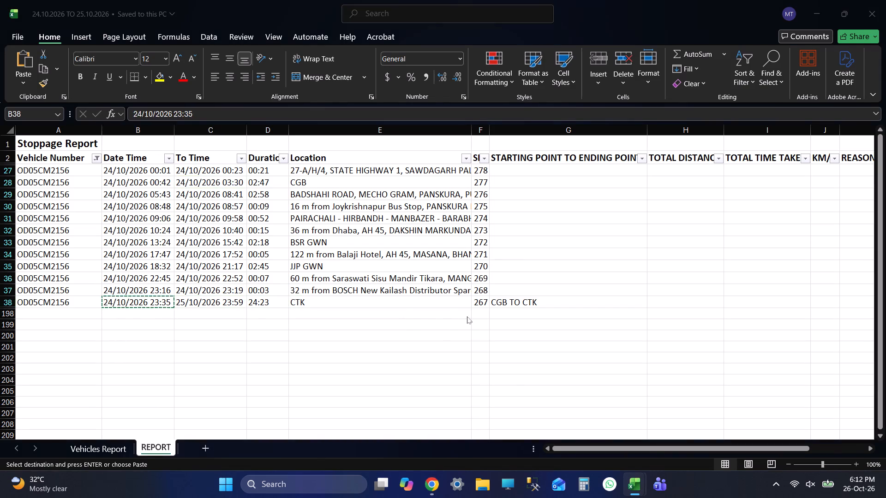
{"action": "left_click", "coordinate": [514, 332]}
Set the route history range's end time to 23:55, checking it against the CTK row in the Excel report.
{"action": "key", "text": "alt+Tab"}
{"action": "key", "text": "alt+Tab"}
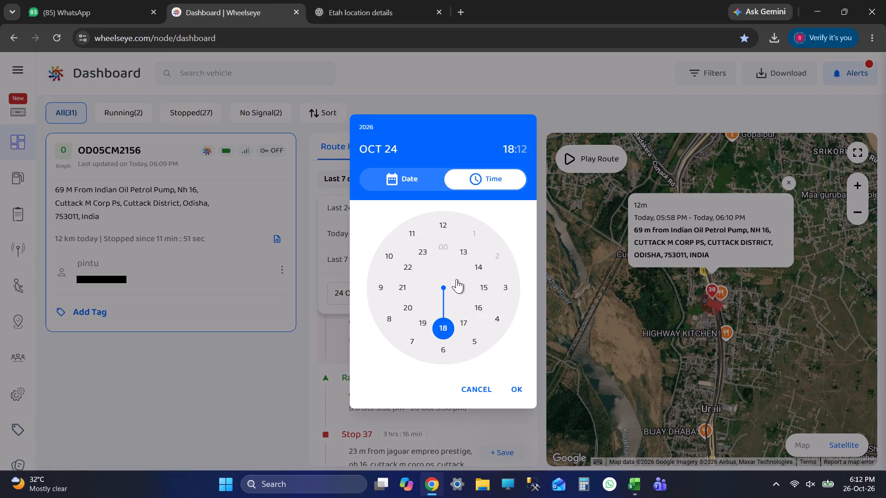
{"action": "key", "text": "alt+Tab"}
{"action": "key", "text": "alt+Tab"}
{"action": "key", "text": "alt+Tab"}
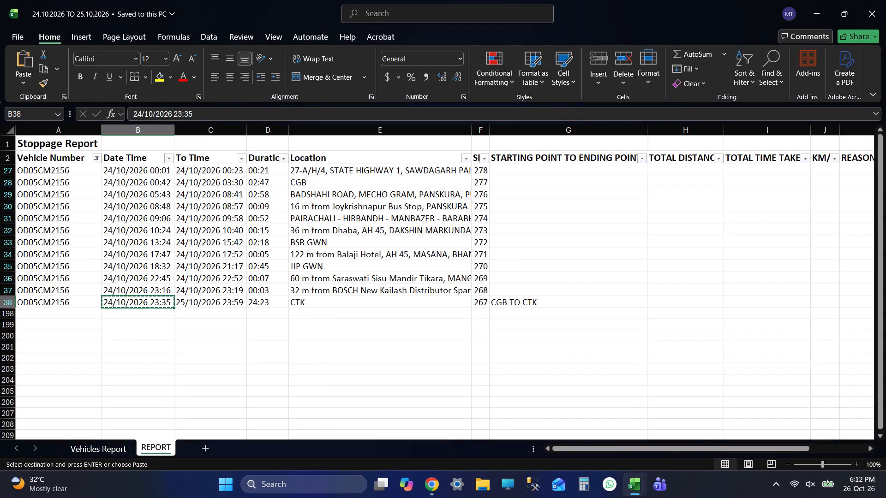
{"action": "key", "text": "alt+Tab"}
{"action": "key", "text": "alt+Tab"}
{"action": "key", "text": "alt+Tab"}
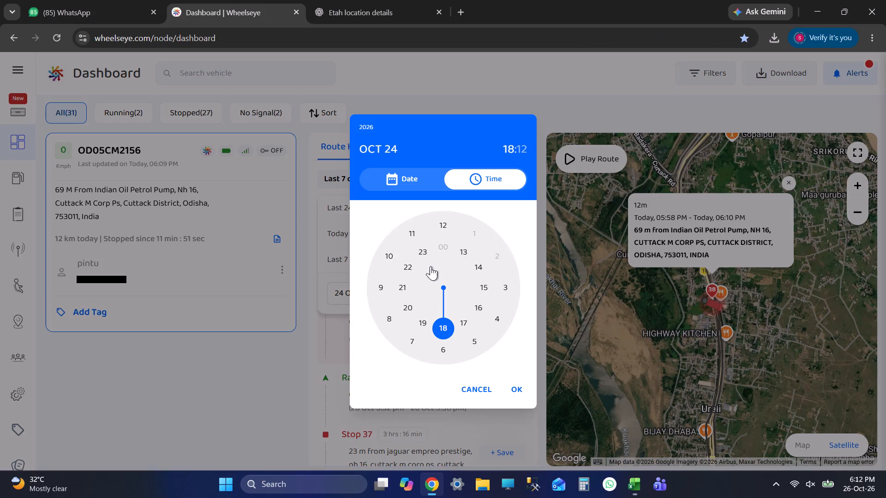
{"action": "key", "text": "alt+Tab"}
{"action": "key", "text": "alt+Tab"}
{"action": "left_click", "coordinate": [423, 250]}
{"action": "key", "text": "alt+Tab"}
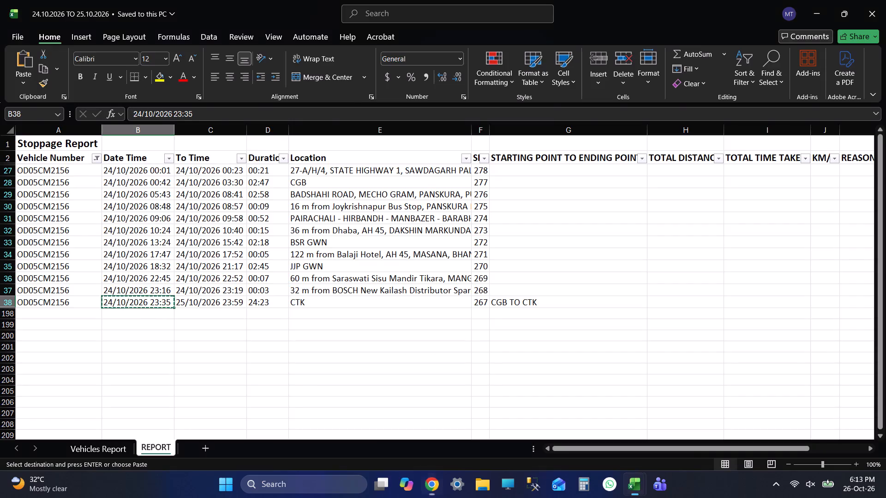
{"action": "key", "text": "alt+Tab"}
{"action": "left_click", "coordinate": [406, 229]}
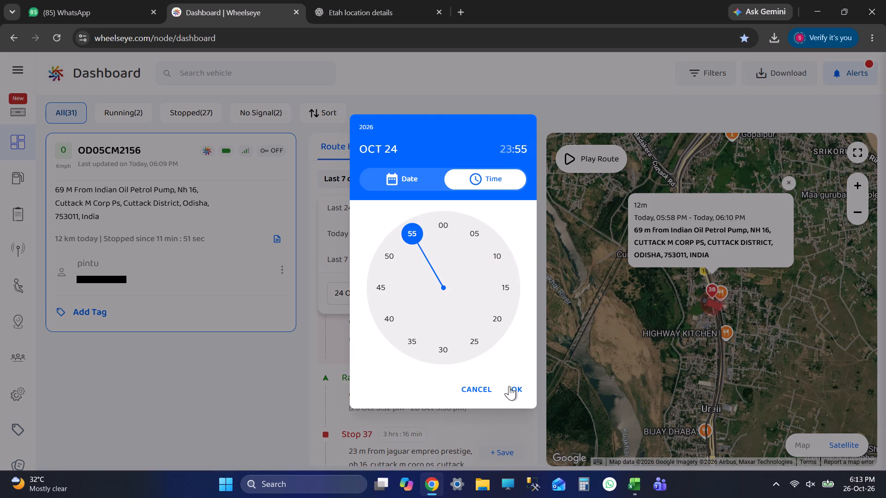
{"action": "left_click", "coordinate": [510, 388]}
Read through the 24 October stops and runs in the route history, back to the starting CGB stop.
{"action": "left_click", "coordinate": [389, 286]}
{"action": "scroll", "coordinate": [445, 320], "scroll_direction": "down", "scroll_amount": 9}
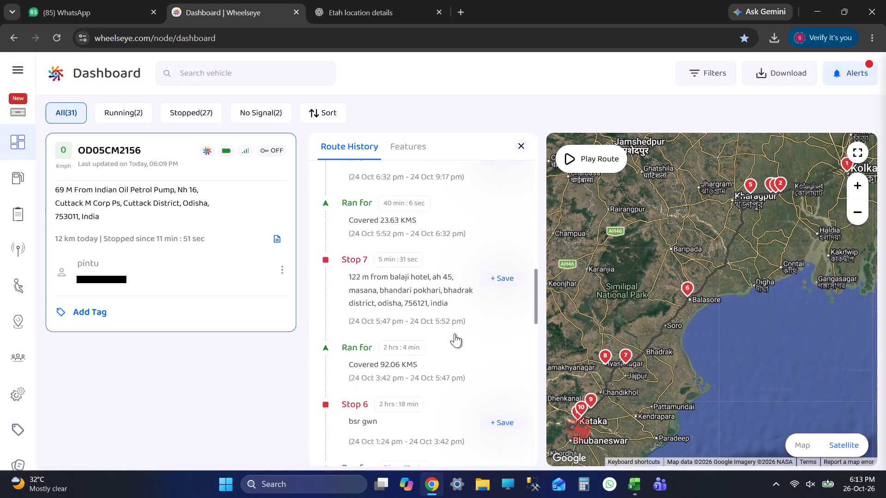
{"action": "scroll", "coordinate": [455, 333], "scroll_direction": "down", "scroll_amount": 3}
{"action": "scroll", "coordinate": [455, 333], "scroll_direction": "up", "scroll_amount": 1}
{"action": "scroll", "coordinate": [455, 333], "scroll_direction": "down", "scroll_amount": 11}
{"action": "scroll", "coordinate": [455, 333], "scroll_direction": "up", "scroll_amount": 1}
{"action": "scroll", "coordinate": [455, 333], "scroll_direction": "down", "scroll_amount": 3}
{"action": "scroll", "coordinate": [455, 333], "scroll_direction": "up", "scroll_amount": 1}
{"action": "scroll", "coordinate": [455, 333], "scroll_direction": "down", "scroll_amount": 3}
{"action": "scroll", "coordinate": [455, 333], "scroll_direction": "up", "scroll_amount": 1}
{"action": "scroll", "coordinate": [455, 333], "scroll_direction": "down", "scroll_amount": 3}
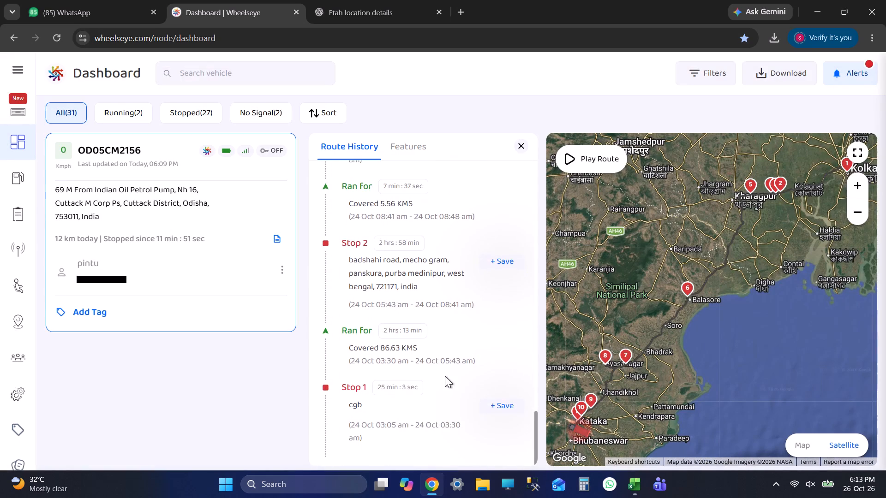
{"action": "left_click", "coordinate": [445, 376]}
{"action": "left_click", "coordinate": [432, 382]}
{"action": "scroll", "coordinate": [432, 382], "scroll_direction": "down", "scroll_amount": 3}
Examine the Panskura stop at Badshahi Road, Mecho Gram, and its surroundings on the route map.
{"action": "left_click", "coordinate": [416, 254]}
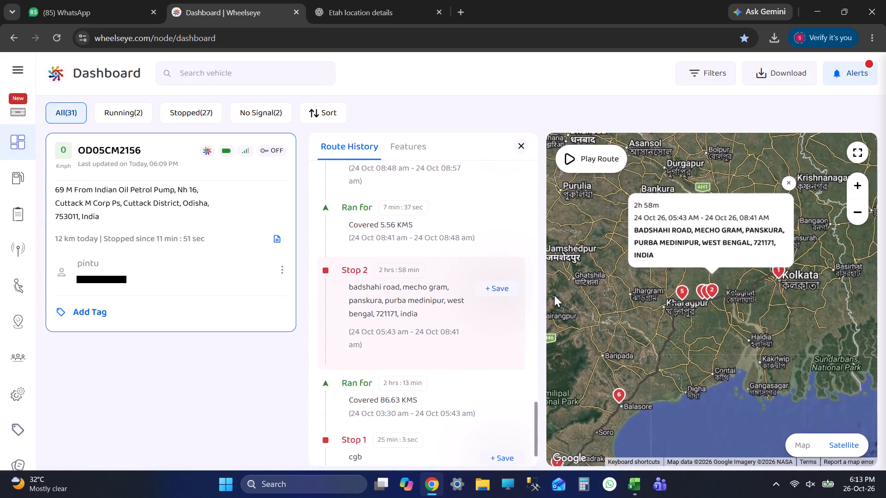
{"action": "scroll", "coordinate": [723, 297], "scroll_direction": "up", "scroll_amount": 15}
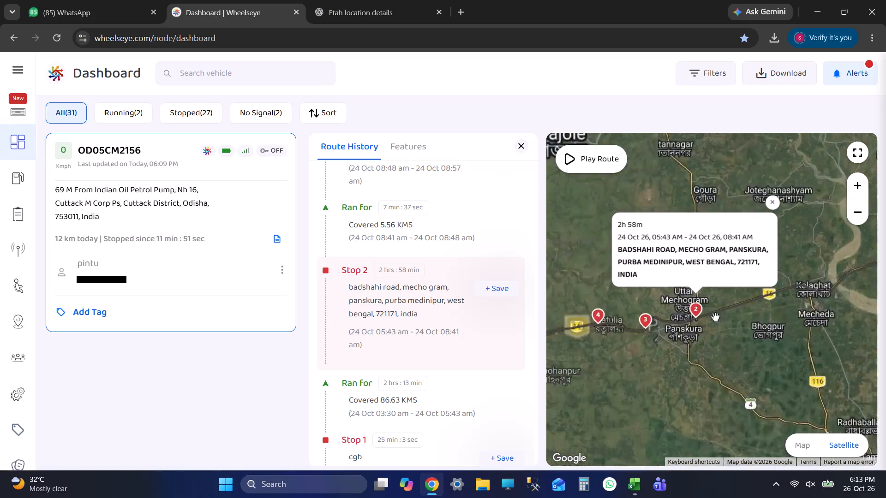
{"action": "scroll", "coordinate": [715, 317], "scroll_direction": "up", "scroll_amount": 4}
{"action": "scroll", "coordinate": [655, 323], "scroll_direction": "up", "scroll_amount": 3}
{"action": "scroll", "coordinate": [655, 323], "scroll_direction": "down", "scroll_amount": 10}
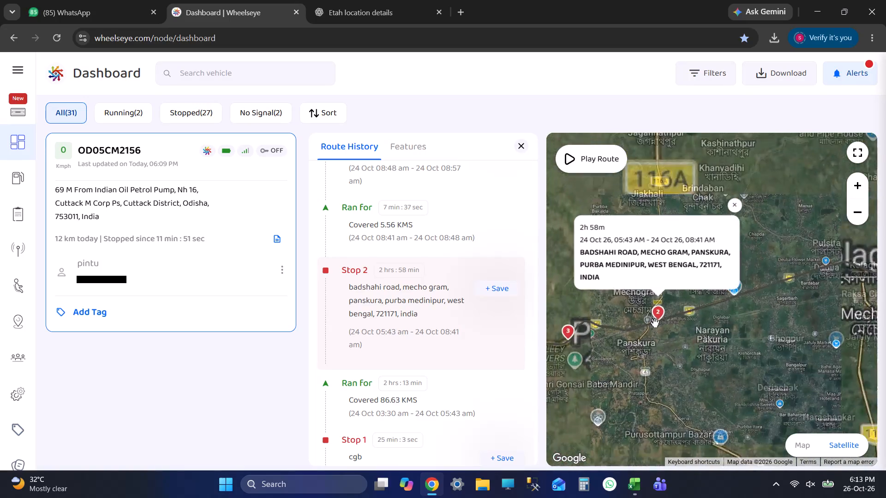
{"action": "scroll", "coordinate": [655, 323], "scroll_direction": "down", "scroll_amount": 8}
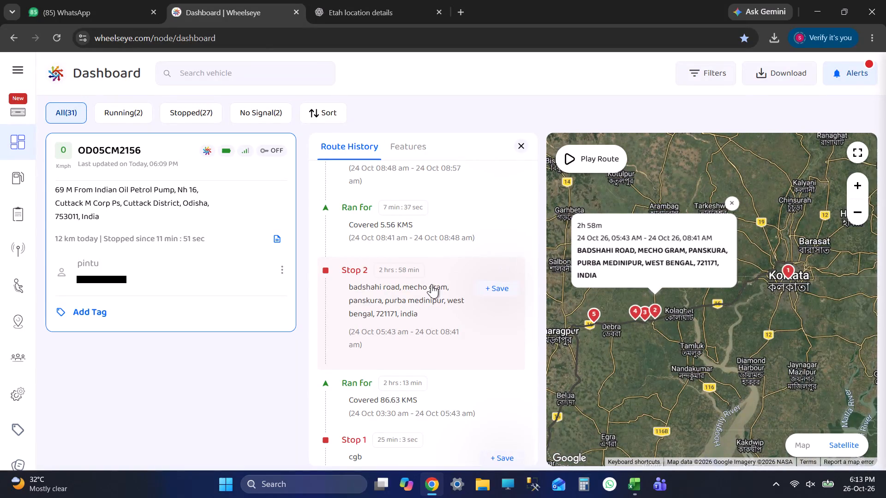
{"action": "scroll", "coordinate": [416, 315], "scroll_direction": "down", "scroll_amount": 1}
{"action": "scroll", "coordinate": [417, 311], "scroll_direction": "up", "scroll_amount": 2}
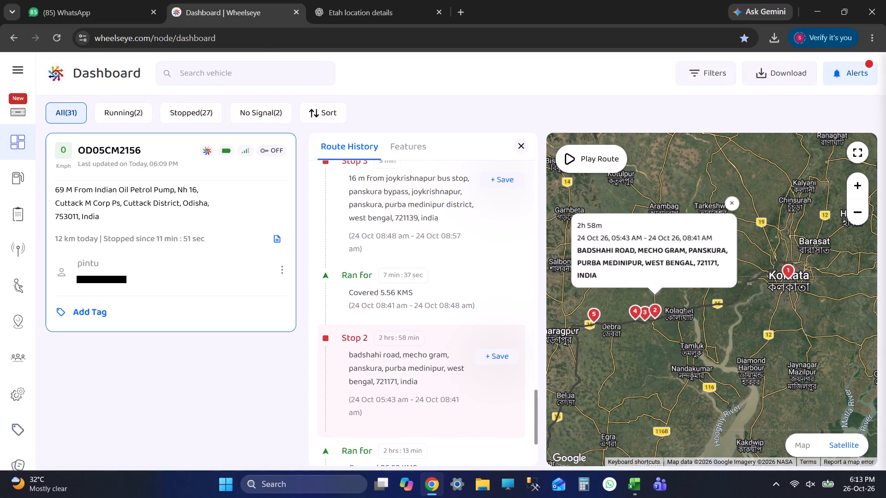
Examine the following stops one by one on the map, from Joykrishnapur through BSR GWN to JJP GWN.
{"action": "scroll", "coordinate": [425, 305], "scroll_direction": "up", "scroll_amount": 1}
{"action": "left_click", "coordinate": [410, 267]}
{"action": "scroll", "coordinate": [435, 289], "scroll_direction": "up", "scroll_amount": 2}
{"action": "left_click", "coordinate": [397, 282]}
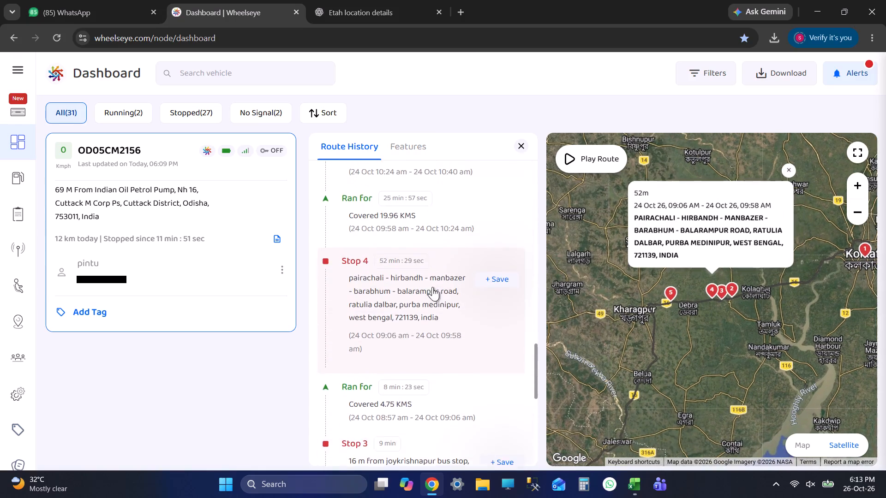
{"action": "scroll", "coordinate": [426, 299], "scroll_direction": "up", "scroll_amount": 1}
{"action": "left_click", "coordinate": [406, 192]}
{"action": "scroll", "coordinate": [442, 280], "scroll_direction": "up", "scroll_amount": 2}
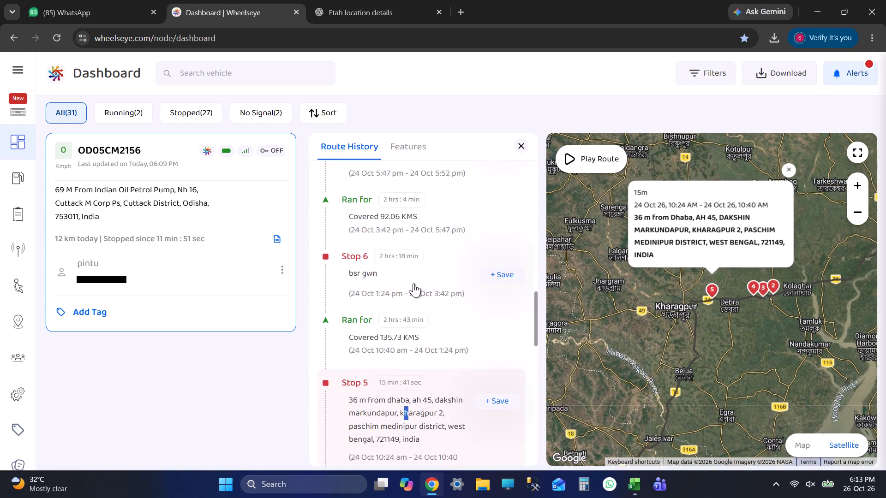
{"action": "left_click", "coordinate": [413, 283]}
{"action": "scroll", "coordinate": [432, 292], "scroll_direction": "up", "scroll_amount": 2}
{"action": "left_click", "coordinate": [421, 295]}
{"action": "scroll", "coordinate": [434, 302], "scroll_direction": "up", "scroll_amount": 2}
{"action": "left_click", "coordinate": [425, 299]}
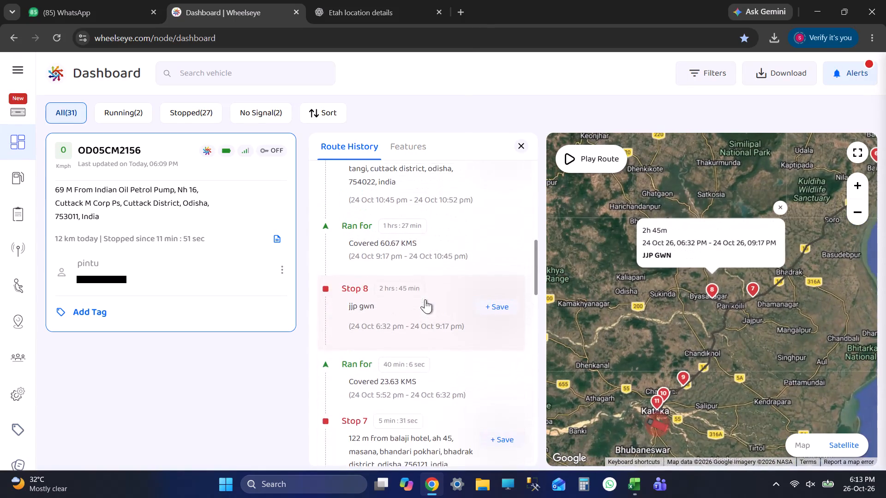
Examine the remaining stops on the map up to CTK and check the route summary for the selected range.
{"action": "scroll", "coordinate": [424, 302], "scroll_direction": "up", "scroll_amount": 1}
{"action": "left_click", "coordinate": [398, 241]}
{"action": "scroll", "coordinate": [429, 282], "scroll_direction": "up", "scroll_amount": 2}
{"action": "left_click", "coordinate": [425, 290]}
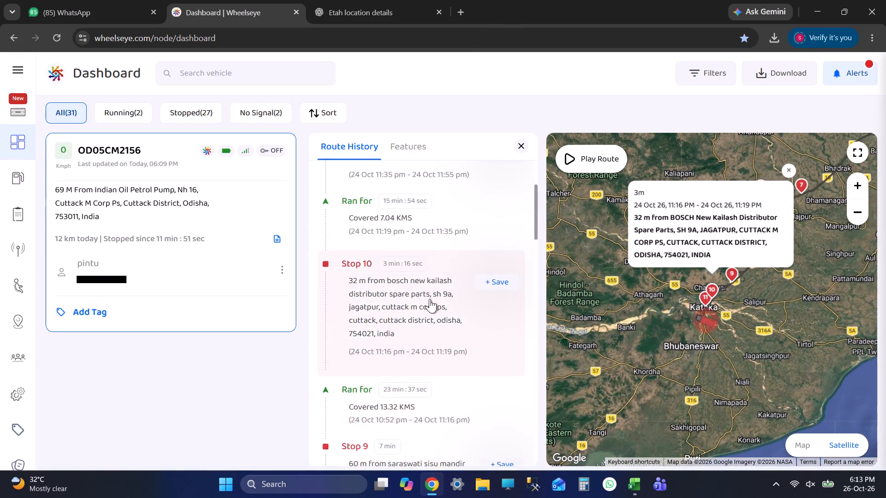
{"action": "scroll", "coordinate": [432, 300], "scroll_direction": "up", "scroll_amount": 3}
{"action": "left_click", "coordinate": [417, 317]}
{"action": "scroll", "coordinate": [431, 317], "scroll_direction": "up", "scroll_amount": 10}
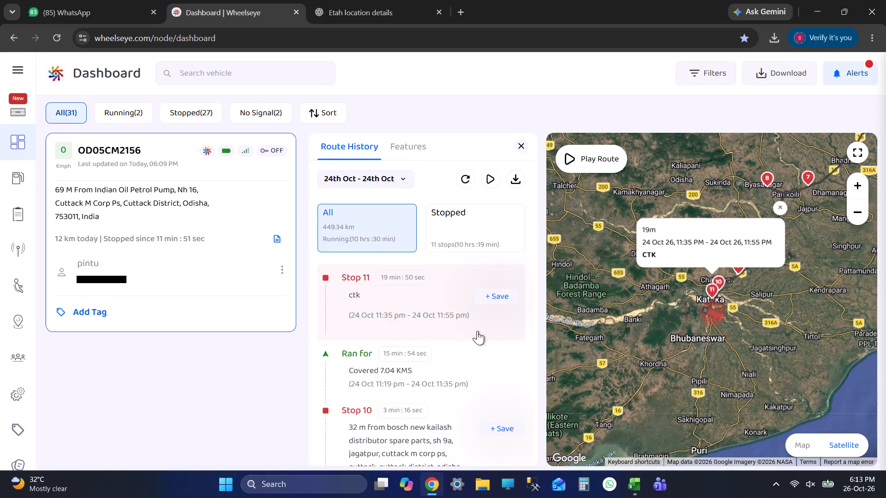
{"action": "key", "text": "alt+Tab"}
{"action": "key", "text": "Tab"}
{"action": "key", "text": "Tab"}
{"action": "key", "text": "Tab"}
{"action": "key", "text": "Tab"}
{"action": "key", "text": "Tab"}
{"action": "key", "text": "Tab"}
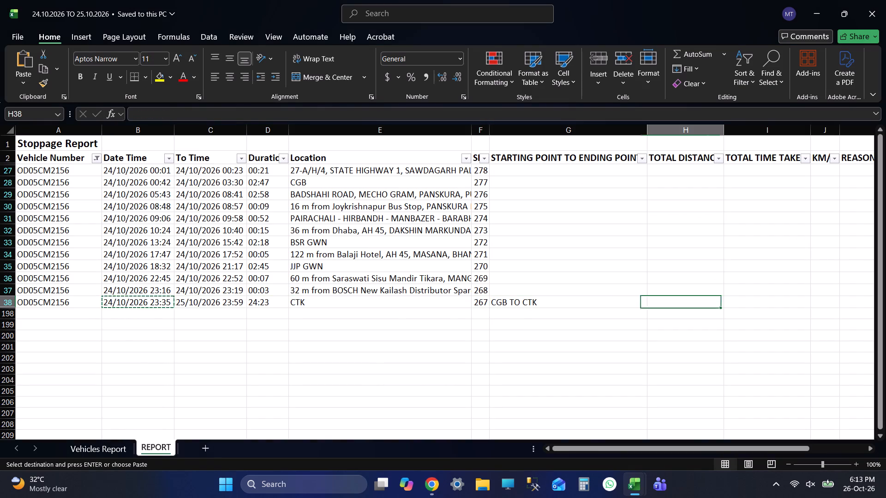
{"action": "key", "text": "alt+Tab"}
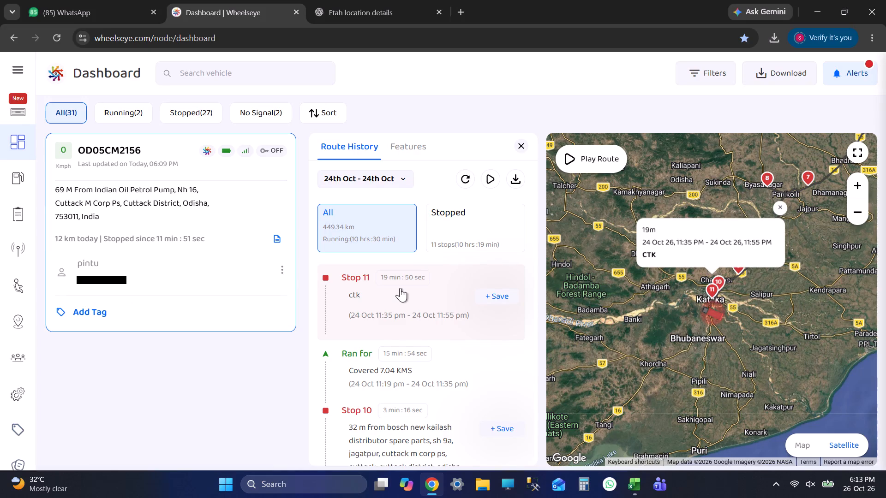
{"action": "key", "text": "alt+Tab"}
{"action": "key", "text": "alt+Tab"}
{"action": "key", "text": "alt+Tab"}
{"action": "key", "text": "alt+Tab"}
{"action": "key", "text": "alt+Tab"}
{"action": "key", "text": "alt+Tab"}
{"action": "key", "text": "alt+Tab"}
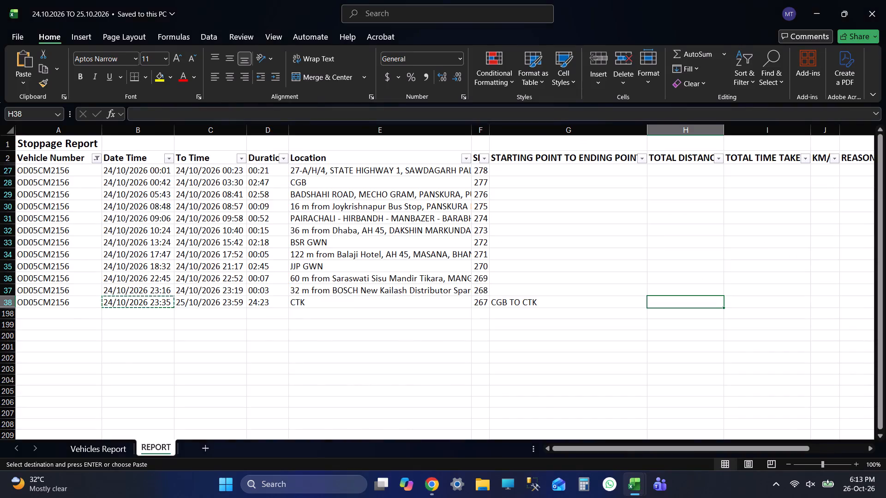
{"action": "key", "text": "alt+Tab"}
{"action": "key", "text": "alt+Tab"}
{"action": "key", "text": "alt+Tab"}
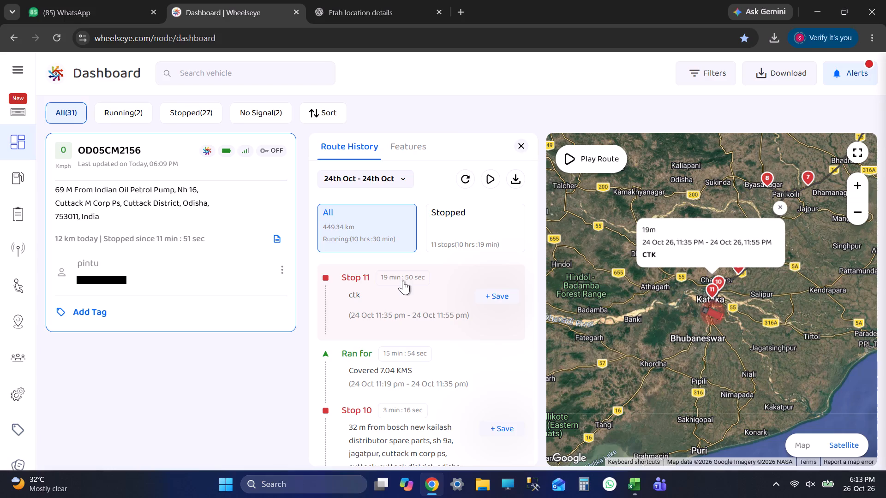
{"action": "key", "text": "alt+Tab"}
{"action": "key", "text": "alt+Tab"}
{"action": "scroll", "coordinate": [408, 291], "scroll_direction": "up", "scroll_amount": 1}
{"action": "scroll", "coordinate": [408, 291], "scroll_direction": "down", "scroll_amount": 1}
{"action": "scroll", "coordinate": [409, 295], "scroll_direction": "up", "scroll_amount": 2}
{"action": "key", "text": "alt+Tab"}
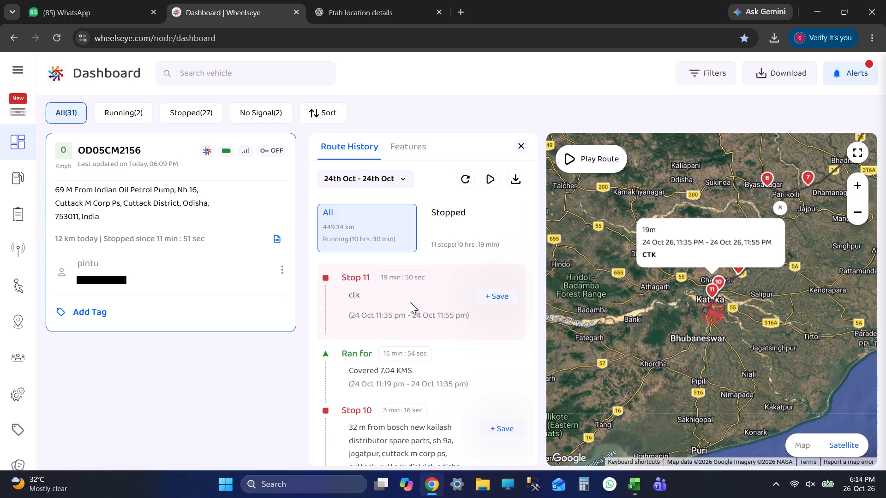
{"action": "key", "text": "alt+Tab"}
{"action": "key", "text": "alt+Tab"}
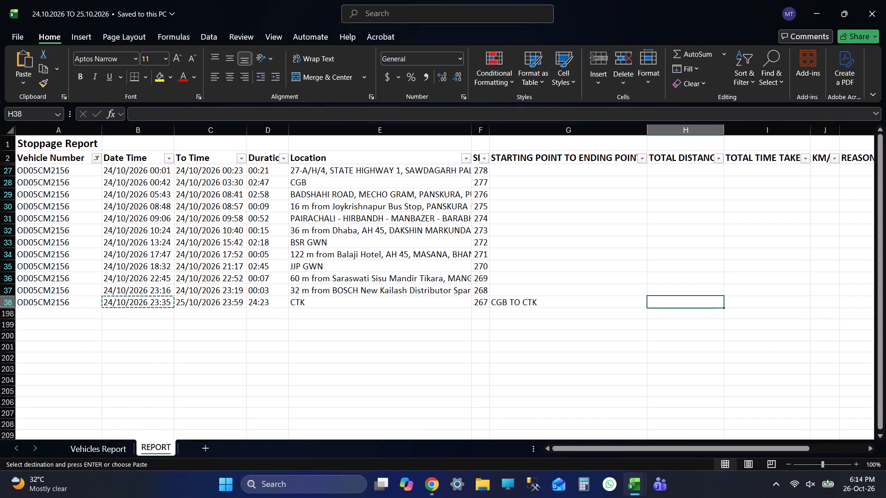
Enter 450 KM as the total distance of the CGB TO CTK row in Excel and save the workbook.
{"action": "key", "text": "ctrl+s"}
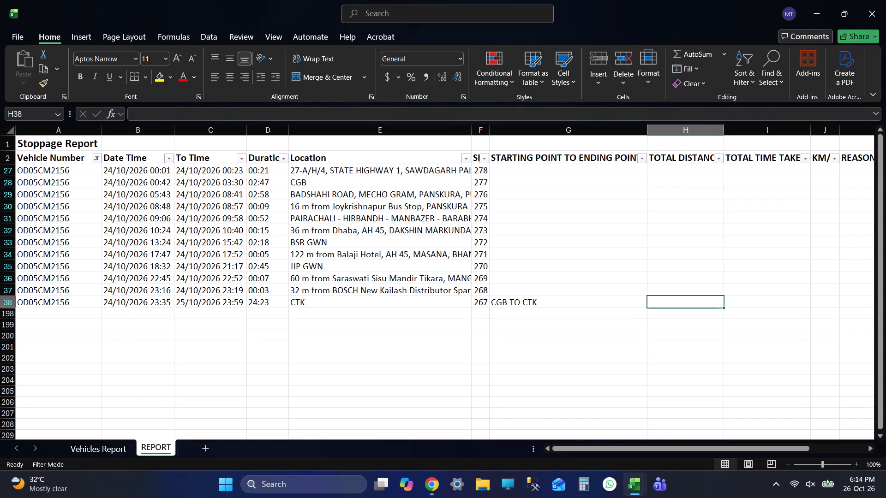
{"action": "key", "text": "alt+Tab"}
{"action": "key", "text": "alt+Tab"}
{"action": "key", "text": "alt+Tab"}
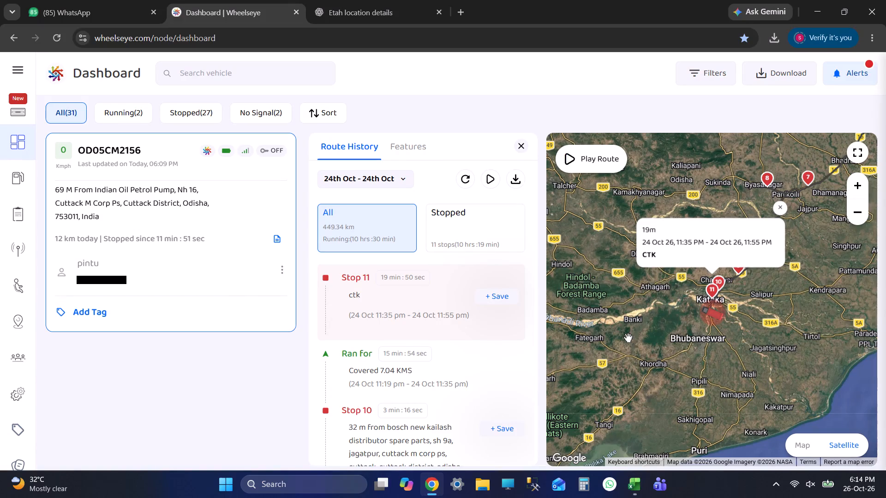
{"action": "key", "text": "alt+Tab"}
{"action": "type", "text": "450 KM"}
{"action": "key", "text": "Tab"}
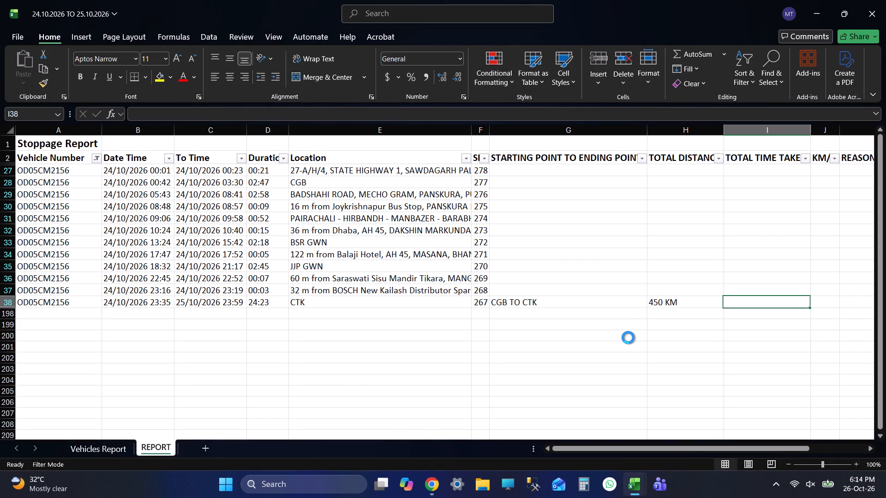
{"action": "key", "text": "ctrl+s"}
{"action": "key", "text": "ctrl+s"}
{"action": "key", "text": "ctrl+s"}
{"action": "key", "text": "alt+Tab"}
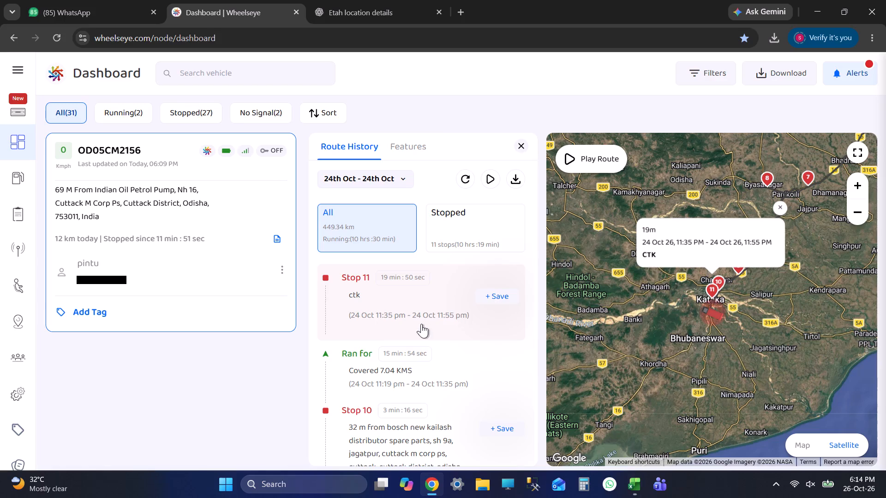
{"action": "key", "text": "alt+Tab"}
{"action": "left_click", "coordinate": [342, 184]}
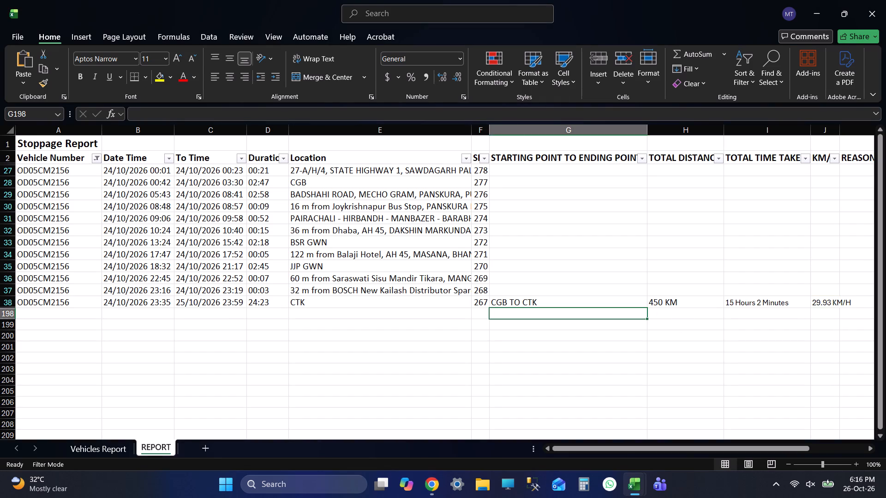
{"action": "key", "text": "ctrl+s"}
{"action": "key", "text": "ctrl+s"}
{"action": "key", "text": "ctrl+s"}
Check the CGB TO CTK row across to the reason columns and back to the vehicle number.
{"action": "left_click_drag", "start_coordinate": [684, 446], "coordinate": [754, 450]}
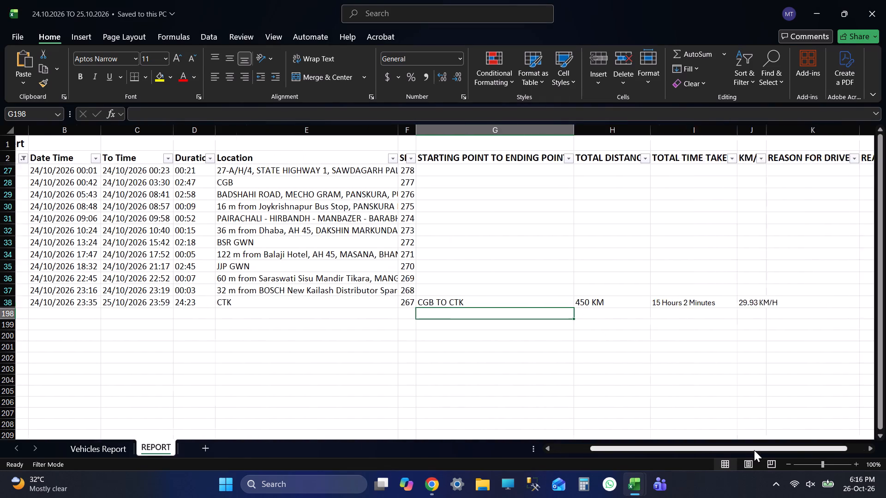
{"action": "left_click_drag", "start_coordinate": [754, 450], "coordinate": [783, 451]}
{"action": "left_click", "coordinate": [686, 303]}
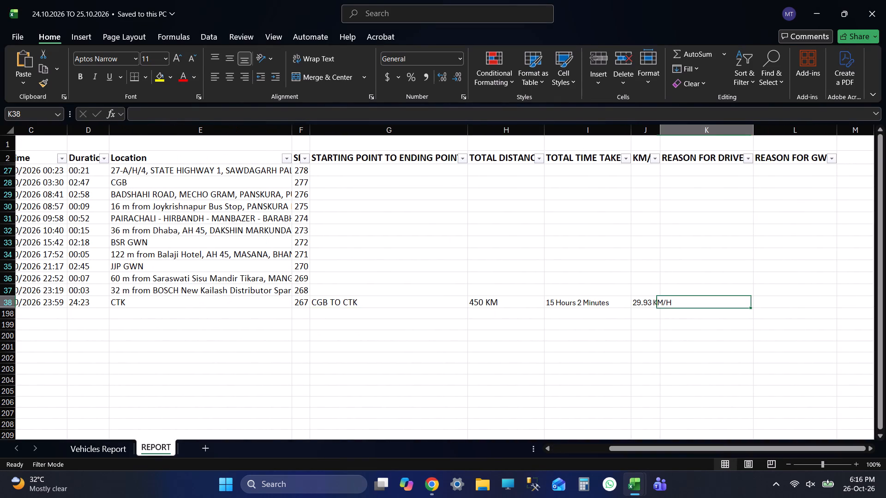
{"action": "key", "text": "shift+Tab"}
{"action": "key", "text": "shift+Tab"}
{"action": "key", "text": "shift+Tab"}
{"action": "key", "text": "shift+Tab"}
{"action": "key", "text": "shift+Tab"}
{"action": "key", "text": "shift+Tab"}
{"action": "key", "text": "shift+Tab"}
{"action": "key", "text": "shift+Tab"}
{"action": "key", "text": "shift+Tab"}
{"action": "key", "text": "shift+Tab"}
{"action": "key", "text": "shift+Tab"}
{"action": "key", "text": "shift+Tab"}
{"action": "key", "text": "shift+Tab"}
{"action": "key", "text": "shift+Tab"}
{"action": "key", "text": "shift+Tab"}
{"action": "key", "text": "shift+Tab"}
{"action": "key", "text": "shift+Tab"}
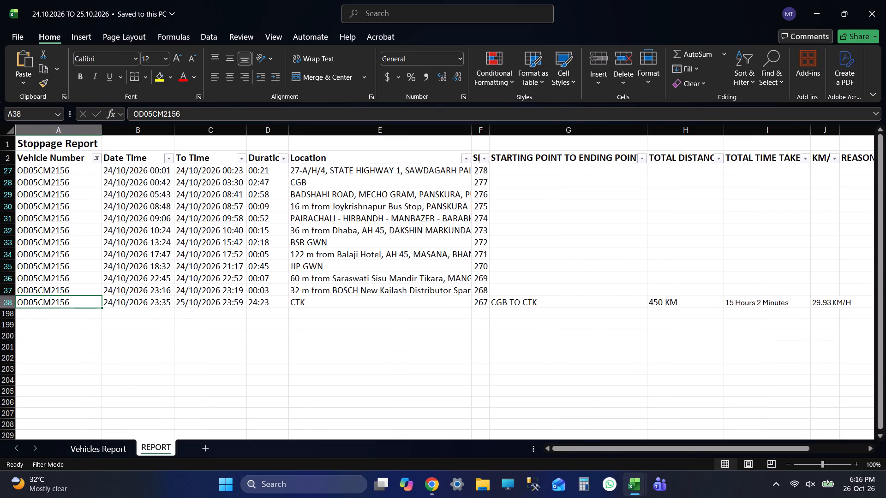
Save the stoppage report workbook again.
{"action": "key", "text": "ctrl+s"}
{"action": "key", "text": "ctrl+s"}
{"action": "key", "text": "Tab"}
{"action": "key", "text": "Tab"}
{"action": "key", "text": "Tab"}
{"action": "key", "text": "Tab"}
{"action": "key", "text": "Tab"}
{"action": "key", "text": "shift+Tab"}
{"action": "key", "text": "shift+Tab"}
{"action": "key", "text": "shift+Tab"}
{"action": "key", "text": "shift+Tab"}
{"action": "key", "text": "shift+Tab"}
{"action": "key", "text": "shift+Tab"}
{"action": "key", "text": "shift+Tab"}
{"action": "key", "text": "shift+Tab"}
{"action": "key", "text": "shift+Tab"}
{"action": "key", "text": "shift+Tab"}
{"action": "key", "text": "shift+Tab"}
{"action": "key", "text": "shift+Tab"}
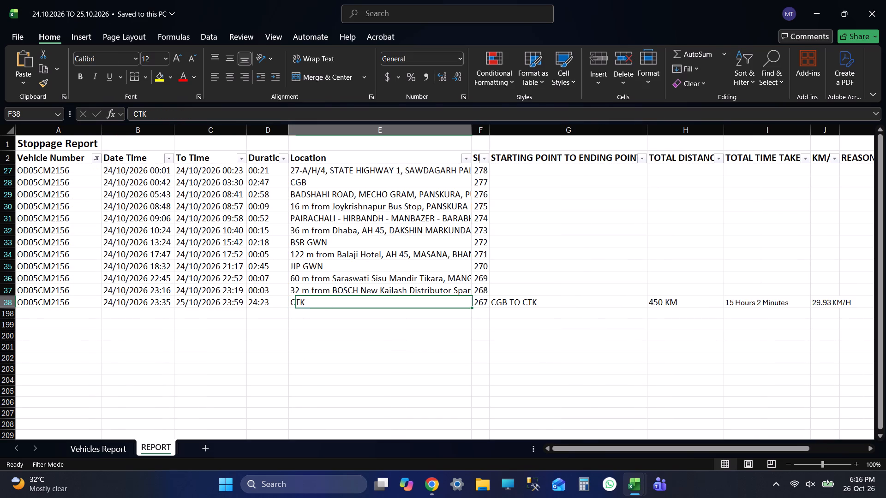
Return to the vehicle number of the CGB TO CTK row and save the stoppage report workbook.
{"action": "key", "text": "shift+Tab"}
{"action": "key", "text": "shift+Tab"}
{"action": "key", "text": "shift+Tab"}
{"action": "key", "text": "shift+Tab"}
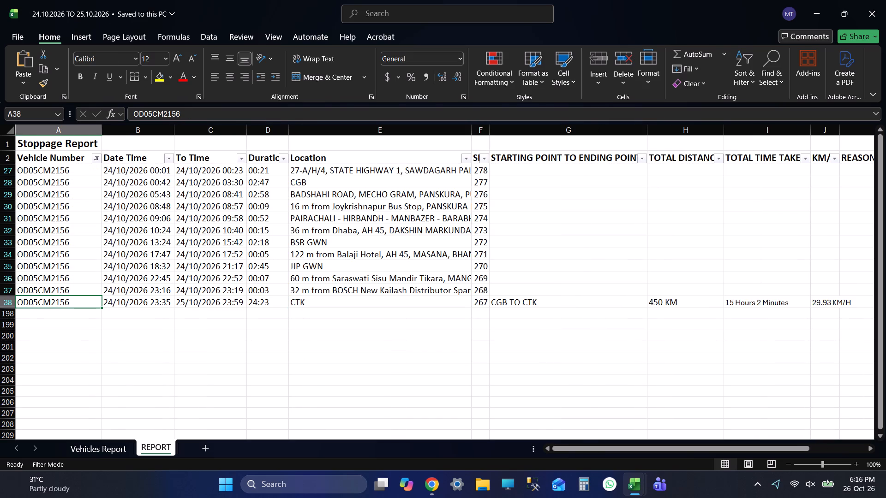
{"action": "key", "text": "ctrl+s"}
Check the CGB TO CTK row's entries across to the speed column and back to the vehicle number, saving the workbook.
{"action": "key", "text": "Tab"}
{"action": "key", "text": "Tab"}
{"action": "key", "text": "Tab"}
{"action": "key", "text": "Tab"}
{"action": "key", "text": "Tab"}
{"action": "key", "text": "Tab"}
{"action": "key", "text": "Tab"}
{"action": "key", "text": "Tab"}
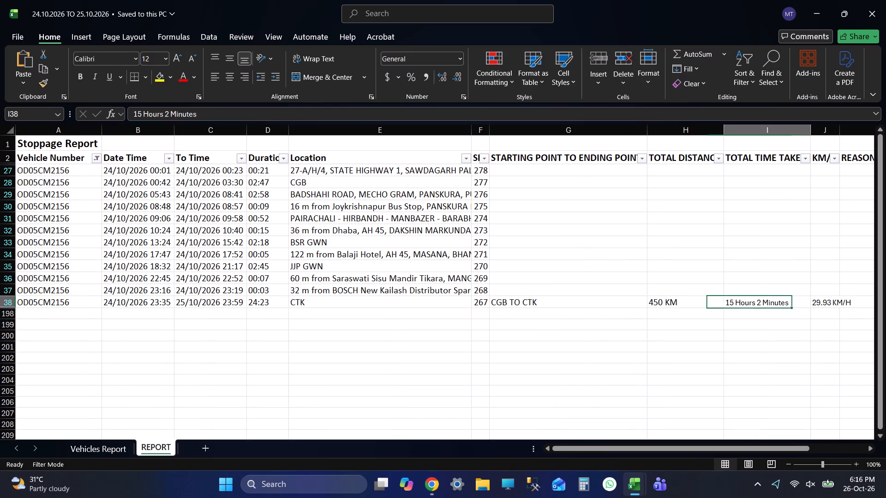
{"action": "key", "text": "Tab"}
{"action": "key", "text": "ctrl+s"}
{"action": "key", "text": "shift+Tab"}
{"action": "key", "text": "shift+Tab"}
{"action": "key", "text": "shift+Tab"}
{"action": "key", "text": "shift+Tab"}
{"action": "key", "text": "shift+Tab"}
{"action": "key", "text": "shift+Tab"}
{"action": "key", "text": "shift+Tab"}
{"action": "key", "text": "shift+Tab"}
{"action": "key", "text": "shift+Tab"}
{"action": "key", "text": "shift+Tab"}
{"action": "key", "text": "shift+Tab"}
{"action": "key", "text": "shift+Tab"}
{"action": "key", "text": "shift+Tab"}
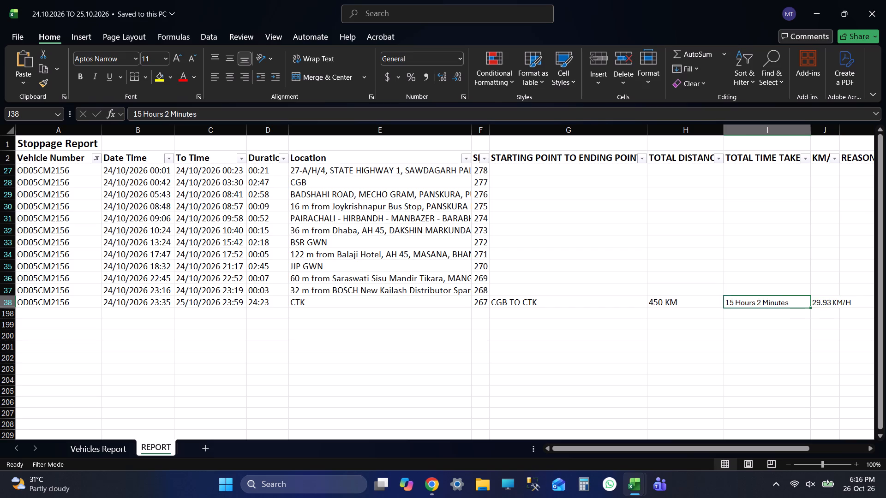
{"action": "key", "text": "ctrl+s"}
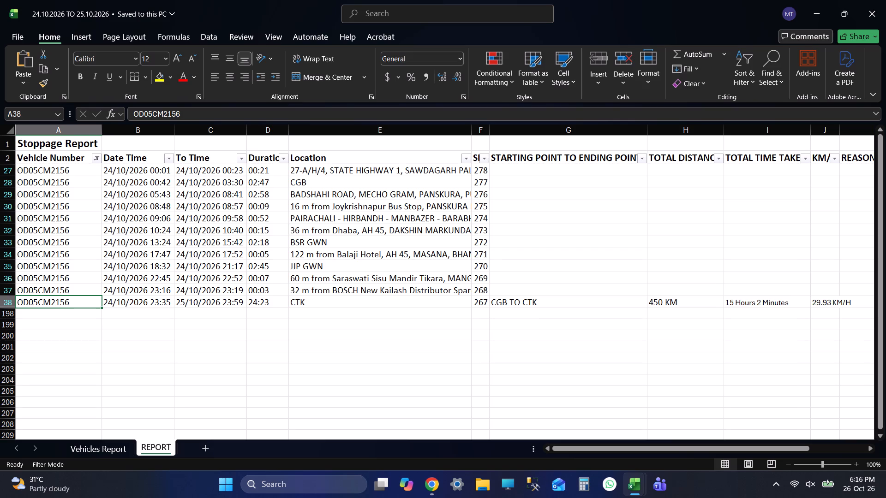
Check the reason columns of the CGB TO CTK row and save the stoppage report workbook.
{"action": "left_click", "coordinate": [585, 299]}
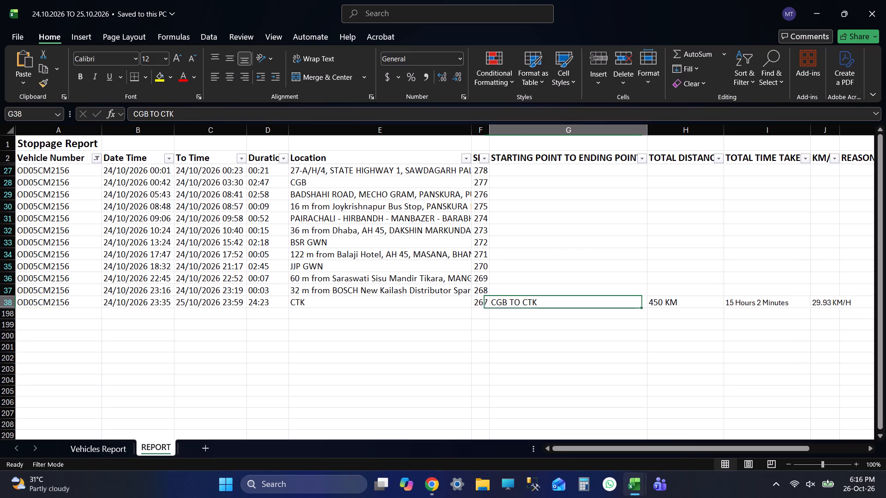
{"action": "key", "text": "ctrl+s"}
{"action": "key", "text": "ctrl+s"}
{"action": "key", "text": "ctrl+s"}
{"action": "key", "text": "ctrl+s"}
{"action": "key", "text": "ctrl+s"}
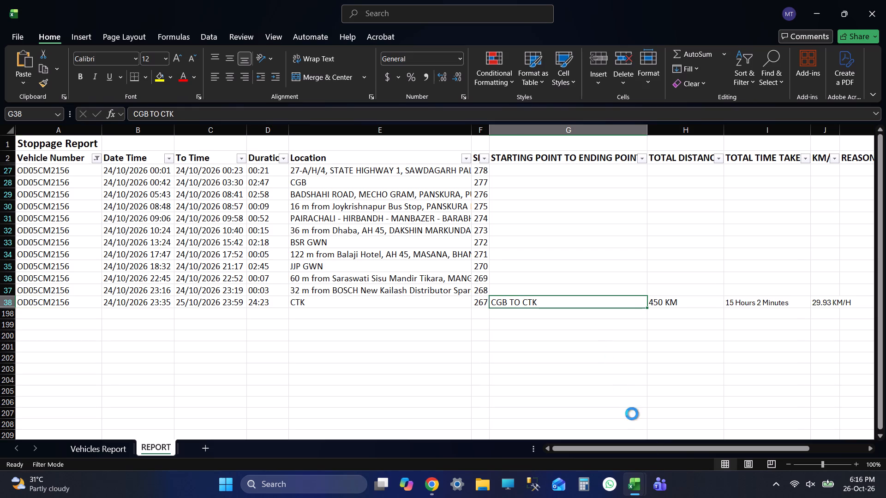
{"action": "left_click_drag", "start_coordinate": [636, 442], "coordinate": [684, 446]}
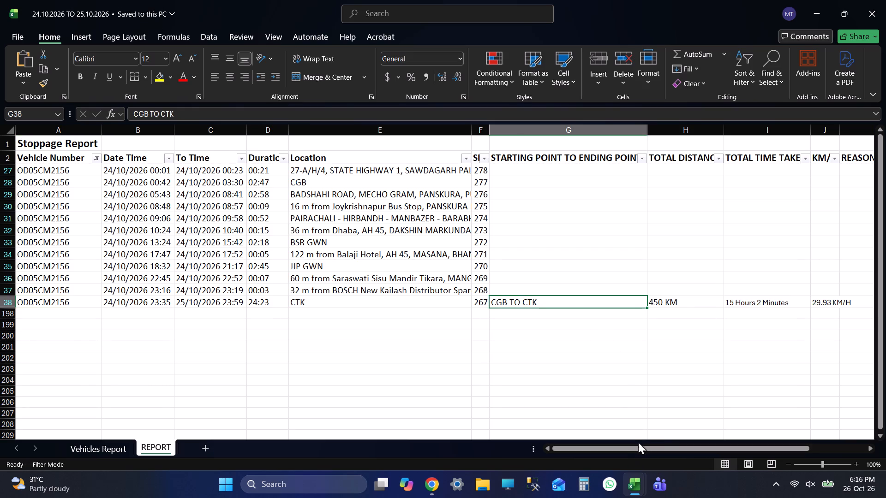
{"action": "left_click_drag", "start_coordinate": [621, 446], "coordinate": [829, 434]}
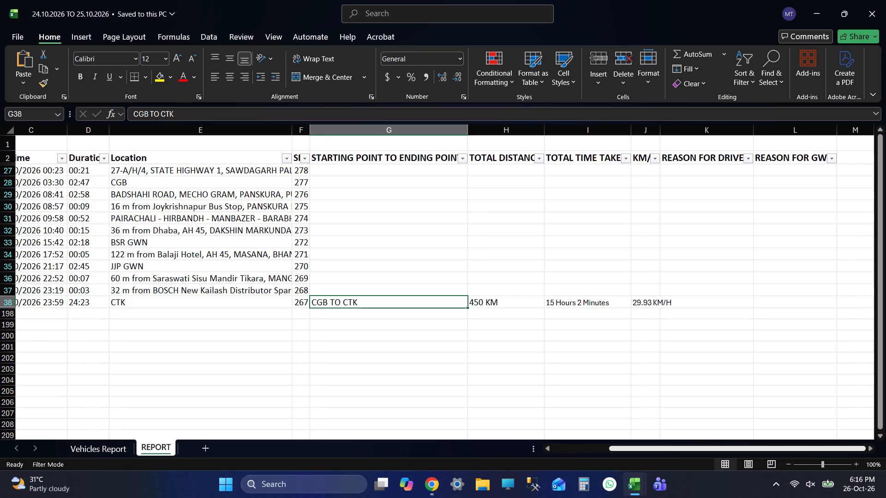
{"action": "left_click_drag", "start_coordinate": [718, 447], "coordinate": [598, 458]}
{"action": "key", "text": "ctrl+s"}
{"action": "key", "text": "ctrl+s"}
{"action": "key", "text": "ctrl+s"}
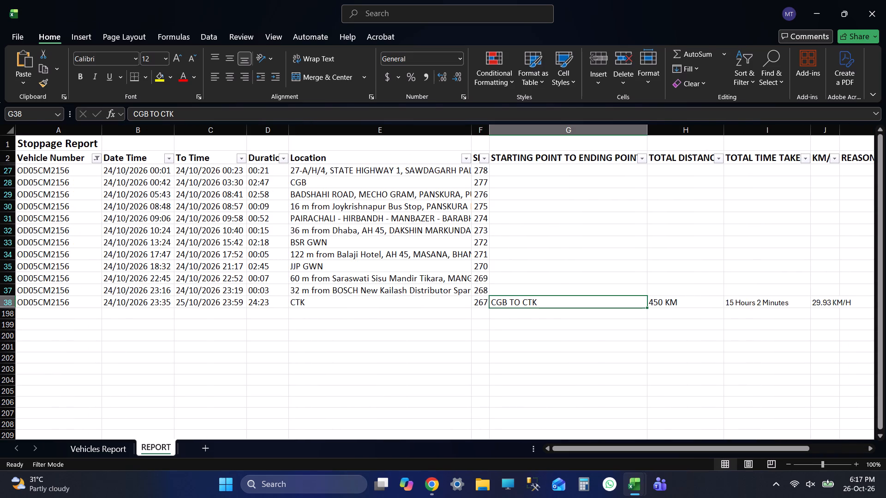
{"action": "left_click", "coordinate": [65, 155]}
{"action": "left_click", "coordinate": [97, 160]}
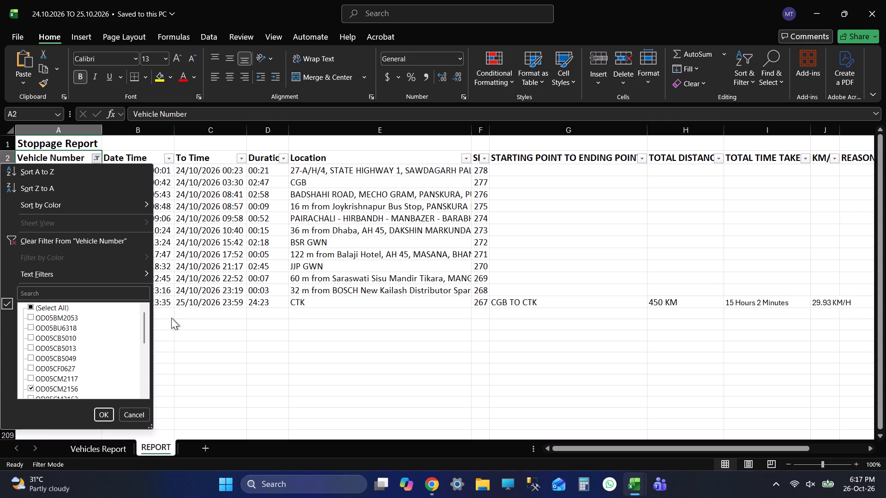
{"action": "left_click_drag", "start_coordinate": [144, 327], "coordinate": [140, 352]}
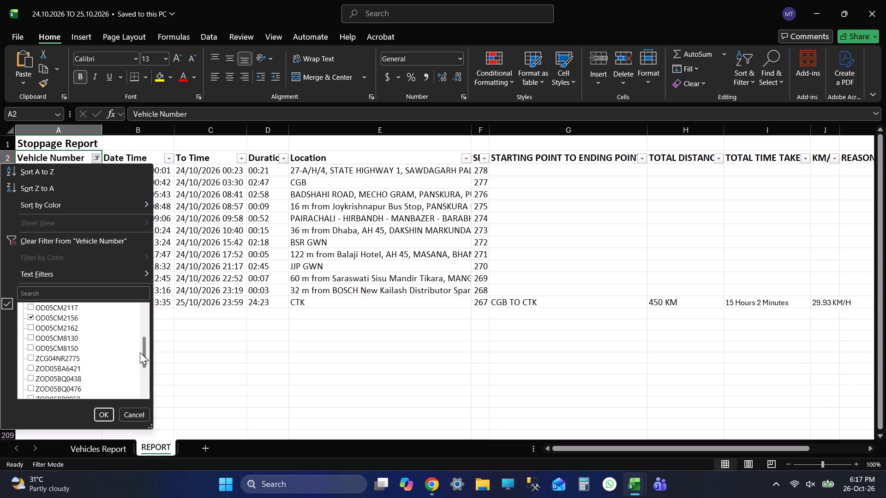
{"action": "left_click_drag", "start_coordinate": [140, 352], "coordinate": [144, 275]}
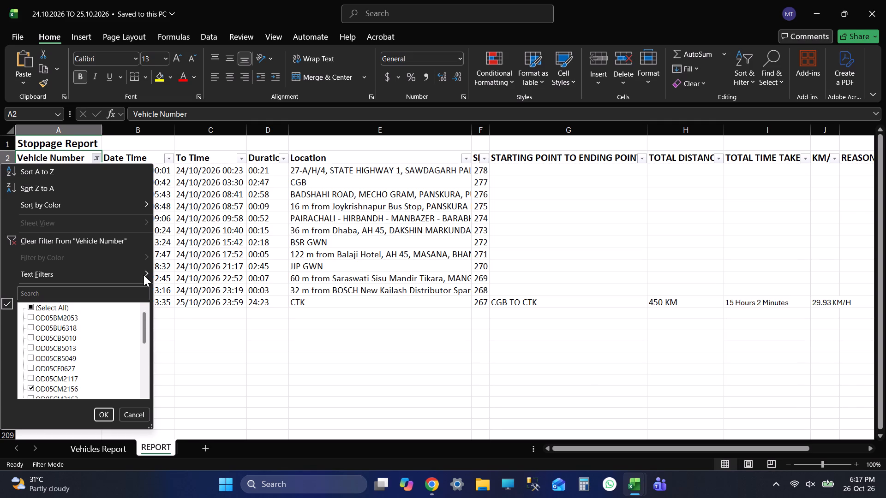
{"action": "left_click_drag", "start_coordinate": [144, 275], "coordinate": [144, 274]}
{"action": "left_click_drag", "start_coordinate": [142, 320], "coordinate": [176, 91]}
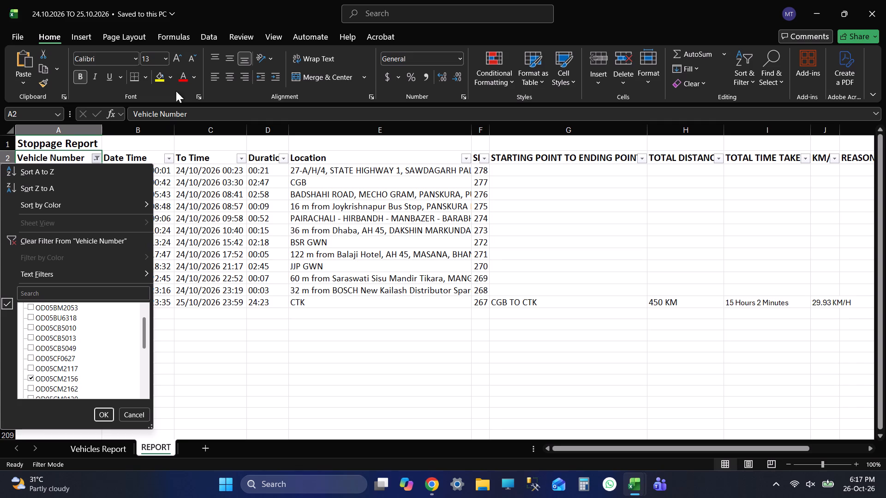
{"action": "left_click_drag", "start_coordinate": [176, 91], "coordinate": [148, 320]}
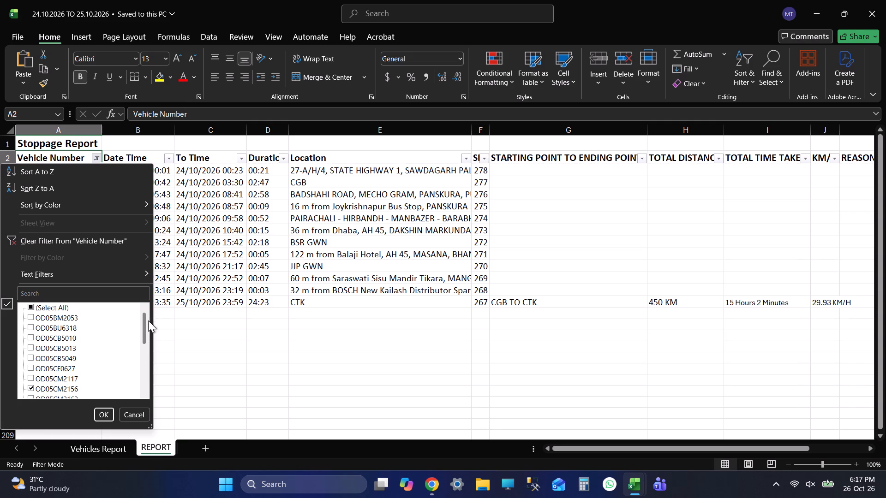
{"action": "left_click_drag", "start_coordinate": [148, 320], "coordinate": [157, 350]}
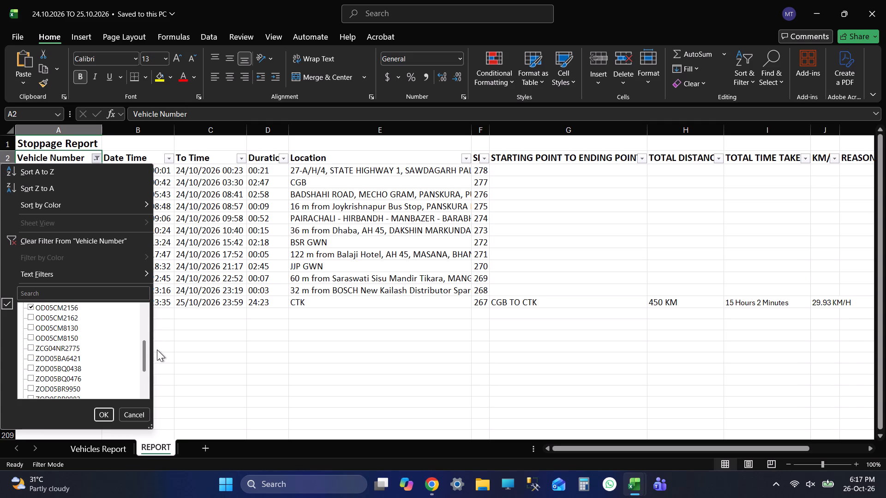
{"action": "left_click_drag", "start_coordinate": [157, 350], "coordinate": [161, 342]}
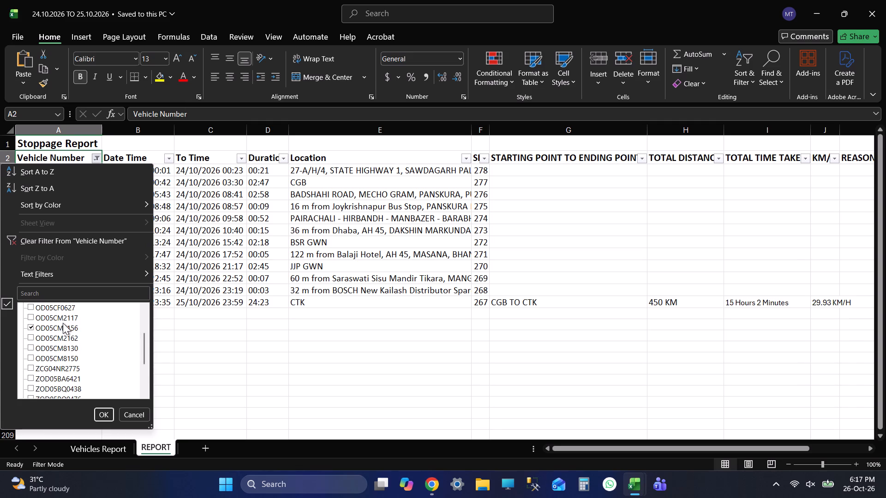
{"action": "left_click", "coordinate": [63, 325]}
{"action": "left_click", "coordinate": [63, 338]}
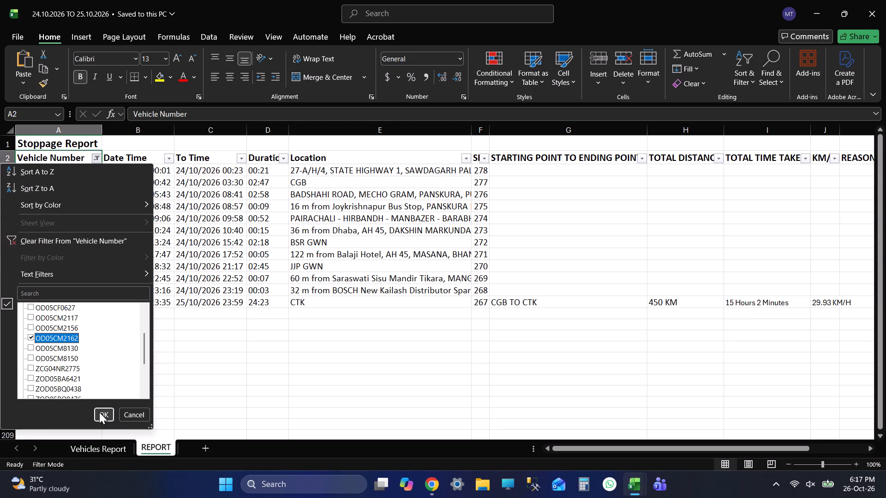
{"action": "left_click", "coordinate": [99, 412]}
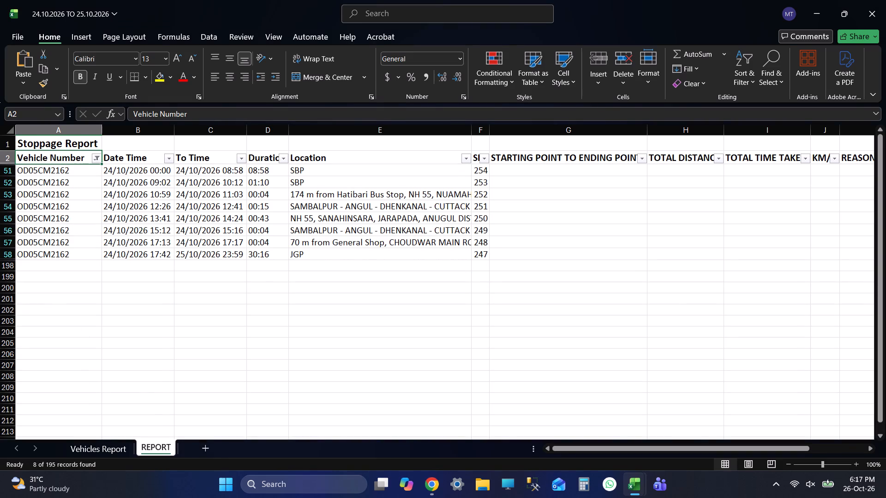
{"action": "left_click", "coordinate": [58, 170]}
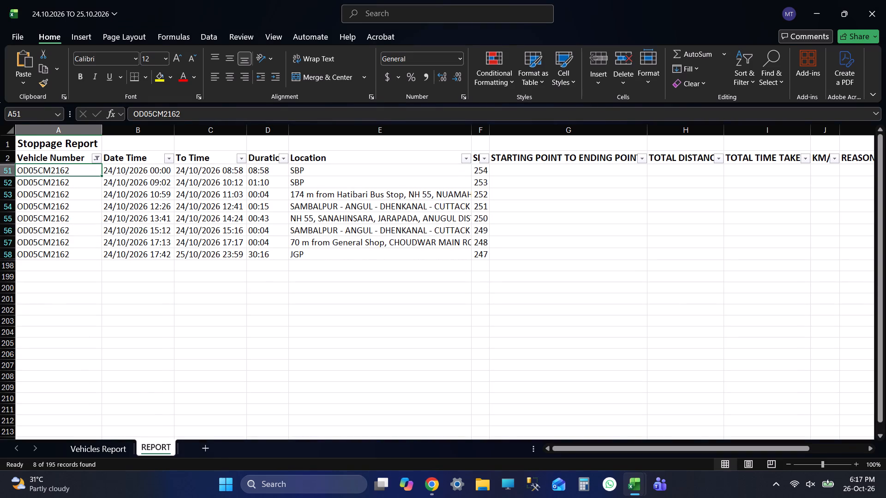
{"action": "key", "text": "ctrl+c"}
{"action": "key", "text": "alt+Tab"}
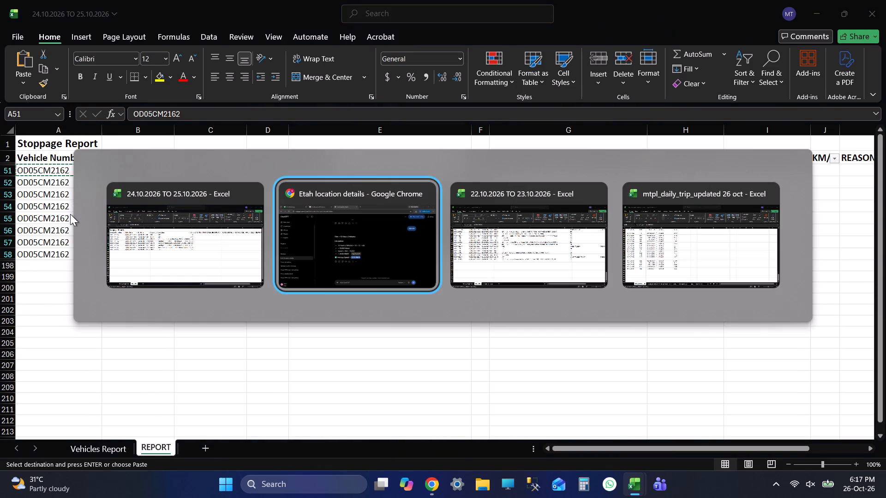
{"action": "key", "text": "alt+Tab"}
{"action": "key", "text": "alt+Tab"}
{"action": "key", "text": "alt+Tab"}
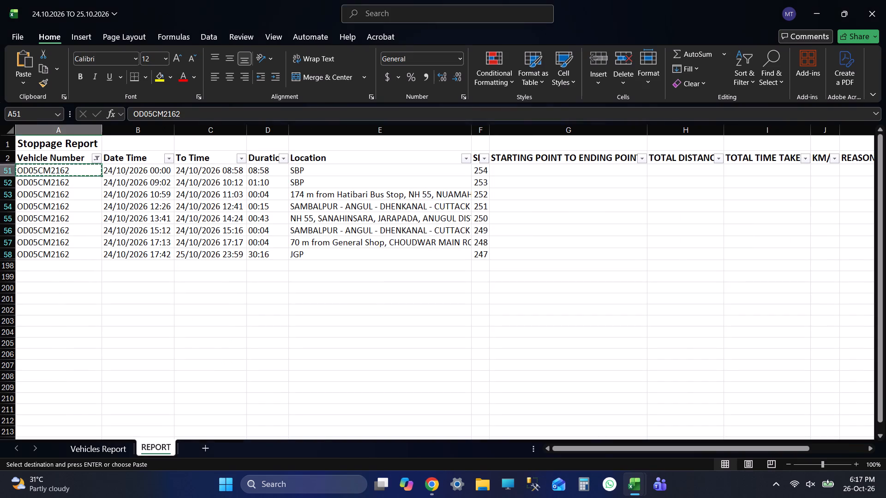
{"action": "key", "text": "alt+Tab"}
{"action": "key", "text": "alt+Tab"}
{"action": "key", "text": "alt+Tab"}
{"action": "left_click", "coordinate": [51, 130]}
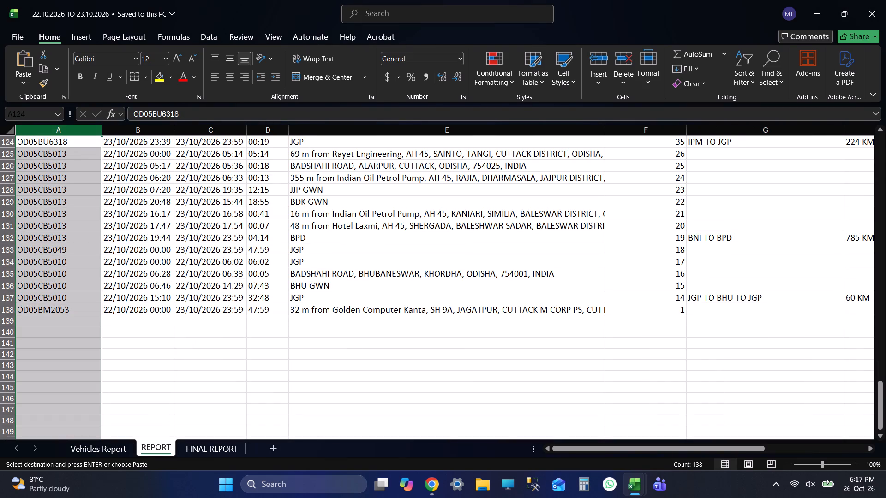
{"action": "key", "text": "ctrl+f"}
{"action": "key", "text": "ctrl+v"}
{"action": "key", "text": "Return"}
{"action": "key", "text": "Return"}
{"action": "key", "text": "Return"}
{"action": "key", "text": "Return"}
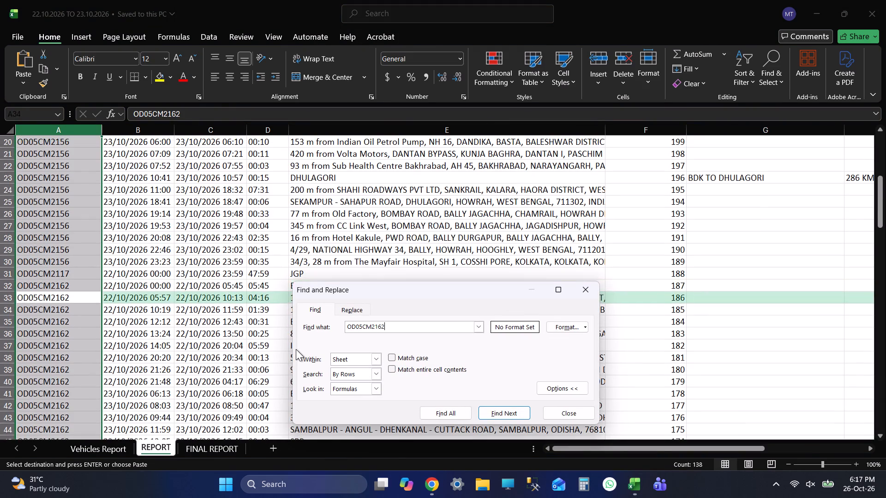
{"action": "key", "text": "Return"}
{"action": "key", "text": "Return"}
{"action": "key", "text": "Return"}
{"action": "key", "text": "Return"}
{"action": "key", "text": "Return"}
{"action": "key", "text": "Return"}
{"action": "key", "text": "Return"}
{"action": "key", "text": "Return"}
{"action": "key", "text": "Return"}
{"action": "key", "text": "Return"}
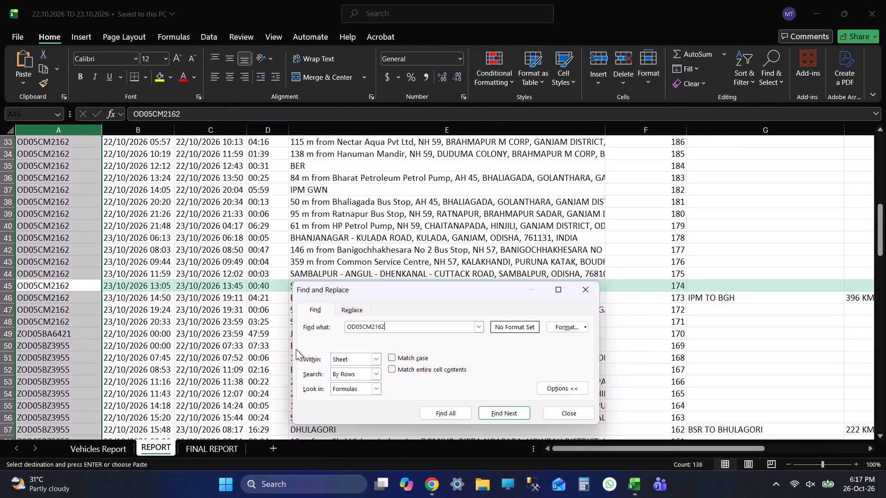
{"action": "key", "text": "Return"}
{"action": "key", "text": "Return"}
{"action": "key", "text": "Return"}
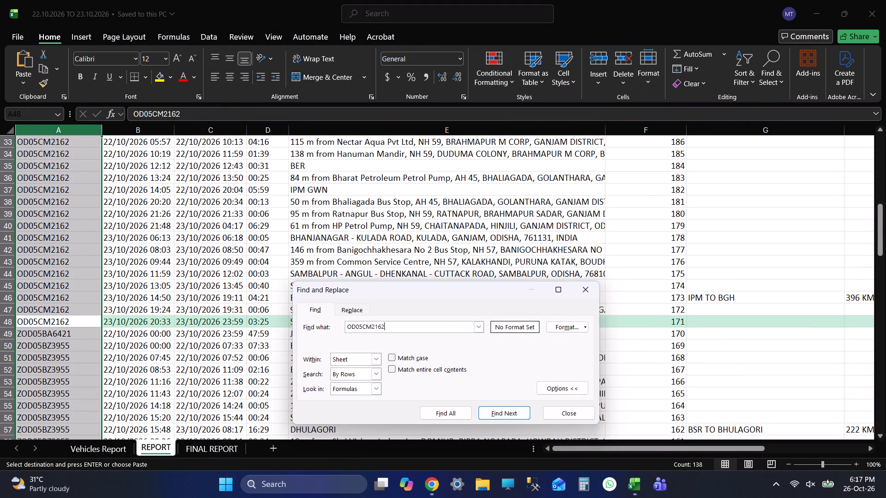
{"action": "left_click", "coordinate": [583, 416]}
{"action": "left_click", "coordinate": [7, 322]}
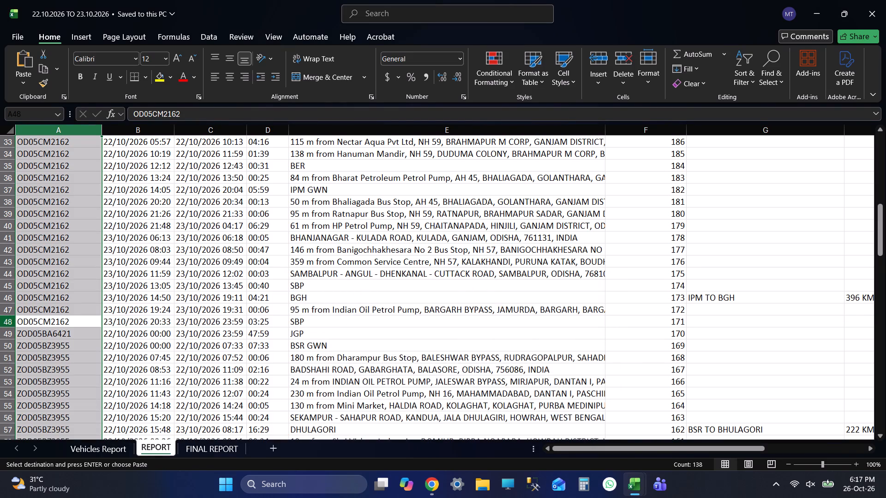
{"action": "left_click_drag", "start_coordinate": [569, 446], "coordinate": [739, 451]}
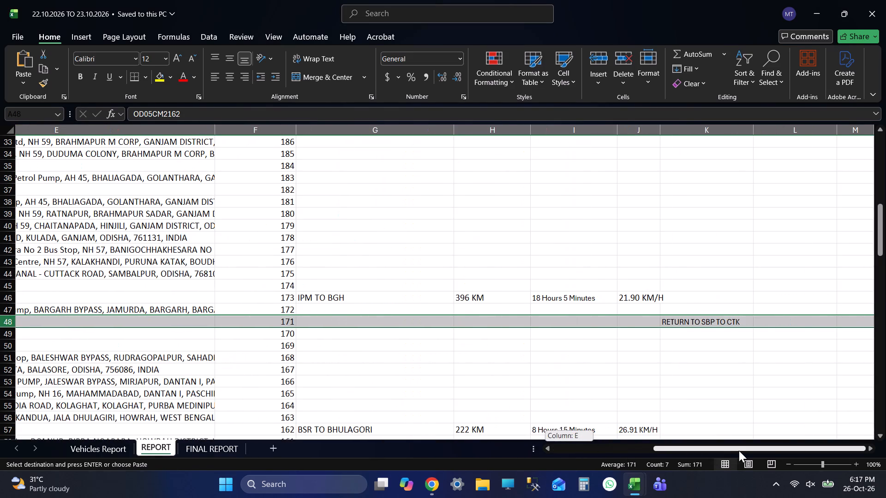
{"action": "left_click_drag", "start_coordinate": [739, 451], "coordinate": [733, 448]}
{"action": "left_click_drag", "start_coordinate": [733, 448], "coordinate": [586, 434]}
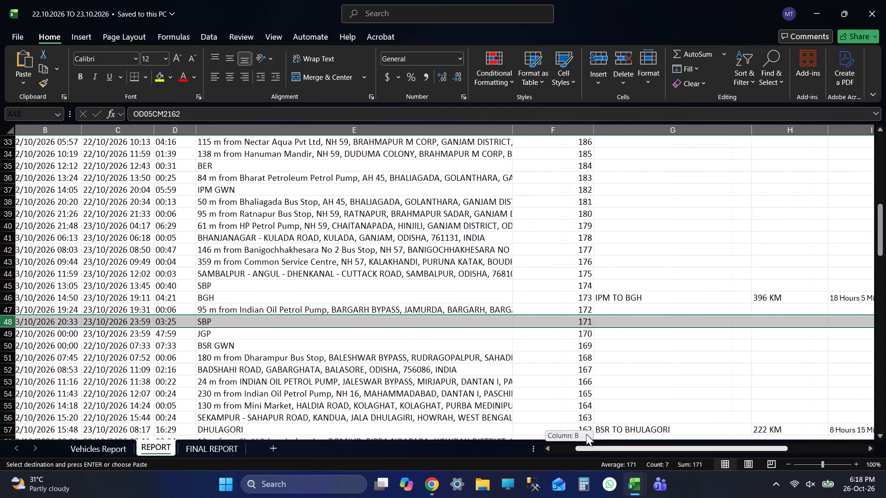
{"action": "left_click_drag", "start_coordinate": [586, 434], "coordinate": [536, 425]}
{"action": "key", "text": "alt+Tab"}
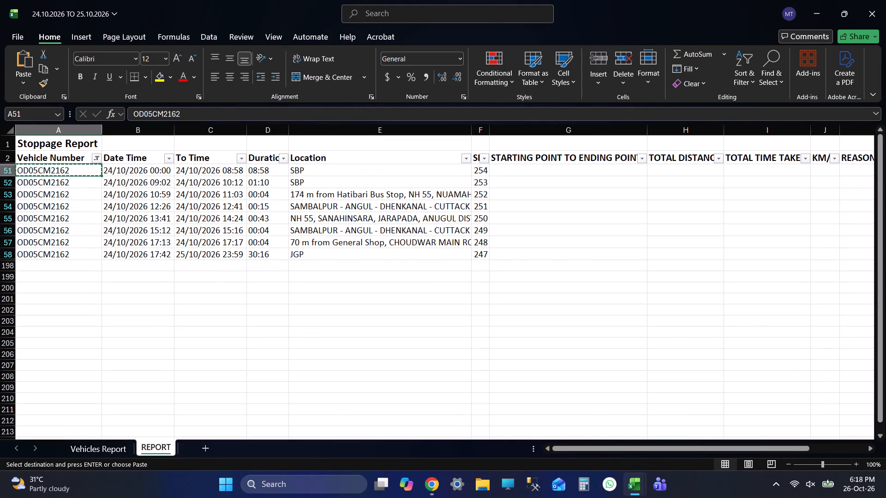
{"action": "key", "text": "alt+Tab"}
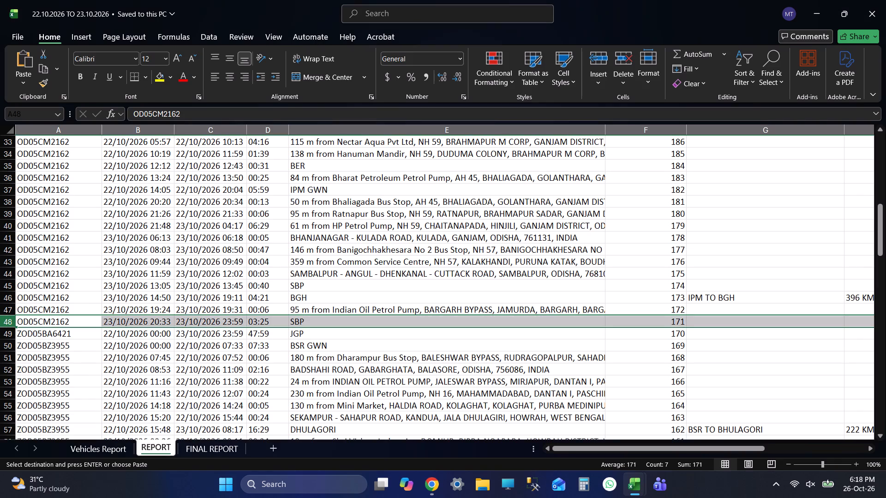
{"action": "key", "text": "alt+Tab"}
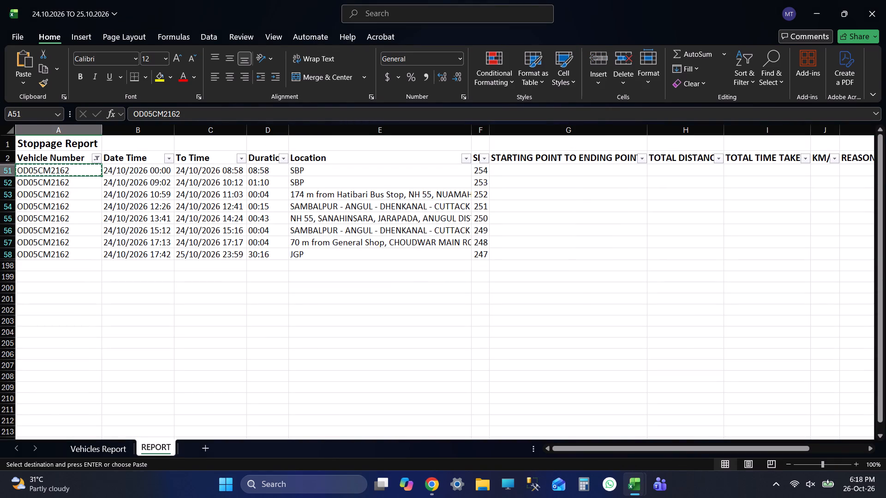
{"action": "left_click", "coordinate": [331, 252]}
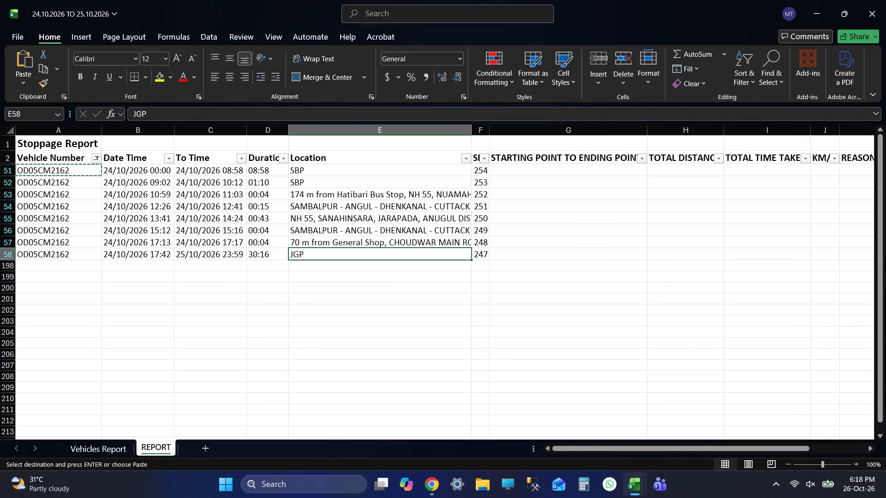
{"action": "key", "text": "Tab"}
{"action": "key", "text": "Tab"}
{"action": "type", "text": "SBP"}
{"action": "key", "text": "space"}
{"action": "type", "text": "TO JGP"}
{"action": "key", "text": "Tab"}
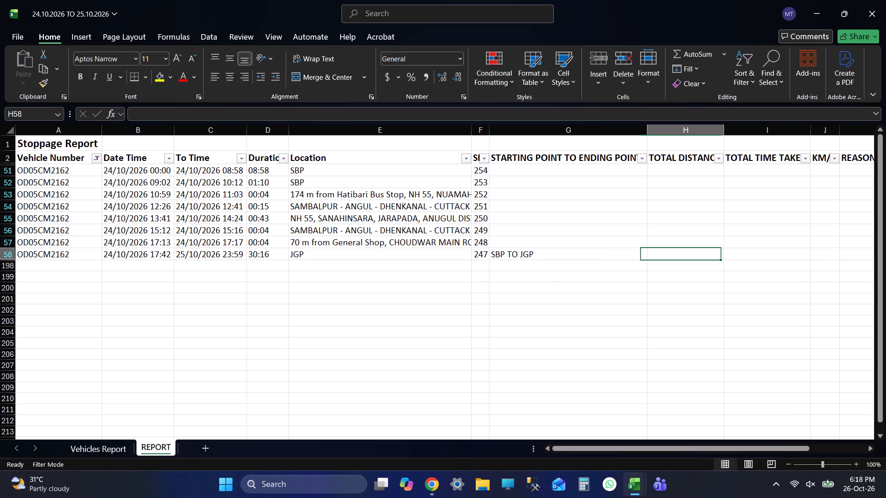
Save the 24.10.2026 TO 25.10.2026 workbook with the SBP TO JGP entry.
{"action": "key", "text": "ctrl+s"}
{"action": "key", "text": "ctrl+s"}
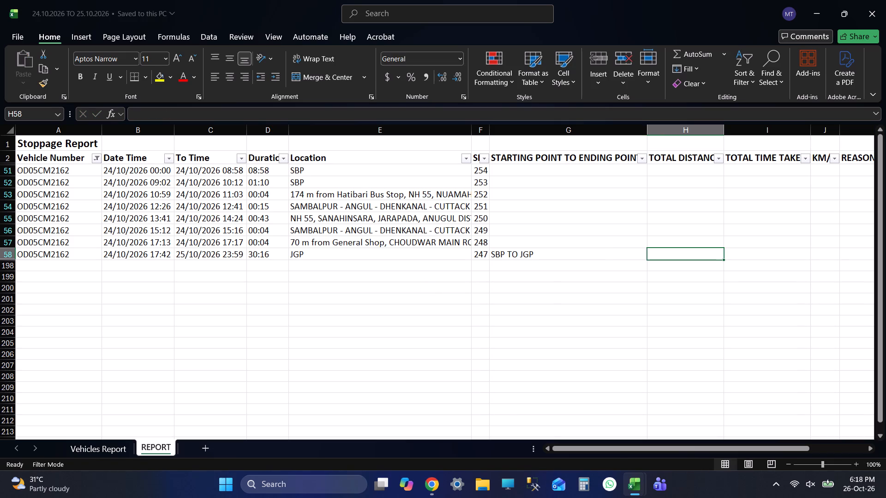
{"action": "key", "text": "ctrl+s"}
{"action": "key", "text": "ctrl+s"}
{"action": "key", "text": "ctrl+s"}
{"action": "key", "text": "ctrl+s"}
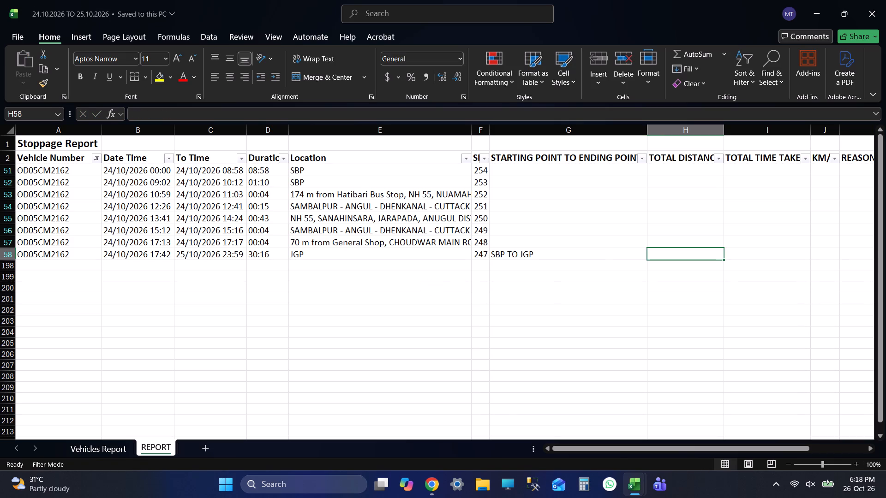
{"action": "key", "text": "ctrl+s"}
{"action": "key", "text": "ctrl+s"}
{"action": "key", "text": "ctrl+s"}
{"action": "key", "text": "ctrl+s"}
{"action": "key", "text": "ctrl+s"}
{"action": "key", "text": "ctrl+s"}
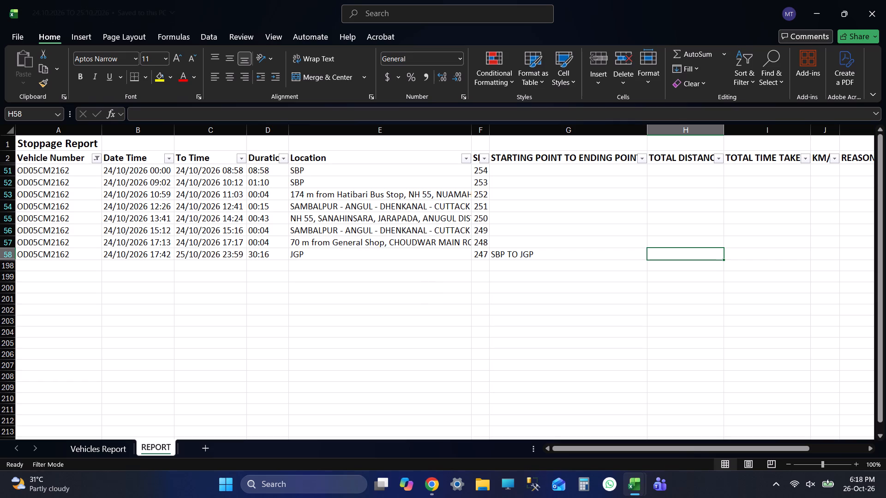
{"action": "key", "text": "shift+Tab"}
{"action": "key", "text": "shift+Tab"}
{"action": "key", "text": "shift+Tab"}
{"action": "key", "text": "shift+Tab"}
{"action": "key", "text": "shift+Tab"}
{"action": "key", "text": "shift+Tab"}
{"action": "key", "text": "shift+Tab"}
{"action": "key", "text": "shift+Tab"}
{"action": "key", "text": "shift+Tab"}
{"action": "key", "text": "shift+Tab"}
{"action": "key", "text": "shift+Tab"}
{"action": "key", "text": "shift+Tab"}
{"action": "key", "text": "shift+Tab"}
{"action": "key", "text": "shift+Tab"}
{"action": "key", "text": "ctrl+s"}
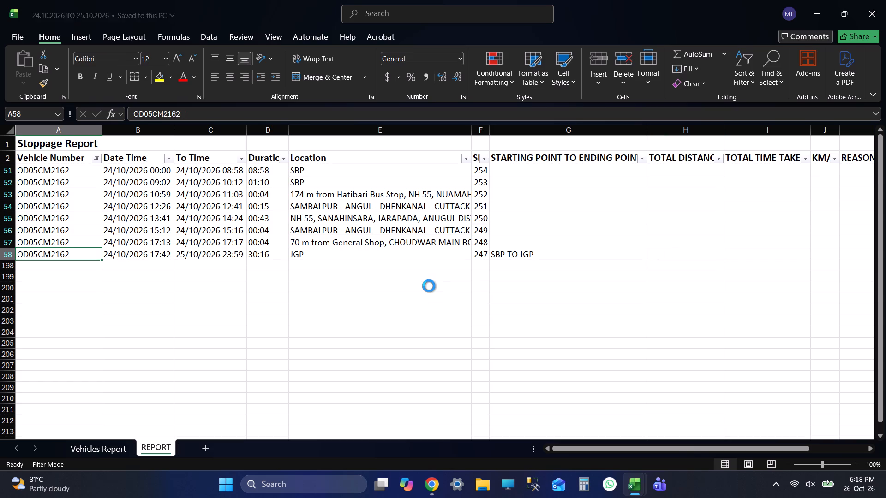
{"action": "key", "text": "ctrl+s"}
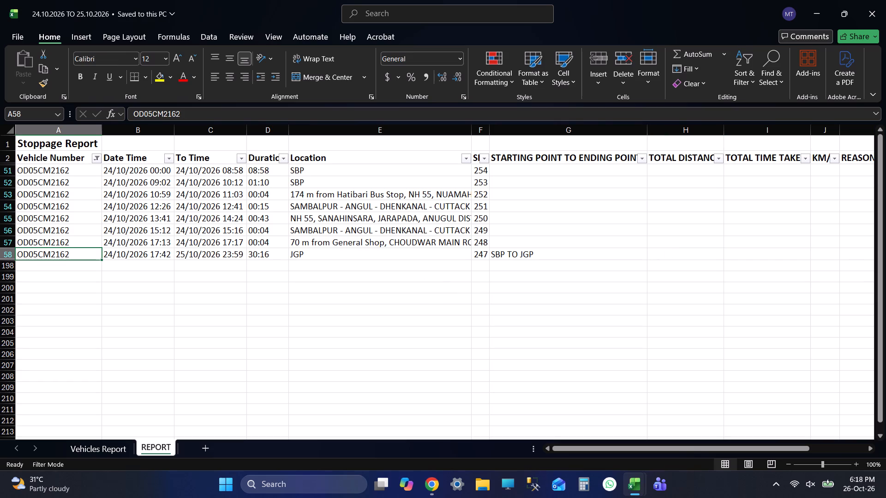
{"action": "key", "text": "ctrl+c"}
{"action": "key", "text": "alt+Tab"}
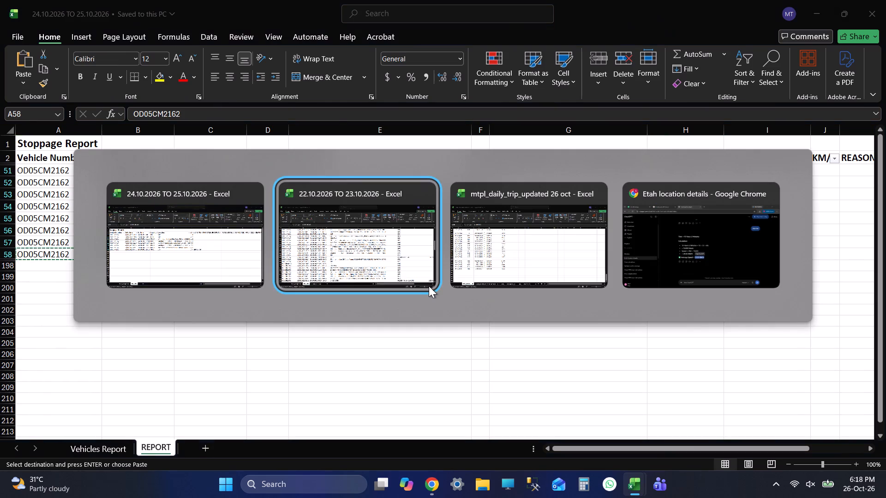
{"action": "key", "text": "alt+Tab"}
{"action": "key", "text": "alt+Tab"}
{"action": "left_click", "coordinate": [239, 0]}
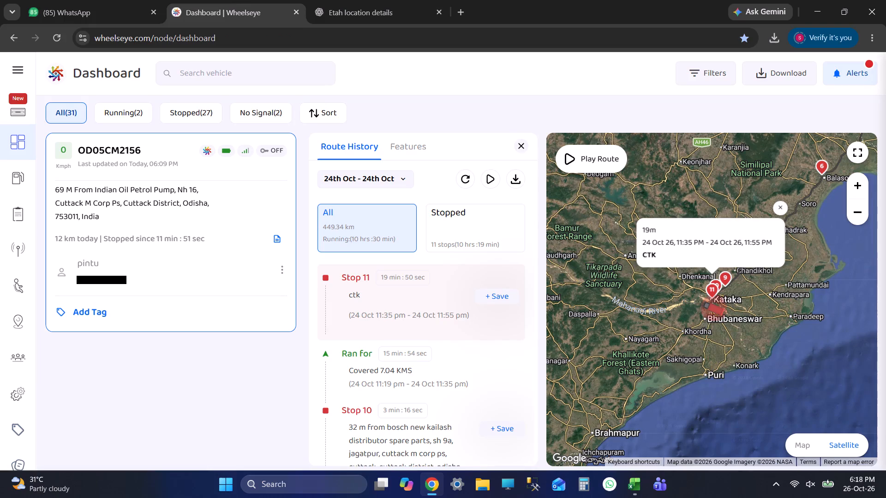
{"action": "left_click", "coordinate": [247, 77]}
{"action": "key", "text": "ctrl+v"}
{"action": "key", "text": "Return"}
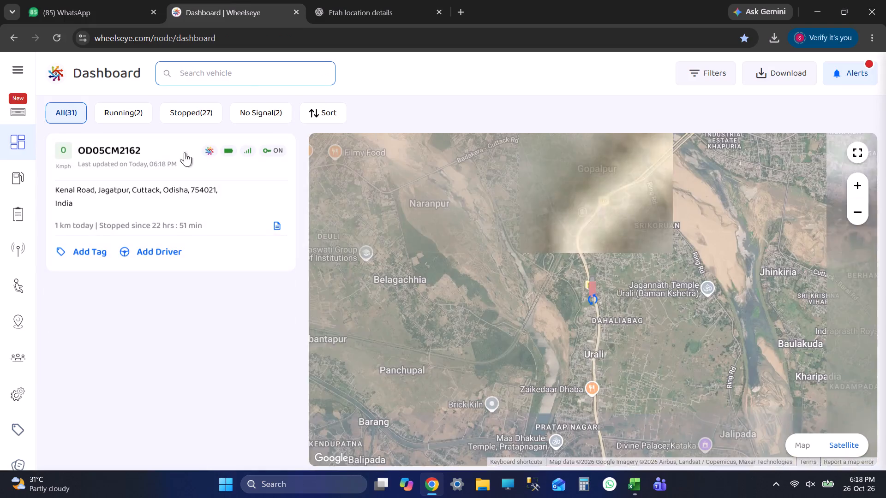
{"action": "left_click", "coordinate": [156, 165]}
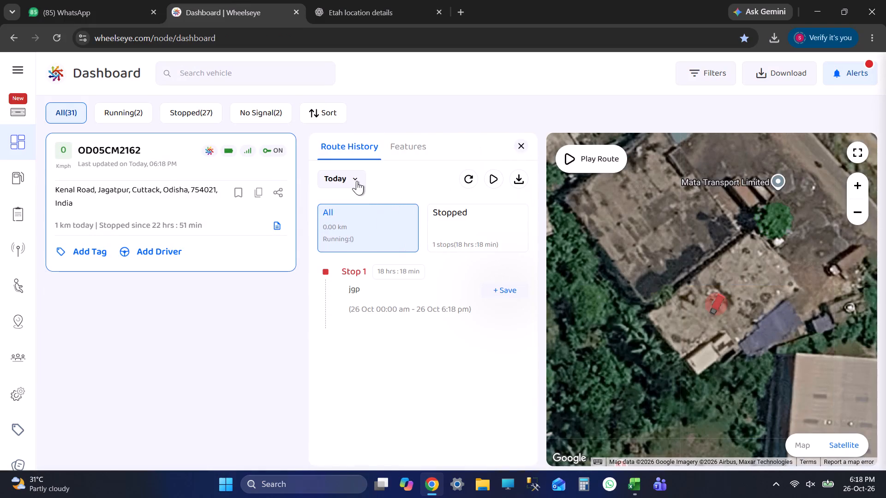
{"action": "left_click", "coordinate": [357, 181]}
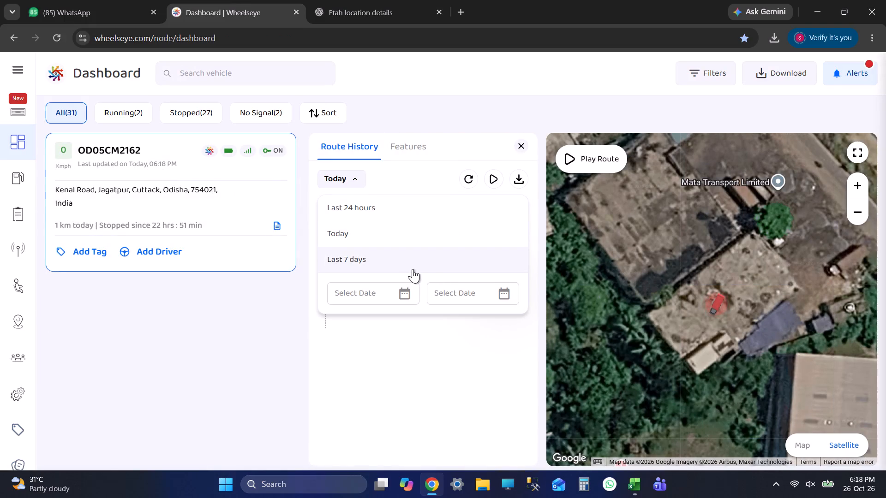
{"action": "key", "text": "alt+Tab"}
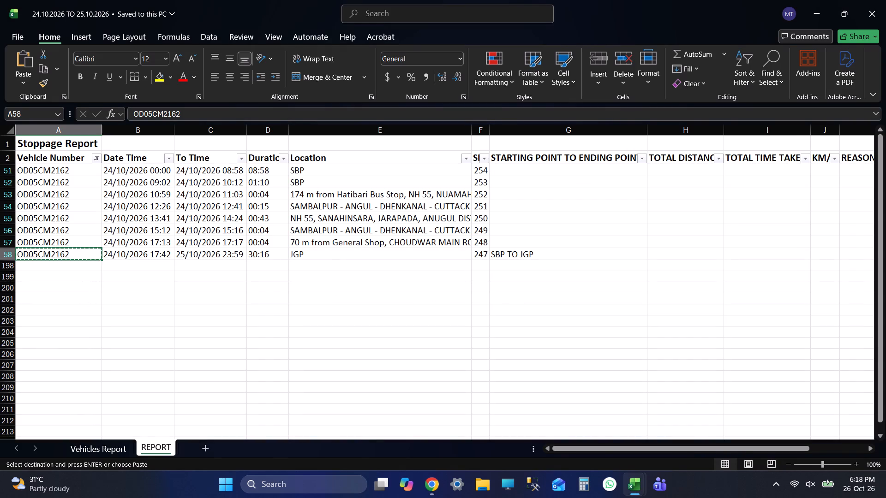
{"action": "key", "text": "alt+Tab"}
{"action": "left_click", "coordinate": [357, 266]}
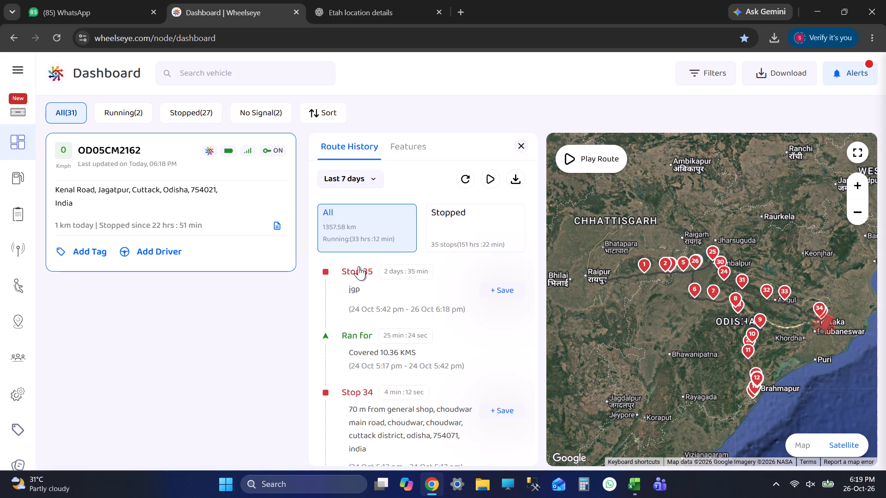
{"action": "left_click", "coordinate": [412, 273]}
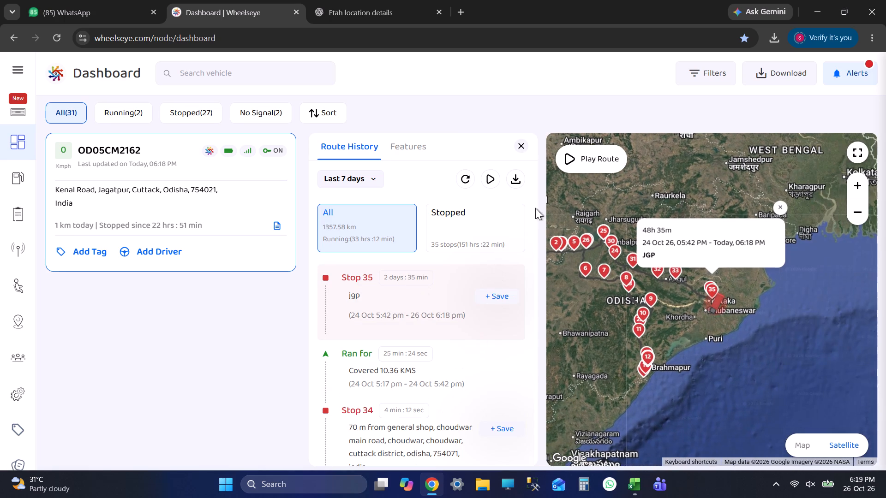
{"action": "key", "text": "alt+Tab"}
{"action": "key", "text": "alt+Tab"}
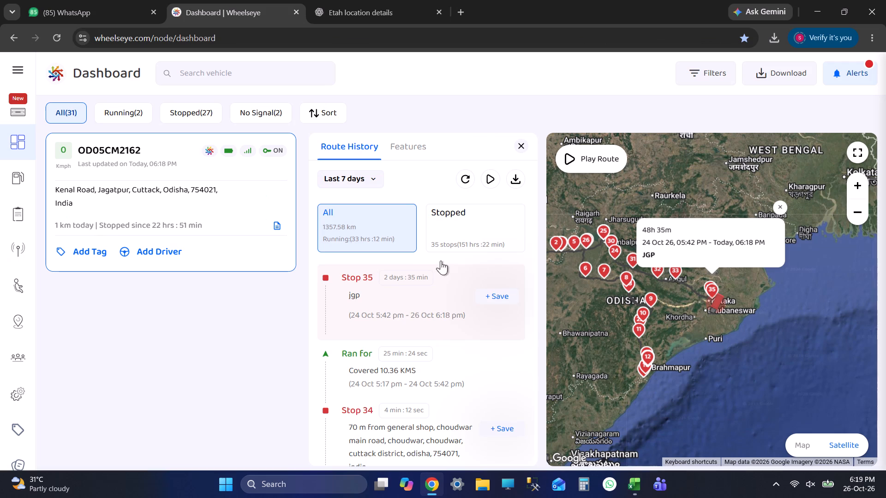
{"action": "scroll", "coordinate": [439, 323], "scroll_direction": "down", "scroll_amount": 3}
{"action": "left_click", "coordinate": [434, 278]}
{"action": "scroll", "coordinate": [455, 319], "scroll_direction": "down", "scroll_amount": 3}
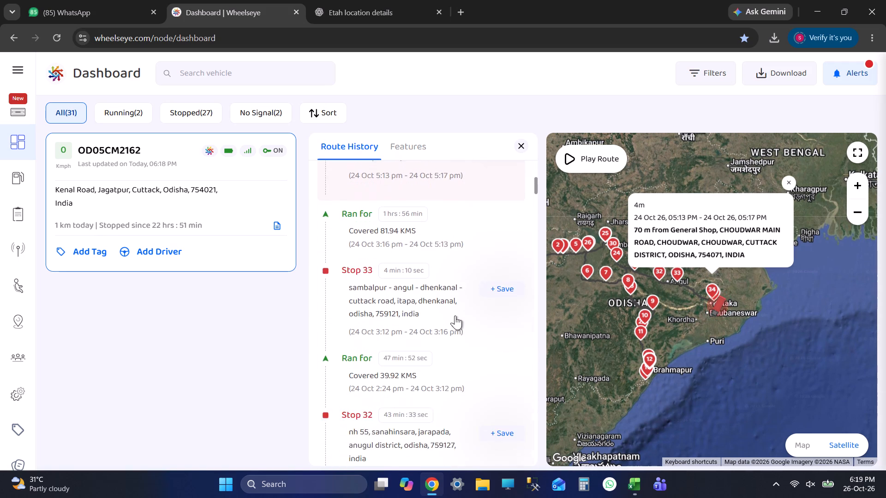
{"action": "left_click", "coordinate": [451, 309]}
{"action": "scroll", "coordinate": [453, 315], "scroll_direction": "down", "scroll_amount": 3}
{"action": "left_click", "coordinate": [444, 284]}
{"action": "scroll", "coordinate": [444, 289], "scroll_direction": "down", "scroll_amount": 2}
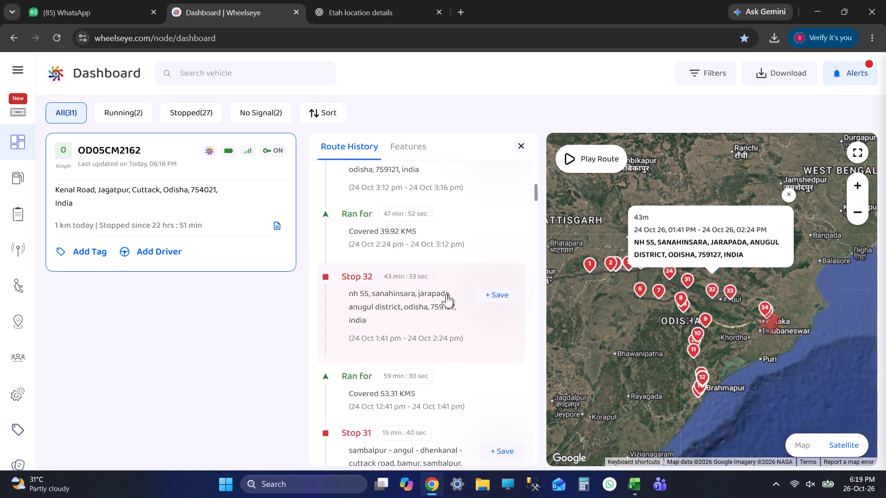
{"action": "scroll", "coordinate": [446, 294], "scroll_direction": "down", "scroll_amount": 1}
{"action": "left_click", "coordinate": [434, 314]}
{"action": "scroll", "coordinate": [434, 314], "scroll_direction": "up", "scroll_amount": 5}
{"action": "scroll", "coordinate": [434, 314], "scroll_direction": "down", "scroll_amount": 1}
{"action": "scroll", "coordinate": [434, 314], "scroll_direction": "up", "scroll_amount": 5}
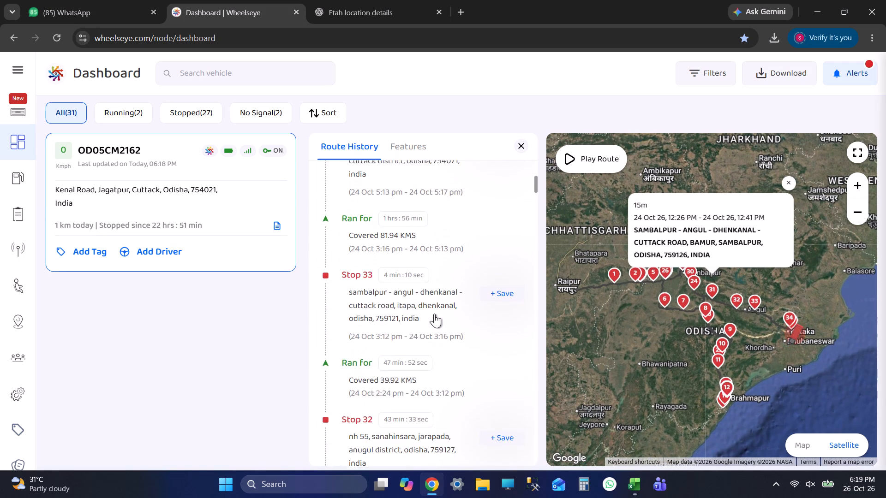
{"action": "scroll", "coordinate": [434, 314], "scroll_direction": "up", "scroll_amount": 7}
{"action": "left_click", "coordinate": [434, 314]}
{"action": "key", "text": "alt+Tab"}
{"action": "key", "text": "alt+Tab"}
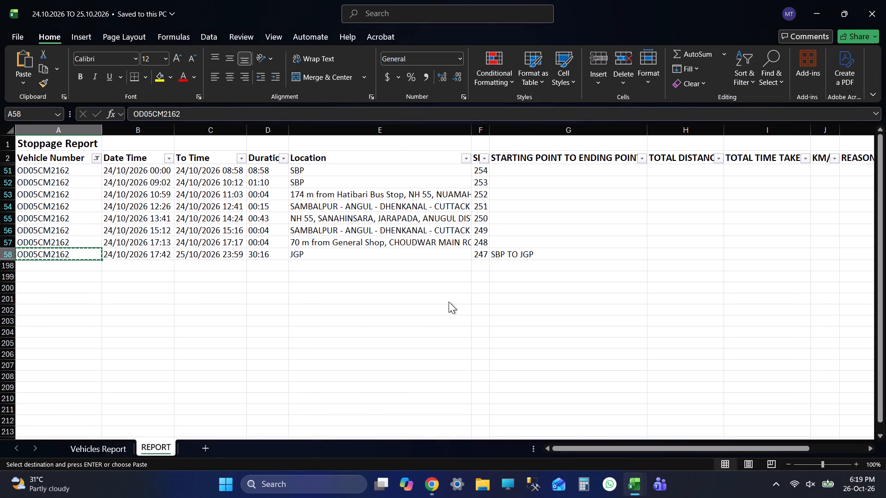
{"action": "key", "text": "alt+Tab"}
{"action": "key", "text": "alt+Tab"}
Trace the 24 Oct stops again one by one from JGP back to the SBP stop, checking each on the map.
{"action": "scroll", "coordinate": [424, 341], "scroll_direction": "down", "scroll_amount": 2}
{"action": "left_click", "coordinate": [424, 342]}
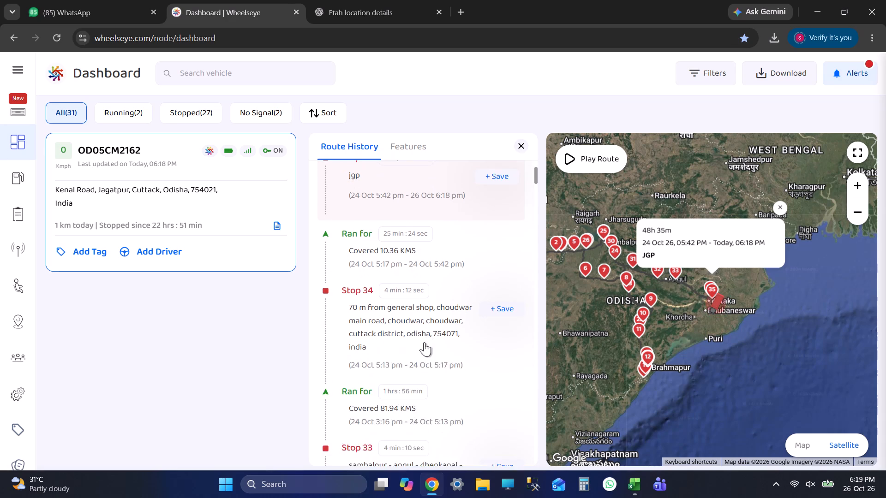
{"action": "scroll", "coordinate": [424, 342], "scroll_direction": "down", "scroll_amount": 1}
{"action": "scroll", "coordinate": [424, 342], "scroll_direction": "up", "scroll_amount": 1}
{"action": "scroll", "coordinate": [424, 342], "scroll_direction": "down", "scroll_amount": 2}
{"action": "key", "text": "alt+Tab"}
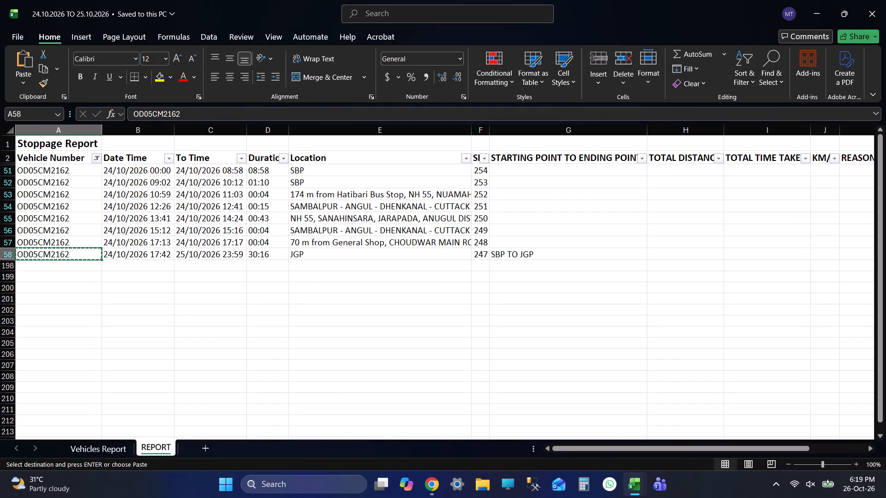
{"action": "key", "text": "alt+Tab"}
{"action": "scroll", "coordinate": [424, 345], "scroll_direction": "down", "scroll_amount": 3}
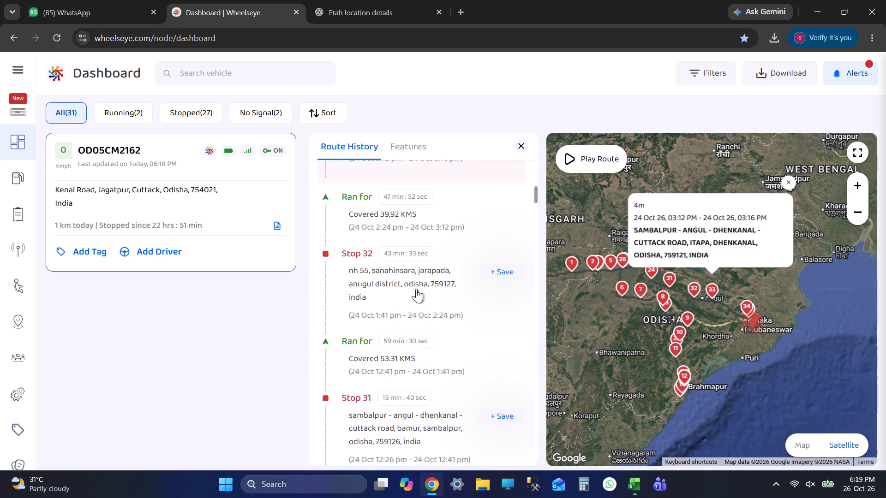
{"action": "left_click", "coordinate": [416, 287]}
{"action": "scroll", "coordinate": [411, 318], "scroll_direction": "down", "scroll_amount": 2}
{"action": "left_click", "coordinate": [412, 320]}
{"action": "scroll", "coordinate": [418, 330], "scroll_direction": "down", "scroll_amount": 2}
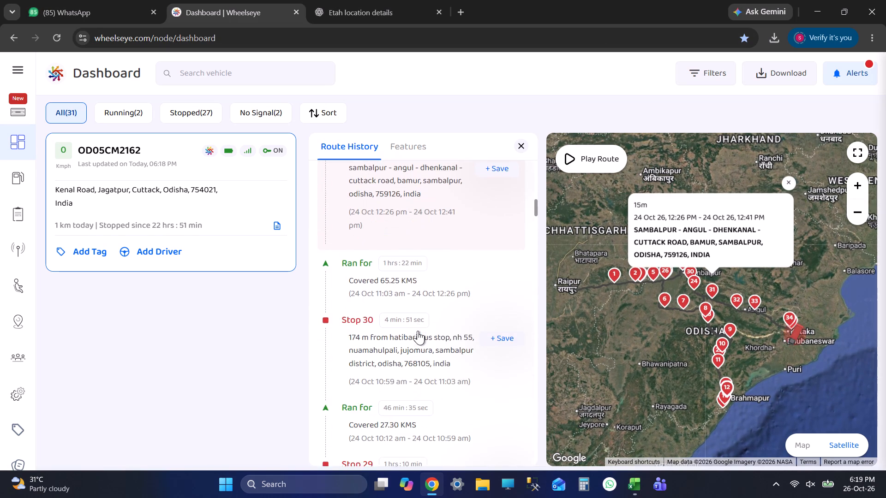
{"action": "left_click", "coordinate": [418, 331]}
{"action": "scroll", "coordinate": [419, 333], "scroll_direction": "down", "scroll_amount": 2}
{"action": "left_click", "coordinate": [419, 335]}
{"action": "scroll", "coordinate": [419, 335], "scroll_direction": "up", "scroll_amount": 1}
{"action": "scroll", "coordinate": [419, 335], "scroll_direction": "down", "scroll_amount": 2}
{"action": "scroll", "coordinate": [419, 335], "scroll_direction": "up", "scroll_amount": 6}
{"action": "scroll", "coordinate": [419, 335], "scroll_direction": "down", "scroll_amount": 4}
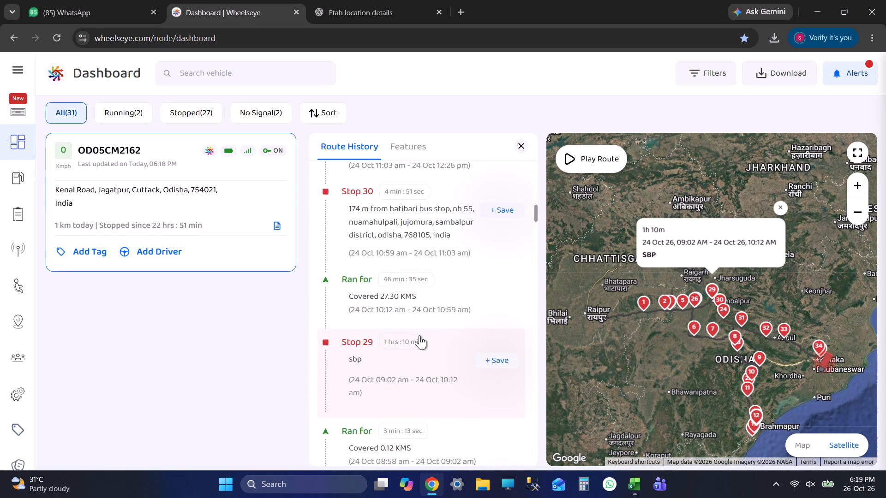
{"action": "scroll", "coordinate": [419, 335], "scroll_direction": "down", "scroll_amount": 3}
Inspect the exact location of the 09:02 to 10:12 SBP stop closely on the satellite map.
{"action": "scroll", "coordinate": [431, 273], "scroll_direction": "up", "scroll_amount": 2}
{"action": "scroll", "coordinate": [684, 286], "scroll_direction": "up", "scroll_amount": 3}
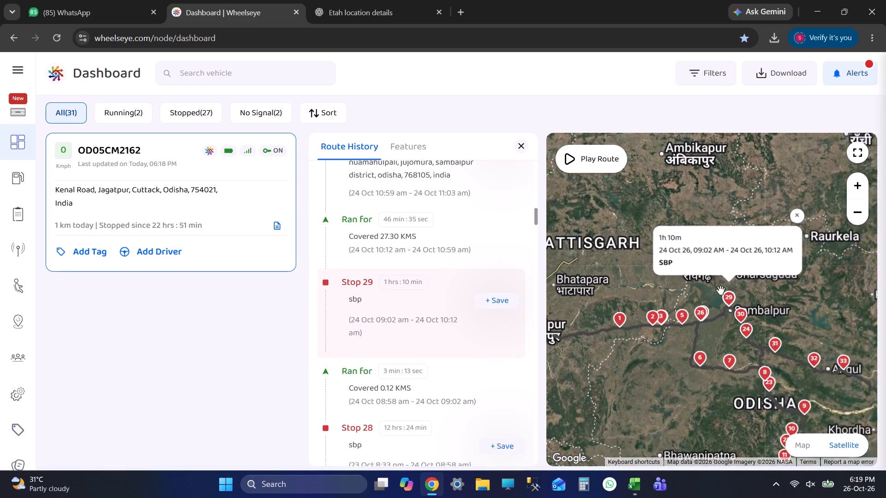
{"action": "scroll", "coordinate": [738, 304], "scroll_direction": "up", "scroll_amount": 10}
{"action": "scroll", "coordinate": [741, 350], "scroll_direction": "up", "scroll_amount": 3}
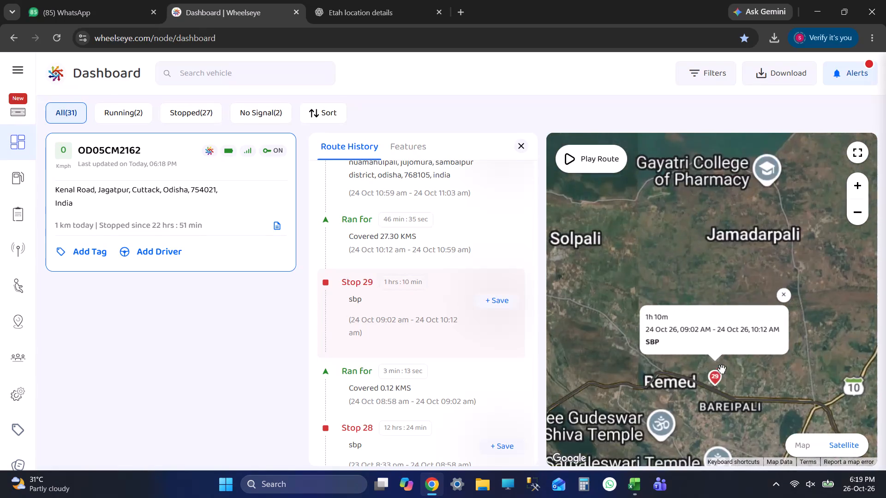
{"action": "scroll", "coordinate": [722, 369], "scroll_direction": "up", "scroll_amount": 5}
{"action": "scroll", "coordinate": [697, 404], "scroll_direction": "up", "scroll_amount": 2}
{"action": "left_click_drag", "start_coordinate": [720, 431], "coordinate": [735, 349]}
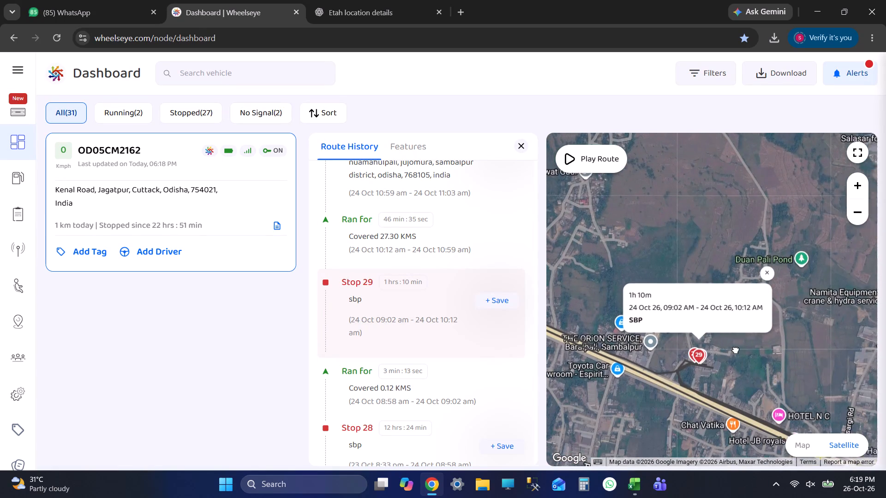
{"action": "left_click_drag", "start_coordinate": [735, 349], "coordinate": [739, 342]}
{"action": "scroll", "coordinate": [703, 332], "scroll_direction": "up", "scroll_amount": 7}
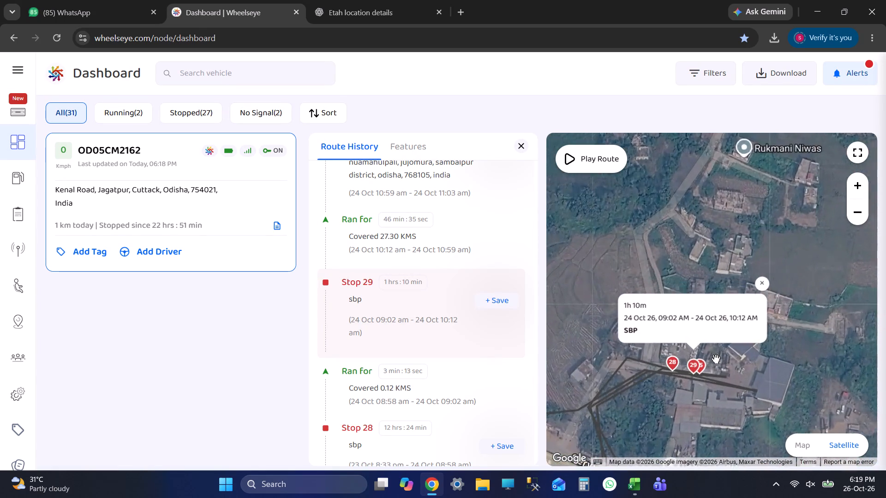
{"action": "scroll", "coordinate": [716, 359], "scroll_direction": "up", "scroll_amount": 1}
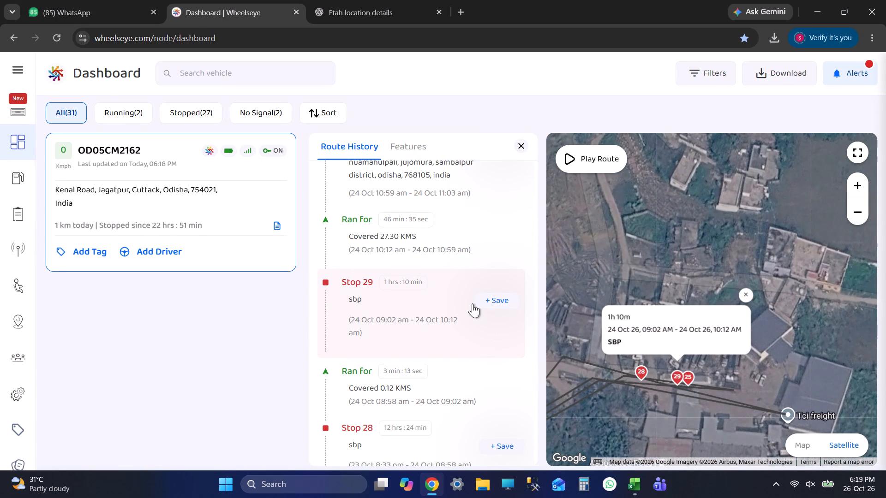
{"action": "key", "text": "alt+Tab"}
{"action": "key", "text": "Tab"}
{"action": "key", "text": "Tab"}
{"action": "key", "text": "Tab"}
{"action": "key", "text": "Tab"}
{"action": "key", "text": "Tab"}
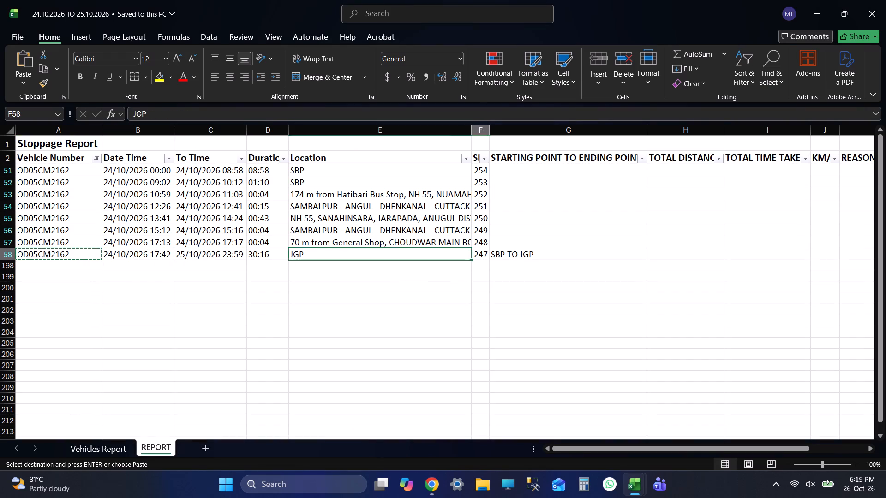
{"action": "key", "text": "Tab"}
{"action": "key", "text": "Tab"}
{"action": "key", "text": "ctrl+s"}
Search the Wheelseye dashboard for vehicle 2162 and open its route history.
{"action": "key", "text": "alt+Tab"}
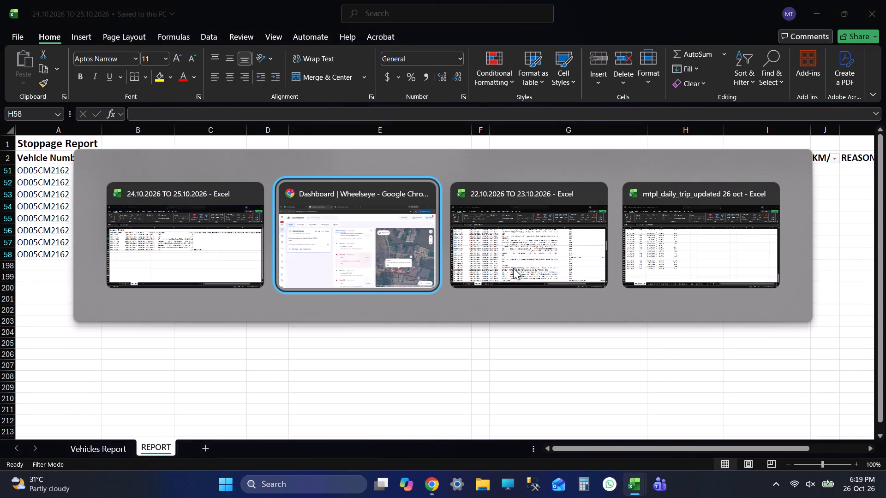
{"action": "left_click", "coordinate": [199, 78]}
{"action": "key", "text": "alt+Tab"}
{"action": "key", "text": "alt+Tab"}
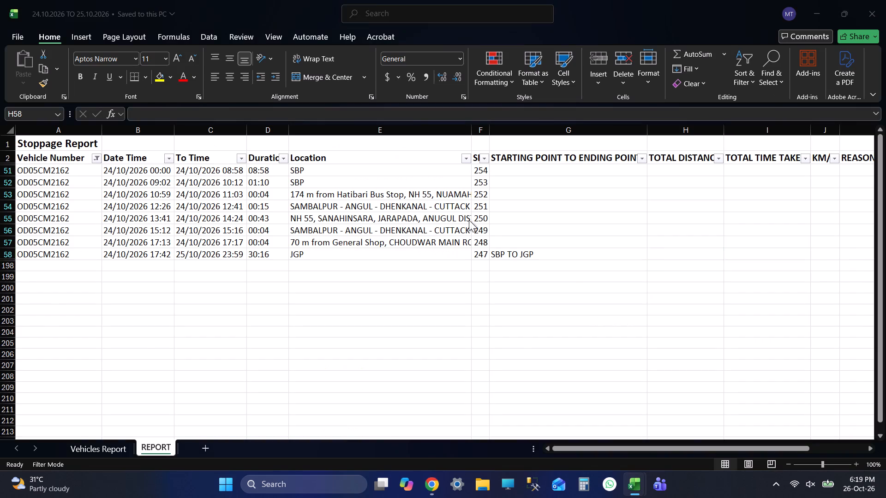
{"action": "type", "text": "2162"}
{"action": "key", "text": "Return"}
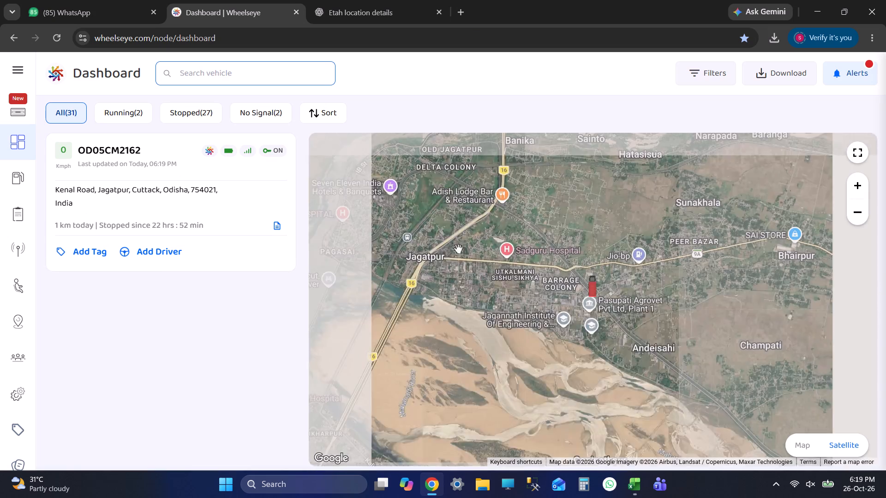
{"action": "left_click", "coordinate": [138, 189]}
{"action": "left_click", "coordinate": [338, 169]}
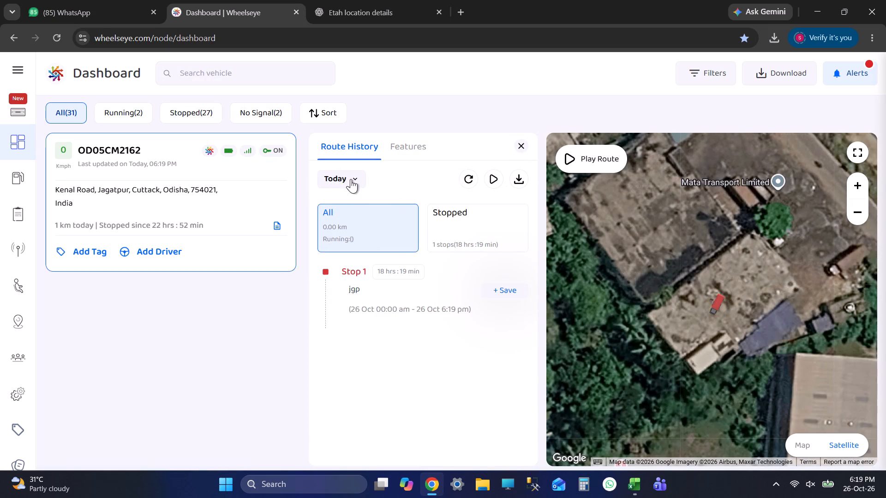
{"action": "left_click", "coordinate": [351, 178]}
{"action": "left_click", "coordinate": [355, 297]}
{"action": "key", "text": "alt+Tab"}
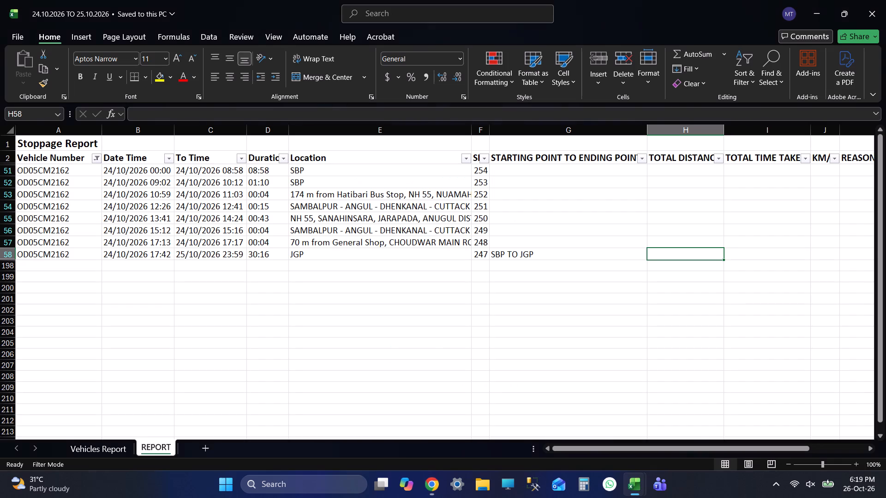
{"action": "left_click", "coordinate": [220, 183]}
{"action": "key", "text": "alt+Tab"}
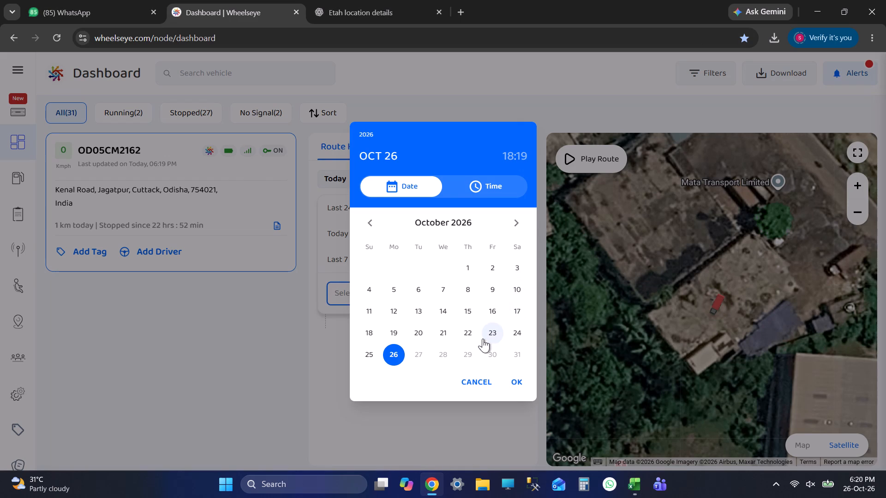
{"action": "left_click", "coordinate": [521, 334]}
{"action": "key", "text": "alt+Tab"}
{"action": "key", "text": "alt+Tab"}
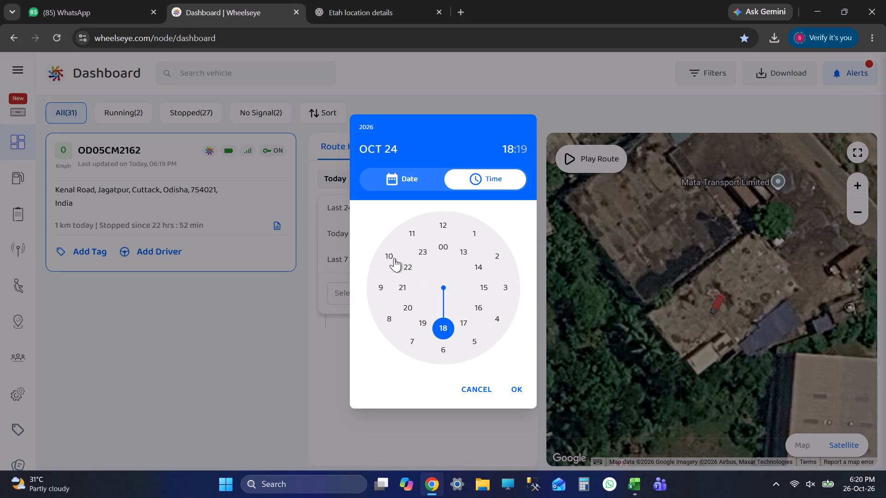
{"action": "left_click", "coordinate": [395, 256]}
{"action": "key", "text": "alt+Tab"}
{"action": "key", "text": "alt+Tab"}
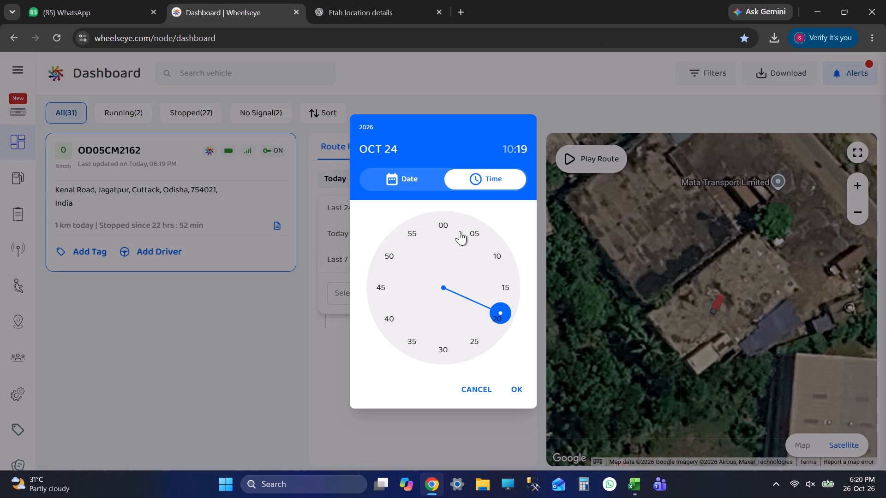
{"action": "left_click", "coordinate": [450, 222]}
{"action": "left_click", "coordinate": [512, 386]}
Set the end of the route history range to 24 Oct 2026, 17:59, based on the JGP arrival in the stoppage report.
{"action": "left_click", "coordinate": [441, 283]}
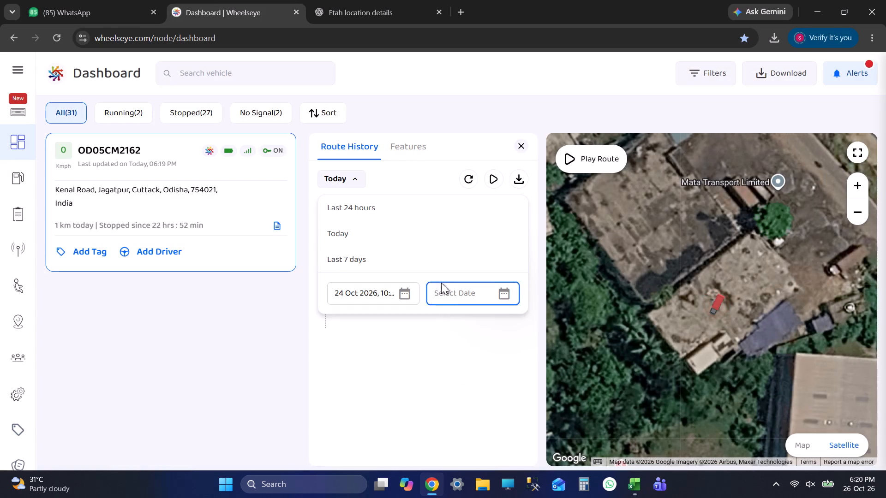
{"action": "key", "text": "alt+Tab"}
{"action": "left_click", "coordinate": [335, 257]}
{"action": "key", "text": "shift+Tab"}
{"action": "key", "text": "shift+Tab"}
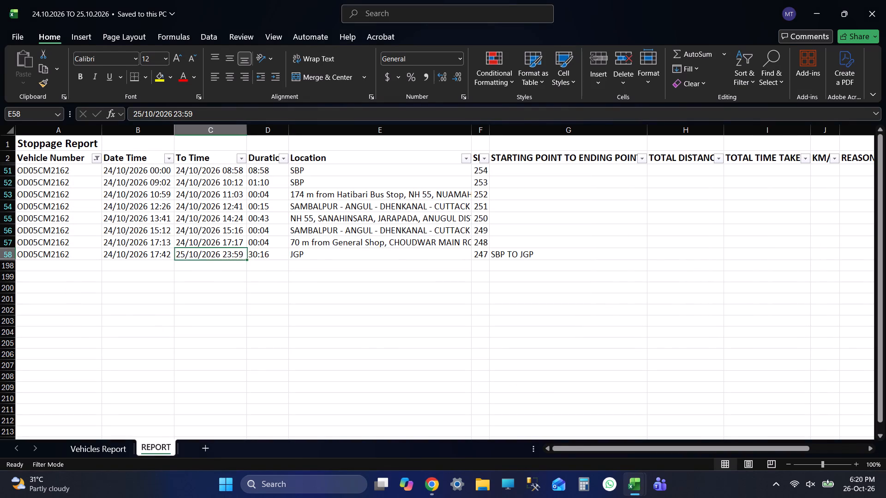
{"action": "key", "text": "shift+Tab"}
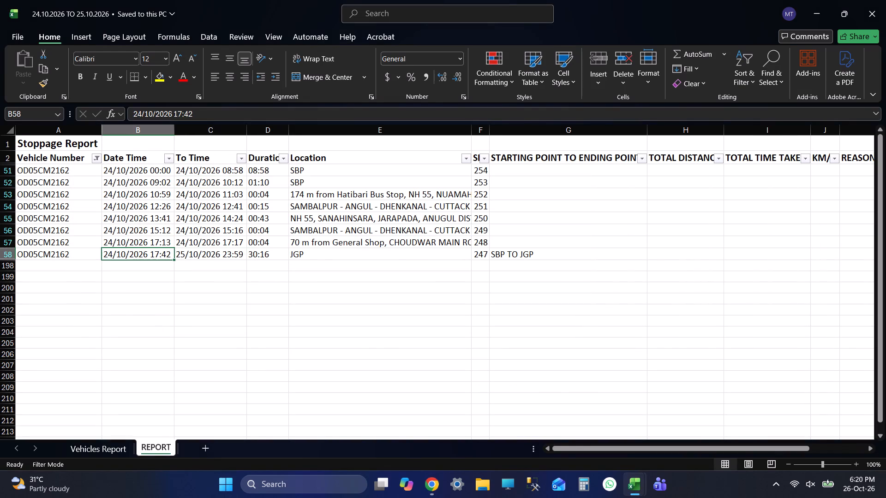
{"action": "key", "text": "alt+Tab"}
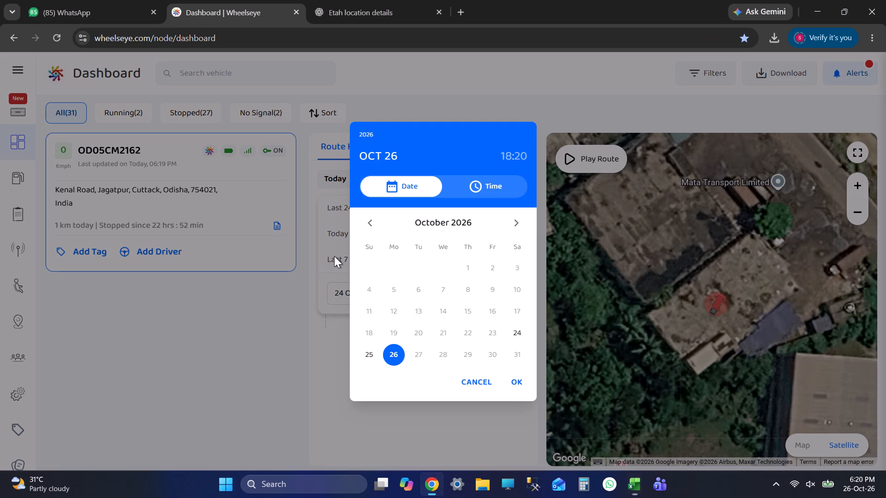
{"action": "key", "text": "alt+Tab"}
{"action": "key", "text": "alt+Tab"}
{"action": "left_click", "coordinate": [518, 329]}
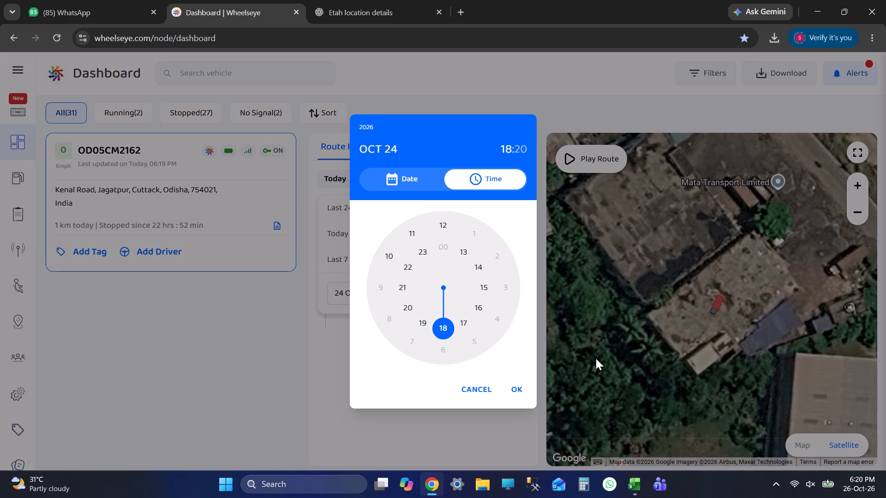
{"action": "key", "text": "alt+Tab"}
{"action": "key", "text": "alt+Tab"}
{"action": "key", "text": "alt+Tab"}
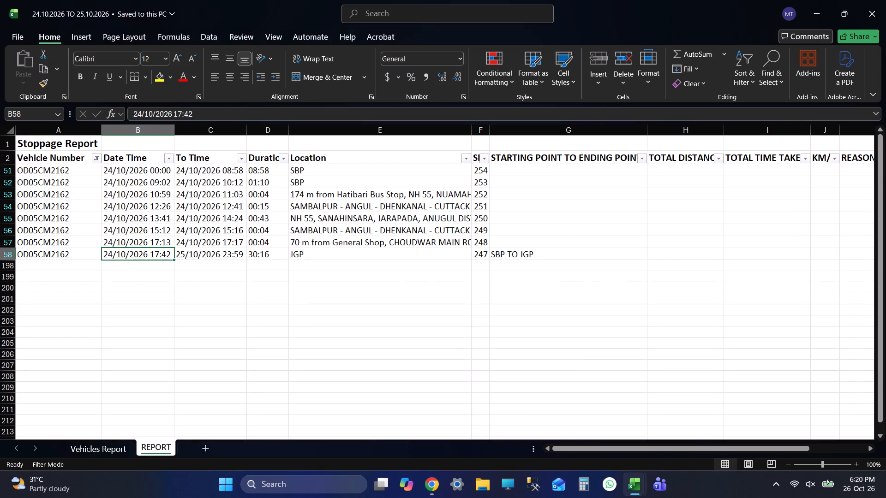
{"action": "key", "text": "alt+Tab"}
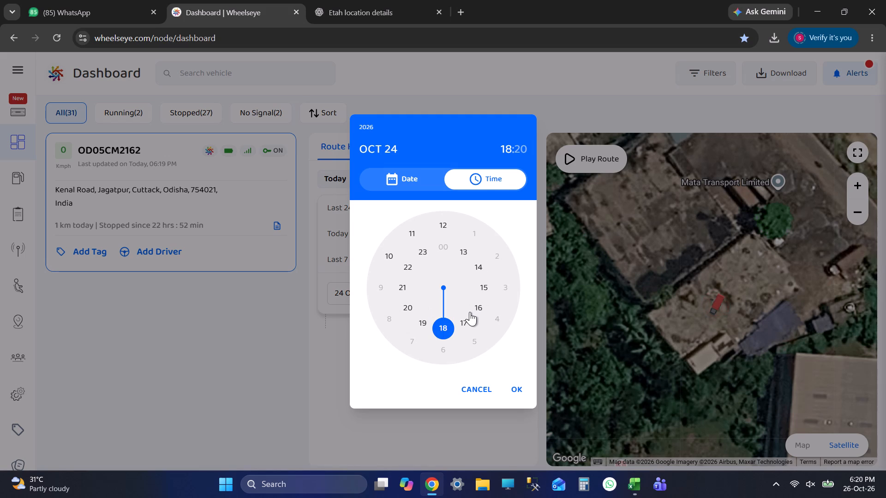
{"action": "left_click", "coordinate": [462, 316]}
{"action": "key", "text": "alt+Tab"}
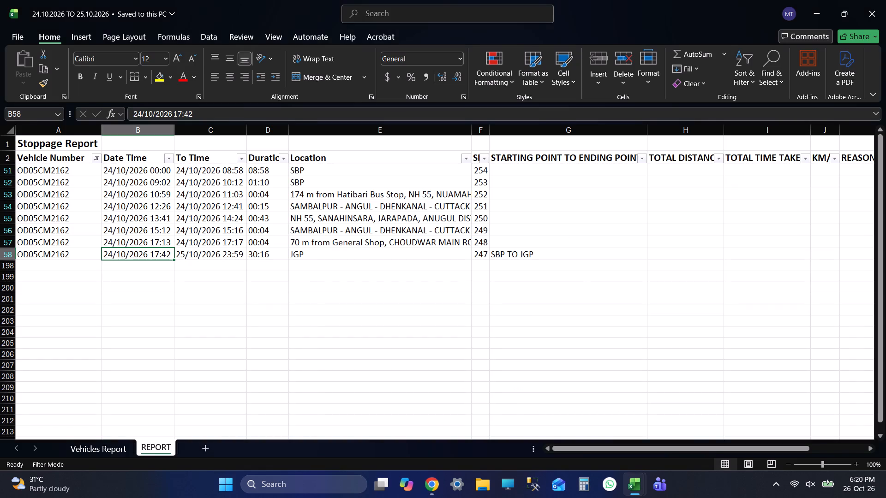
{"action": "key", "text": "alt+Tab"}
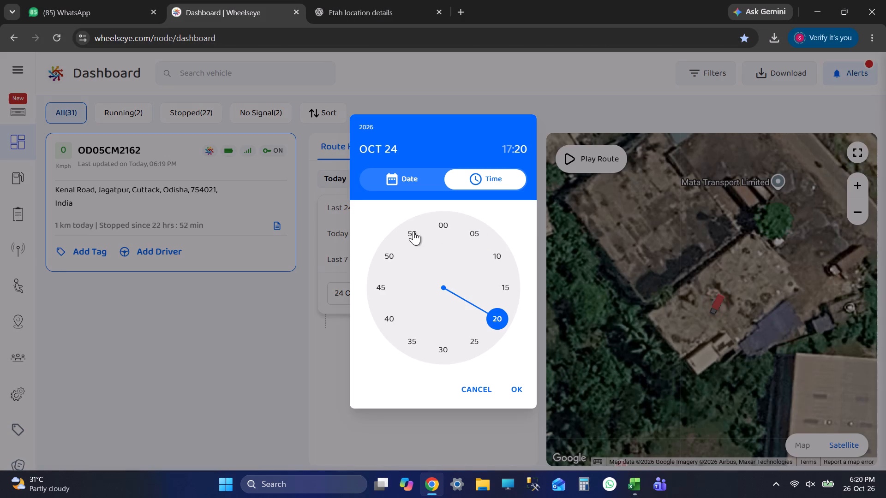
{"action": "left_click", "coordinate": [438, 229]}
{"action": "left_click", "coordinate": [509, 388]}
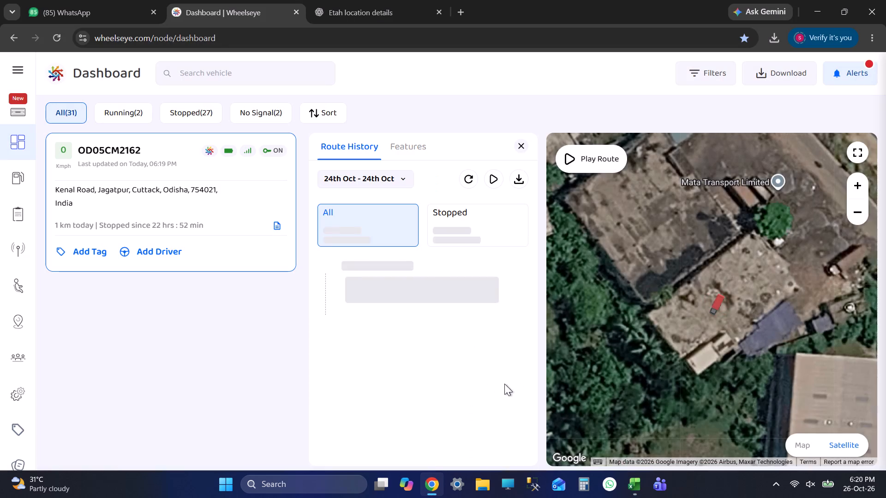
Check the JGP stop on the map and review the trip's stops and runs back to the SBP stop.
{"action": "left_click", "coordinate": [400, 290]}
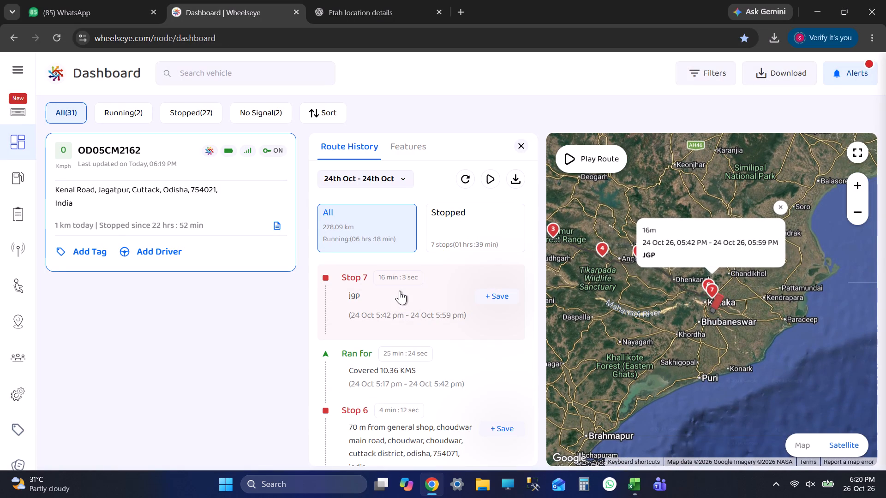
{"action": "scroll", "coordinate": [412, 329], "scroll_direction": "down", "scroll_amount": 9}
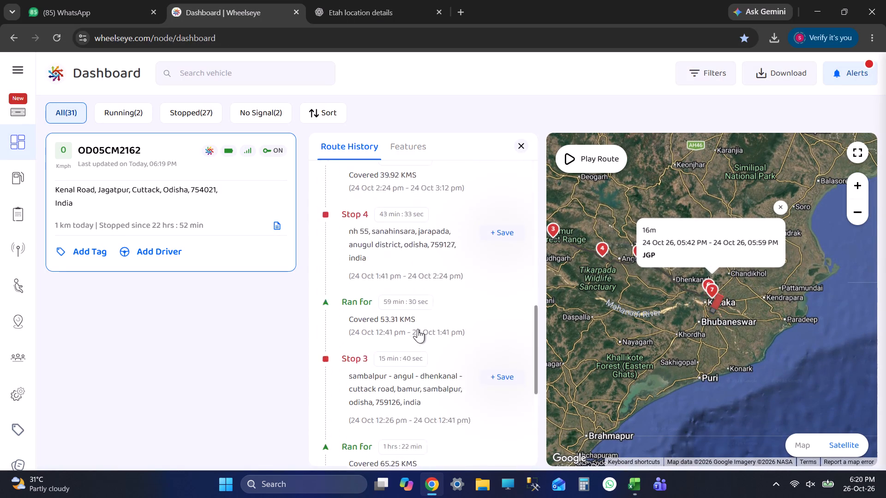
{"action": "scroll", "coordinate": [418, 329], "scroll_direction": "down", "scroll_amount": 16}
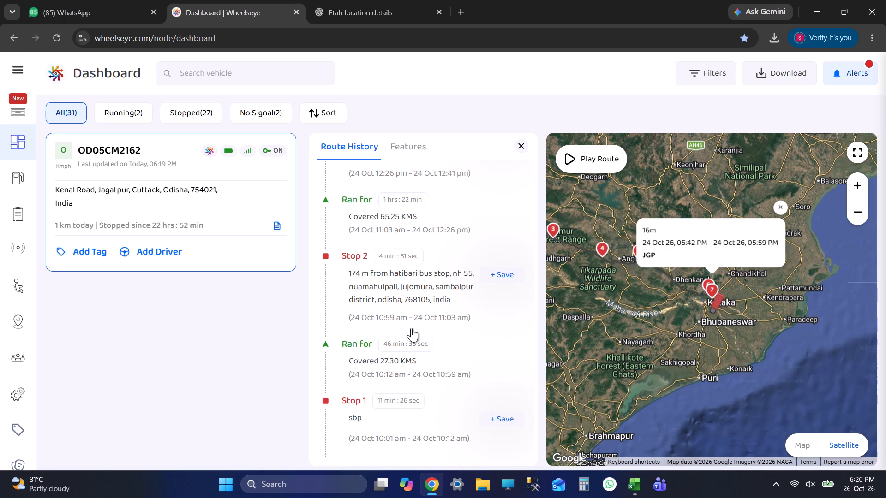
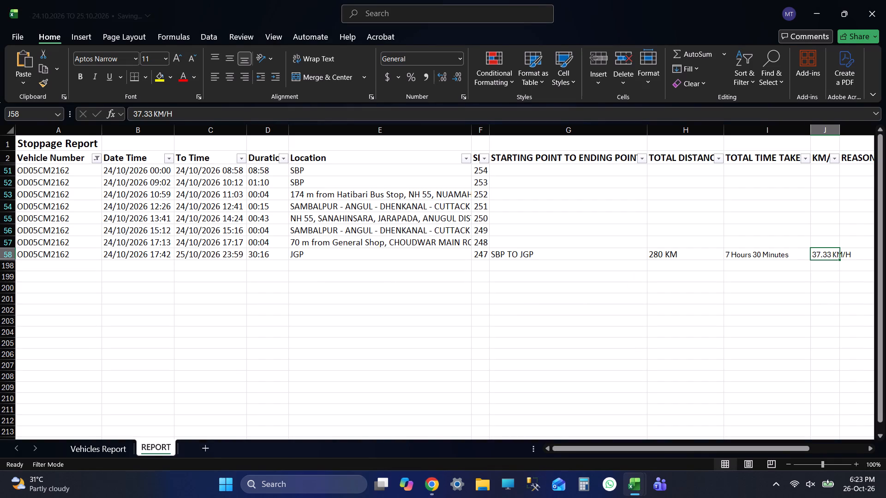
{"action": "left_click", "coordinate": [659, 191]}
{"action": "key", "text": "ctrl+s"}
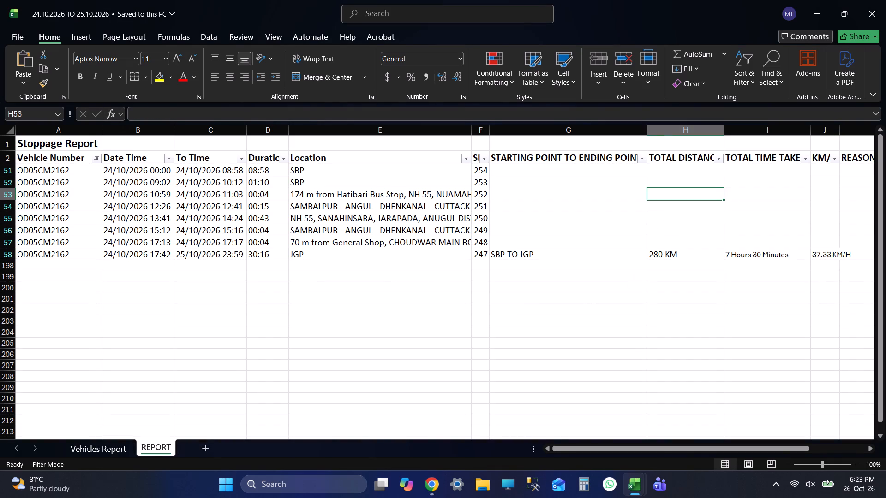
{"action": "left_click", "coordinate": [97, 160]}
{"action": "left_click_drag", "start_coordinate": [146, 326], "coordinate": [146, 388]}
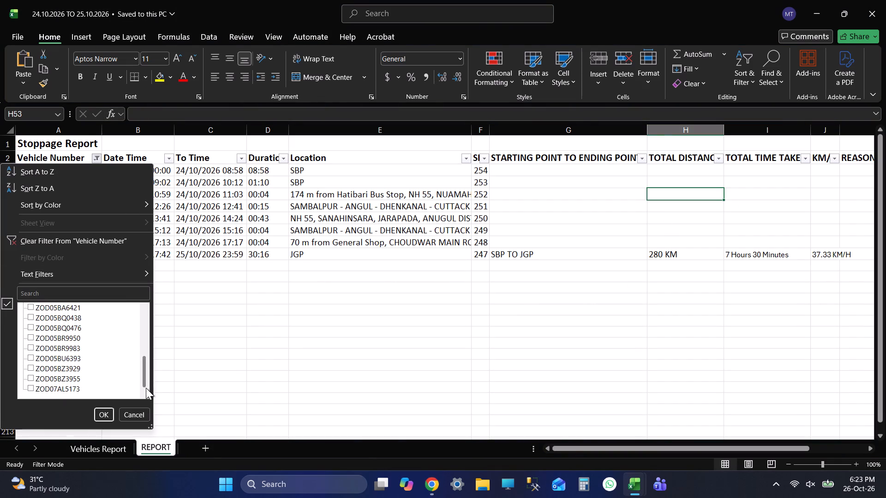
{"action": "left_click_drag", "start_coordinate": [146, 388], "coordinate": [146, 358]}
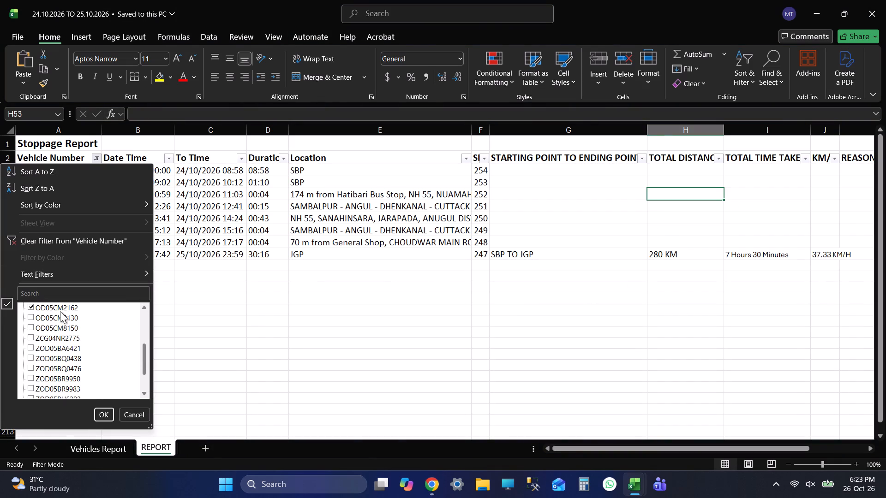
{"action": "left_click", "coordinate": [56, 307]}
{"action": "left_click", "coordinate": [62, 318]}
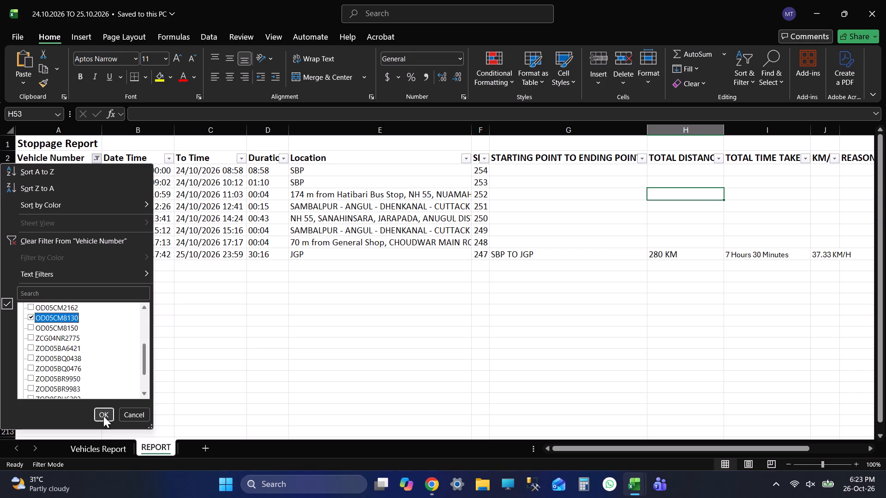
{"action": "left_click", "coordinate": [103, 416]}
{"action": "left_click", "coordinate": [296, 269]}
{"action": "key", "text": "ctrl+s"}
{"action": "key", "text": "ctrl+s"}
{"action": "key", "text": "ctrl+s"}
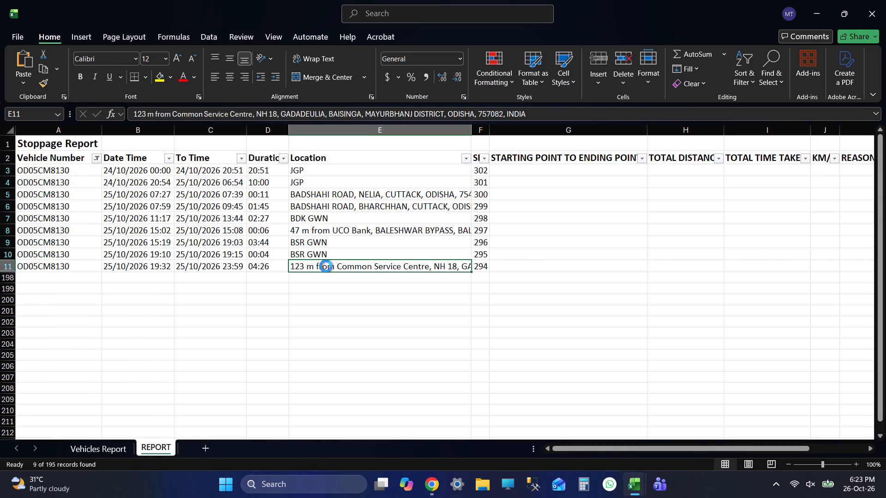
Open the Wheelseye dashboard in a new Chrome tab and load its map.
{"action": "left_click", "coordinate": [435, 485]}
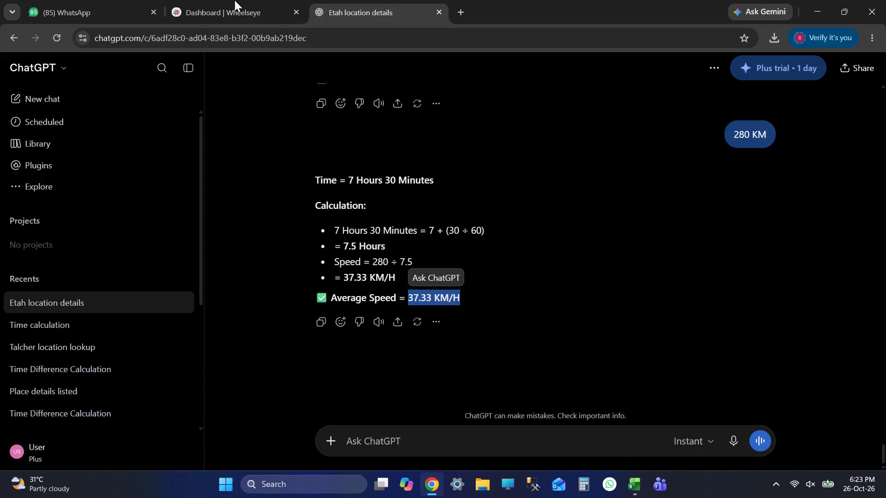
{"action": "left_click", "coordinate": [467, 6]}
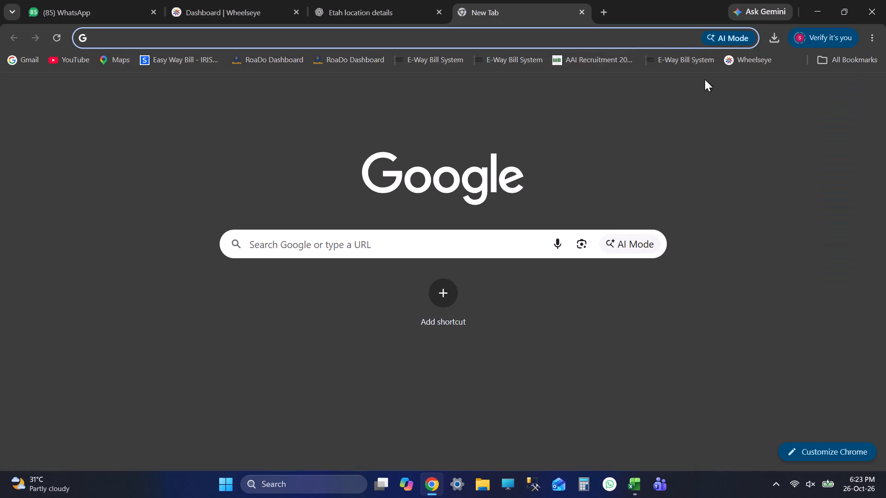
{"action": "left_click", "coordinate": [736, 60]}
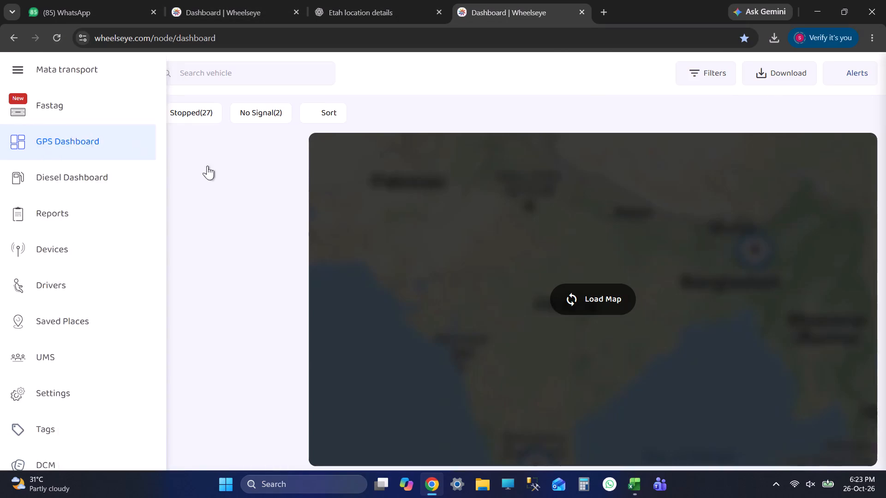
{"action": "left_click", "coordinate": [573, 303]}
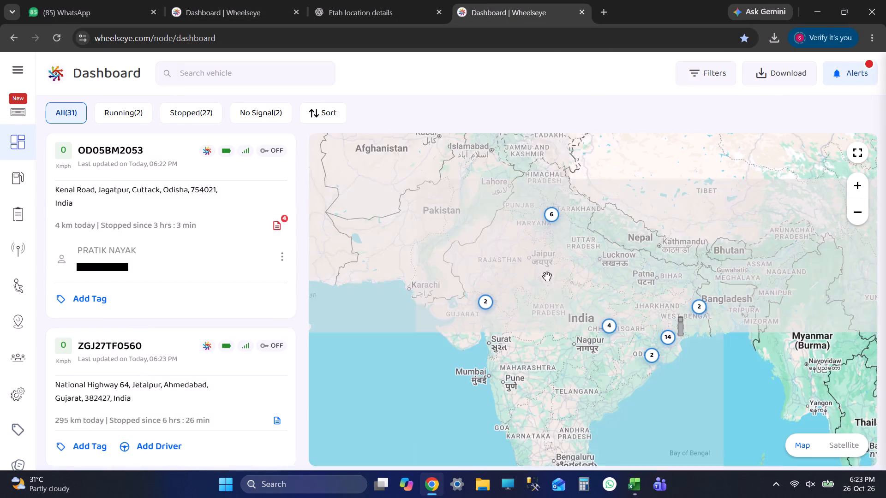
{"action": "scroll", "coordinate": [204, 211], "scroll_direction": "up", "scroll_amount": 8}
{"action": "left_click", "coordinate": [192, 209]}
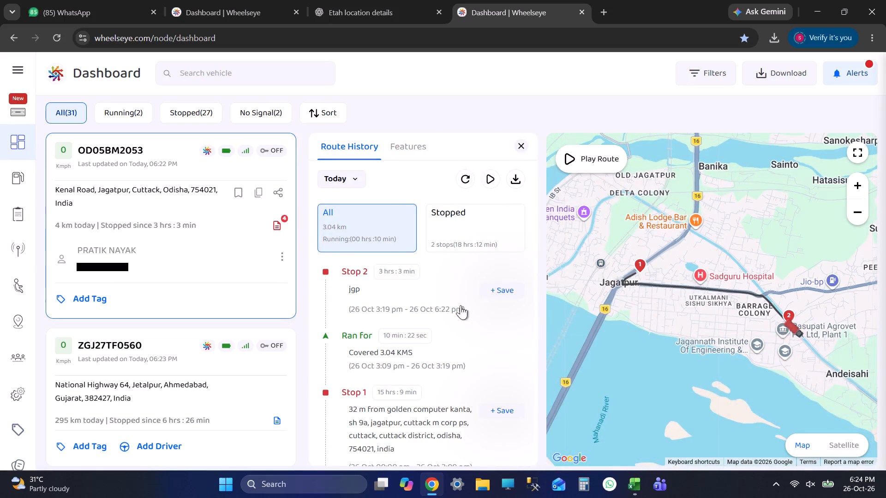
{"action": "left_click", "coordinate": [430, 297]}
{"action": "scroll", "coordinate": [704, 303], "scroll_direction": "up", "scroll_amount": 6}
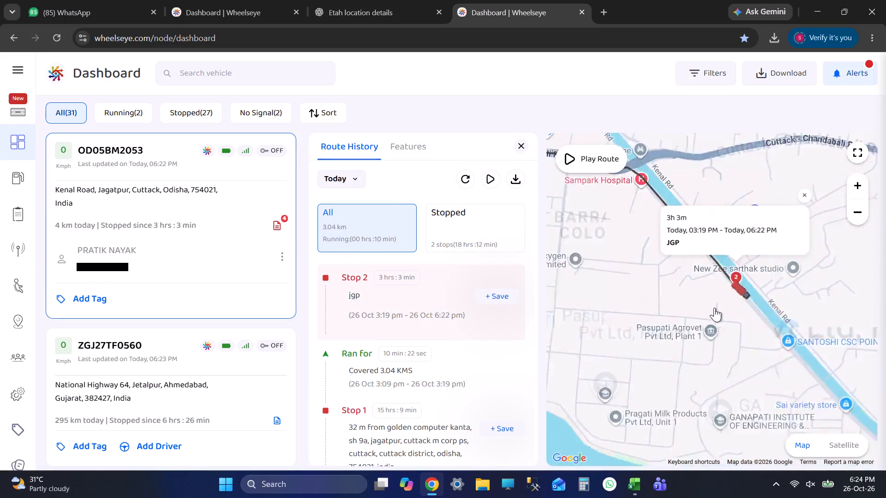
{"action": "left_click_drag", "start_coordinate": [704, 314], "coordinate": [628, 326]}
{"action": "scroll", "coordinate": [692, 291], "scroll_direction": "up", "scroll_amount": 4}
{"action": "left_click_drag", "start_coordinate": [661, 277], "coordinate": [663, 326]}
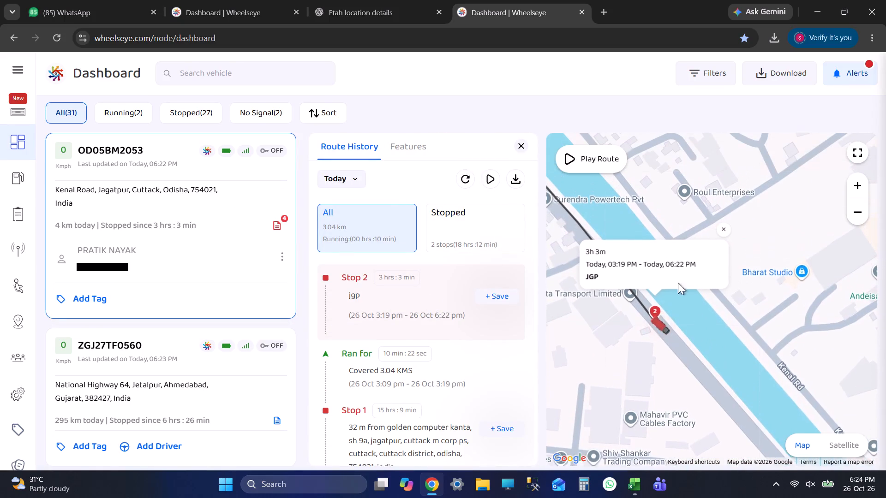
{"action": "left_click", "coordinate": [719, 234]}
{"action": "scroll", "coordinate": [667, 315], "scroll_direction": "down", "scroll_amount": 6}
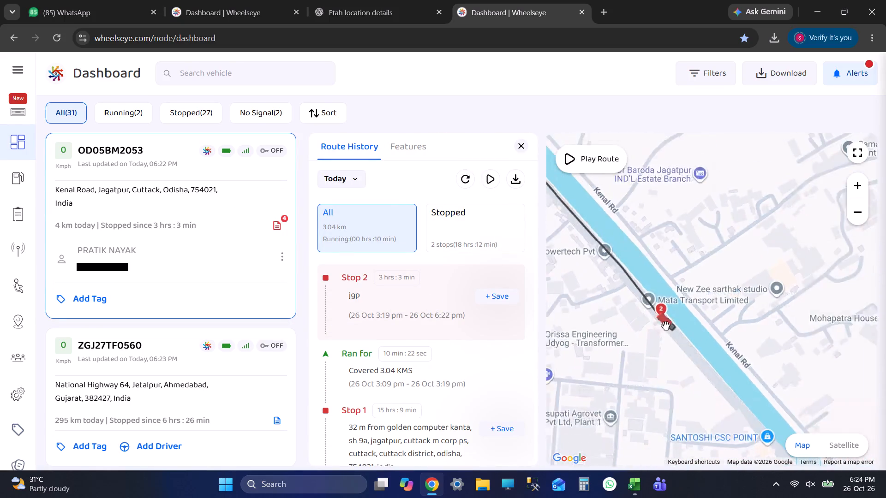
{"action": "scroll", "coordinate": [665, 326], "scroll_direction": "down", "scroll_amount": 18}
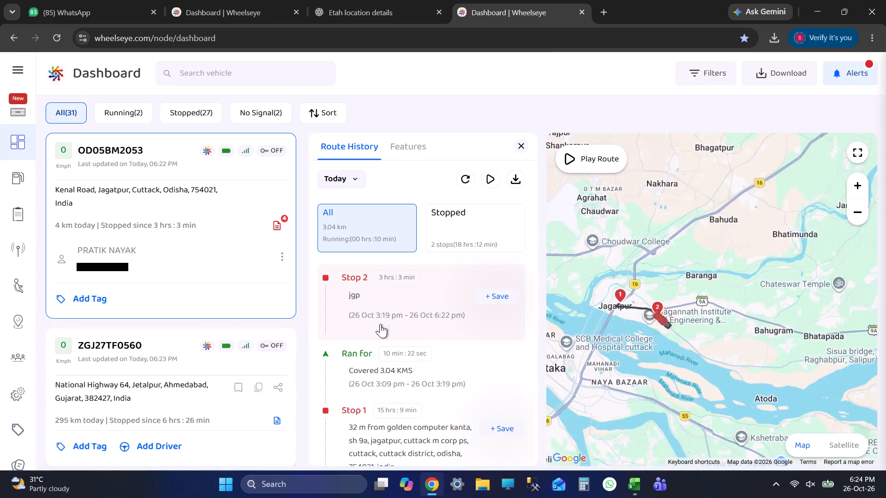
{"action": "left_click", "coordinate": [393, 314]}
{"action": "left_click", "coordinate": [417, 299]}
{"action": "left_click", "coordinate": [417, 299]}
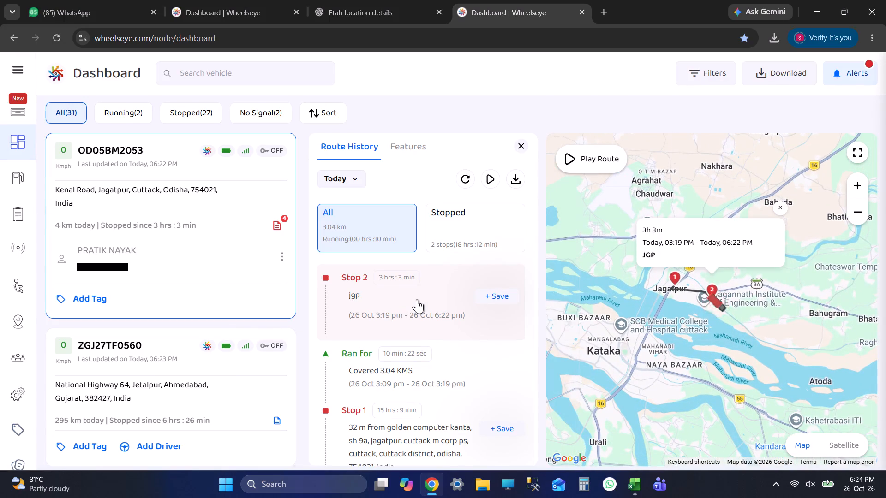
{"action": "left_click", "coordinate": [417, 299]}
{"action": "left_click", "coordinate": [417, 299]}
{"action": "scroll", "coordinate": [417, 299], "scroll_direction": "down", "scroll_amount": 2}
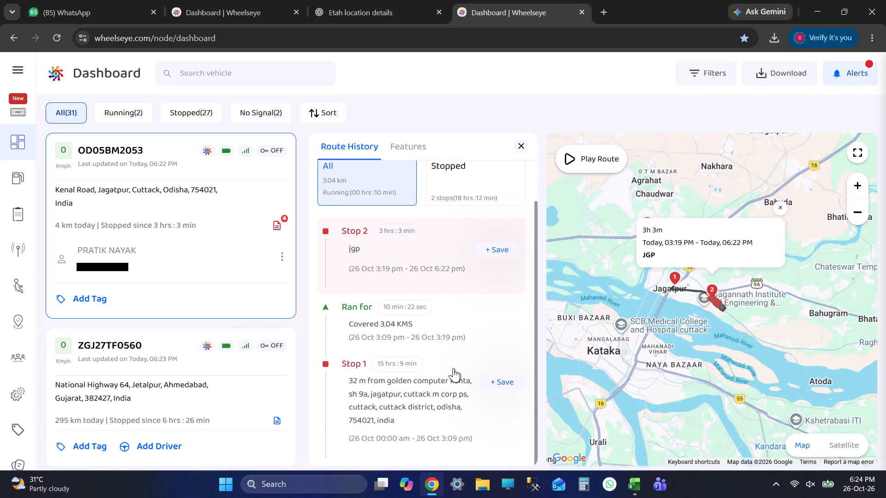
{"action": "left_click", "coordinate": [453, 368]}
{"action": "scroll", "coordinate": [453, 368], "scroll_direction": "down", "scroll_amount": 5}
{"action": "scroll", "coordinate": [453, 368], "scroll_direction": "up", "scroll_amount": 6}
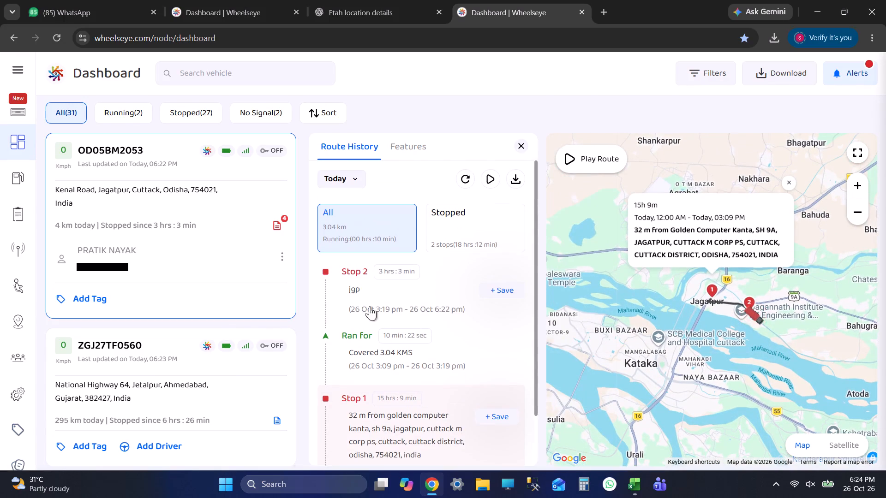
{"action": "scroll", "coordinate": [201, 327], "scroll_direction": "down", "scroll_amount": 4}
{"action": "scroll", "coordinate": [163, 303], "scroll_direction": "up", "scroll_amount": 3}
{"action": "left_click", "coordinate": [187, 338]}
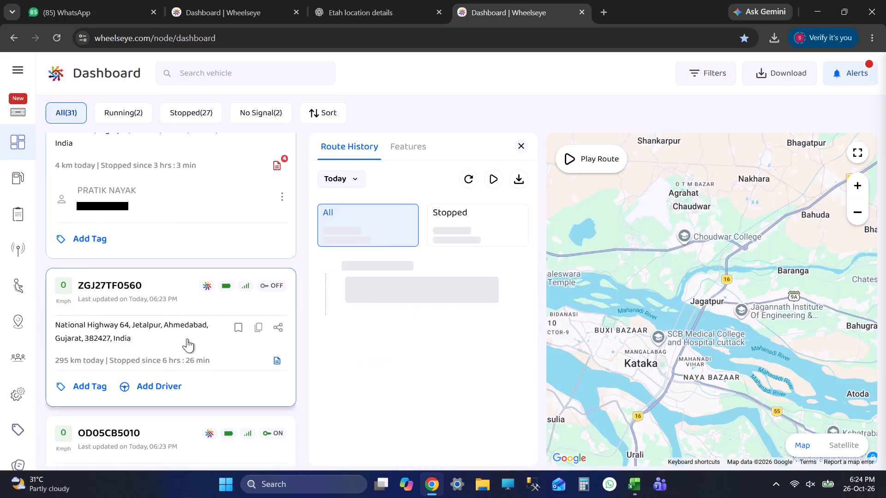
{"action": "scroll", "coordinate": [189, 337], "scroll_direction": "up", "scroll_amount": 4}
{"action": "left_click", "coordinate": [193, 282]}
{"action": "scroll", "coordinate": [197, 299], "scroll_direction": "down", "scroll_amount": 2}
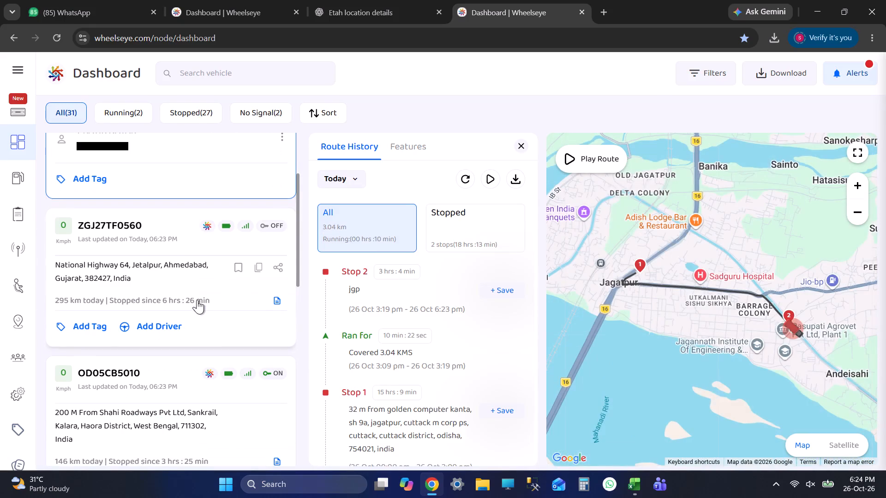
{"action": "scroll", "coordinate": [197, 300], "scroll_direction": "up", "scroll_amount": 4}
{"action": "scroll", "coordinate": [197, 300], "scroll_direction": "down", "scroll_amount": 2}
{"action": "left_click", "coordinate": [201, 300]}
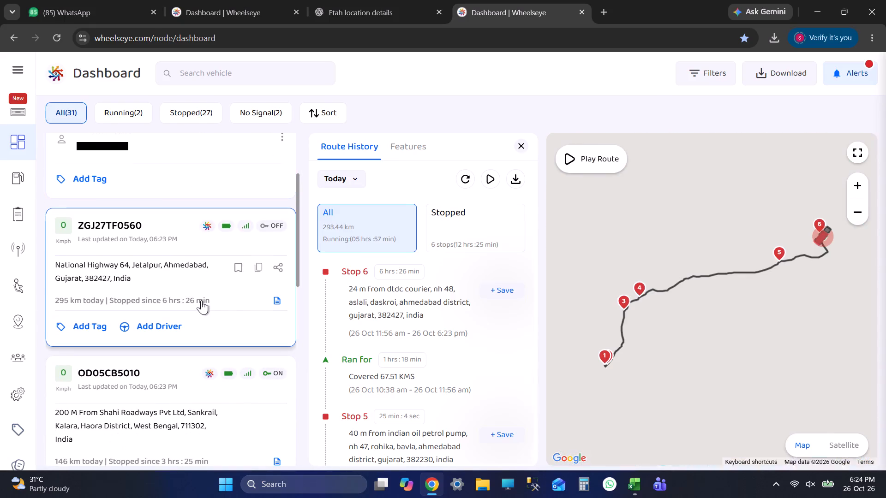
{"action": "scroll", "coordinate": [208, 329], "scroll_direction": "down", "scroll_amount": 3}
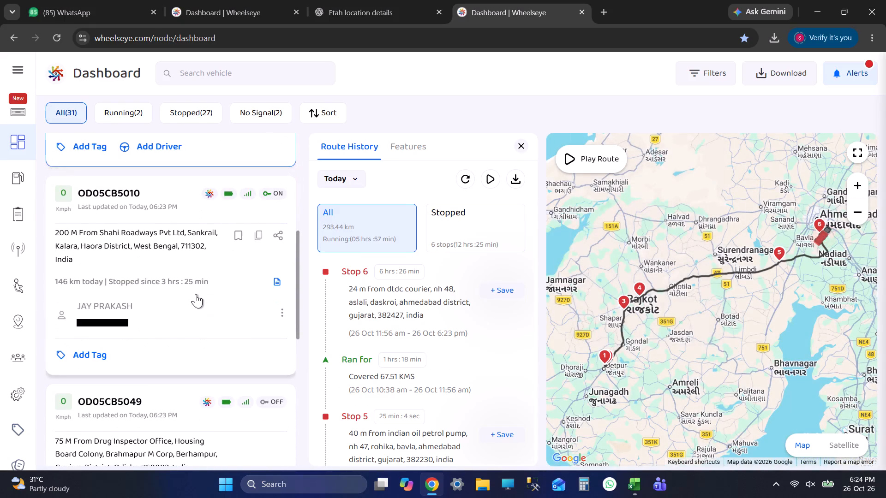
{"action": "left_click", "coordinate": [196, 294]}
{"action": "left_click_drag", "start_coordinate": [692, 283], "coordinate": [638, 292]}
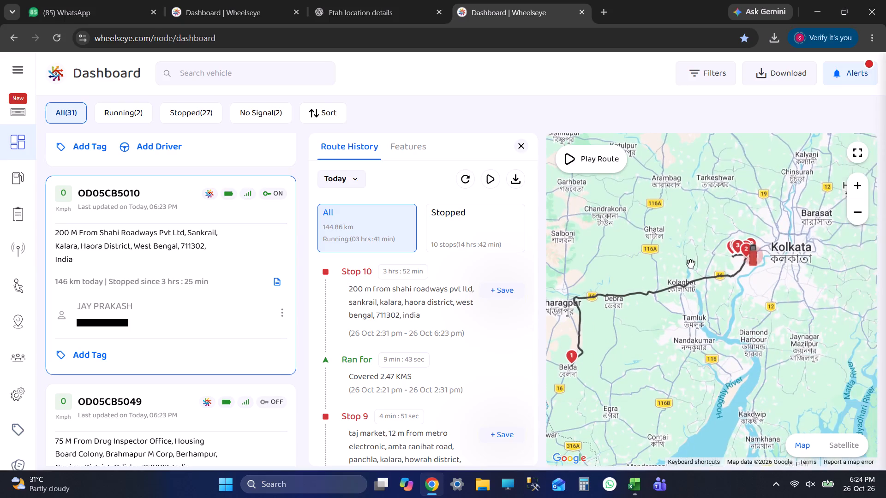
{"action": "scroll", "coordinate": [763, 264], "scroll_direction": "up", "scroll_amount": 6}
{"action": "scroll", "coordinate": [723, 238], "scroll_direction": "up", "scroll_amount": 5}
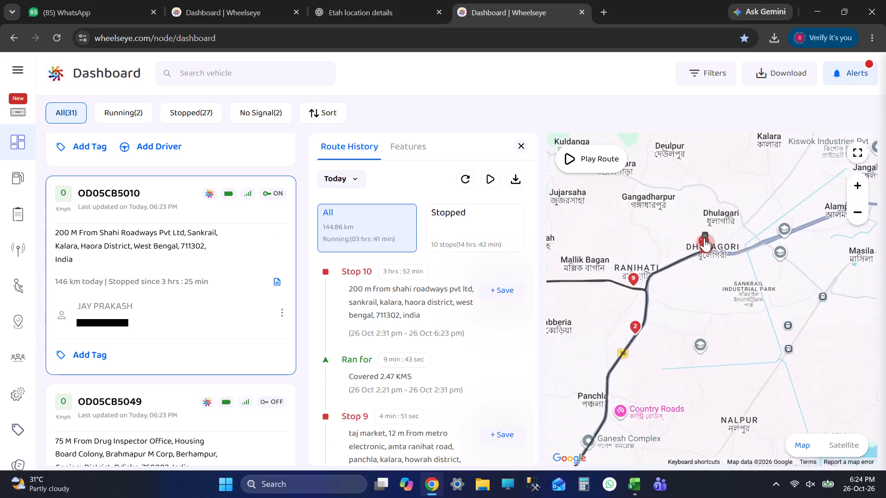
{"action": "left_click_drag", "start_coordinate": [704, 238], "coordinate": [670, 273]}
{"action": "left_click", "coordinate": [446, 300]}
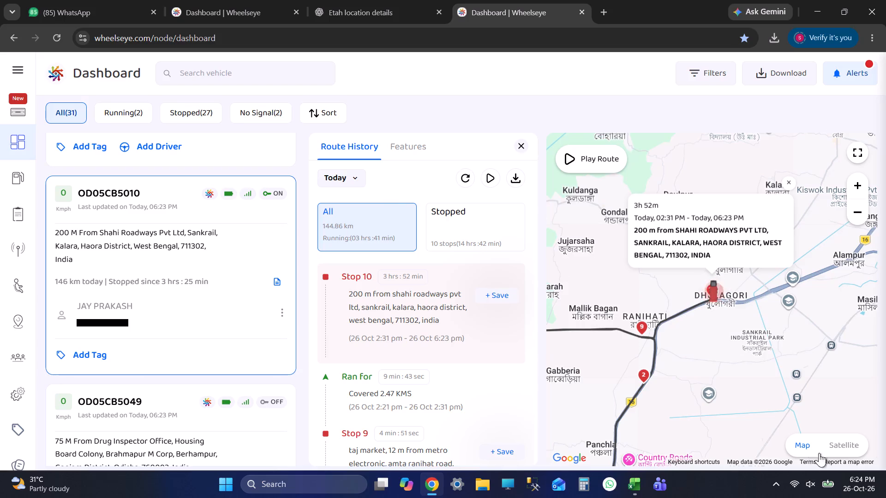
{"action": "left_click", "coordinate": [845, 445]}
{"action": "scroll", "coordinate": [710, 285], "scroll_direction": "up", "scroll_amount": 11}
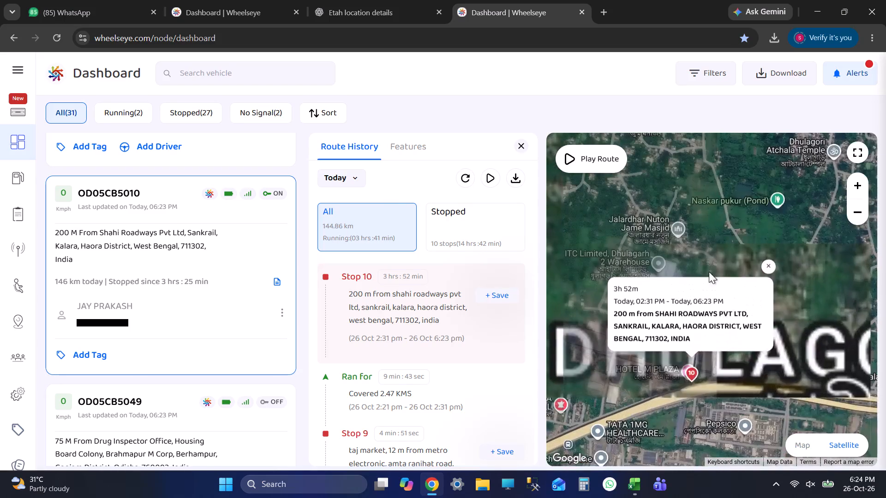
{"action": "scroll", "coordinate": [694, 262], "scroll_direction": "up", "scroll_amount": 3}
{"action": "left_click_drag", "start_coordinate": [687, 292], "coordinate": [735, 240]}
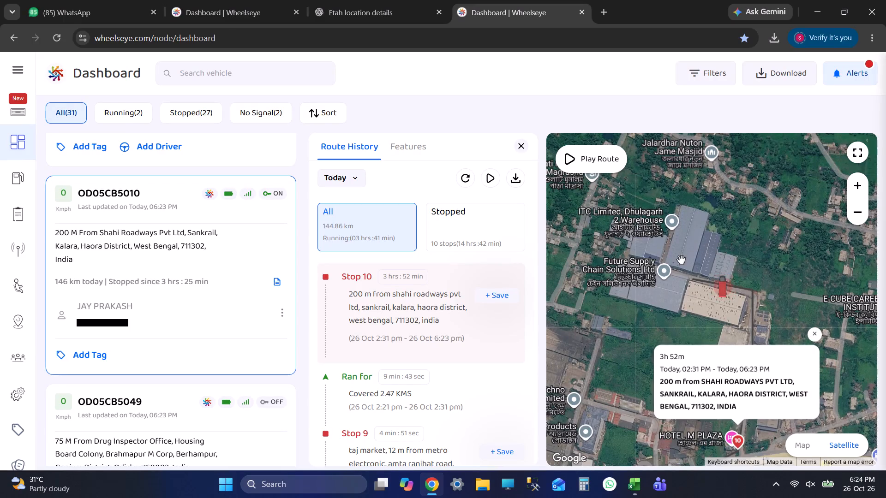
{"action": "left_click", "coordinate": [814, 331]}
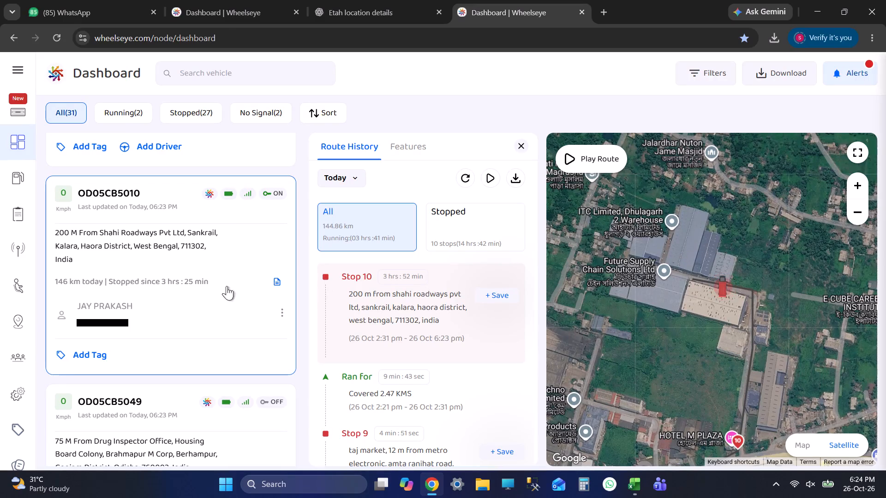
{"action": "scroll", "coordinate": [238, 308], "scroll_direction": "down", "scroll_amount": 2}
{"action": "left_click", "coordinate": [160, 315]}
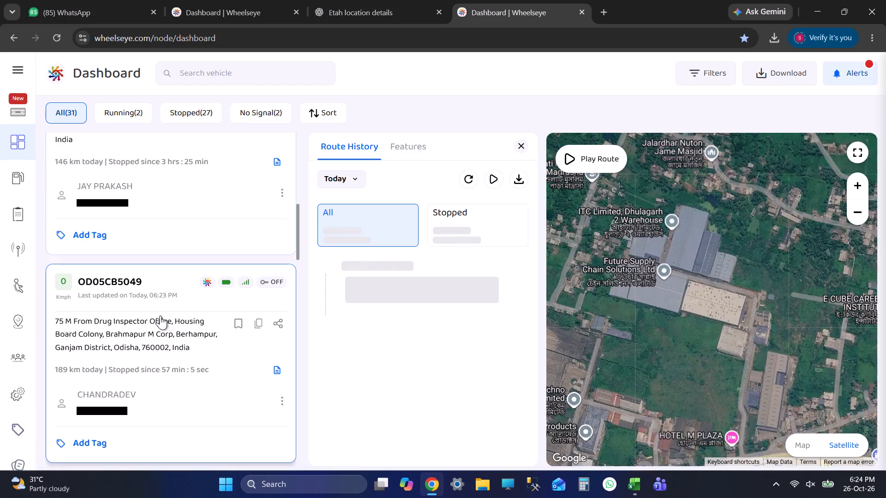
{"action": "left_click_drag", "start_coordinate": [652, 376], "coordinate": [682, 260]}
{"action": "scroll", "coordinate": [638, 294], "scroll_direction": "up", "scroll_amount": 1}
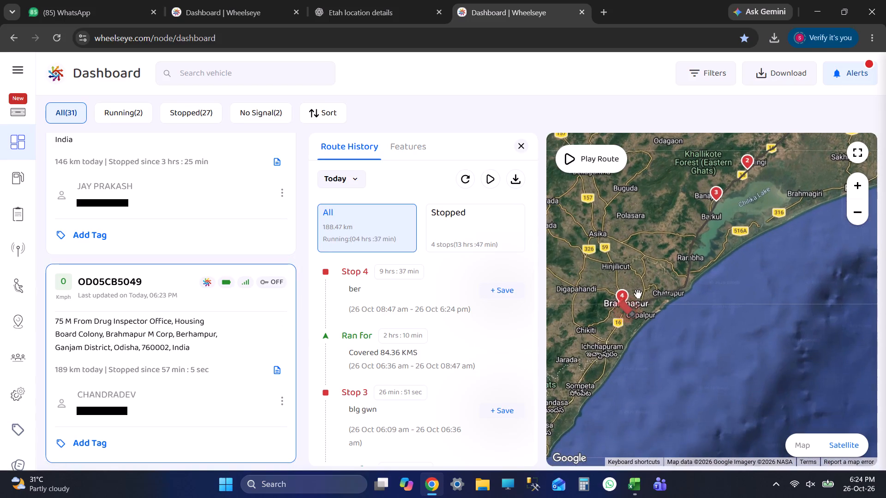
{"action": "scroll", "coordinate": [638, 294], "scroll_direction": "up", "scroll_amount": 5}
{"action": "left_click_drag", "start_coordinate": [617, 304], "coordinate": [681, 288]}
{"action": "scroll", "coordinate": [664, 313], "scroll_direction": "up", "scroll_amount": 6}
{"action": "scroll", "coordinate": [642, 299], "scroll_direction": "down", "scroll_amount": 1}
{"action": "scroll", "coordinate": [642, 299], "scroll_direction": "up", "scroll_amount": 1}
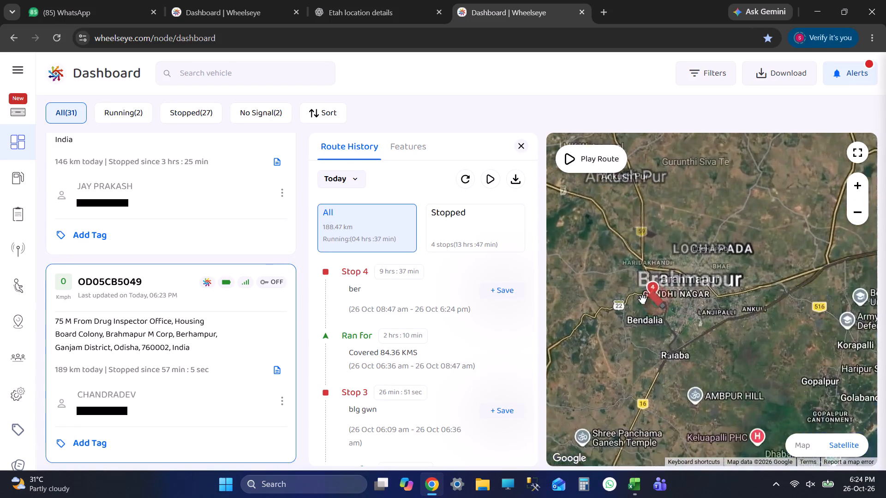
{"action": "scroll", "coordinate": [642, 299], "scroll_direction": "up", "scroll_amount": 7}
{"action": "left_click_drag", "start_coordinate": [674, 308], "coordinate": [614, 269]}
{"action": "scroll", "coordinate": [614, 271], "scroll_direction": "down", "scroll_amount": 3}
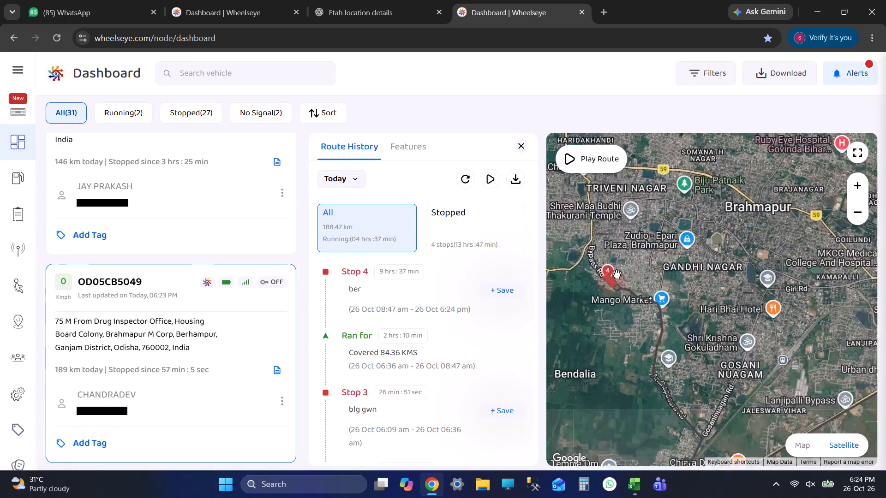
{"action": "left_click_drag", "start_coordinate": [621, 241], "coordinate": [642, 286]}
{"action": "scroll", "coordinate": [643, 283], "scroll_direction": "down", "scroll_amount": 4}
{"action": "scroll", "coordinate": [643, 283], "scroll_direction": "up", "scroll_amount": 8}
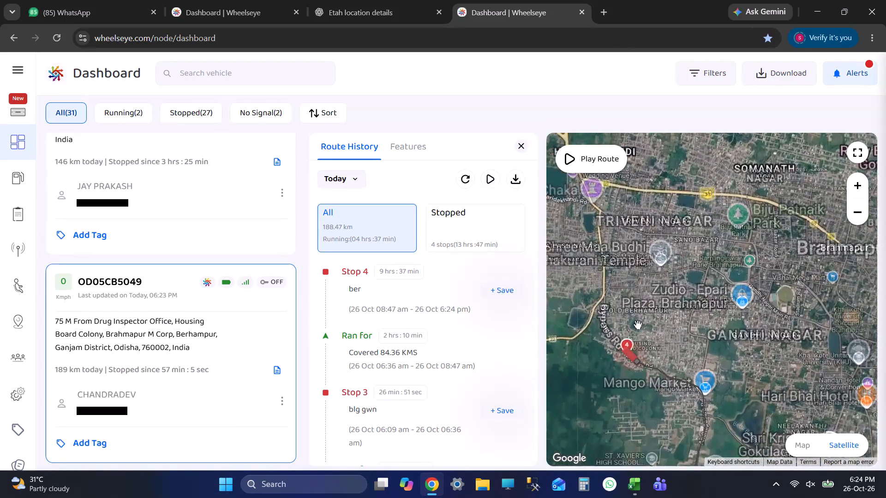
{"action": "left_click_drag", "start_coordinate": [637, 333], "coordinate": [673, 274]}
{"action": "scroll", "coordinate": [670, 283], "scroll_direction": "up", "scroll_amount": 8}
{"action": "left_click_drag", "start_coordinate": [653, 311], "coordinate": [687, 296]}
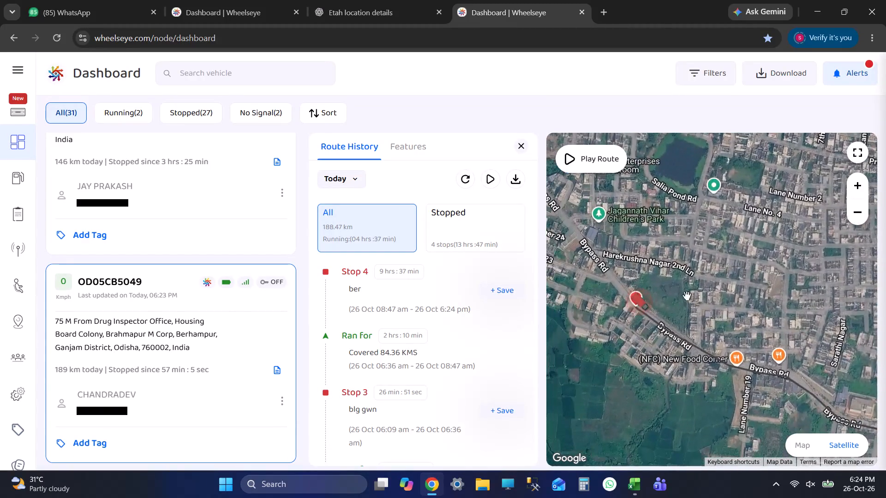
{"action": "scroll", "coordinate": [683, 301], "scroll_direction": "down", "scroll_amount": 17}
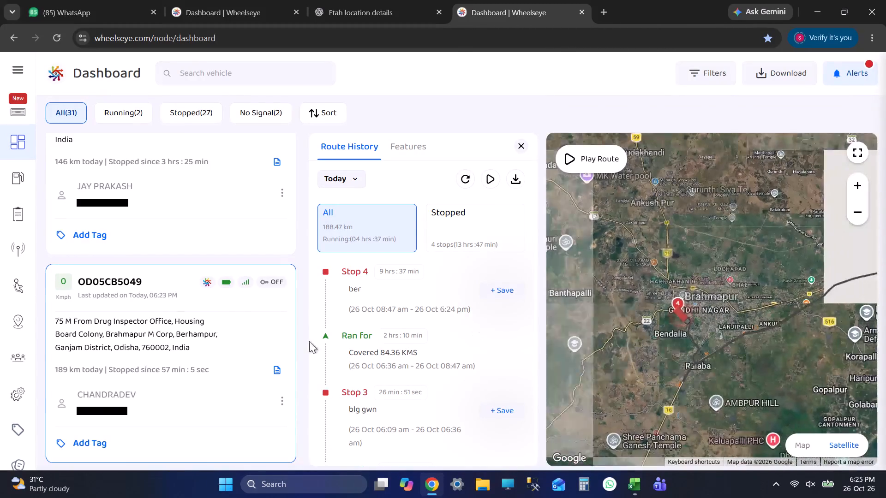
{"action": "scroll", "coordinate": [198, 349], "scroll_direction": "down", "scroll_amount": 1}
{"action": "scroll", "coordinate": [198, 349], "scroll_direction": "up", "scroll_amount": 1}
{"action": "scroll", "coordinate": [198, 349], "scroll_direction": "down", "scroll_amount": 3}
{"action": "left_click", "coordinate": [173, 338]}
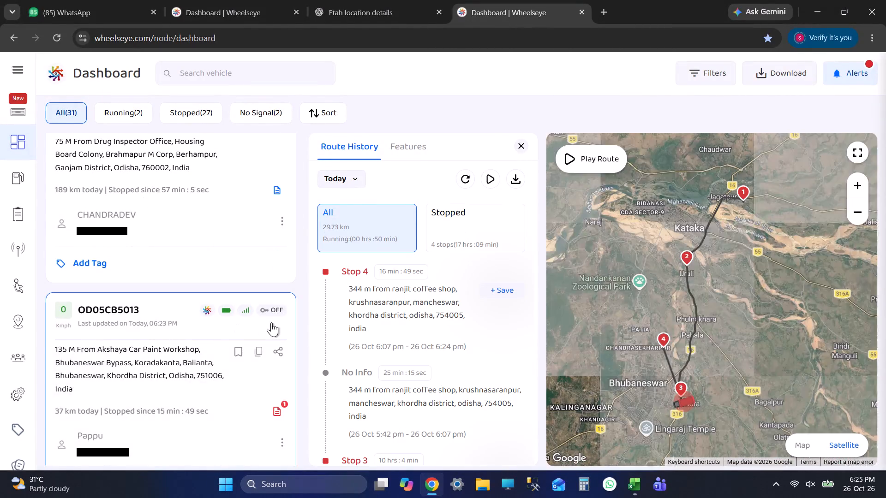
{"action": "left_click_drag", "start_coordinate": [636, 394], "coordinate": [583, 361]}
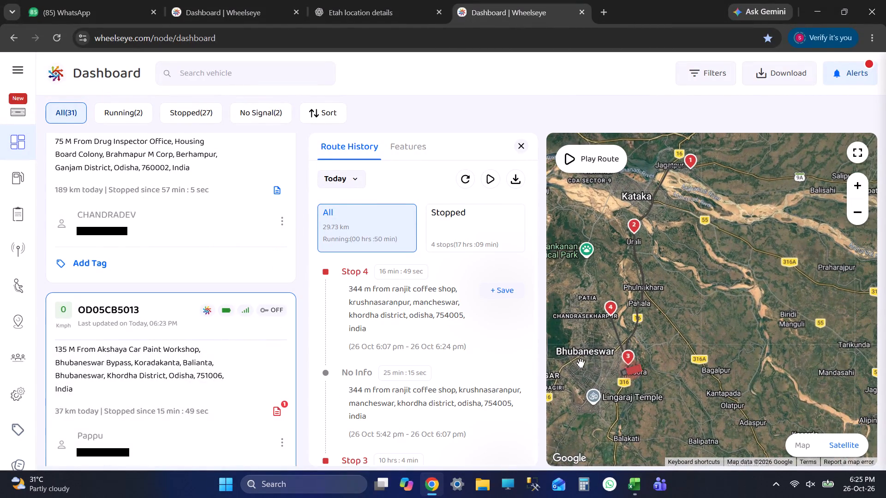
{"action": "scroll", "coordinate": [626, 377], "scroll_direction": "up", "scroll_amount": 3}
{"action": "scroll", "coordinate": [626, 374], "scroll_direction": "down", "scroll_amount": 1}
{"action": "scroll", "coordinate": [626, 374], "scroll_direction": "up", "scroll_amount": 7}
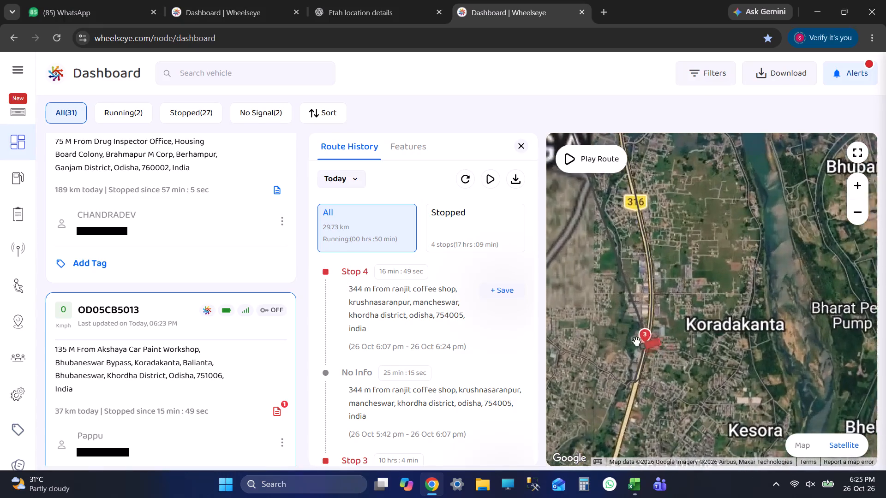
{"action": "scroll", "coordinate": [636, 341], "scroll_direction": "up", "scroll_amount": 5}
{"action": "scroll", "coordinate": [640, 338], "scroll_direction": "down", "scroll_amount": 9}
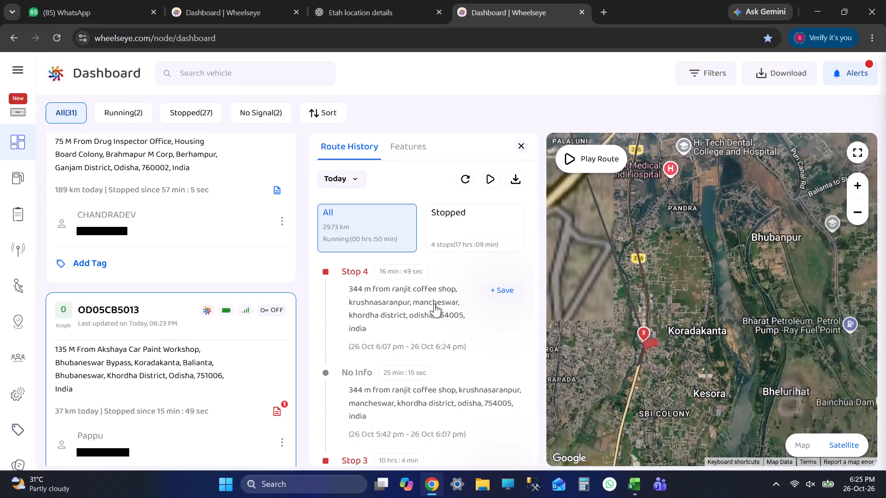
{"action": "left_click", "coordinate": [420, 298]}
{"action": "scroll", "coordinate": [661, 299], "scroll_direction": "down", "scroll_amount": 4}
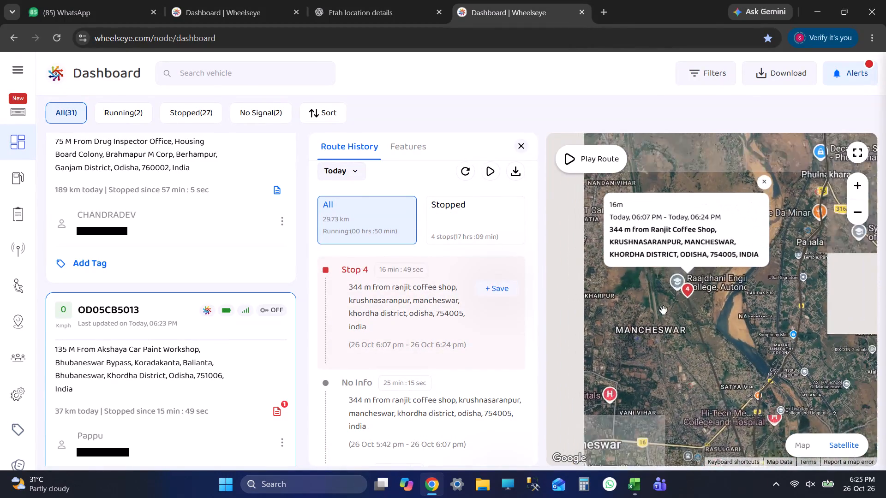
{"action": "scroll", "coordinate": [663, 314], "scroll_direction": "down", "scroll_amount": 5}
{"action": "scroll", "coordinate": [464, 392], "scroll_direction": "down", "scroll_amount": 3}
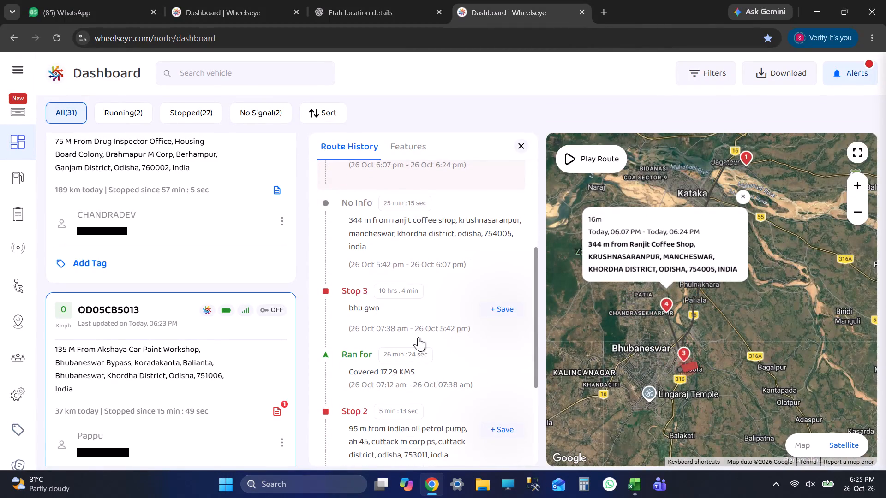
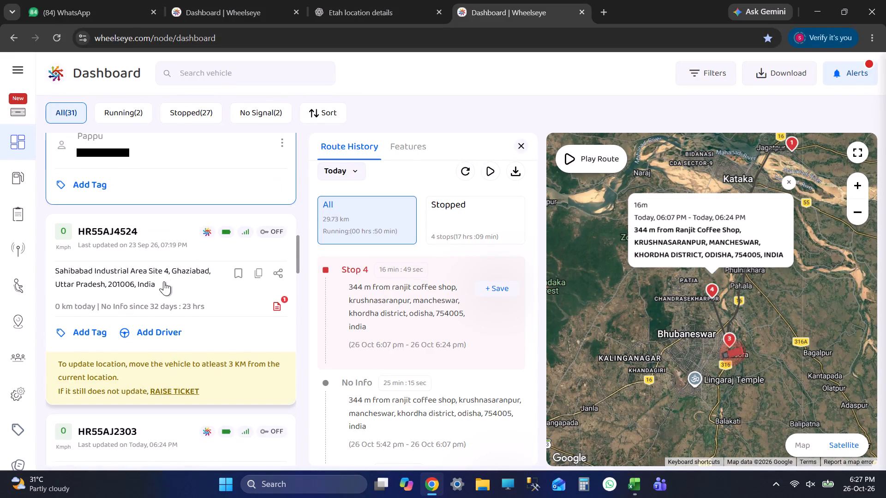
{"action": "scroll", "coordinate": [164, 280], "scroll_direction": "up", "scroll_amount": 3}
{"action": "scroll", "coordinate": [174, 289], "scroll_direction": "down", "scroll_amount": 1}
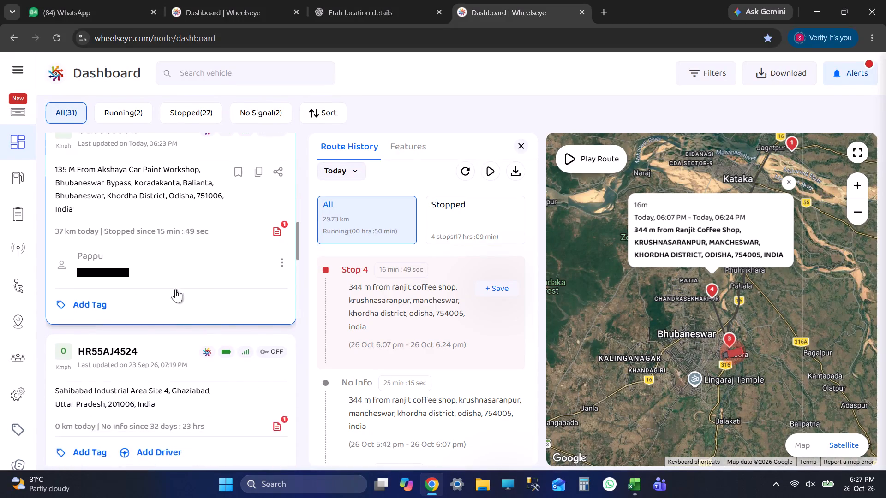
{"action": "scroll", "coordinate": [203, 322], "scroll_direction": "down", "scroll_amount": 4}
{"action": "left_click", "coordinate": [179, 327]}
{"action": "scroll", "coordinate": [186, 335], "scroll_direction": "down", "scroll_amount": 2}
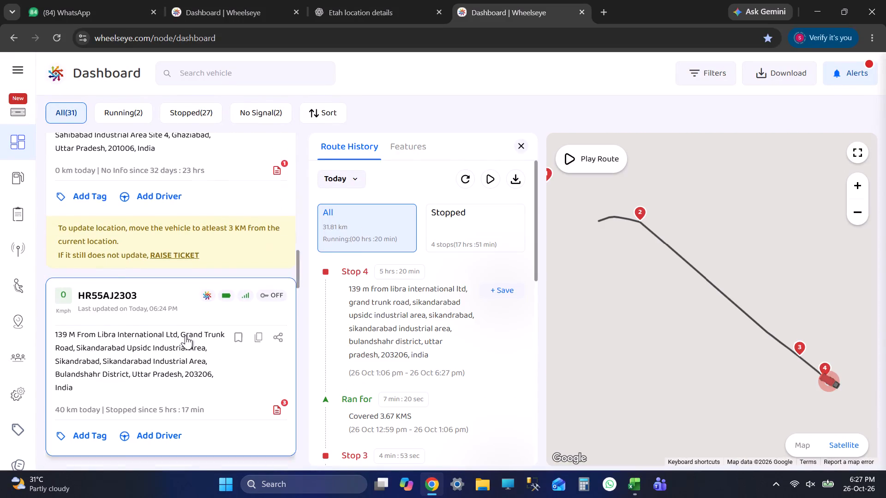
{"action": "scroll", "coordinate": [186, 335], "scroll_direction": "down", "scroll_amount": 1}
{"action": "scroll", "coordinate": [659, 336], "scroll_direction": "down", "scroll_amount": 5}
{"action": "scroll", "coordinate": [663, 335], "scroll_direction": "up", "scroll_amount": 1}
{"action": "scroll", "coordinate": [663, 335], "scroll_direction": "down", "scroll_amount": 3}
{"action": "scroll", "coordinate": [184, 373], "scroll_direction": "down", "scroll_amount": 2}
{"action": "left_click", "coordinate": [165, 283]}
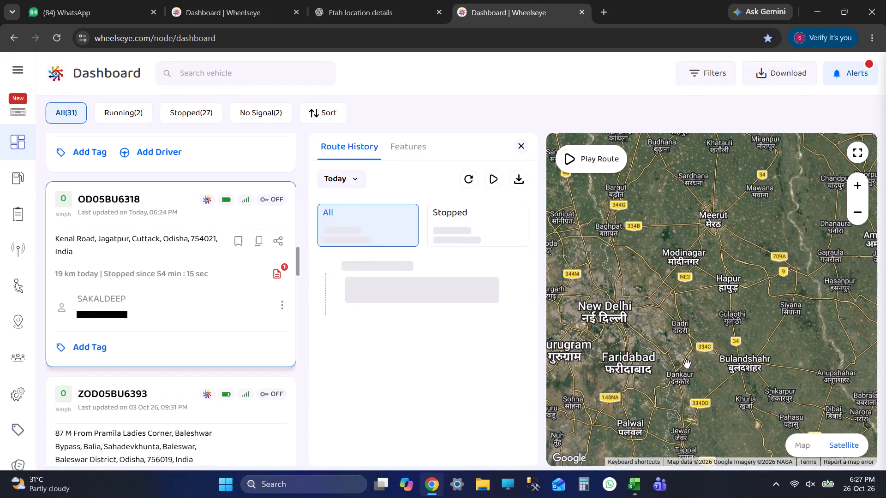
{"action": "scroll", "coordinate": [692, 315], "scroll_direction": "down", "scroll_amount": 11}
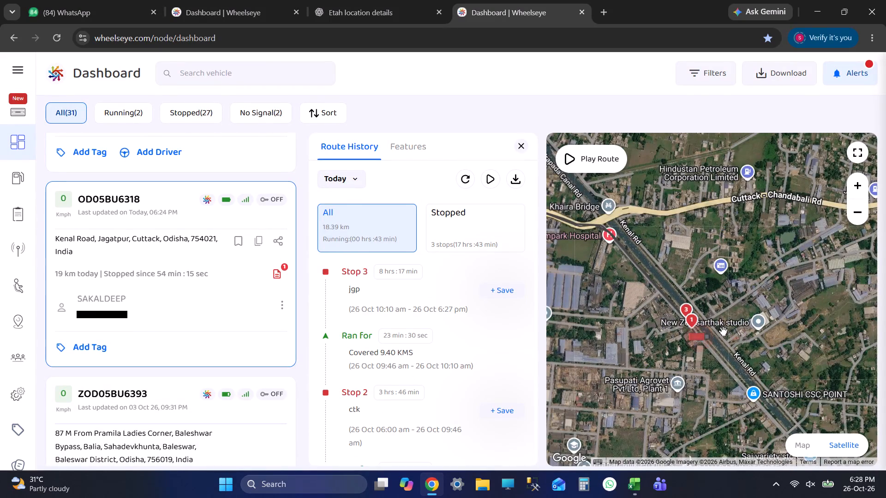
{"action": "scroll", "coordinate": [134, 340], "scroll_direction": "down", "scroll_amount": 5}
{"action": "scroll", "coordinate": [156, 294], "scroll_direction": "up", "scroll_amount": 3}
{"action": "left_click", "coordinate": [168, 299]}
{"action": "scroll", "coordinate": [170, 301], "scroll_direction": "down", "scroll_amount": 2}
{"action": "scroll", "coordinate": [194, 331], "scroll_direction": "down", "scroll_amount": 2}
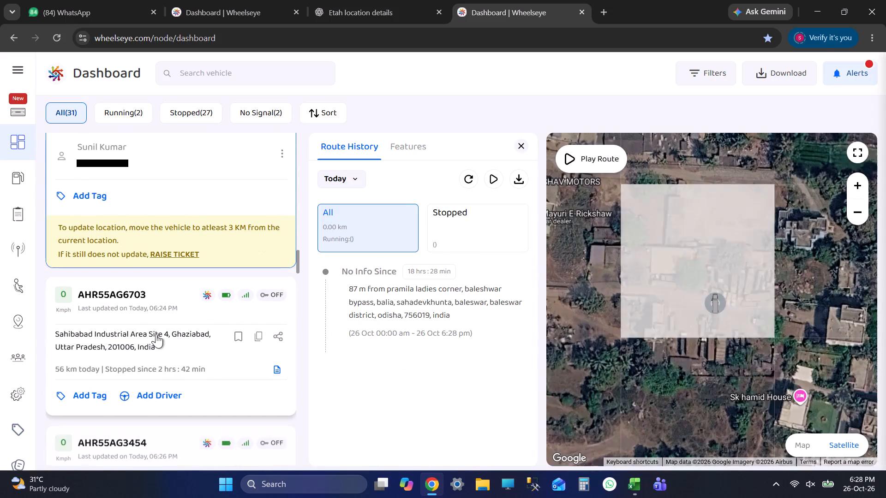
{"action": "left_click", "coordinate": [156, 334]}
{"action": "left_click_drag", "start_coordinate": [689, 267], "coordinate": [666, 289]}
{"action": "scroll", "coordinate": [666, 289], "scroll_direction": "down", "scroll_amount": 3}
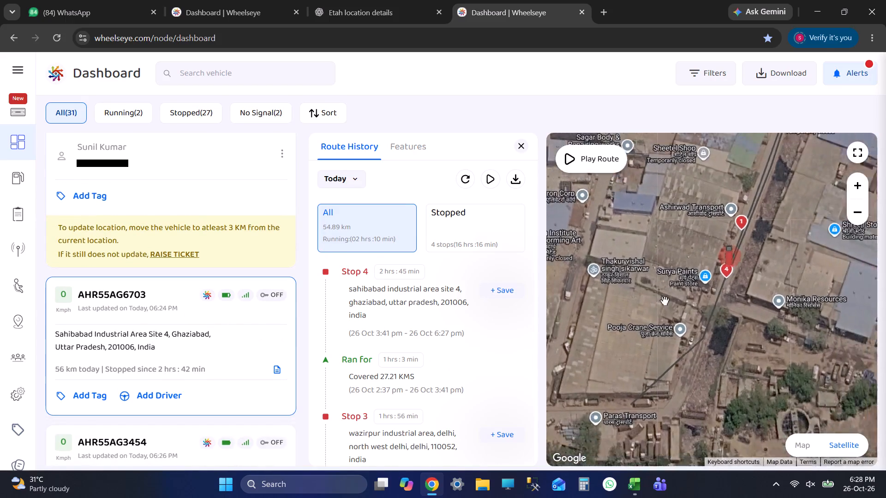
{"action": "scroll", "coordinate": [664, 301], "scroll_direction": "down", "scroll_amount": 15}
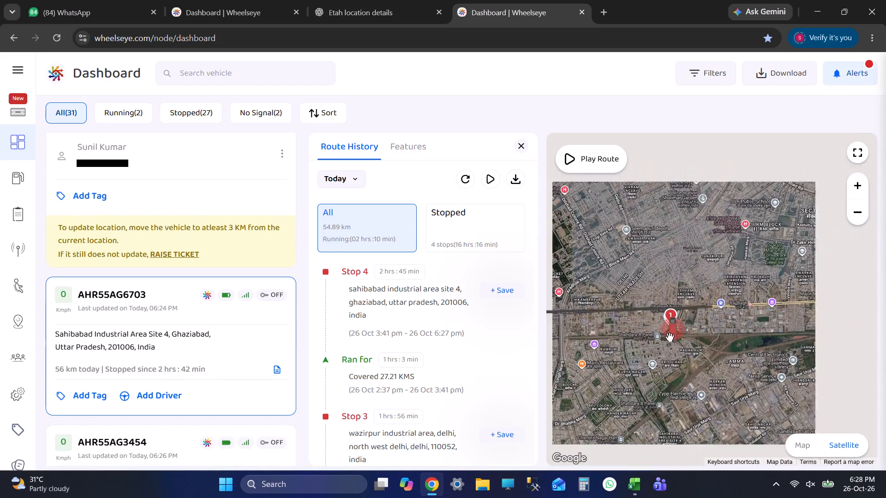
{"action": "scroll", "coordinate": [670, 337], "scroll_direction": "down", "scroll_amount": 5}
{"action": "scroll", "coordinate": [668, 344], "scroll_direction": "up", "scroll_amount": 1}
{"action": "scroll", "coordinate": [668, 344], "scroll_direction": "down", "scroll_amount": 14}
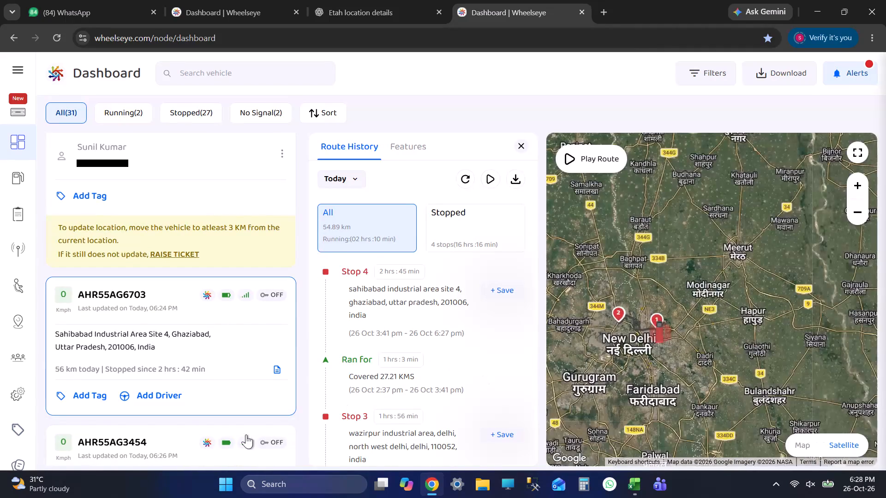
{"action": "scroll", "coordinate": [194, 337], "scroll_direction": "down", "scroll_amount": 4}
{"action": "left_click", "coordinate": [160, 255]}
{"action": "scroll", "coordinate": [276, 396], "scroll_direction": "down", "scroll_amount": 2}
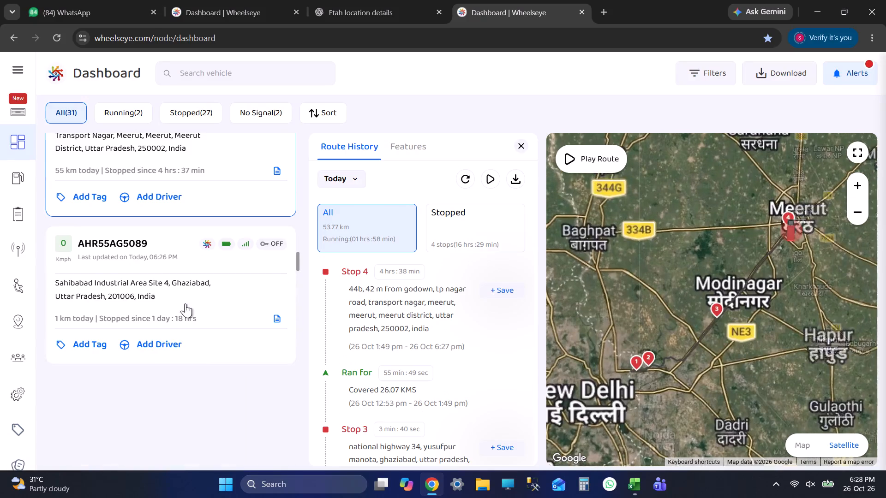
{"action": "scroll", "coordinate": [199, 307], "scroll_direction": "down", "scroll_amount": 2}
{"action": "left_click", "coordinate": [192, 308]}
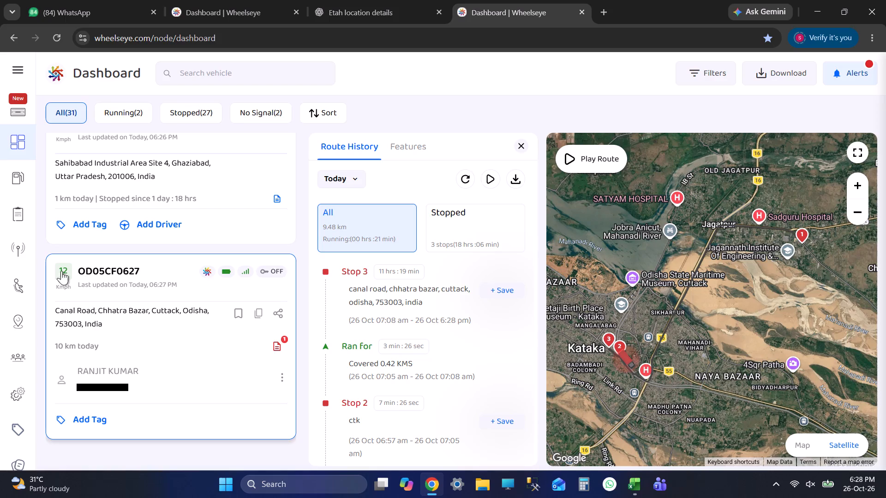
{"action": "scroll", "coordinate": [173, 317], "scroll_direction": "down", "scroll_amount": 3}
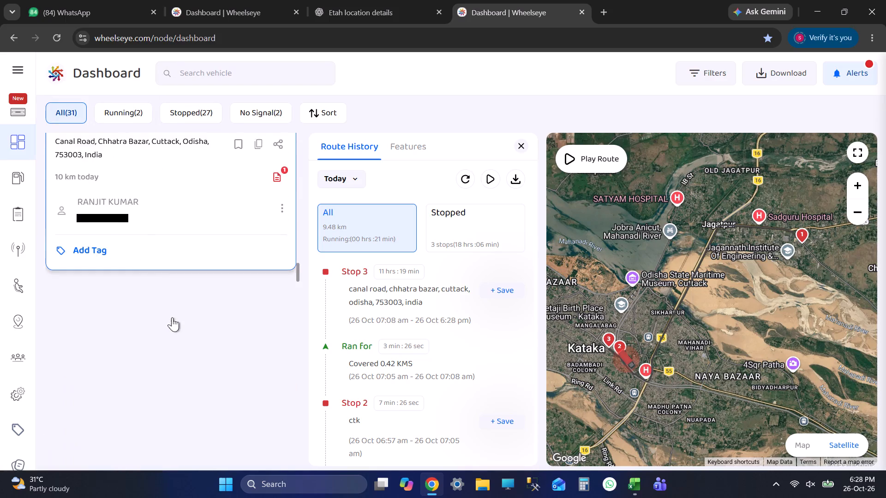
{"action": "left_click", "coordinate": [163, 317]}
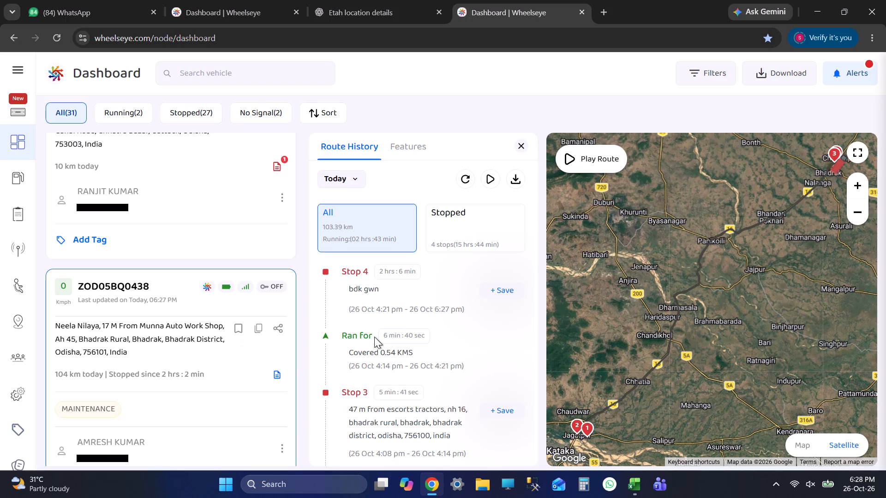
{"action": "left_click", "coordinate": [398, 311]}
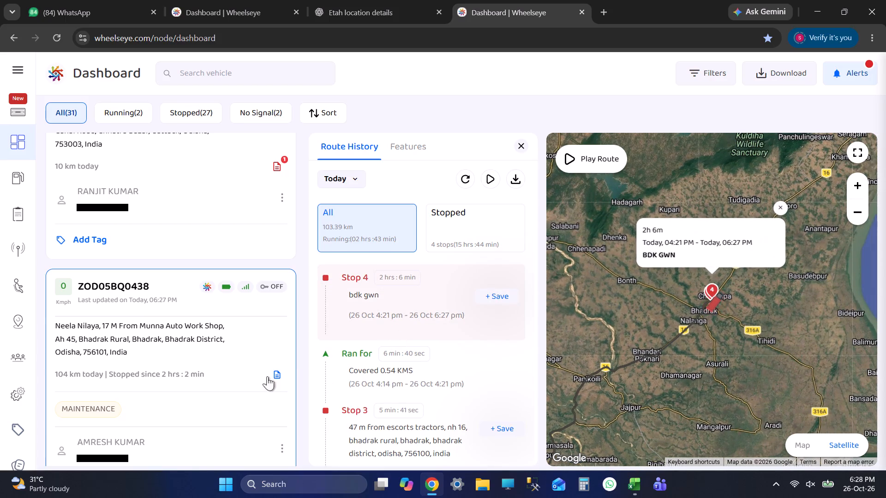
{"action": "scroll", "coordinate": [220, 369], "scroll_direction": "down", "scroll_amount": 4}
{"action": "scroll", "coordinate": [220, 369], "scroll_direction": "up", "scroll_amount": 2}
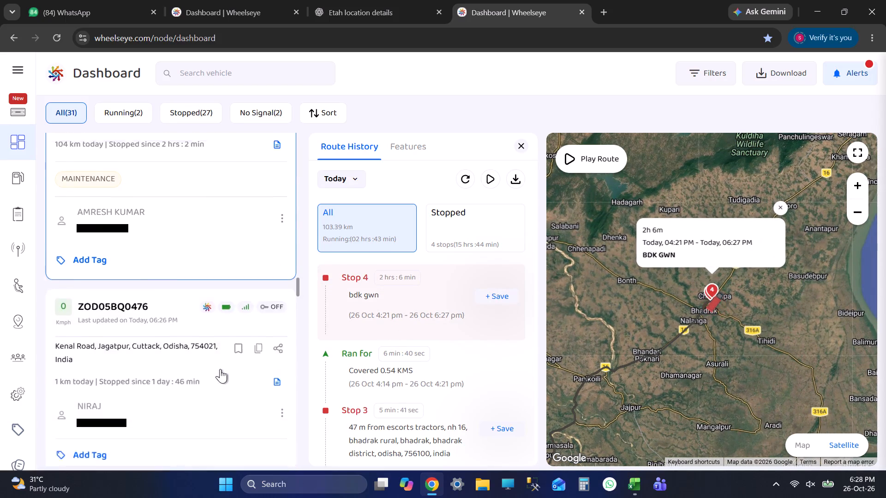
{"action": "scroll", "coordinate": [220, 369], "scroll_direction": "up", "scroll_amount": 1}
{"action": "scroll", "coordinate": [220, 374], "scroll_direction": "down", "scroll_amount": 3}
{"action": "left_click", "coordinate": [199, 371]}
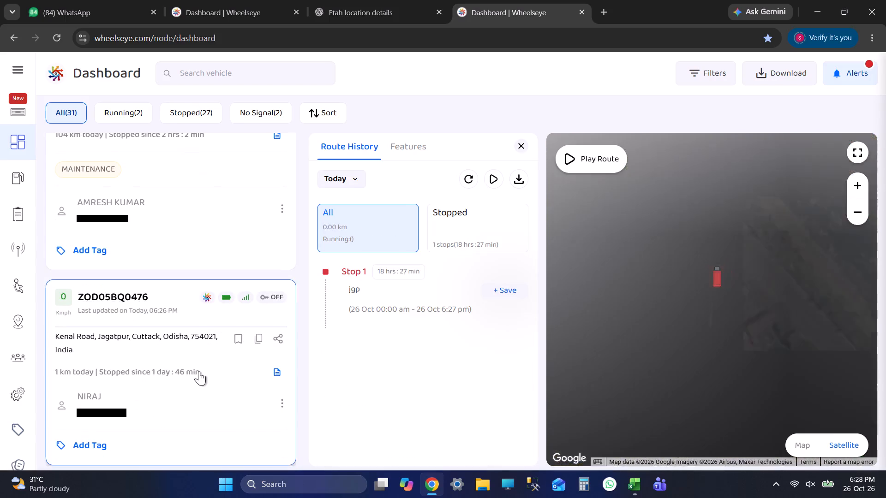
{"action": "scroll", "coordinate": [570, 372], "scroll_direction": "down", "scroll_amount": 9}
{"action": "left_click_drag", "start_coordinate": [581, 386], "coordinate": [680, 342]}
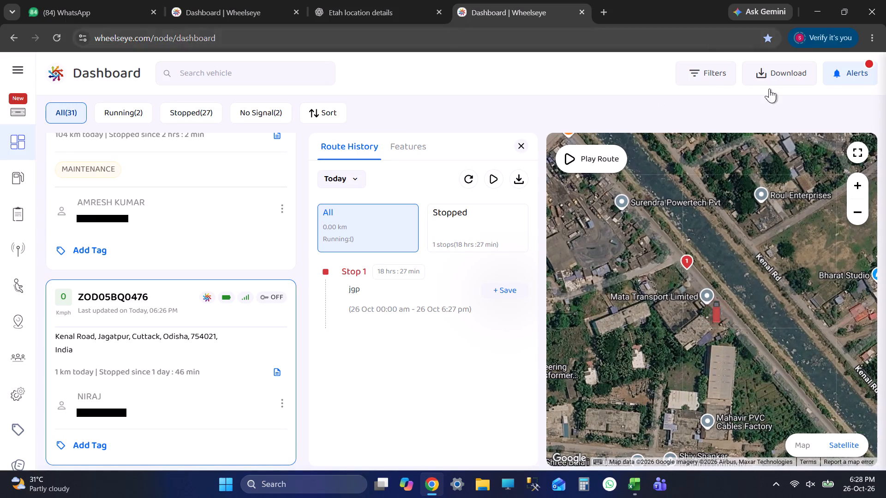
{"action": "scroll", "coordinate": [724, 265], "scroll_direction": "down", "scroll_amount": 4}
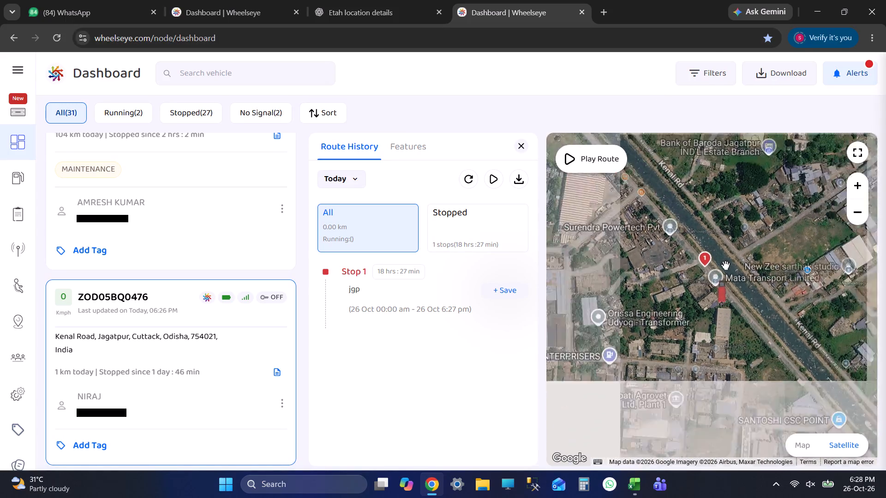
{"action": "scroll", "coordinate": [745, 276], "scroll_direction": "up", "scroll_amount": 1}
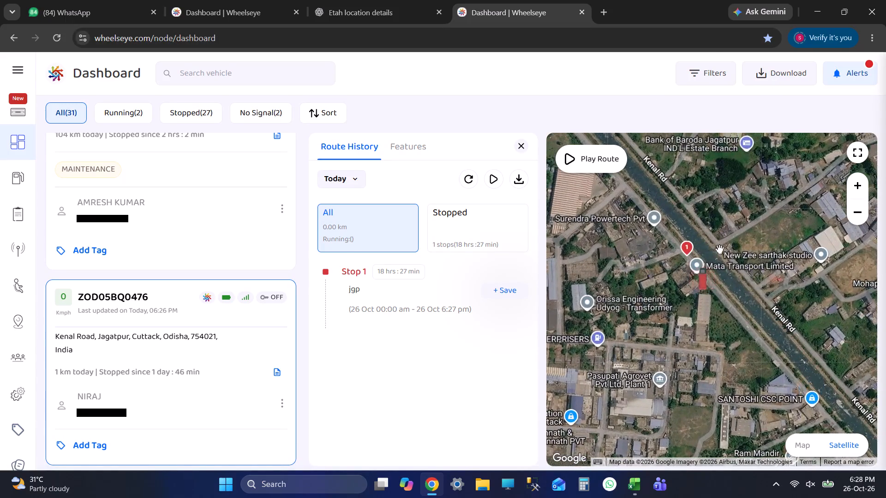
{"action": "scroll", "coordinate": [719, 249], "scroll_direction": "up", "scroll_amount": 1}
{"action": "scroll", "coordinate": [719, 249], "scroll_direction": "down", "scroll_amount": 3}
{"action": "scroll", "coordinate": [134, 359], "scroll_direction": "down", "scroll_amount": 5}
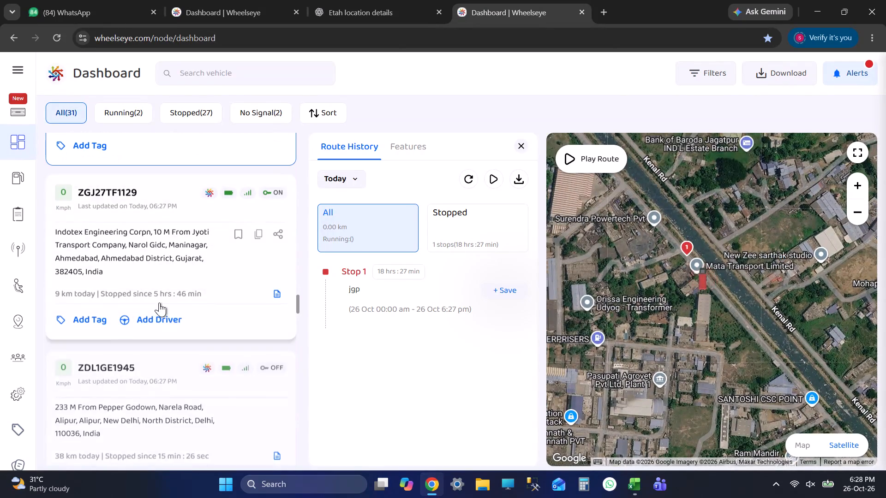
{"action": "scroll", "coordinate": [161, 302], "scroll_direction": "down", "scroll_amount": 2}
{"action": "scroll", "coordinate": [161, 296], "scroll_direction": "up", "scroll_amount": 3}
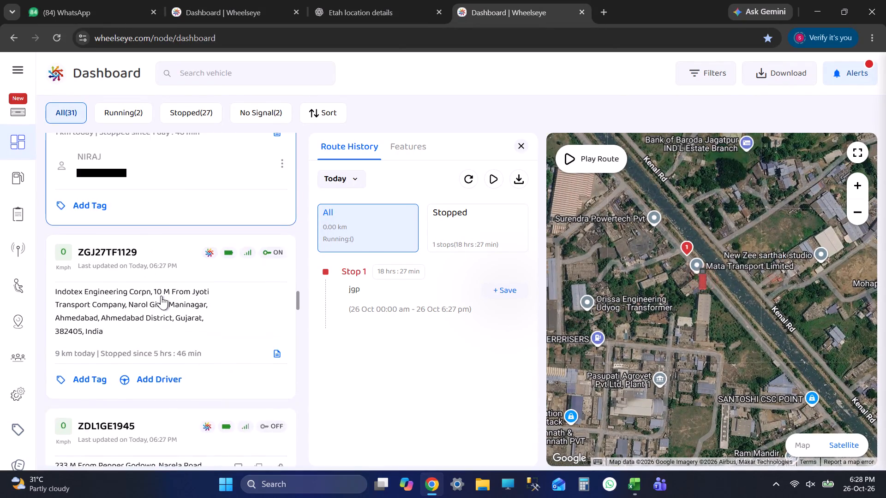
{"action": "scroll", "coordinate": [161, 296], "scroll_direction": "down", "scroll_amount": 2}
{"action": "scroll", "coordinate": [161, 296], "scroll_direction": "up", "scroll_amount": 2}
{"action": "scroll", "coordinate": [206, 311], "scroll_direction": "down", "scroll_amount": 1}
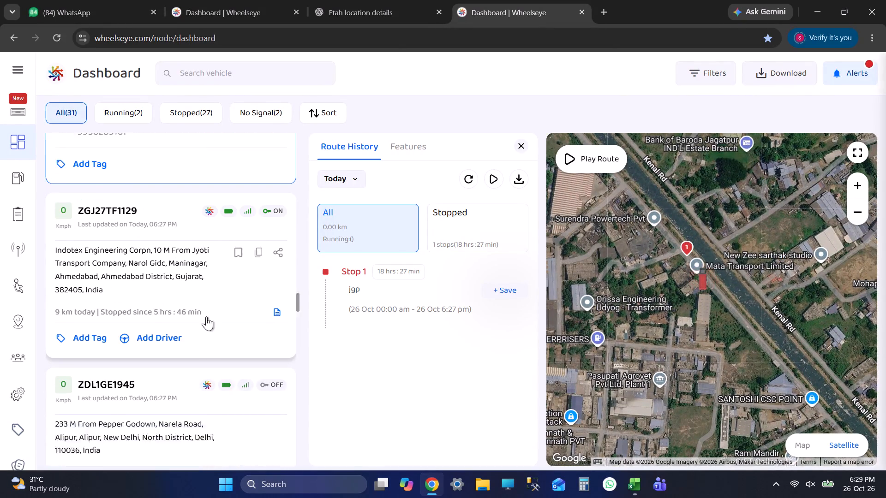
{"action": "scroll", "coordinate": [206, 316], "scroll_direction": "down", "scroll_amount": 4}
{"action": "left_click", "coordinate": [179, 312]}
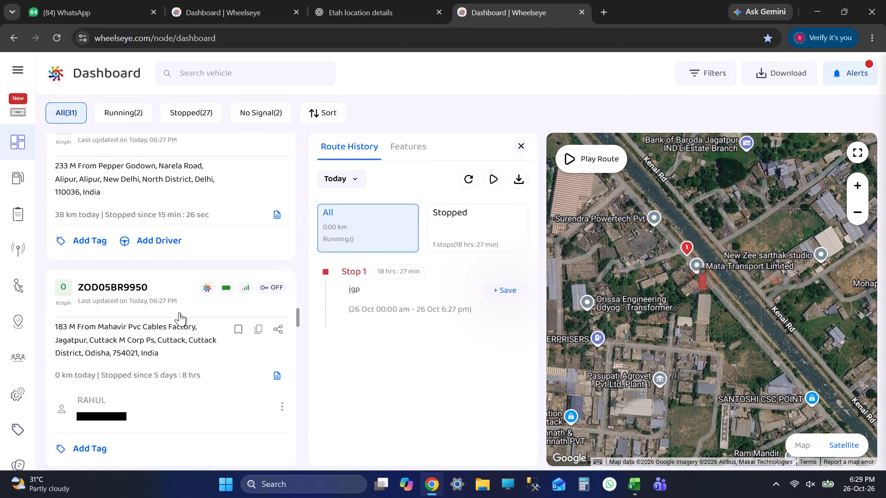
{"action": "scroll", "coordinate": [673, 298], "scroll_direction": "down", "scroll_amount": 10}
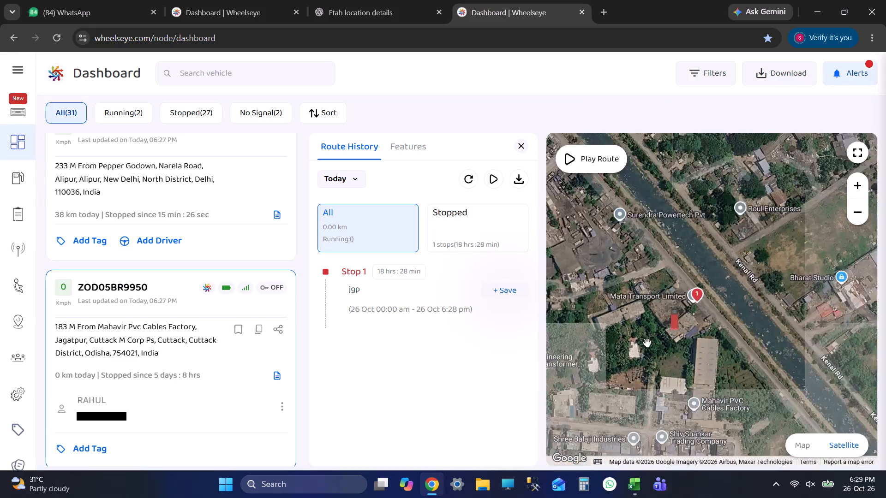
{"action": "scroll", "coordinate": [647, 343], "scroll_direction": "down", "scroll_amount": 7}
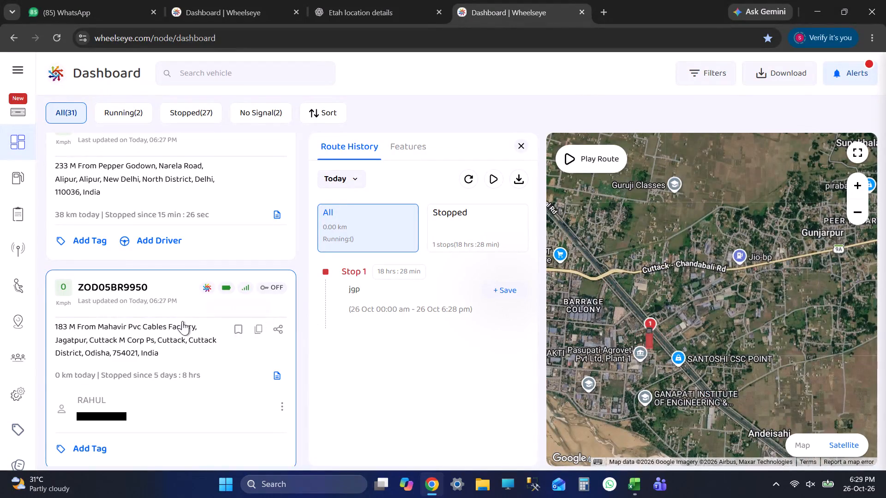
{"action": "scroll", "coordinate": [182, 329], "scroll_direction": "down", "scroll_amount": 3}
{"action": "left_click", "coordinate": [178, 342]}
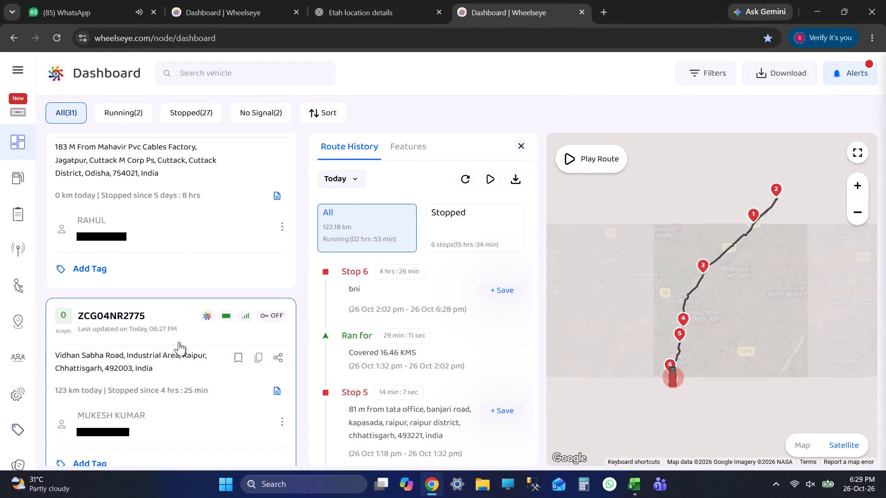
{"action": "scroll", "coordinate": [655, 379], "scroll_direction": "up", "scroll_amount": 2}
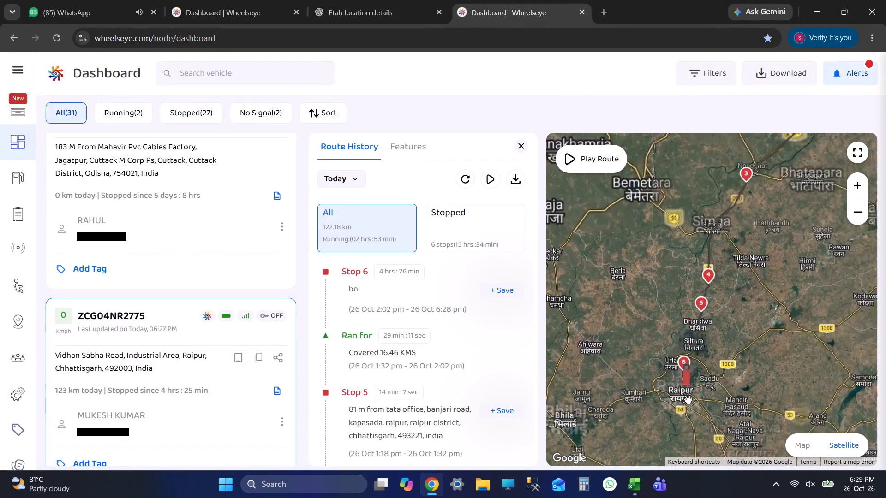
{"action": "left_click_drag", "start_coordinate": [668, 399], "coordinate": [614, 339]}
{"action": "scroll", "coordinate": [643, 341], "scroll_direction": "up", "scroll_amount": 5}
{"action": "left_click_drag", "start_coordinate": [621, 308], "coordinate": [622, 361]}
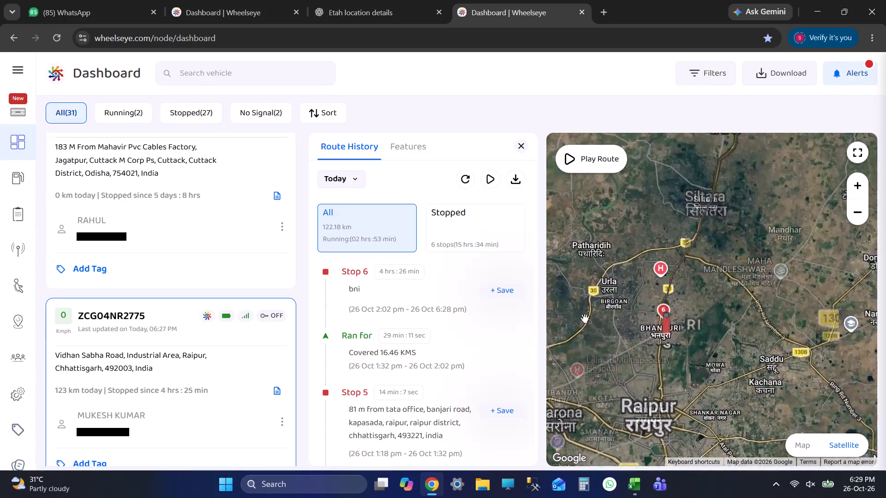
{"action": "scroll", "coordinate": [586, 330], "scroll_direction": "down", "scroll_amount": 3}
{"action": "left_click_drag", "start_coordinate": [598, 315], "coordinate": [598, 320]}
{"action": "scroll", "coordinate": [658, 336], "scroll_direction": "up", "scroll_amount": 6}
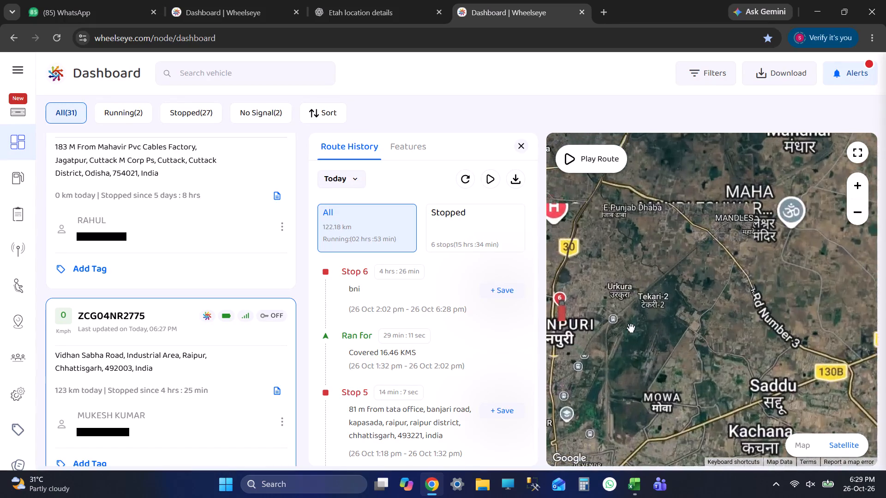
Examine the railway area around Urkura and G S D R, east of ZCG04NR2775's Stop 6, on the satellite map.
{"action": "scroll", "coordinate": [631, 328], "scroll_direction": "up", "scroll_amount": 2}
{"action": "left_click_drag", "start_coordinate": [625, 325], "coordinate": [686, 296]}
{"action": "scroll", "coordinate": [667, 310], "scroll_direction": "up", "scroll_amount": 3}
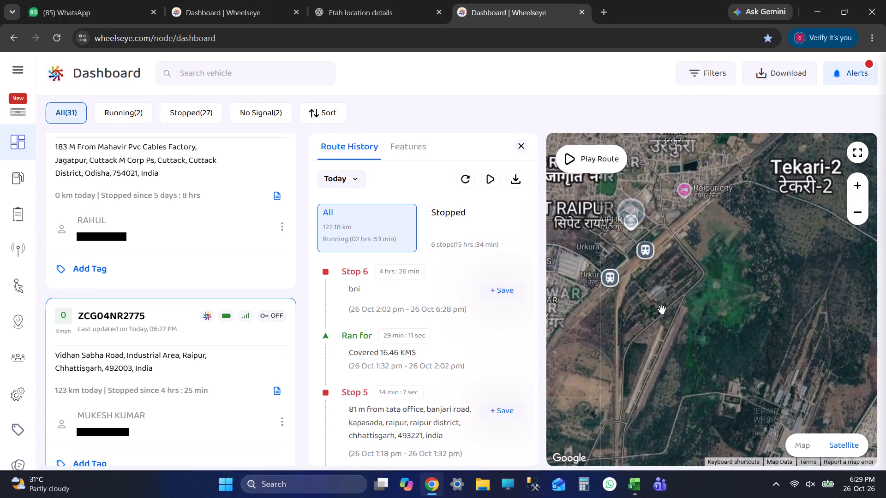
{"action": "scroll", "coordinate": [680, 290], "scroll_direction": "up", "scroll_amount": 3}
{"action": "left_click_drag", "start_coordinate": [664, 268], "coordinate": [746, 243]}
{"action": "scroll", "coordinate": [754, 261], "scroll_direction": "down", "scroll_amount": 3}
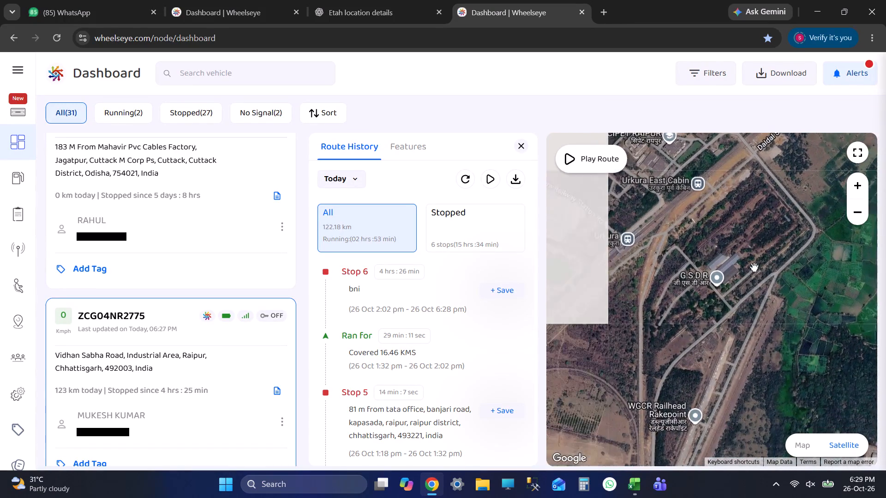
{"action": "scroll", "coordinate": [754, 267], "scroll_direction": "down", "scroll_amount": 8}
{"action": "left_click_drag", "start_coordinate": [654, 239], "coordinate": [668, 262]}
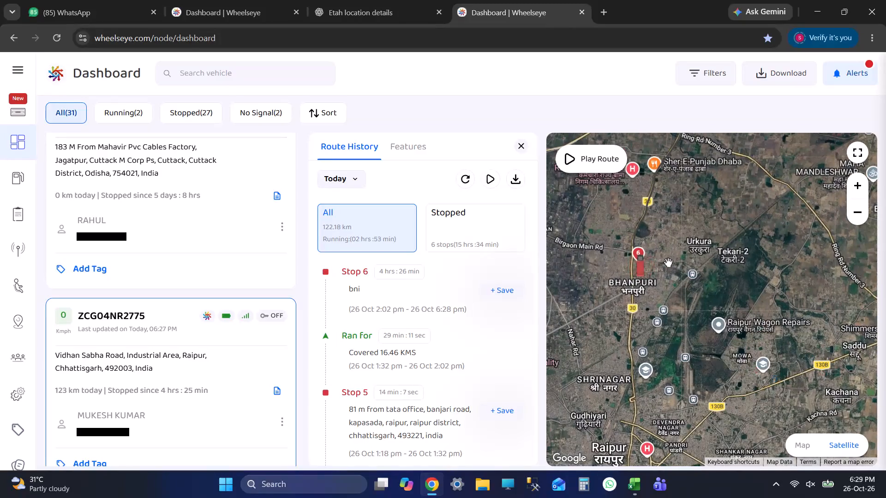
{"action": "scroll", "coordinate": [638, 258], "scroll_direction": "up", "scroll_amount": 1}
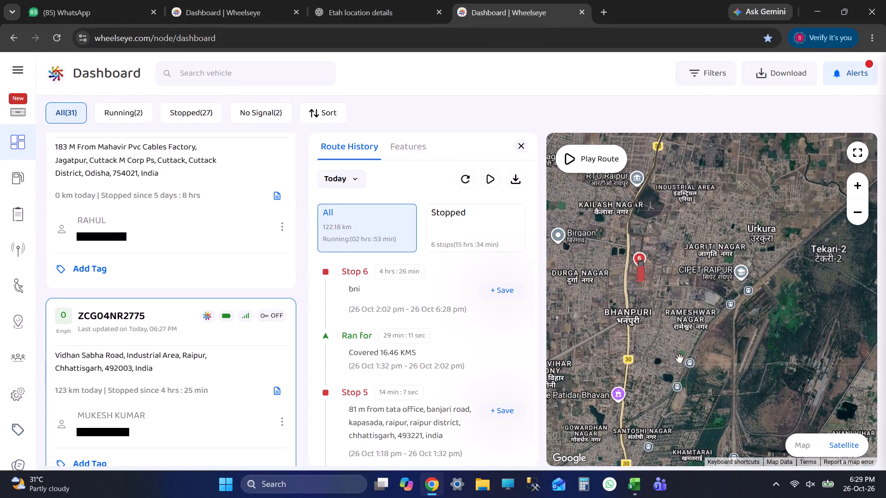
{"action": "scroll", "coordinate": [685, 365], "scroll_direction": "up", "scroll_amount": 3}
{"action": "left_click_drag", "start_coordinate": [669, 296], "coordinate": [658, 298]}
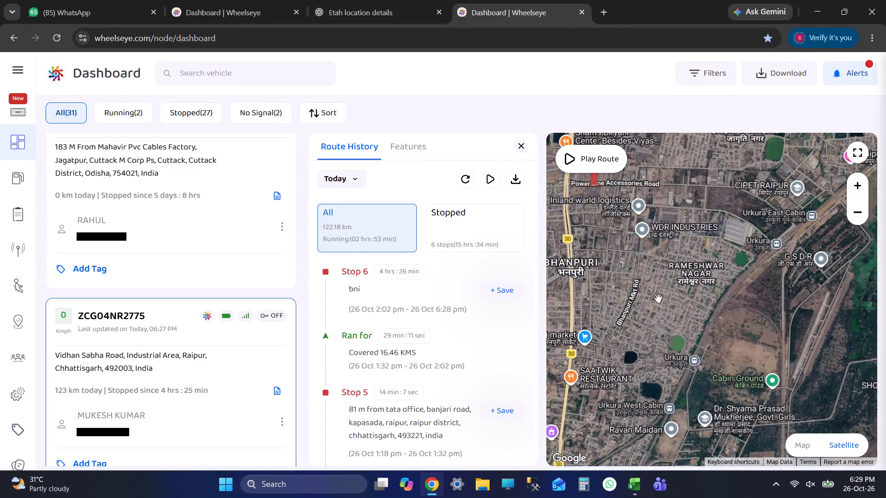
{"action": "left_click_drag", "start_coordinate": [658, 298], "coordinate": [593, 326]}
{"action": "left_click_drag", "start_coordinate": [607, 249], "coordinate": [585, 369]}
{"action": "scroll", "coordinate": [599, 368], "scroll_direction": "down", "scroll_amount": 3}
{"action": "left_click_drag", "start_coordinate": [600, 356], "coordinate": [678, 324]}
{"action": "scroll", "coordinate": [673, 320], "scroll_direction": "down", "scroll_amount": 2}
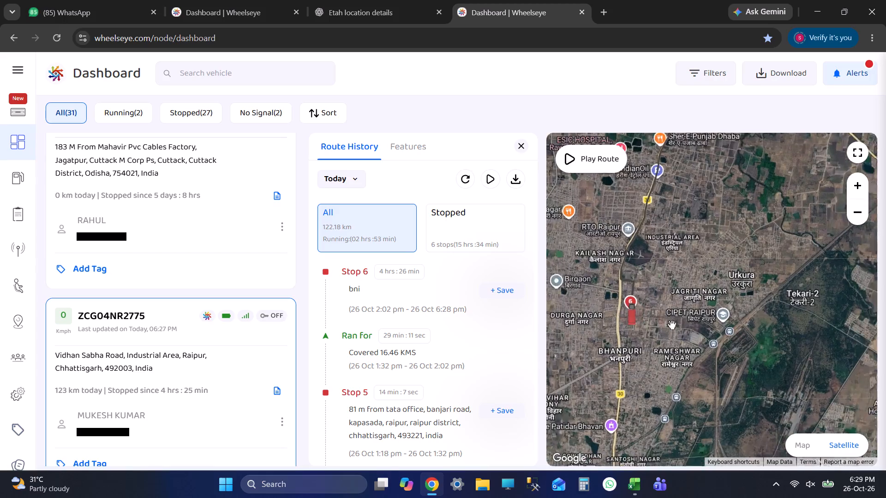
Examine the rail yard north of highway 130B in Raipur, around Anand Sen and Kapa Contener Yard, on the satellite map.
{"action": "scroll", "coordinate": [672, 325], "scroll_direction": "down", "scroll_amount": 1}
{"action": "left_click_drag", "start_coordinate": [681, 381], "coordinate": [635, 264]}
{"action": "scroll", "coordinate": [683, 312], "scroll_direction": "up", "scroll_amount": 1}
{"action": "scroll", "coordinate": [681, 313], "scroll_direction": "down", "scroll_amount": 1}
{"action": "scroll", "coordinate": [679, 314], "scroll_direction": "up", "scroll_amount": 4}
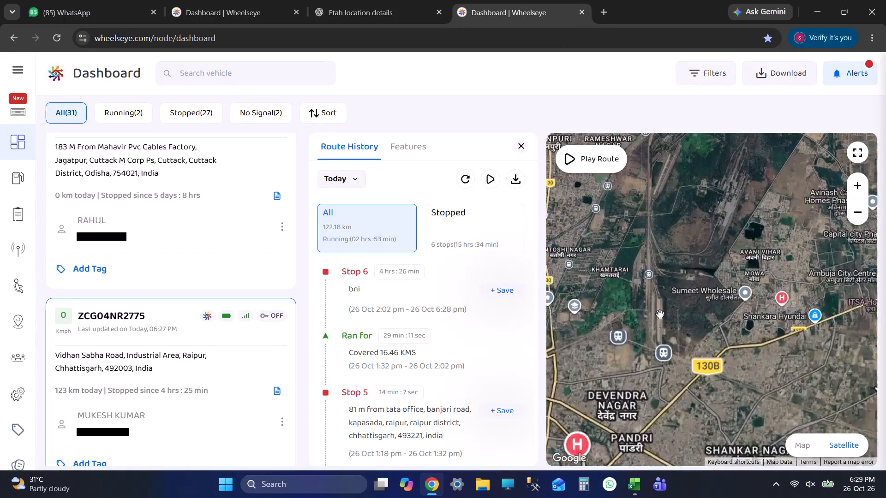
{"action": "scroll", "coordinate": [660, 314], "scroll_direction": "up", "scroll_amount": 9}
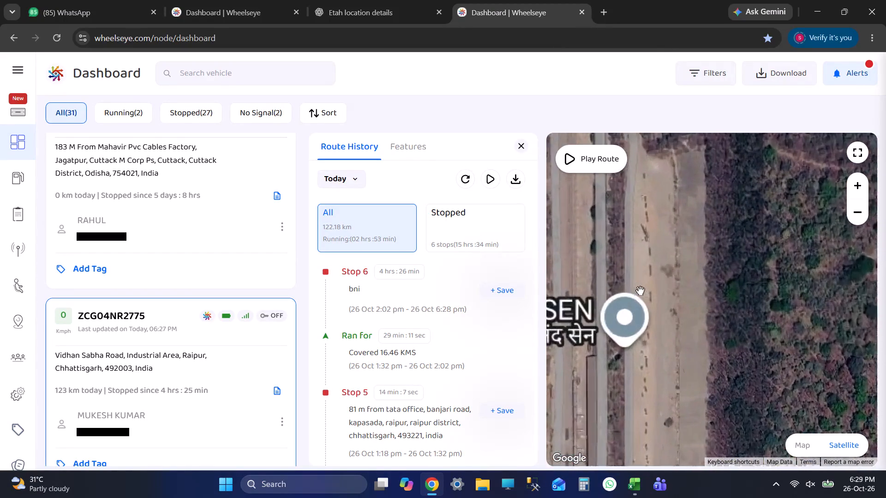
{"action": "scroll", "coordinate": [638, 271], "scroll_direction": "down", "scroll_amount": 1}
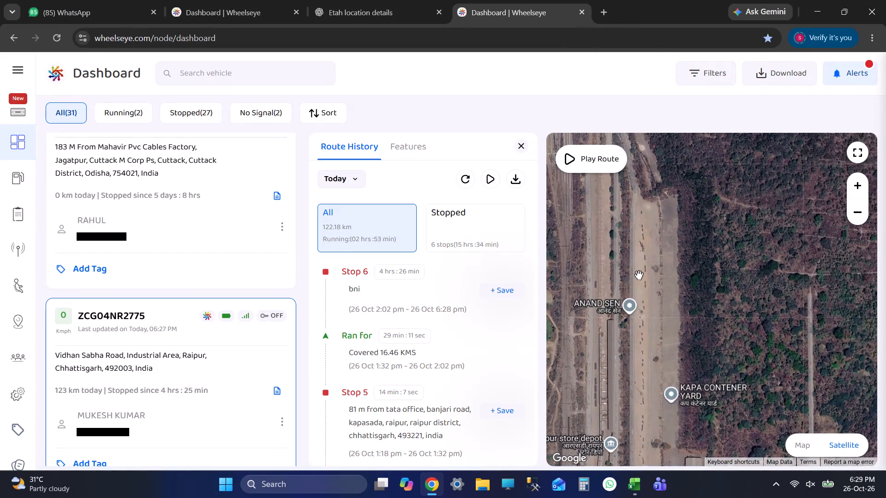
{"action": "scroll", "coordinate": [640, 275], "scroll_direction": "down", "scroll_amount": 16}
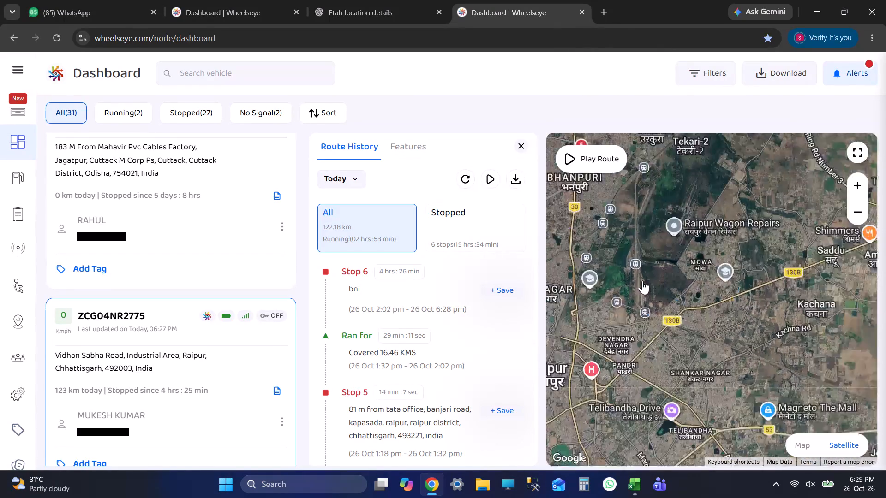
{"action": "scroll", "coordinate": [642, 280], "scroll_direction": "down", "scroll_amount": 9}
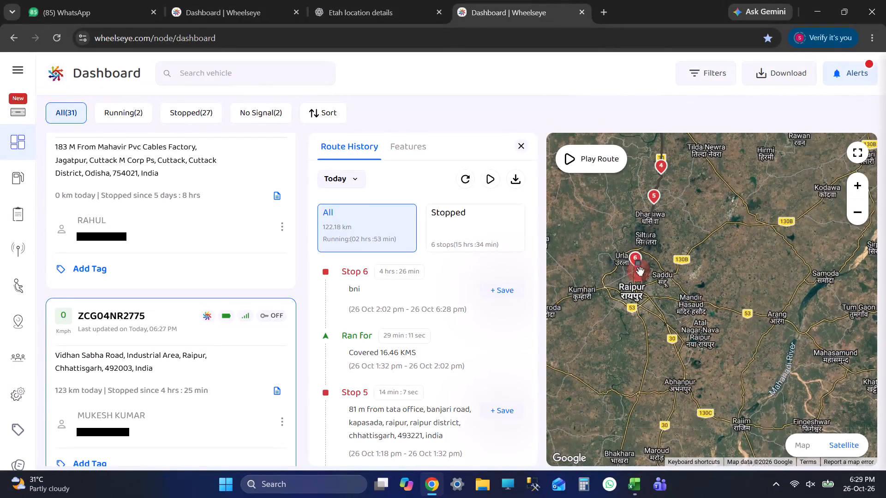
{"action": "left_click_drag", "start_coordinate": [704, 332], "coordinate": [652, 309]}
{"action": "scroll", "coordinate": [705, 315], "scroll_direction": "down", "scroll_amount": 4}
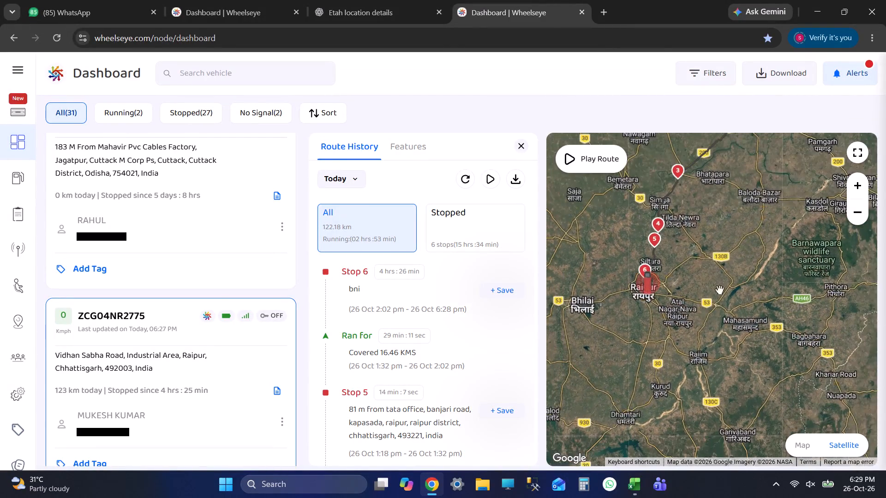
{"action": "left_click_drag", "start_coordinate": [719, 290], "coordinate": [749, 320]}
{"action": "scroll", "coordinate": [639, 326], "scroll_direction": "down", "scroll_amount": 2}
{"action": "left_click_drag", "start_coordinate": [638, 322], "coordinate": [748, 282]}
{"action": "scroll", "coordinate": [693, 310], "scroll_direction": "up", "scroll_amount": 1}
{"action": "scroll", "coordinate": [699, 326], "scroll_direction": "down", "scroll_amount": 3}
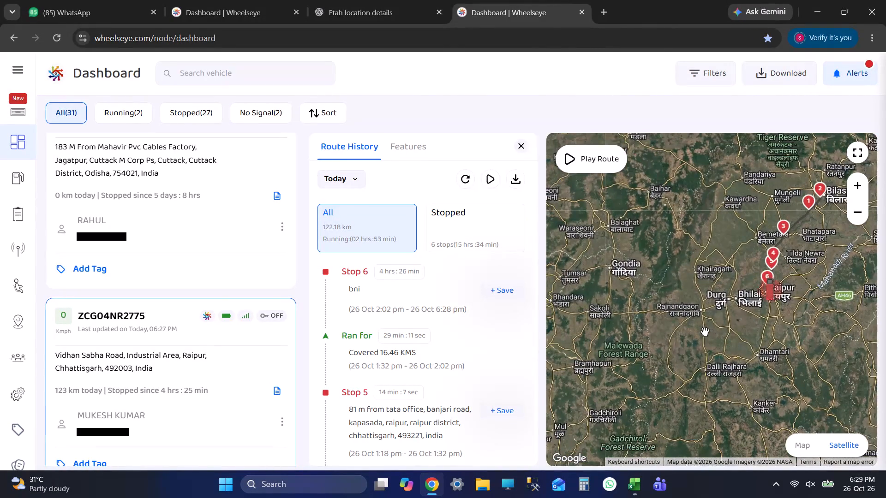
{"action": "scroll", "coordinate": [705, 332], "scroll_direction": "down", "scroll_amount": 1}
{"action": "scroll", "coordinate": [637, 317], "scroll_direction": "up", "scroll_amount": 2}
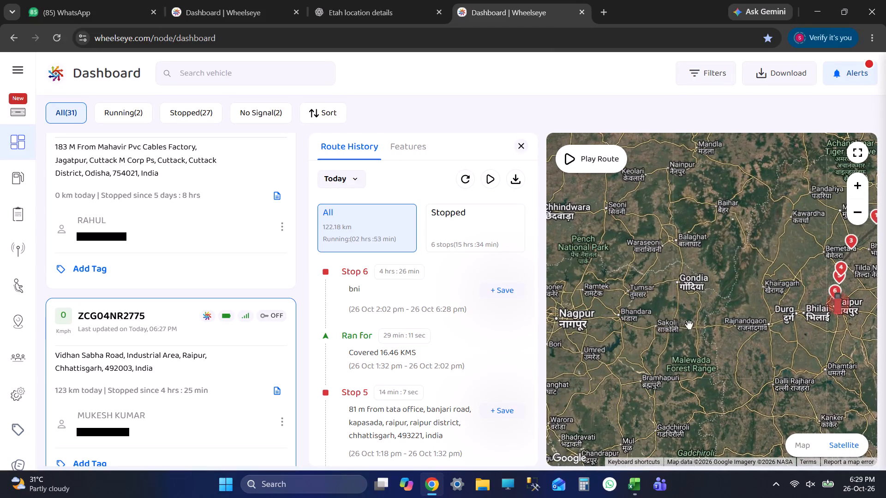
{"action": "left_click_drag", "start_coordinate": [689, 325], "coordinate": [634, 321]}
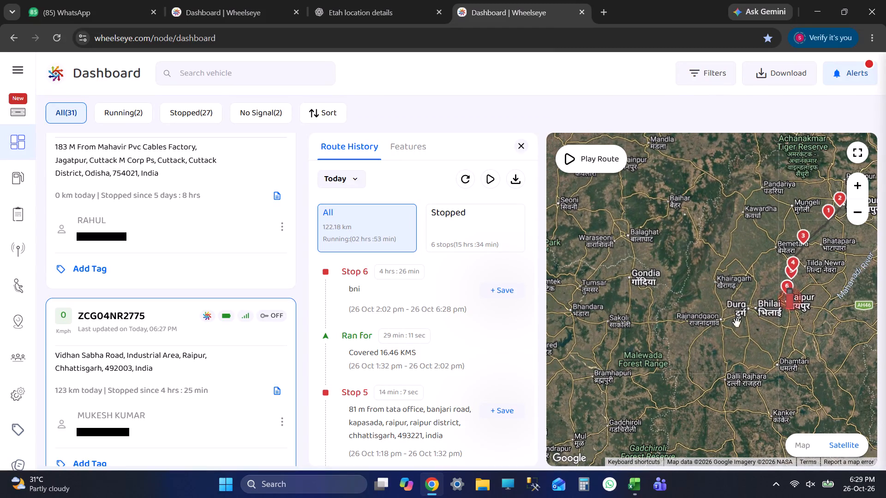
{"action": "left_click_drag", "start_coordinate": [790, 290], "coordinate": [650, 312]}
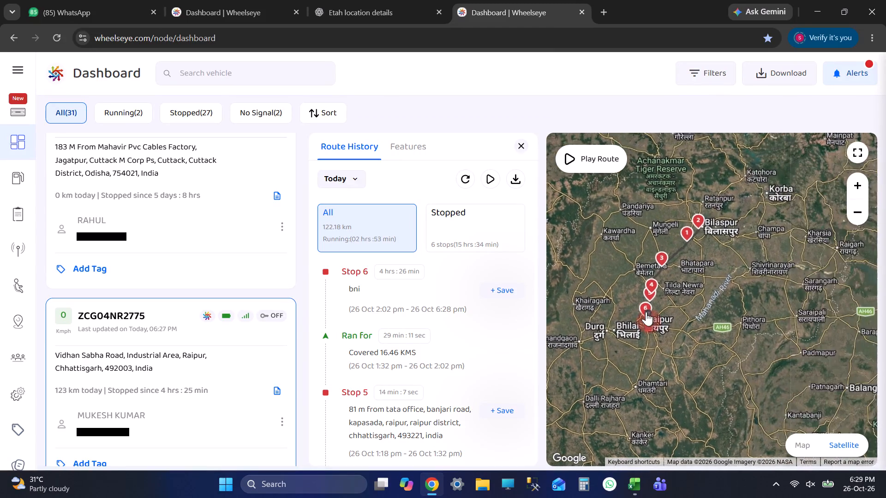
{"action": "scroll", "coordinate": [647, 314], "scroll_direction": "down", "scroll_amount": 2}
{"action": "scroll", "coordinate": [713, 292], "scroll_direction": "up", "scroll_amount": 1}
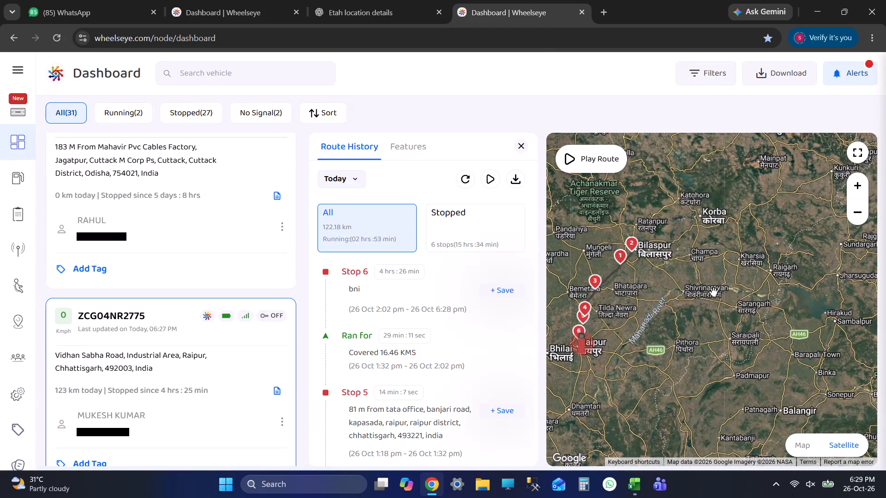
Examine the region east of the route, from Sambalpur past Raurkela to Jamshedpur and Kharagpur, on the satellite map.
{"action": "left_click_drag", "start_coordinate": [766, 348], "coordinate": [709, 344]}
{"action": "left_click_drag", "start_coordinate": [748, 324], "coordinate": [632, 341]}
{"action": "left_click_drag", "start_coordinate": [743, 325], "coordinate": [685, 331]}
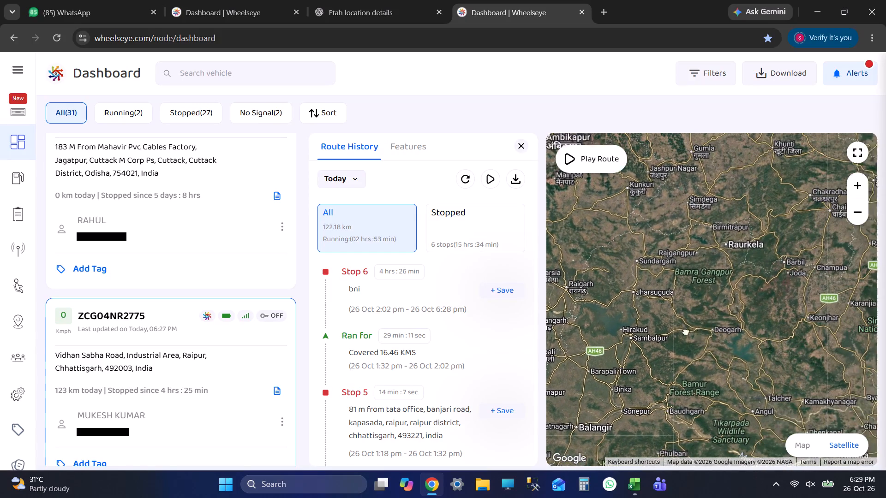
{"action": "left_click_drag", "start_coordinate": [685, 331], "coordinate": [658, 330]}
{"action": "left_click_drag", "start_coordinate": [809, 338], "coordinate": [734, 340]}
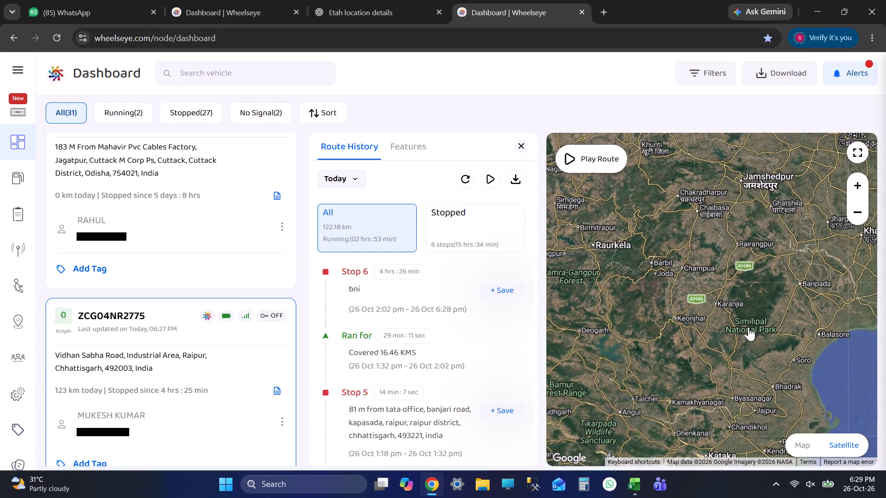
{"action": "left_click_drag", "start_coordinate": [754, 281], "coordinate": [714, 287]}
{"action": "left_click_drag", "start_coordinate": [782, 264], "coordinate": [716, 287]}
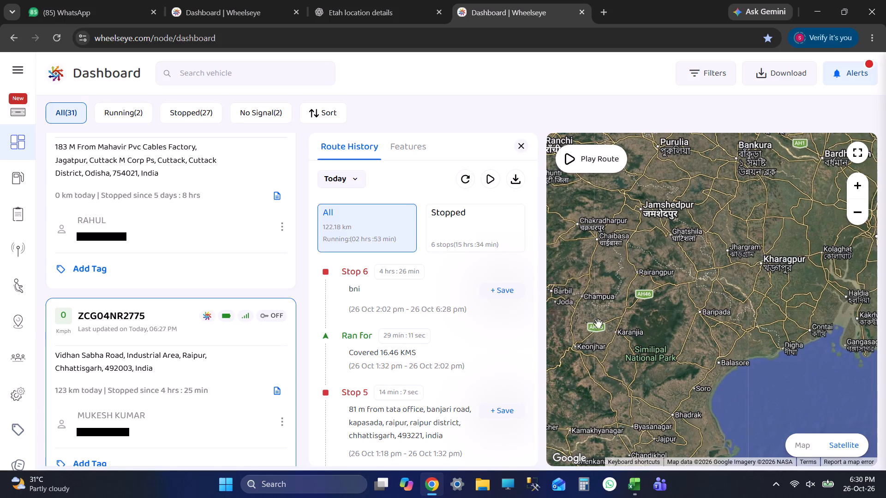
Examine the Similipal forest area around Barehipani and Jenabil, between Jashipur and Baripada, on the satellite map.
{"action": "scroll", "coordinate": [684, 309], "scroll_direction": "up", "scroll_amount": 2}
{"action": "left_click_drag", "start_coordinate": [657, 310], "coordinate": [715, 313]}
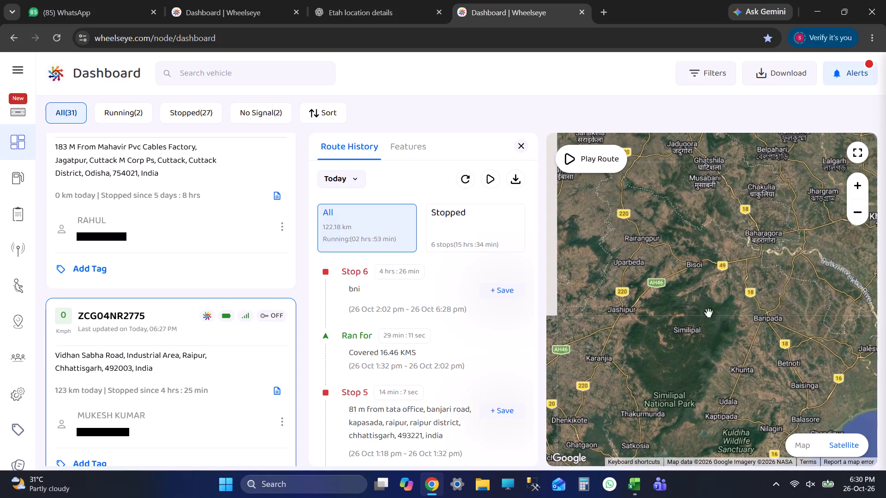
{"action": "scroll", "coordinate": [672, 310], "scroll_direction": "up", "scroll_amount": 3}
{"action": "scroll", "coordinate": [672, 311], "scroll_direction": "down", "scroll_amount": 2}
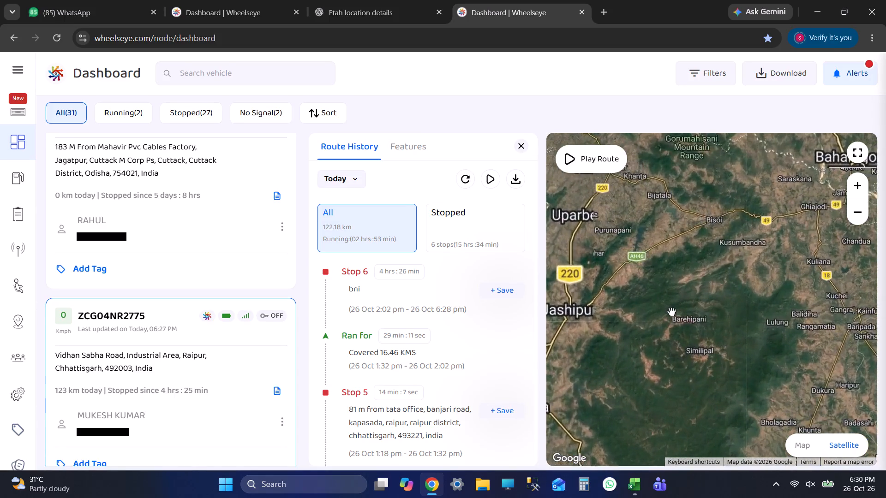
{"action": "scroll", "coordinate": [671, 312], "scroll_direction": "down", "scroll_amount": 3}
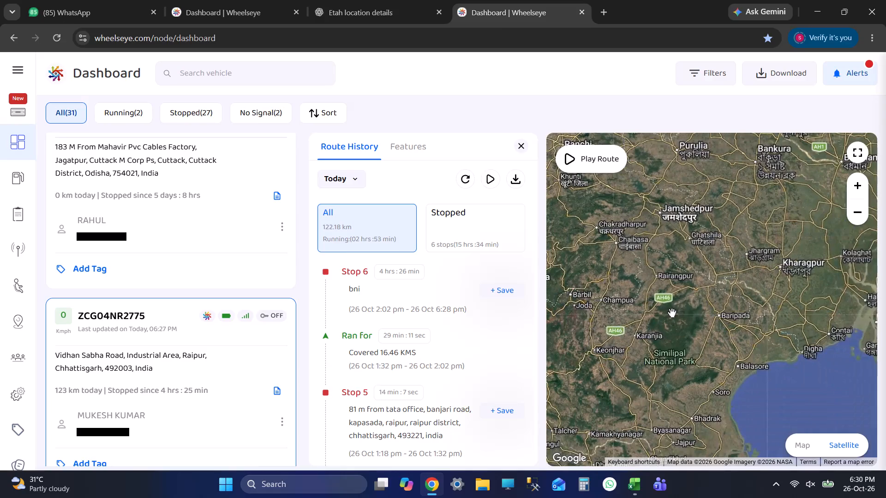
{"action": "scroll", "coordinate": [687, 326], "scroll_direction": "up", "scroll_amount": 1}
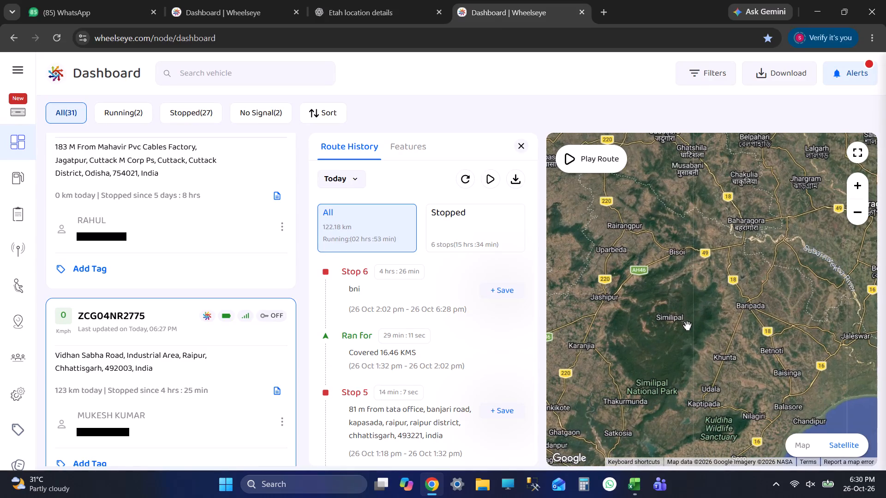
{"action": "scroll", "coordinate": [687, 326], "scroll_direction": "up", "scroll_amount": 2}
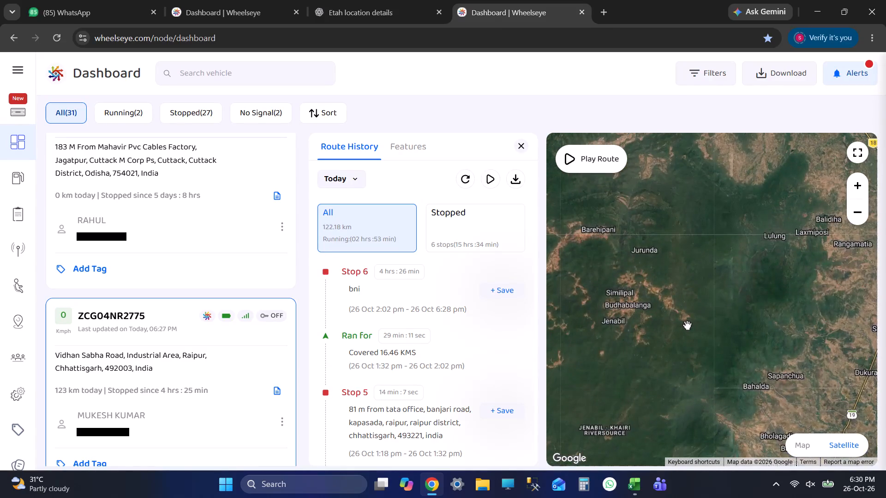
{"action": "scroll", "coordinate": [687, 325], "scroll_direction": "down", "scroll_amount": 2}
{"action": "scroll", "coordinate": [669, 315], "scroll_direction": "up", "scroll_amount": 3}
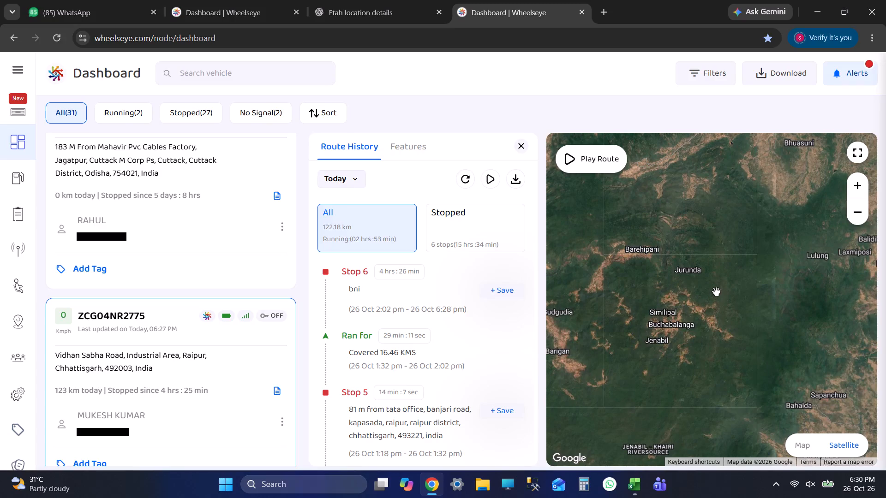
{"action": "scroll", "coordinate": [715, 293], "scroll_direction": "down", "scroll_amount": 4}
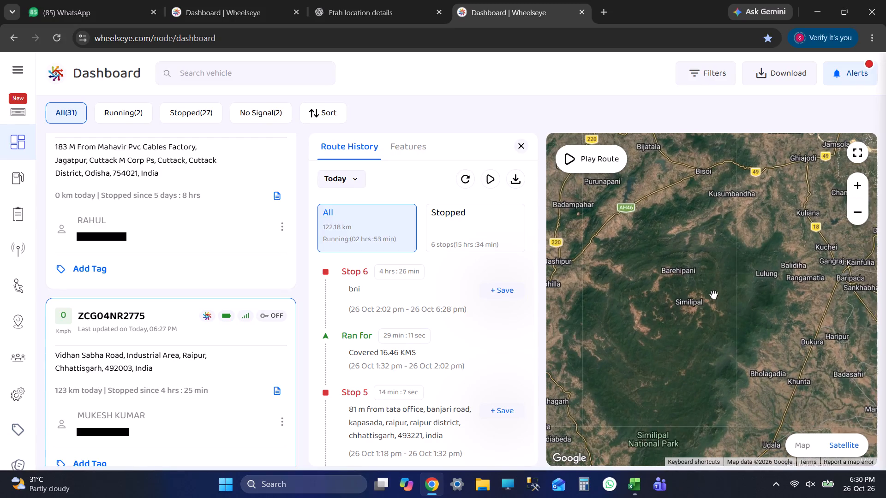
{"action": "scroll", "coordinate": [713, 295], "scroll_direction": "down", "scroll_amount": 2}
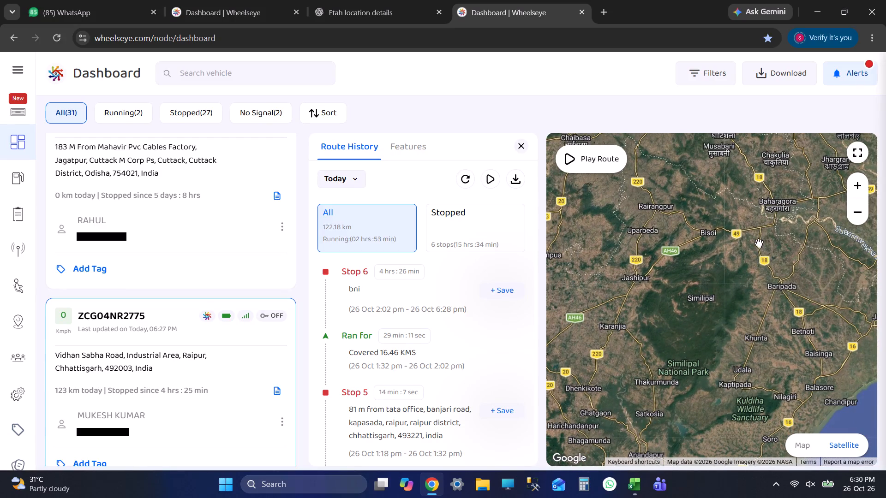
Examine the Odisha coast from Balasore to Puri and the route's position within India on the satellite map.
{"action": "scroll", "coordinate": [754, 244], "scroll_direction": "down", "scroll_amount": 1}
{"action": "left_click_drag", "start_coordinate": [734, 295], "coordinate": [703, 233]}
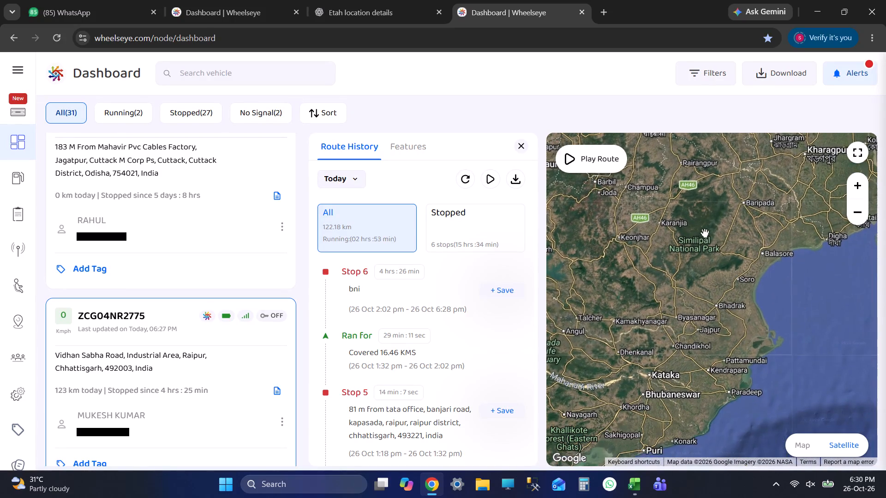
{"action": "left_click_drag", "start_coordinate": [743, 381], "coordinate": [762, 339]}
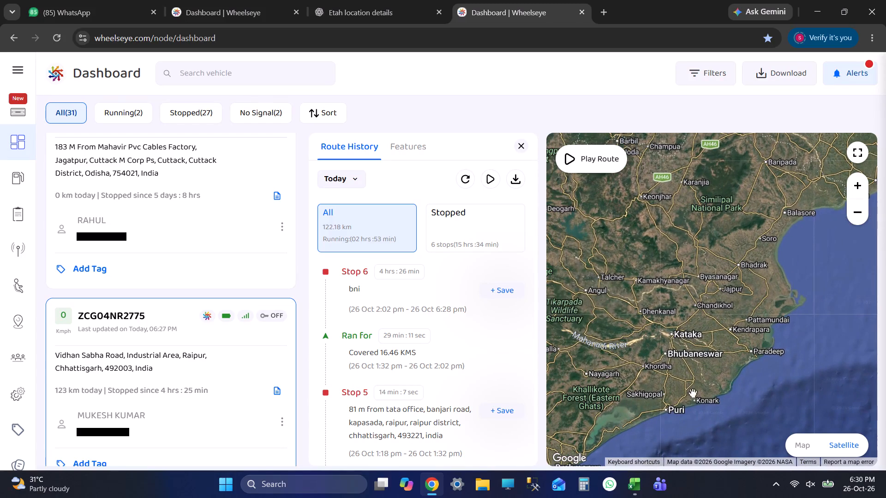
{"action": "left_click_drag", "start_coordinate": [820, 214], "coordinate": [814, 333]}
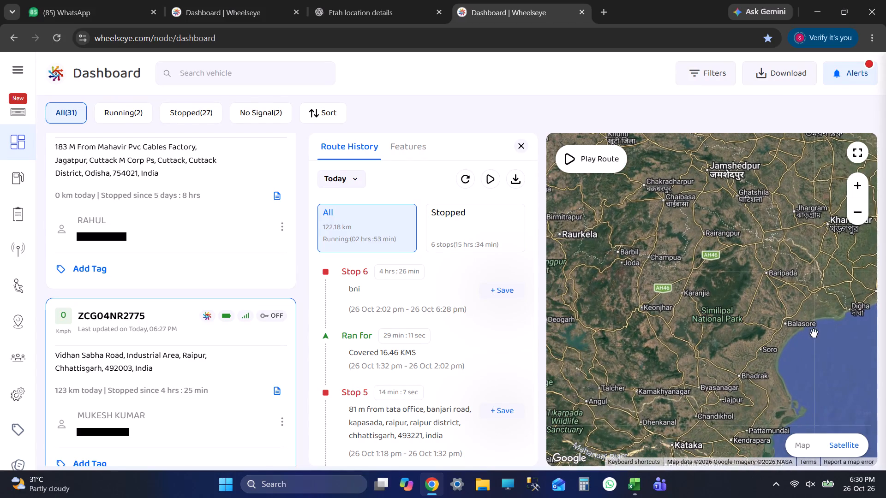
{"action": "scroll", "coordinate": [769, 336], "scroll_direction": "down", "scroll_amount": 3}
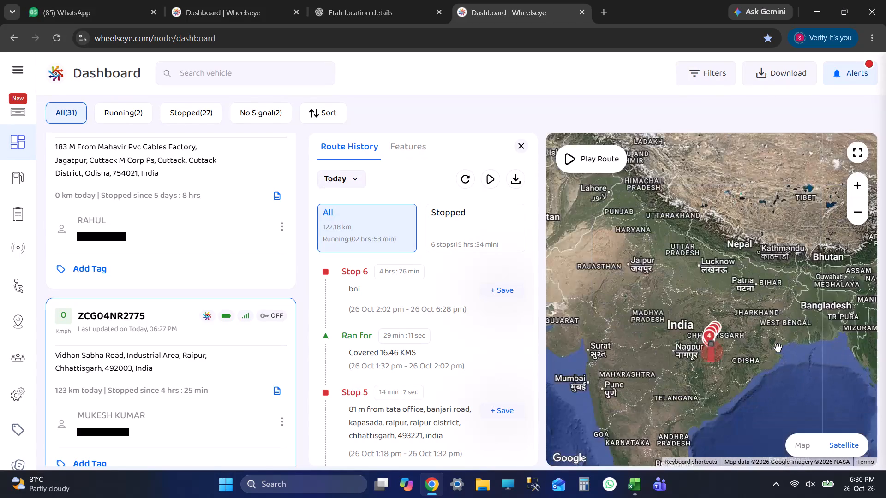
{"action": "scroll", "coordinate": [774, 345], "scroll_direction": "up", "scroll_amount": 6}
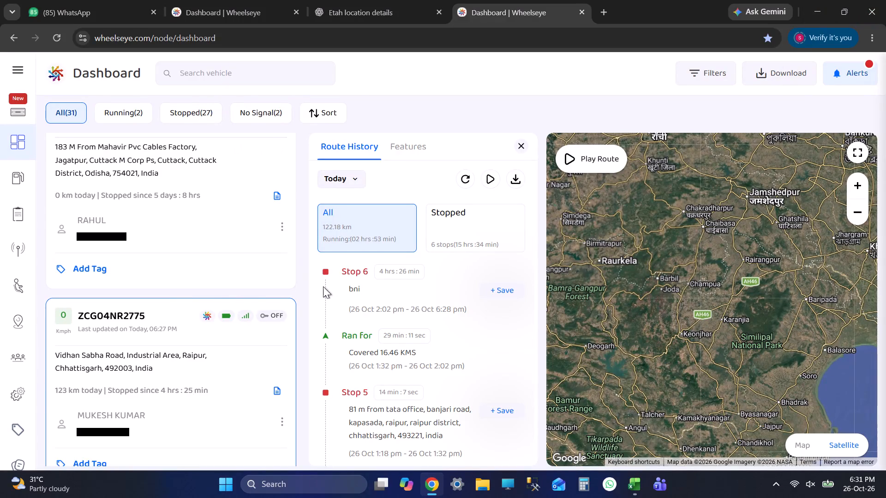
Examine the Baripada and Baharagora area and highway 49 around Bangriposi on the satellite map.
{"action": "scroll", "coordinate": [700, 316], "scroll_direction": "down", "scroll_amount": 3}
{"action": "left_click_drag", "start_coordinate": [693, 299], "coordinate": [637, 279]}
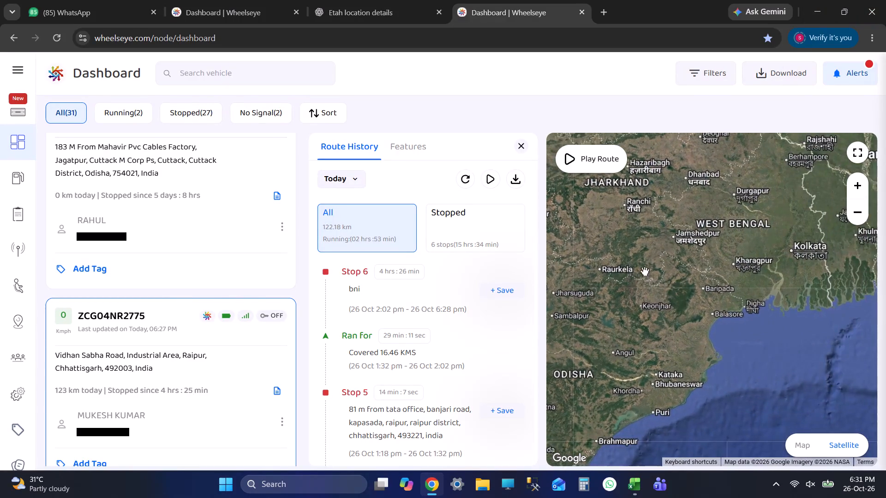
{"action": "scroll", "coordinate": [692, 275], "scroll_direction": "up", "scroll_amount": 3}
{"action": "scroll", "coordinate": [733, 308], "scroll_direction": "up", "scroll_amount": 2}
{"action": "left_click_drag", "start_coordinate": [734, 296], "coordinate": [691, 307]}
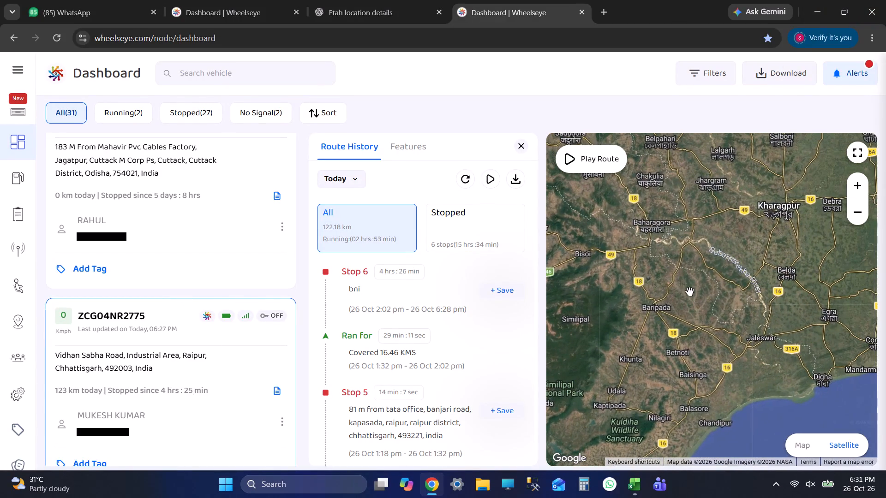
{"action": "left_click_drag", "start_coordinate": [647, 226], "coordinate": [701, 239]}
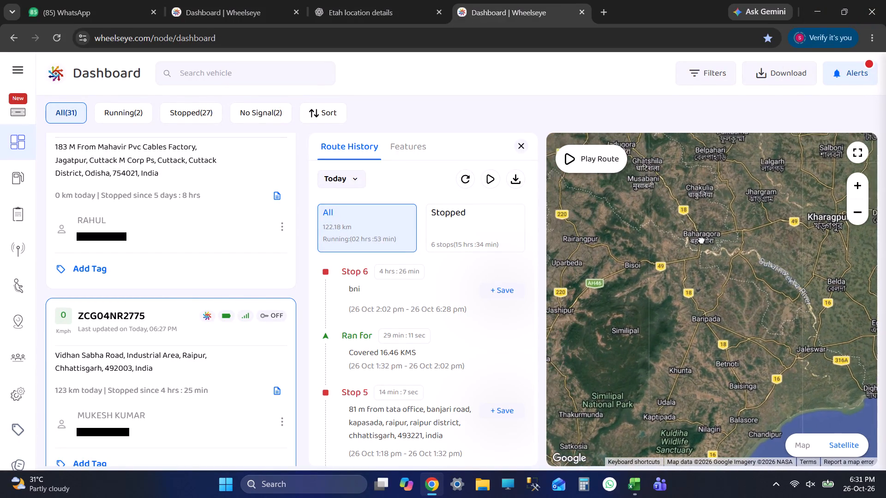
{"action": "left_click_drag", "start_coordinate": [701, 239], "coordinate": [703, 240]}
{"action": "scroll", "coordinate": [659, 277], "scroll_direction": "up", "scroll_amount": 4}
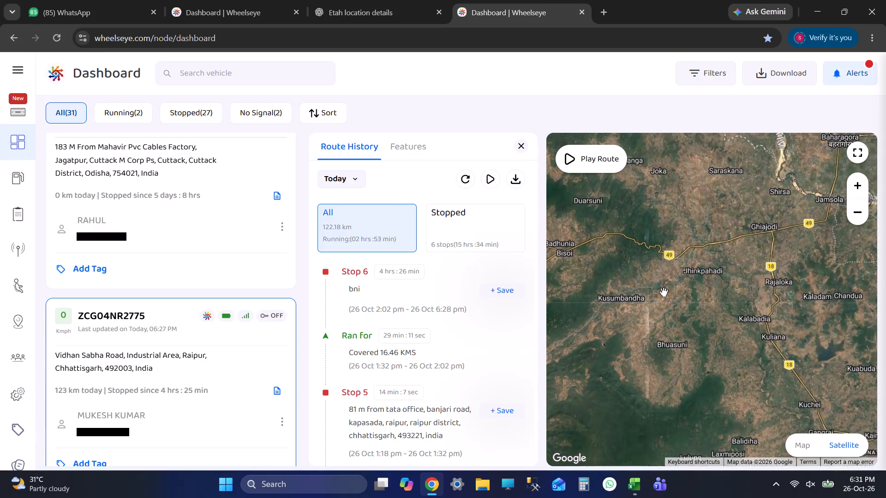
{"action": "scroll", "coordinate": [658, 294], "scroll_direction": "up", "scroll_amount": 3}
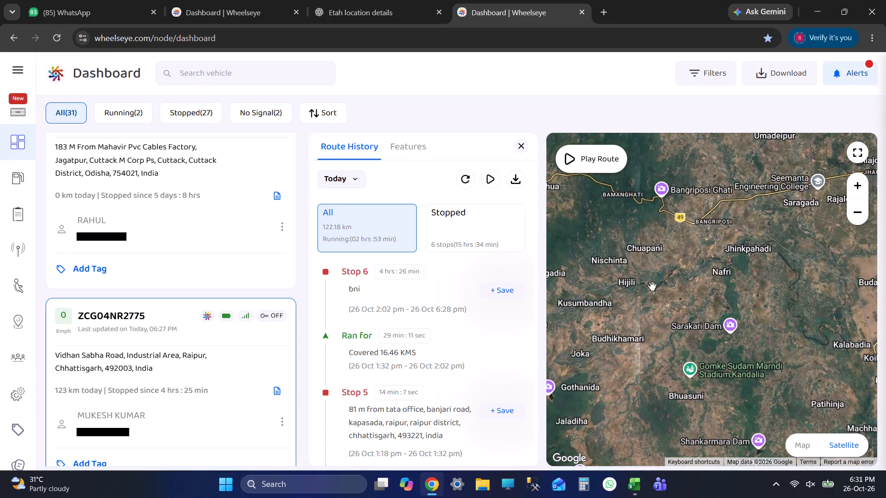
Locate Nedam Dam near Gothanida, southwest of Bangriposi, and inspect its reservoir close up on the satellite map.
{"action": "left_click_drag", "start_coordinate": [666, 250], "coordinate": [748, 233]}
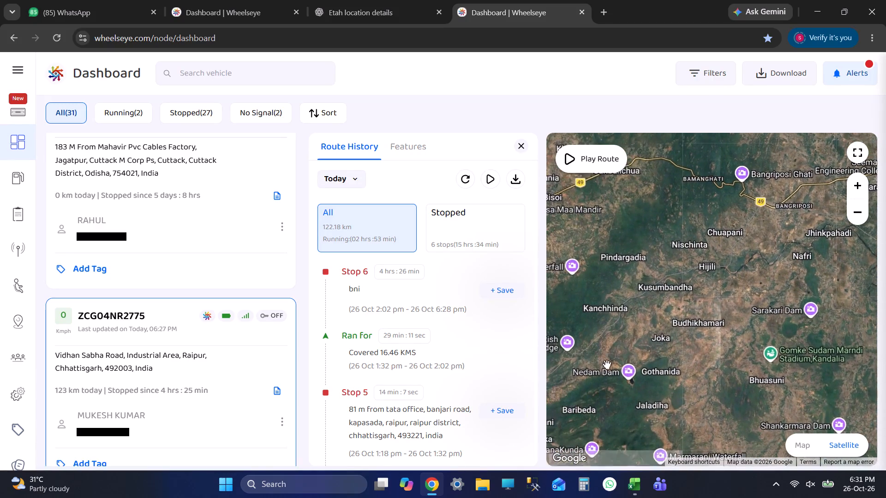
{"action": "scroll", "coordinate": [607, 364], "scroll_direction": "up", "scroll_amount": 5}
{"action": "left_click_drag", "start_coordinate": [672, 373], "coordinate": [665, 257]}
{"action": "scroll", "coordinate": [656, 276], "scroll_direction": "up", "scroll_amount": 8}
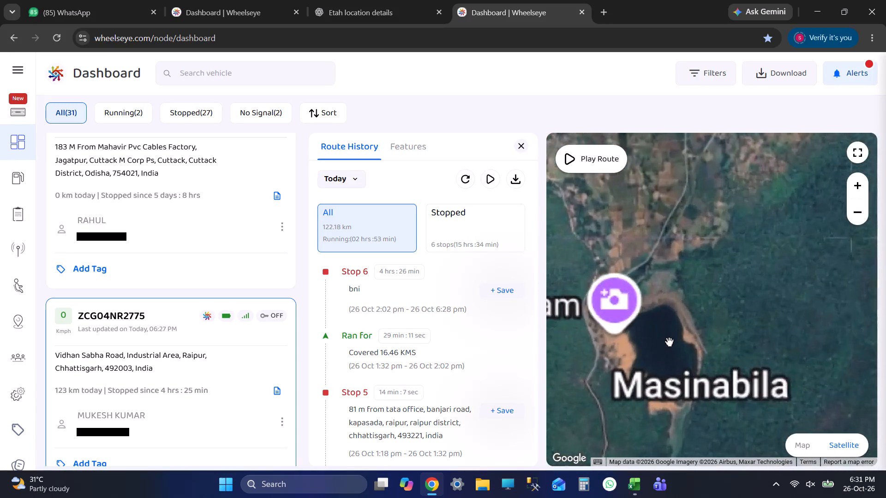
{"action": "scroll", "coordinate": [669, 342], "scroll_direction": "up", "scroll_amount": 1}
{"action": "scroll", "coordinate": [669, 336], "scroll_direction": "down", "scroll_amount": 1}
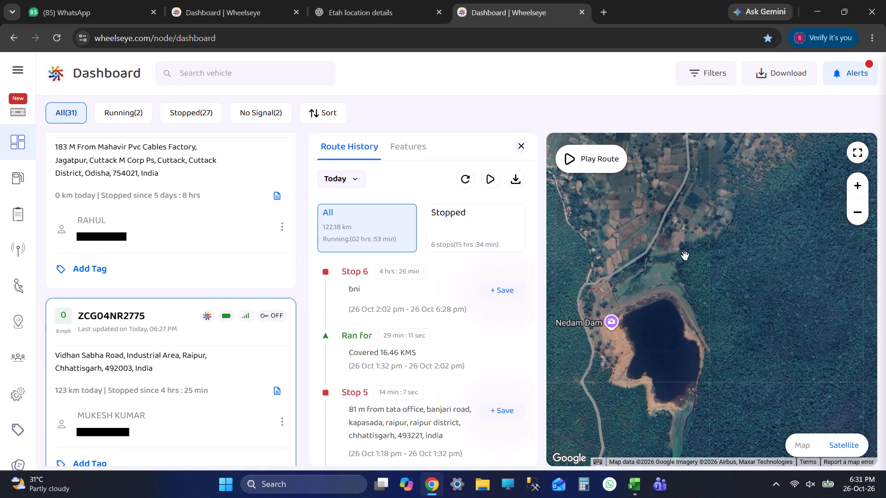
{"action": "scroll", "coordinate": [203, 272], "scroll_direction": "down", "scroll_amount": 4}
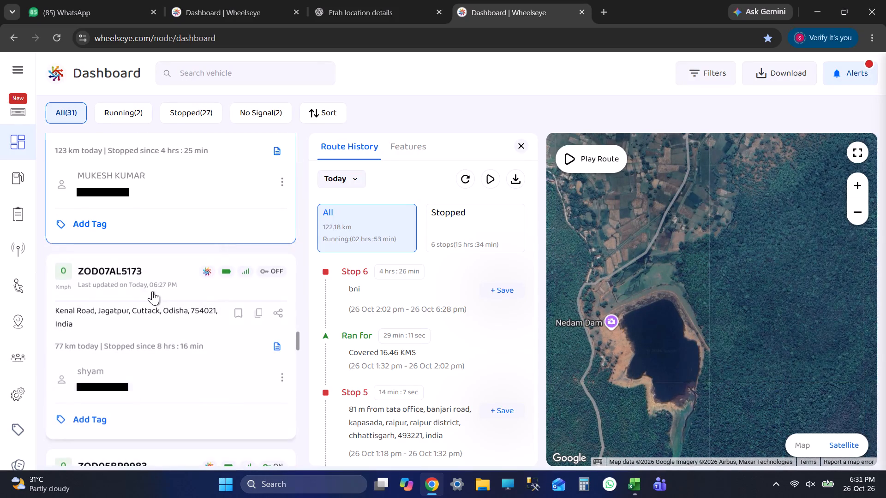
{"action": "left_click", "coordinate": [152, 291]}
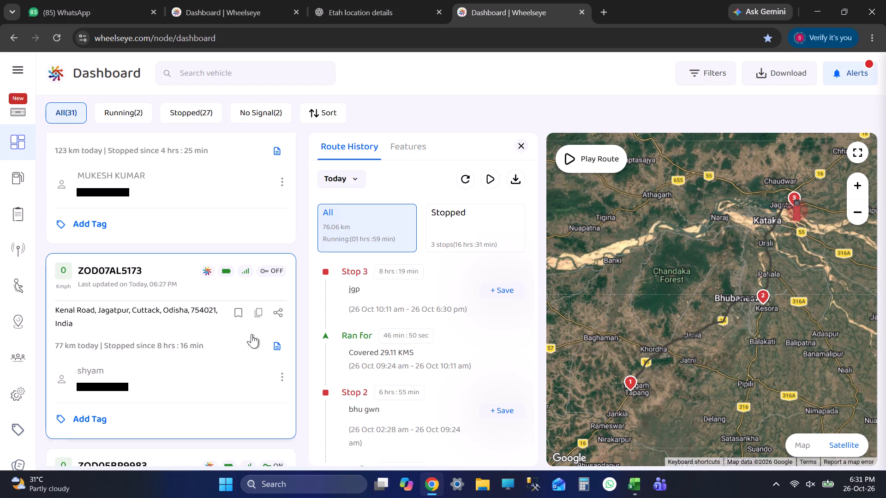
{"action": "scroll", "coordinate": [151, 322], "scroll_direction": "down", "scroll_amount": 3}
{"action": "left_click", "coordinate": [151, 325]}
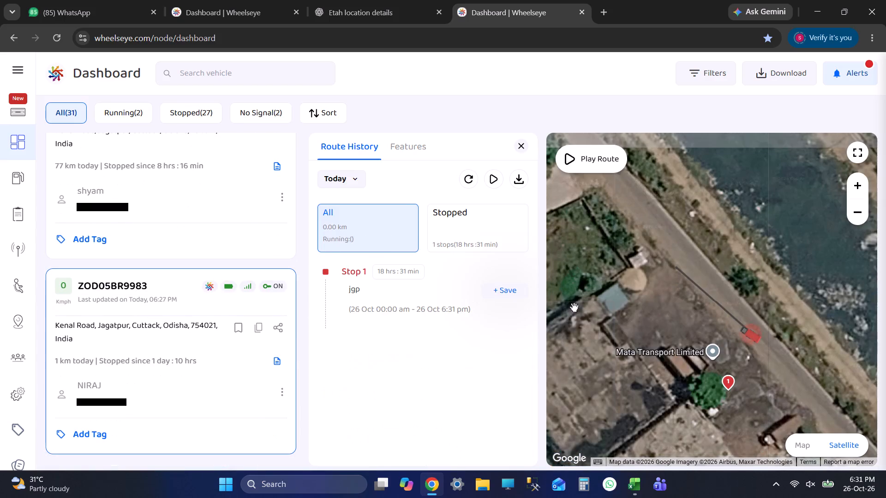
Open today's route history for the vehicle near Kailasi Pan Place, Rawabhata Industrial Area, Raipur.
{"action": "scroll", "coordinate": [261, 356], "scroll_direction": "down", "scroll_amount": 4}
{"action": "left_click", "coordinate": [194, 304]}
{"action": "scroll", "coordinate": [194, 304], "scroll_direction": "down", "scroll_amount": 3}
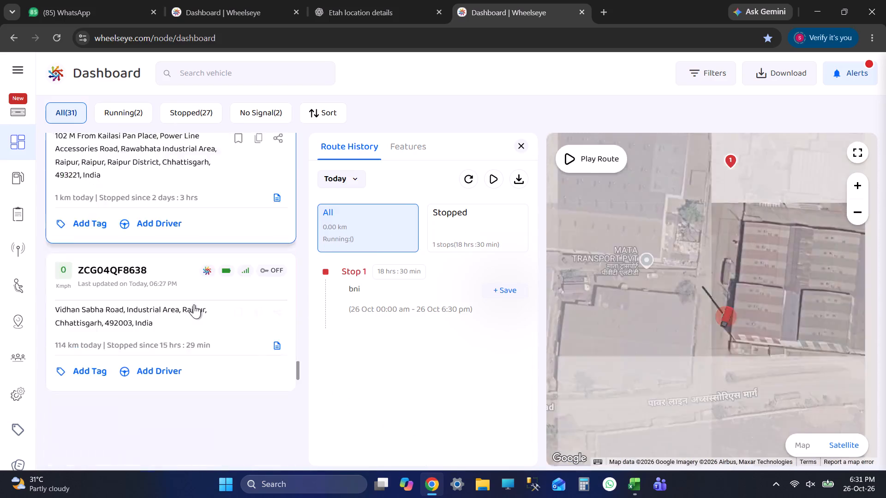
{"action": "left_click", "coordinate": [180, 289]}
{"action": "scroll", "coordinate": [220, 319], "scroll_direction": "down", "scroll_amount": 2}
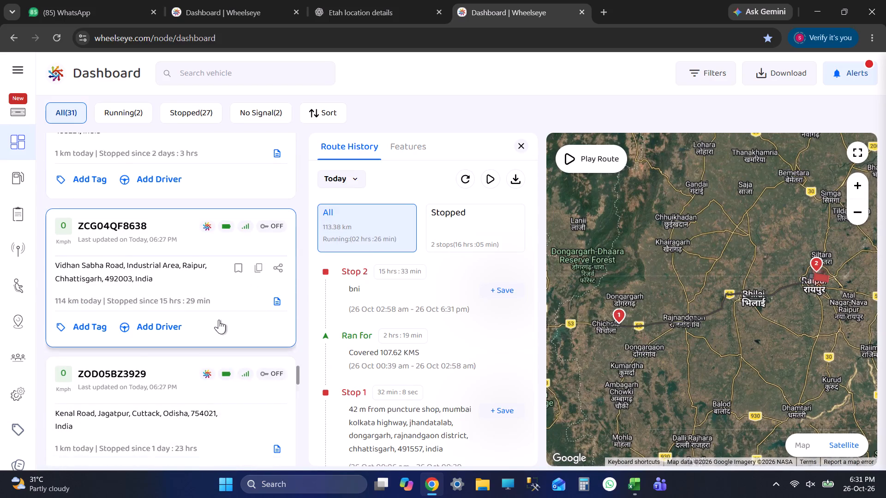
{"action": "scroll", "coordinate": [219, 320], "scroll_direction": "down", "scroll_amount": 2}
{"action": "left_click", "coordinate": [206, 251]}
{"action": "left_click", "coordinate": [129, 112]}
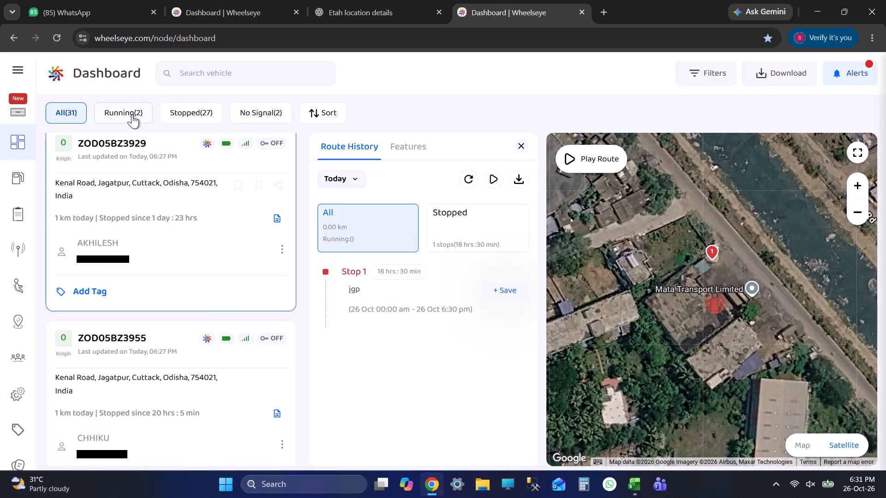
{"action": "left_click", "coordinate": [165, 211]}
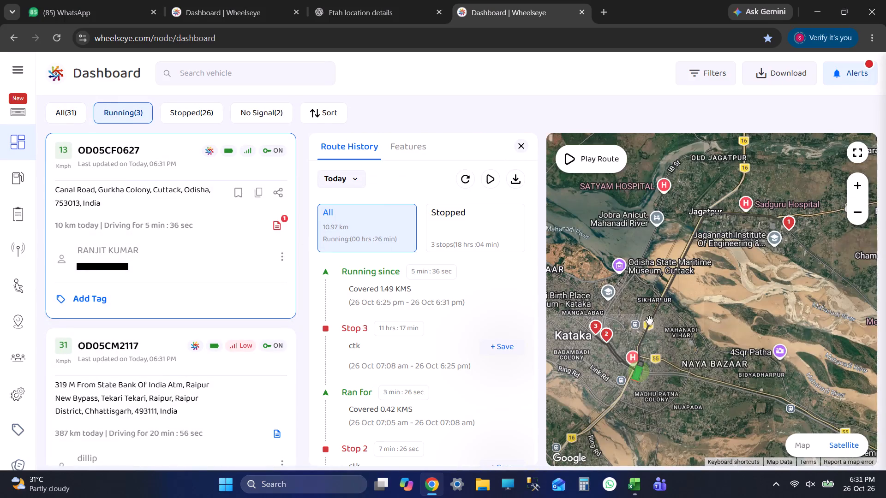
{"action": "scroll", "coordinate": [636, 363], "scroll_direction": "up", "scroll_amount": 3}
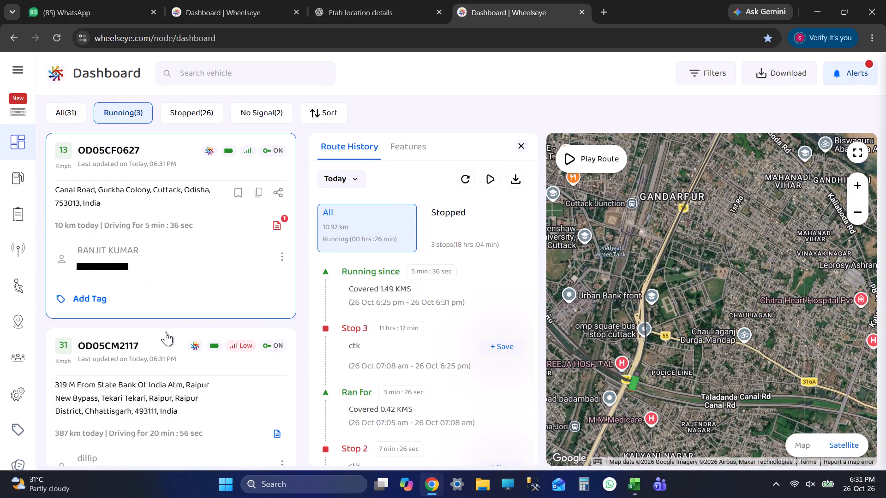
{"action": "left_click", "coordinate": [138, 356]}
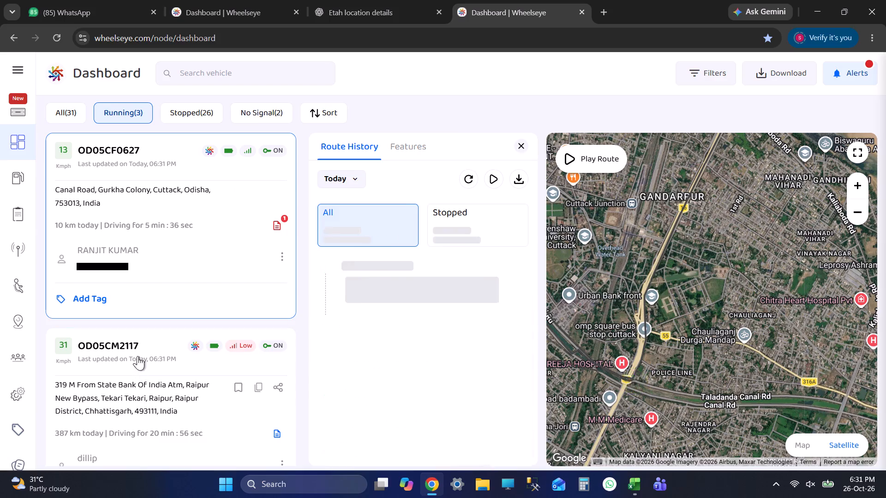
{"action": "scroll", "coordinate": [689, 271], "scroll_direction": "up", "scroll_amount": 4}
{"action": "left_click_drag", "start_coordinate": [624, 276], "coordinate": [734, 292]}
{"action": "scroll", "coordinate": [608, 365], "scroll_direction": "up", "scroll_amount": 3}
{"action": "scroll", "coordinate": [660, 365], "scroll_direction": "up", "scroll_amount": 2}
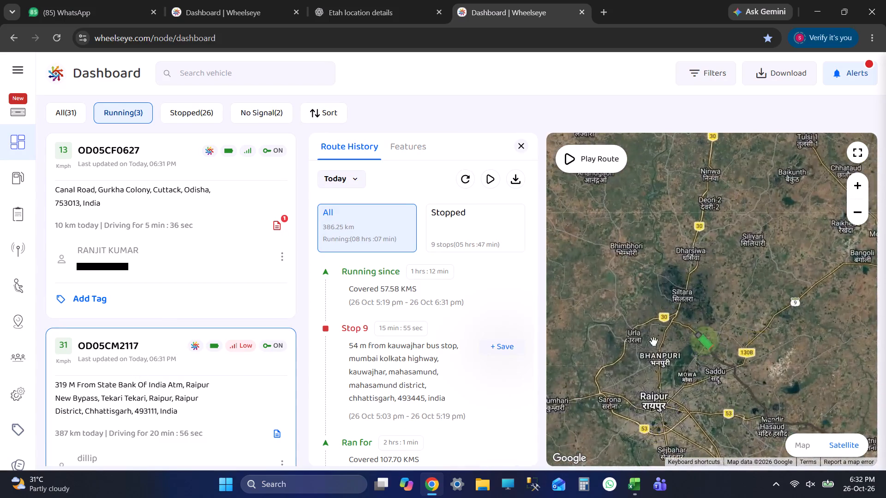
{"action": "scroll", "coordinate": [156, 314], "scroll_direction": "down", "scroll_amount": 2}
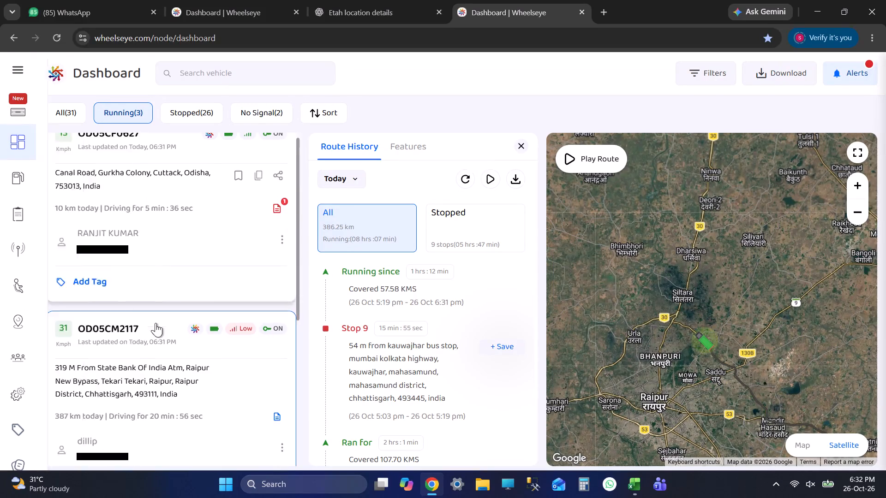
{"action": "scroll", "coordinate": [156, 323], "scroll_direction": "down", "scroll_amount": 2}
{"action": "left_click_drag", "start_coordinate": [143, 321], "coordinate": [138, 322]}
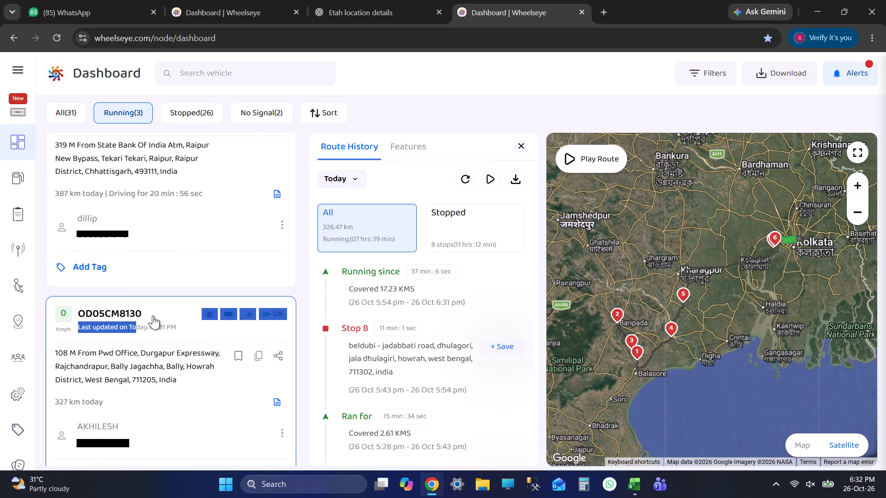
{"action": "scroll", "coordinate": [116, 331], "scroll_direction": "down", "scroll_amount": 4}
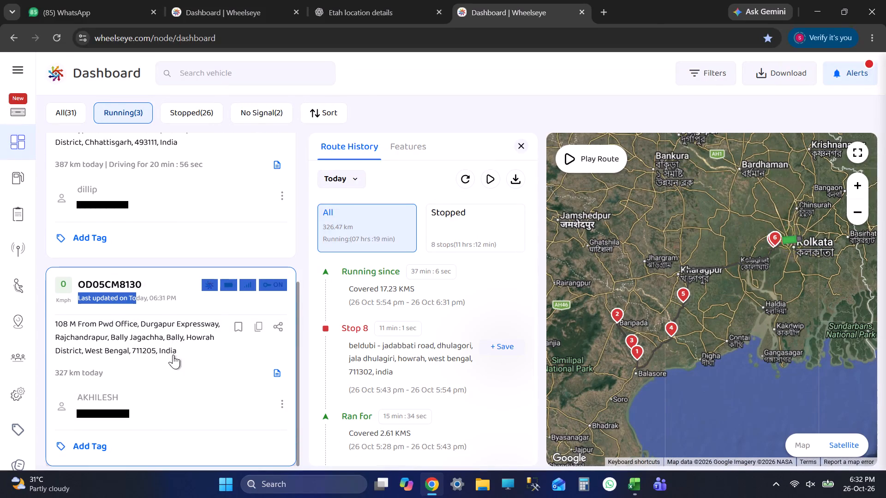
{"action": "scroll", "coordinate": [170, 362], "scroll_direction": "down", "scroll_amount": 4}
{"action": "scroll", "coordinate": [224, 350], "scroll_direction": "down", "scroll_amount": 4}
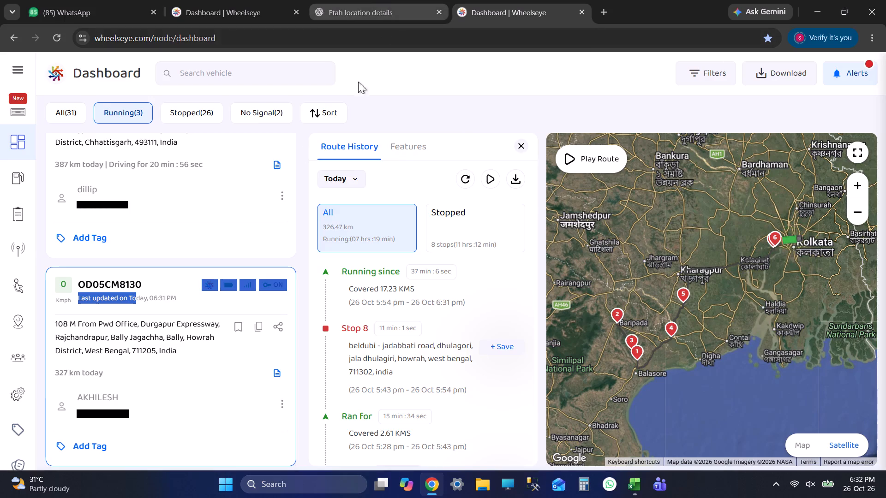
{"action": "scroll", "coordinate": [769, 240], "scroll_direction": "up", "scroll_amount": 6}
{"action": "left_click_drag", "start_coordinate": [803, 236], "coordinate": [793, 239]}
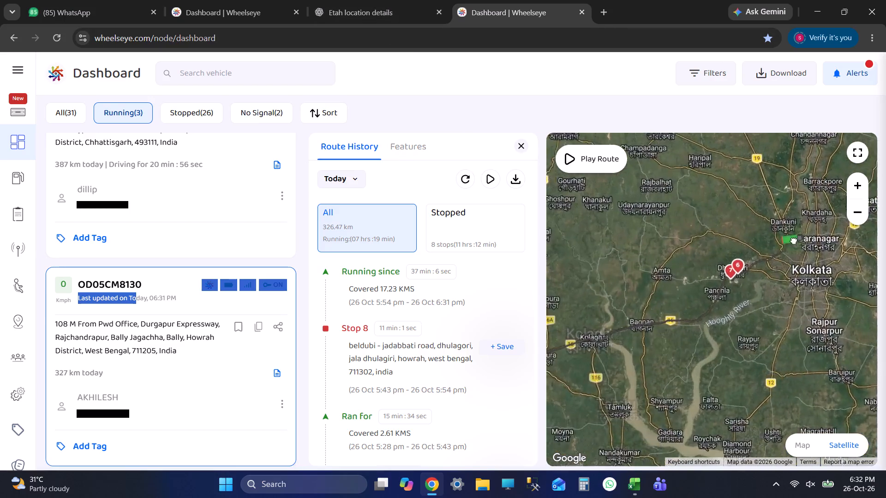
{"action": "left_click_drag", "start_coordinate": [793, 239], "coordinate": [731, 284]}
{"action": "scroll", "coordinate": [697, 291], "scroll_direction": "up", "scroll_amount": 8}
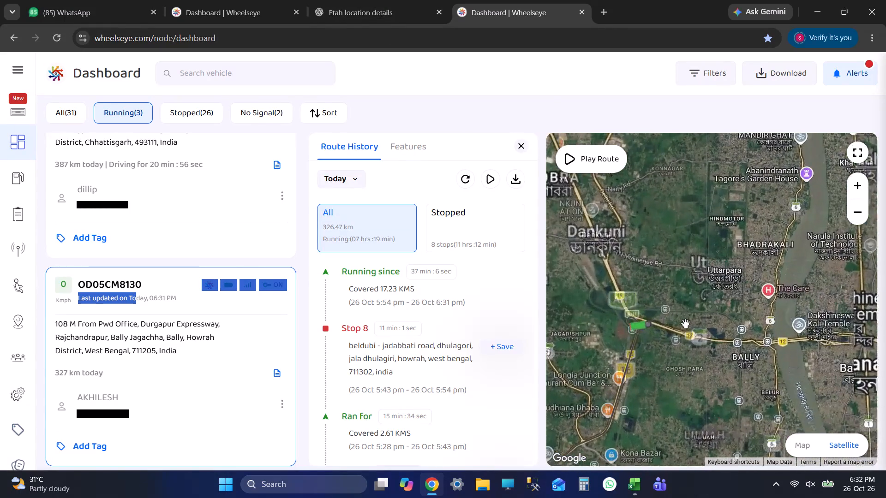
{"action": "scroll", "coordinate": [655, 322], "scroll_direction": "up", "scroll_amount": 3}
{"action": "left_click_drag", "start_coordinate": [603, 306], "coordinate": [650, 303]}
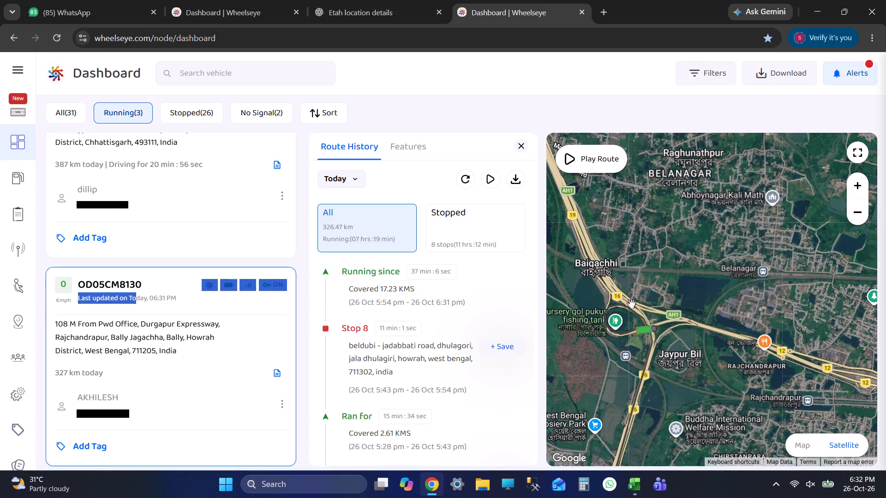
{"action": "scroll", "coordinate": [628, 316], "scroll_direction": "up", "scroll_amount": 2}
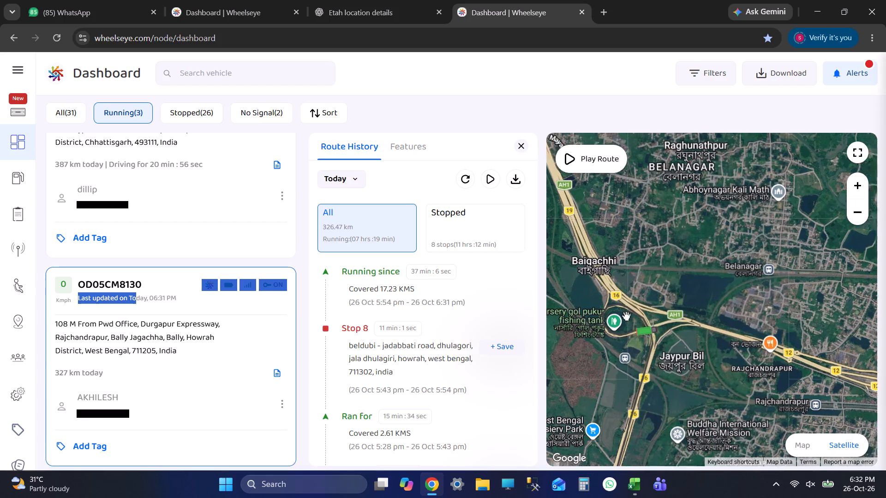
{"action": "scroll", "coordinate": [632, 320], "scroll_direction": "down", "scroll_amount": 1}
{"action": "scroll", "coordinate": [647, 314], "scroll_direction": "up", "scroll_amount": 2}
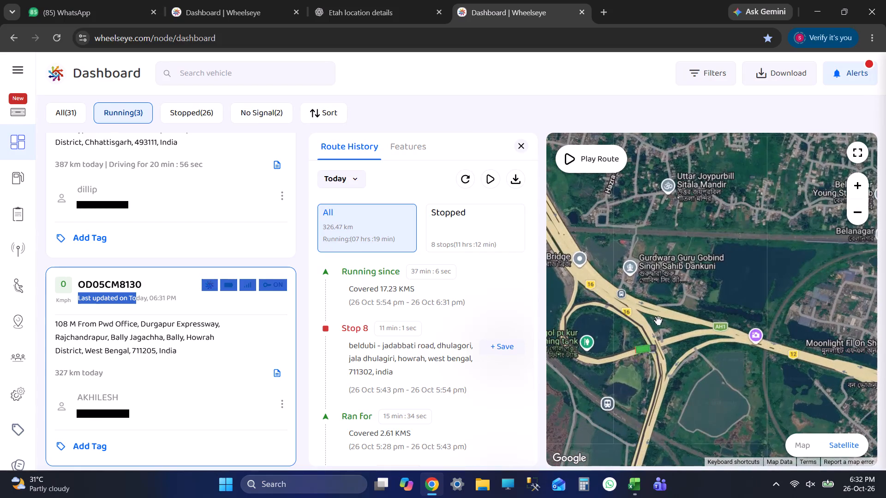
{"action": "scroll", "coordinate": [637, 361], "scroll_direction": "up", "scroll_amount": 2}
{"action": "left_click_drag", "start_coordinate": [648, 369], "coordinate": [667, 316]}
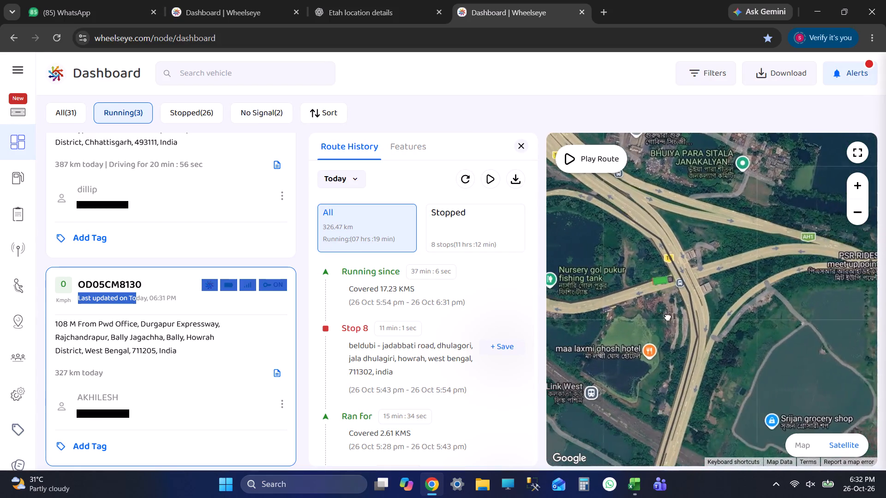
{"action": "left_click_drag", "start_coordinate": [667, 316], "coordinate": [718, 332]}
{"action": "left_click_drag", "start_coordinate": [727, 365], "coordinate": [705, 290]}
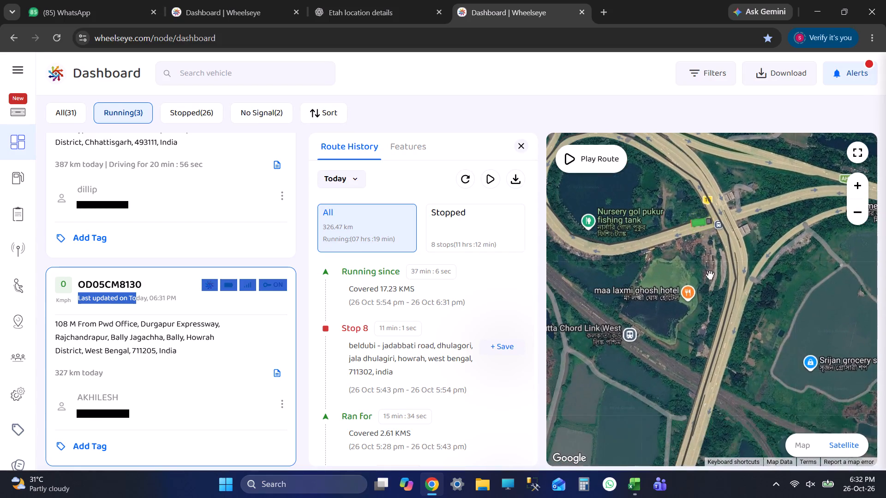
{"action": "left_click_drag", "start_coordinate": [710, 275], "coordinate": [705, 335]}
{"action": "scroll", "coordinate": [714, 336], "scroll_direction": "down", "scroll_amount": 2}
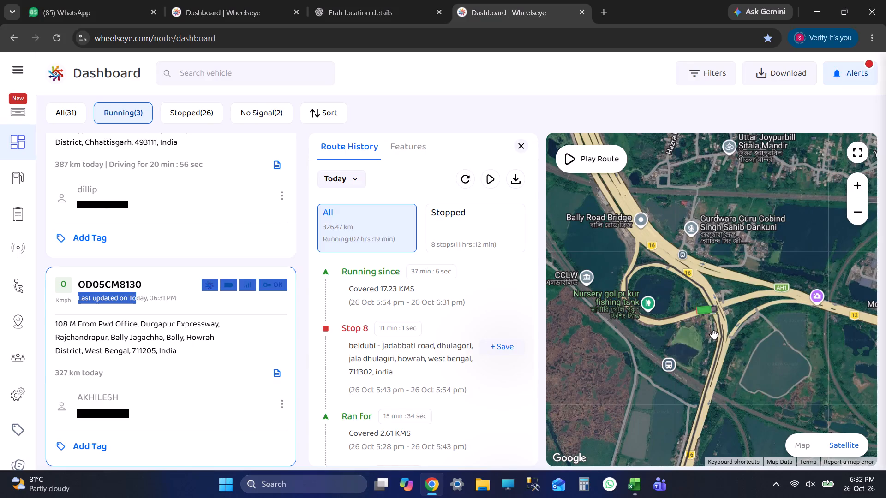
{"action": "scroll", "coordinate": [759, 324], "scroll_direction": "down", "scroll_amount": 5}
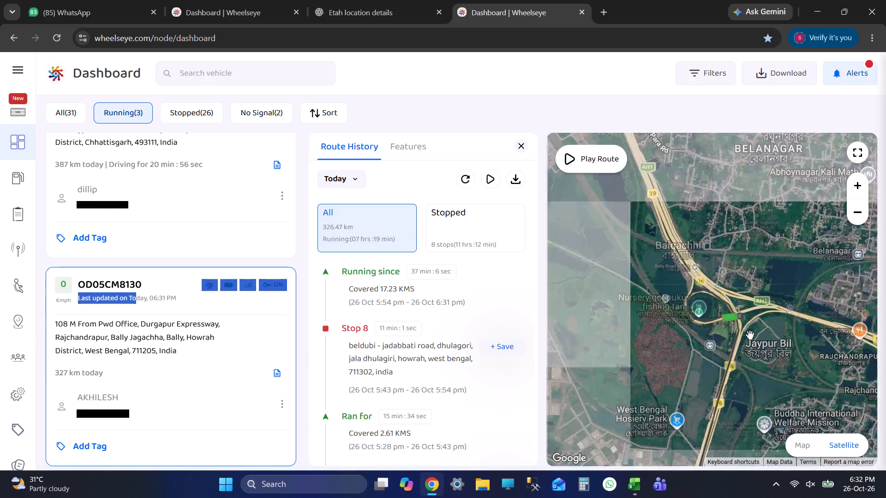
{"action": "scroll", "coordinate": [750, 335], "scroll_direction": "down", "scroll_amount": 4}
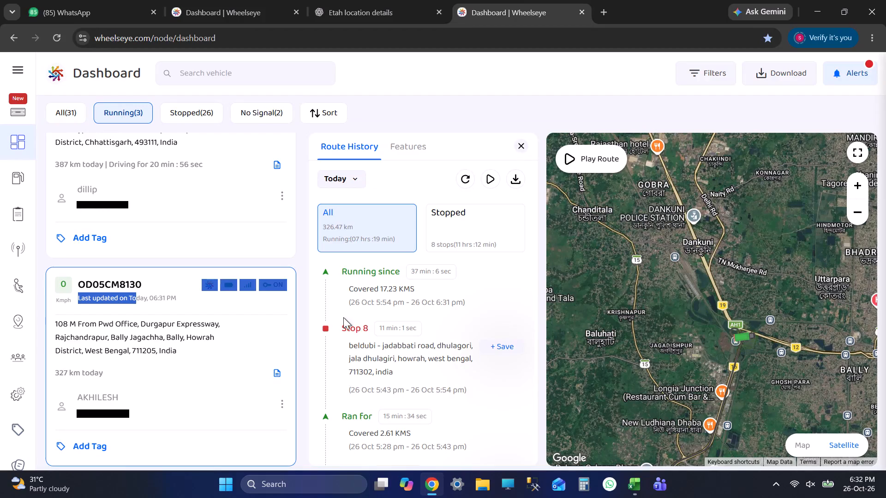
{"action": "scroll", "coordinate": [205, 326], "scroll_direction": "down", "scroll_amount": 5}
{"action": "left_click", "coordinate": [182, 202]}
{"action": "scroll", "coordinate": [207, 276], "scroll_direction": "up", "scroll_amount": 3}
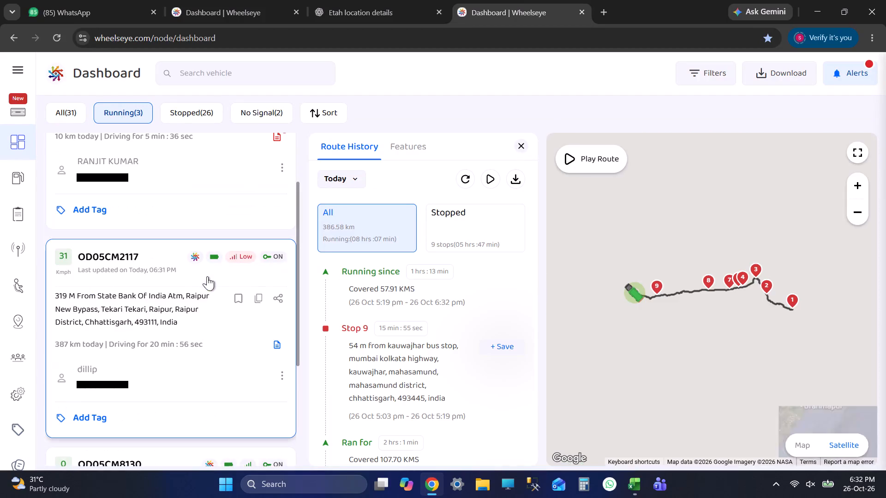
{"action": "left_click", "coordinate": [221, 0]}
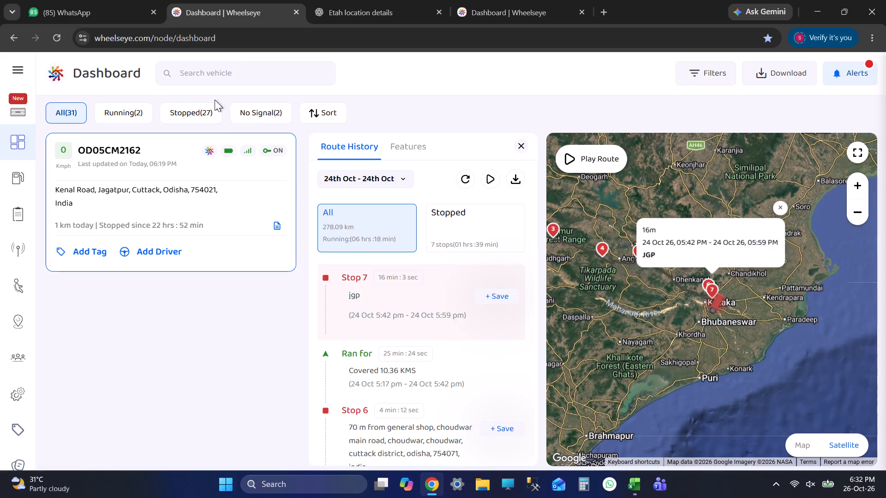
{"action": "left_click", "coordinate": [526, 0]}
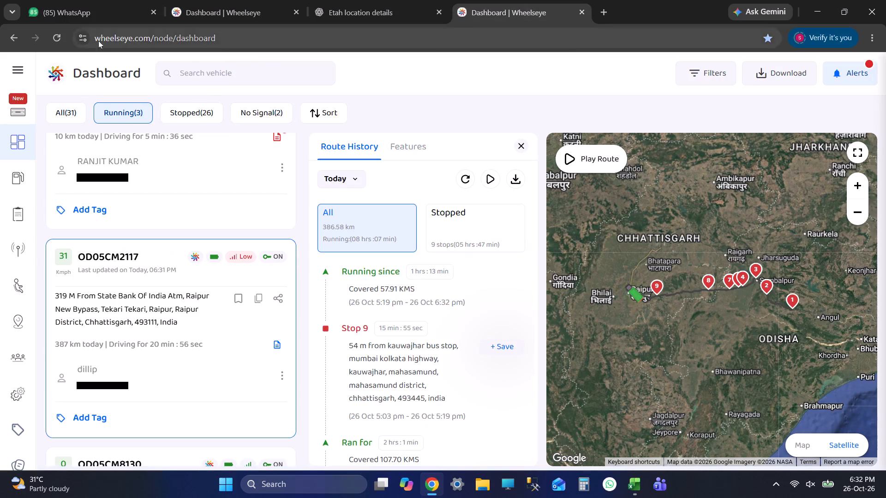
{"action": "left_click", "coordinate": [60, 39]}
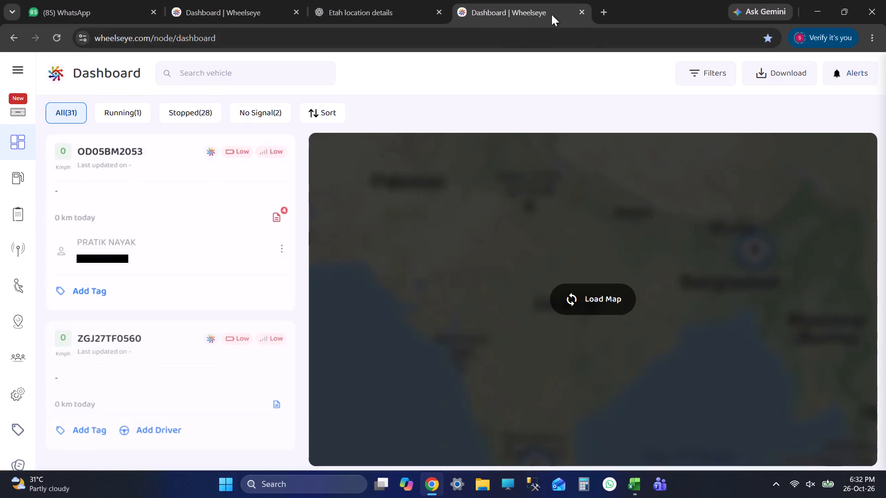
{"action": "left_click", "coordinate": [579, 16]}
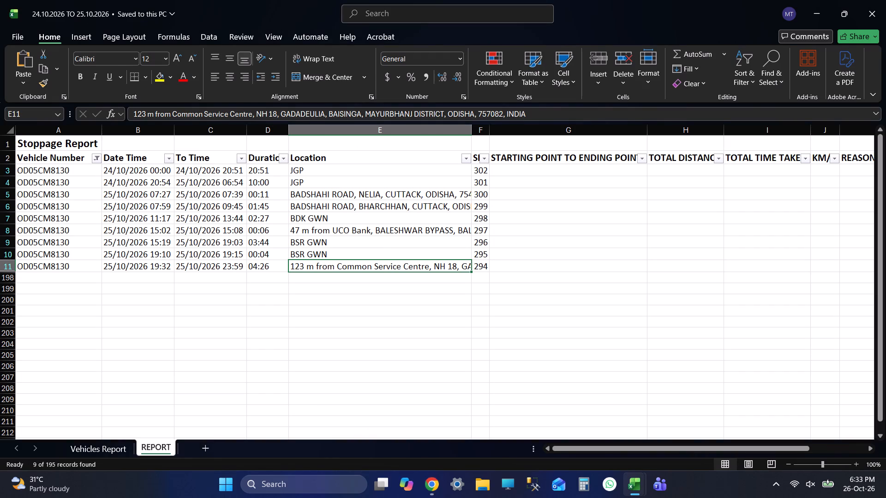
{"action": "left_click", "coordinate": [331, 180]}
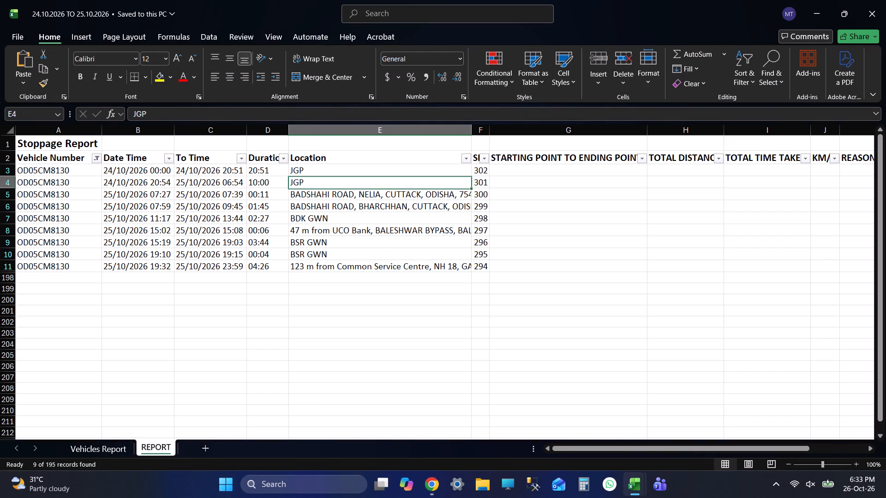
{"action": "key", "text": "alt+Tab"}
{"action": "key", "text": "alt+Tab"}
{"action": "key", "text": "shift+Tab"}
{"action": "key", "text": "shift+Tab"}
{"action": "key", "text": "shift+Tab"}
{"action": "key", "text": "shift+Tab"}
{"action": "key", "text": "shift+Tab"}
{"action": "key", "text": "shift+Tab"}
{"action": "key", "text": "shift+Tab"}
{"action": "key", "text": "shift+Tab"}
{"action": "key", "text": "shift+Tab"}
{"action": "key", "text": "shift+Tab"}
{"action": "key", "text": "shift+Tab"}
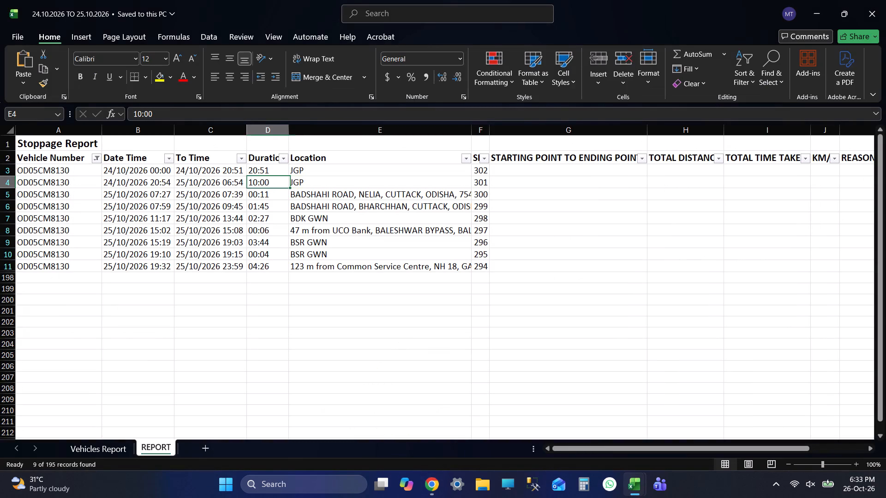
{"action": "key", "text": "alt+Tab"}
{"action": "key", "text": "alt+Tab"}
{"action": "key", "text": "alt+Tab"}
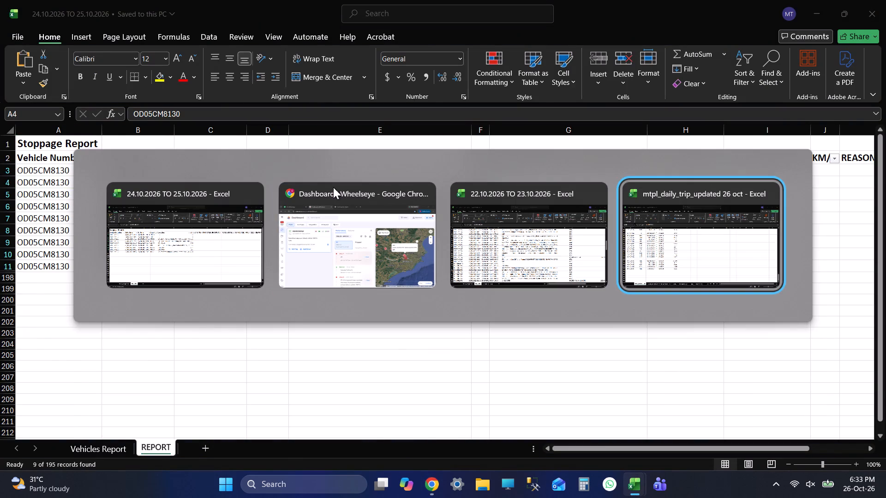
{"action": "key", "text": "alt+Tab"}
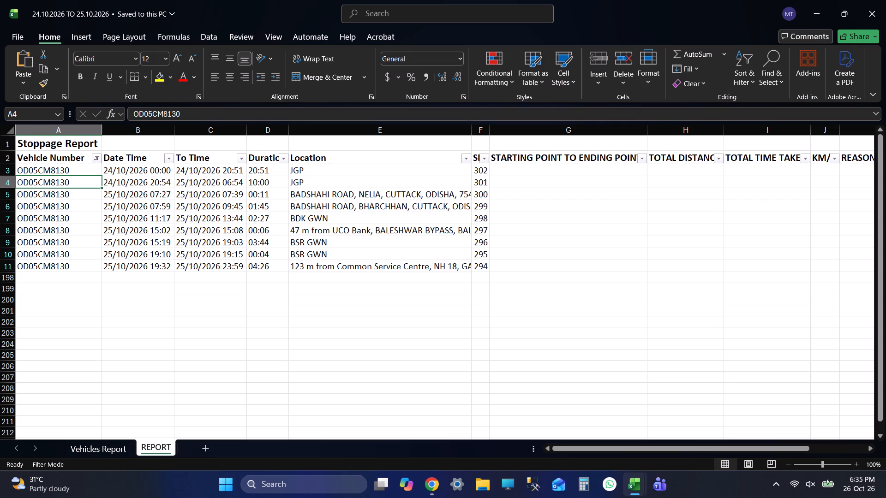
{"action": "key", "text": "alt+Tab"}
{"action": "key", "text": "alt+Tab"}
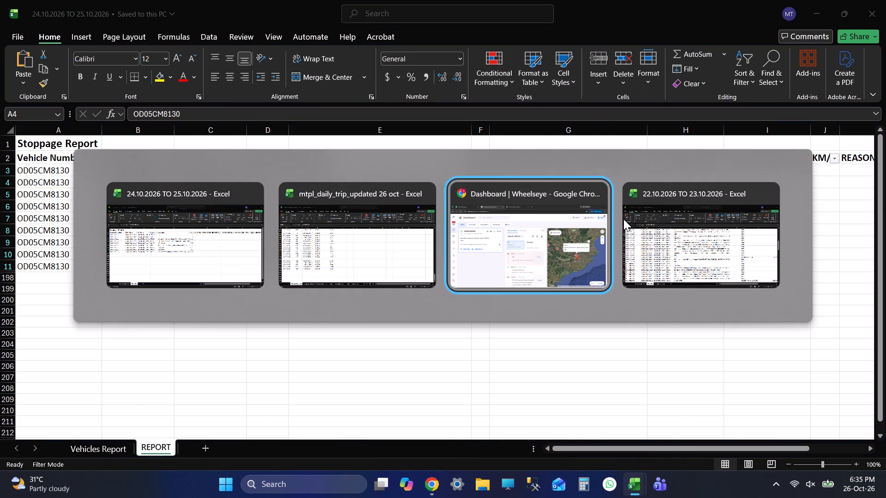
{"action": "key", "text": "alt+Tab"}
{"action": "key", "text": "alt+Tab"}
{"action": "key", "text": "ctrl+c"}
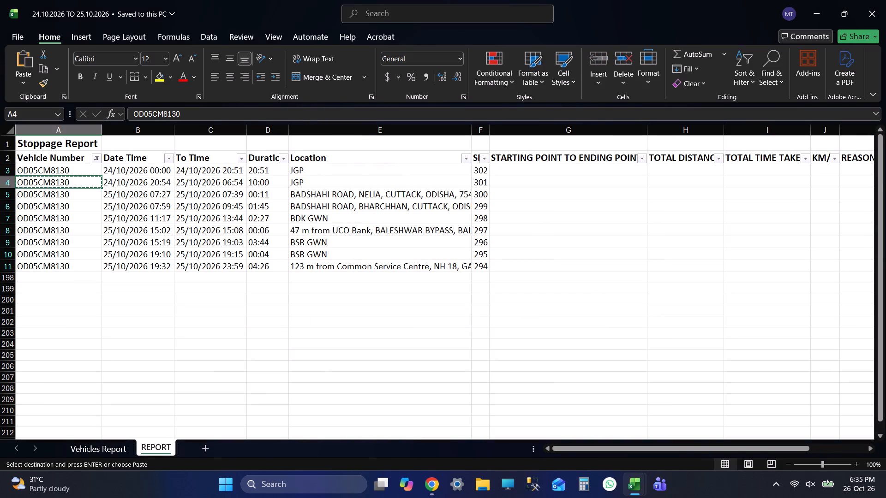
{"action": "key", "text": "alt+Tab"}
{"action": "key", "text": "alt+Tab"}
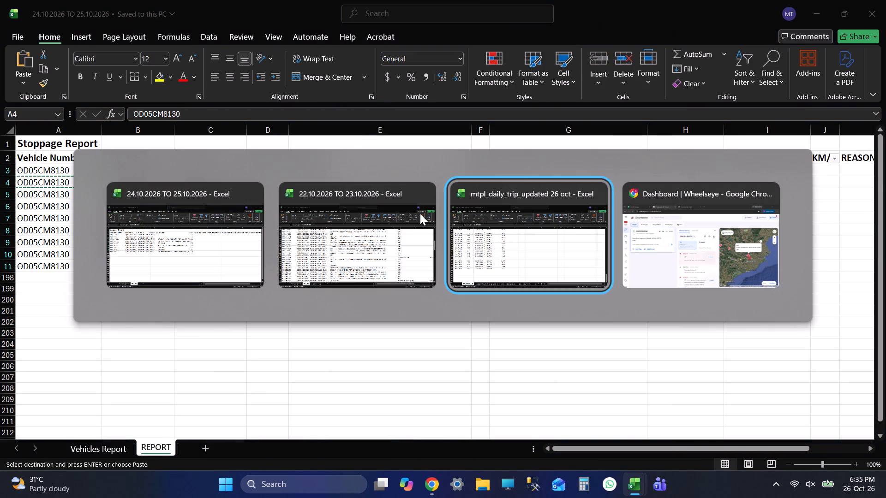
{"action": "key", "text": "alt+Tab"}
{"action": "left_click", "coordinate": [238, 47]}
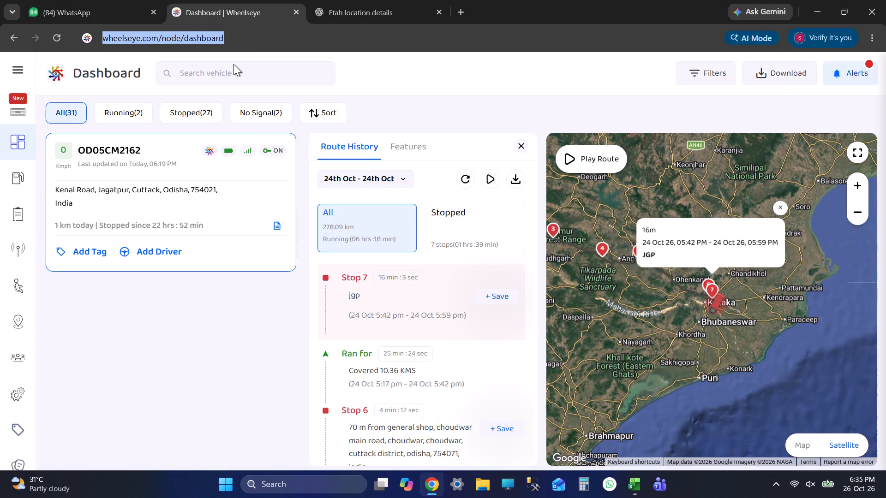
{"action": "left_click", "coordinate": [233, 64]}
{"action": "left_click", "coordinate": [446, 92]}
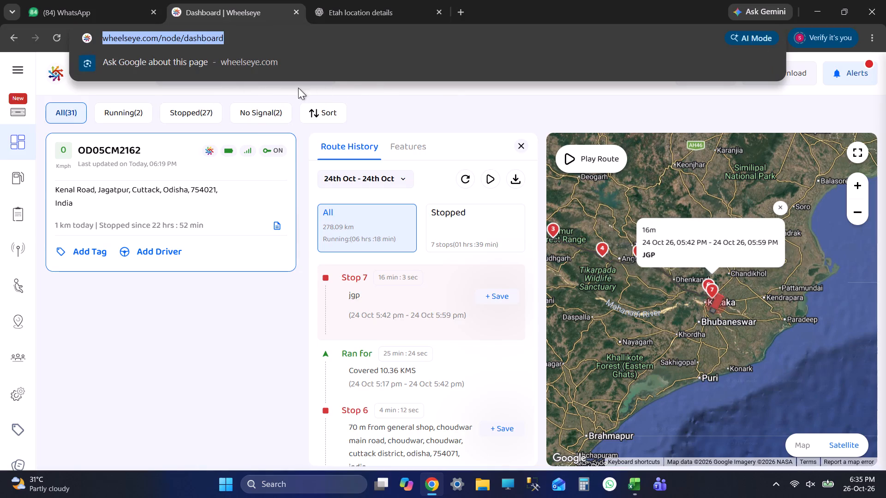
{"action": "left_click", "coordinate": [440, 102]}
{"action": "left_click", "coordinate": [292, 76]}
{"action": "key", "text": "ctrl+v"}
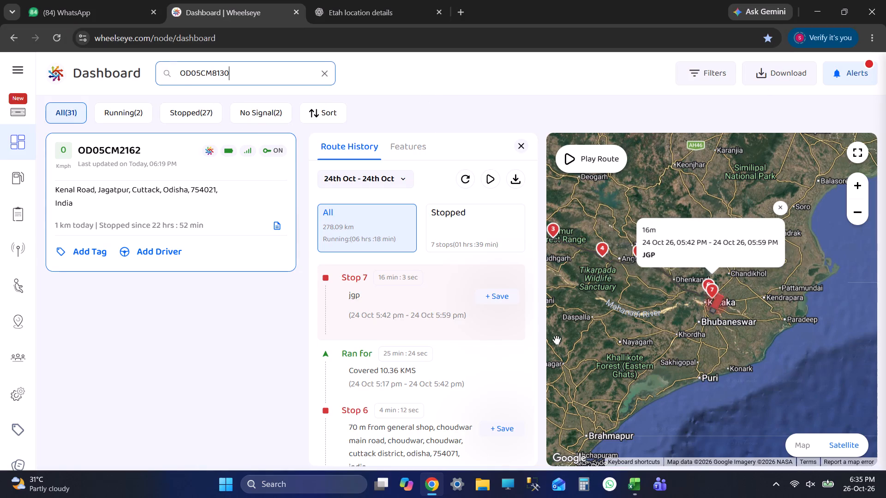
{"action": "key", "text": "Return"}
{"action": "left_click", "coordinate": [168, 219]}
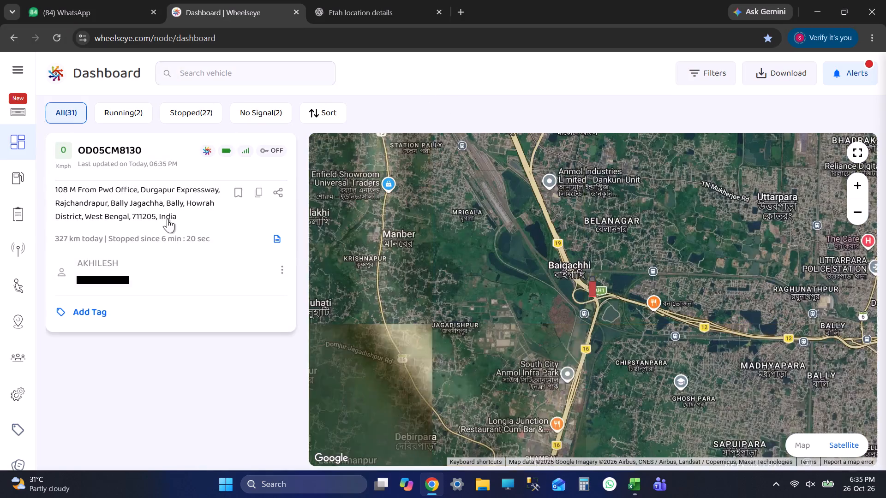
{"action": "key", "text": "alt+Tab"}
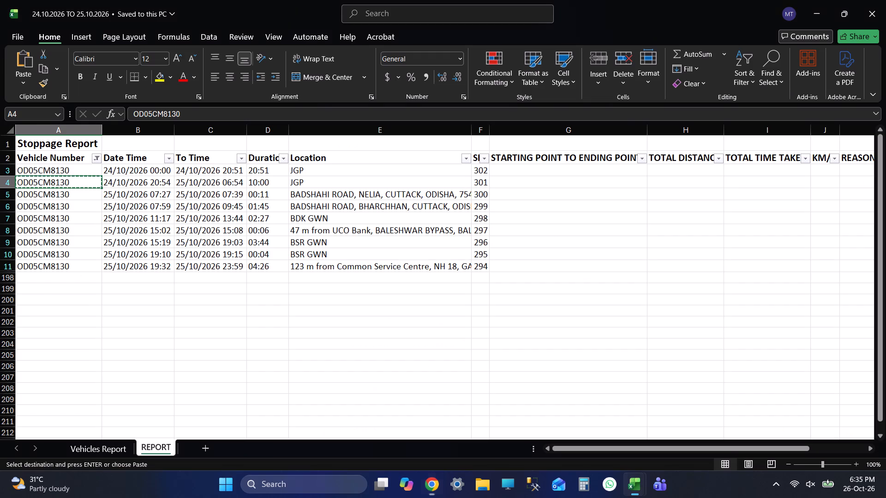
{"action": "key", "text": "alt+Tab"}
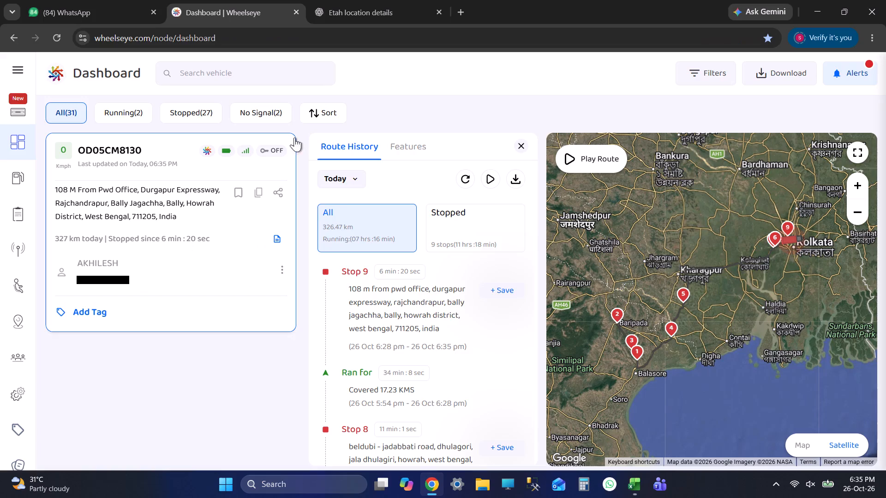
{"action": "left_click", "coordinate": [343, 176]}
{"action": "left_click", "coordinate": [360, 254]}
{"action": "key", "text": "alt+Tab"}
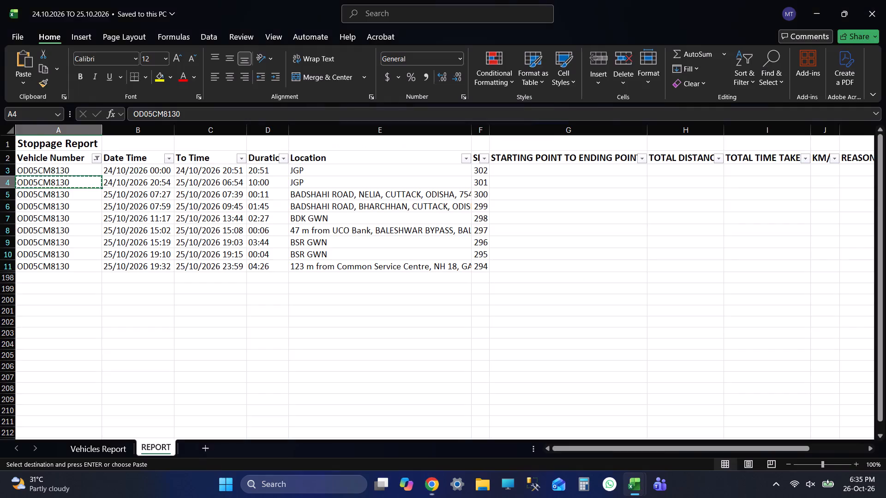
{"action": "key", "text": "alt+Tab"}
{"action": "scroll", "coordinate": [380, 326], "scroll_direction": "down", "scroll_amount": 8}
{"action": "scroll", "coordinate": [430, 360], "scroll_direction": "up", "scroll_amount": 1}
{"action": "scroll", "coordinate": [430, 360], "scroll_direction": "down", "scroll_amount": 5}
{"action": "scroll", "coordinate": [455, 364], "scroll_direction": "up", "scroll_amount": 1}
{"action": "scroll", "coordinate": [455, 365], "scroll_direction": "down", "scroll_amount": 4}
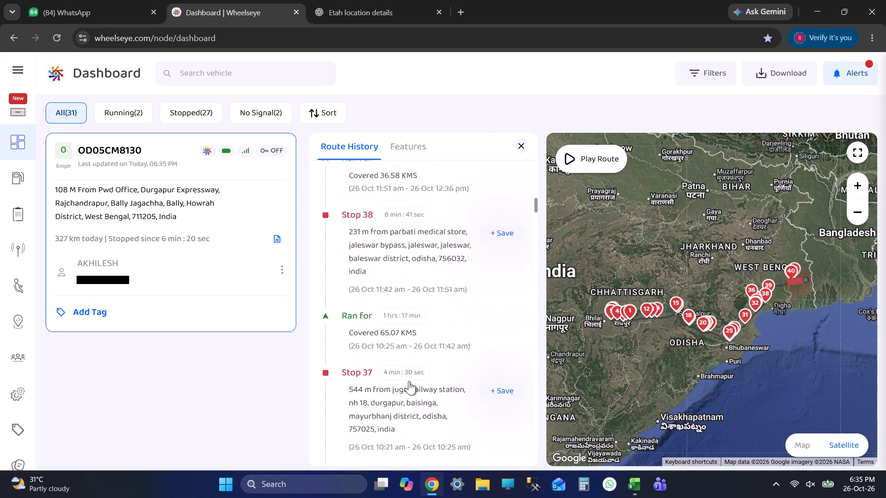
{"action": "scroll", "coordinate": [409, 381], "scroll_direction": "down", "scroll_amount": 6}
{"action": "scroll", "coordinate": [448, 356], "scroll_direction": "down", "scroll_amount": 1}
{"action": "scroll", "coordinate": [448, 364], "scroll_direction": "up", "scroll_amount": 1}
{"action": "scroll", "coordinate": [448, 365], "scroll_direction": "down", "scroll_amount": 1}
{"action": "scroll", "coordinate": [448, 365], "scroll_direction": "up", "scroll_amount": 1}
{"action": "scroll", "coordinate": [448, 366], "scroll_direction": "down", "scroll_amount": 12}
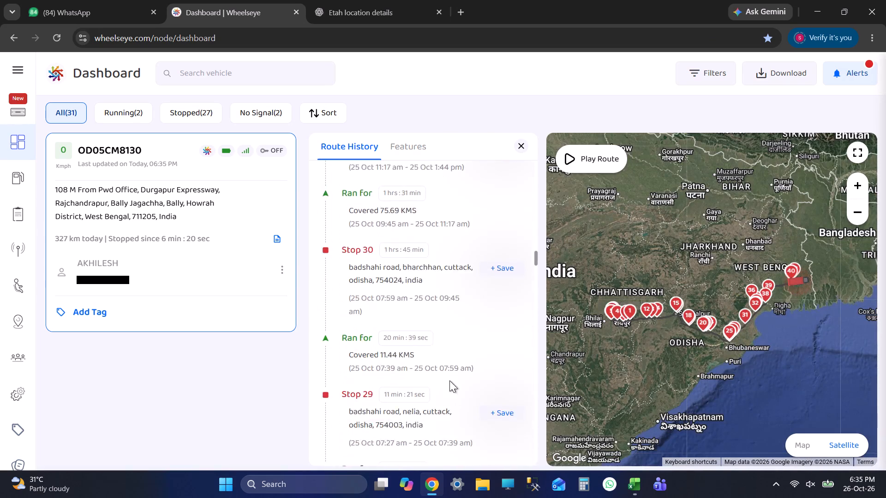
{"action": "scroll", "coordinate": [456, 395], "scroll_direction": "down", "scroll_amount": 5}
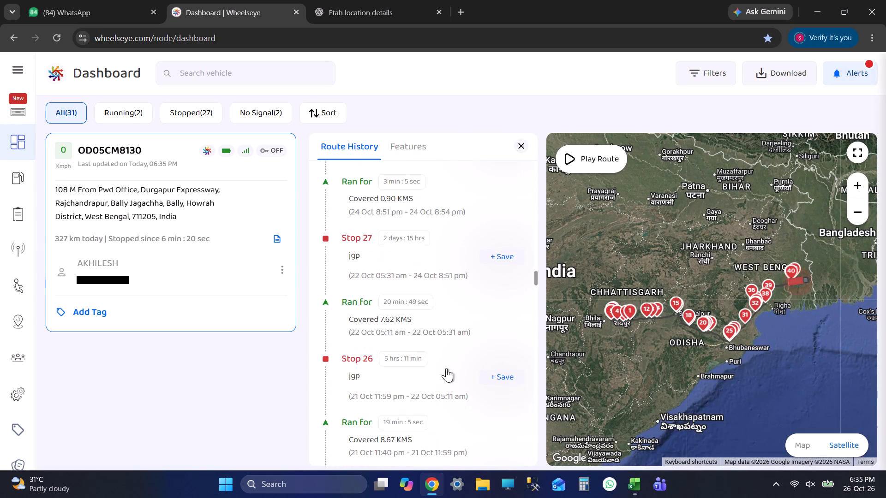
Examine the location of the overnight 21–22 October JGP stop, Stop 26, close up on the satellite map.
{"action": "left_click", "coordinate": [420, 383]}
{"action": "scroll", "coordinate": [455, 376], "scroll_direction": "down", "scroll_amount": 1}
{"action": "scroll", "coordinate": [717, 282], "scroll_direction": "up", "scroll_amount": 4}
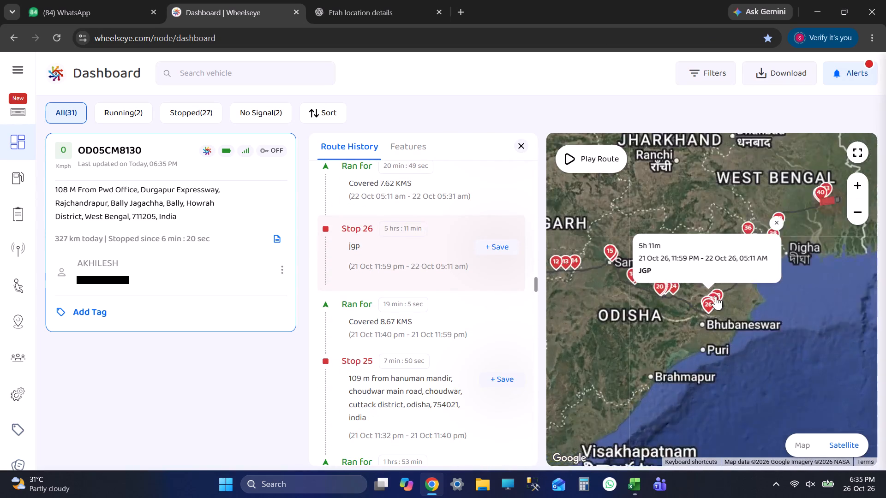
{"action": "scroll", "coordinate": [714, 302], "scroll_direction": "up", "scroll_amount": 20}
{"action": "scroll", "coordinate": [714, 302], "scroll_direction": "up", "scroll_amount": 4}
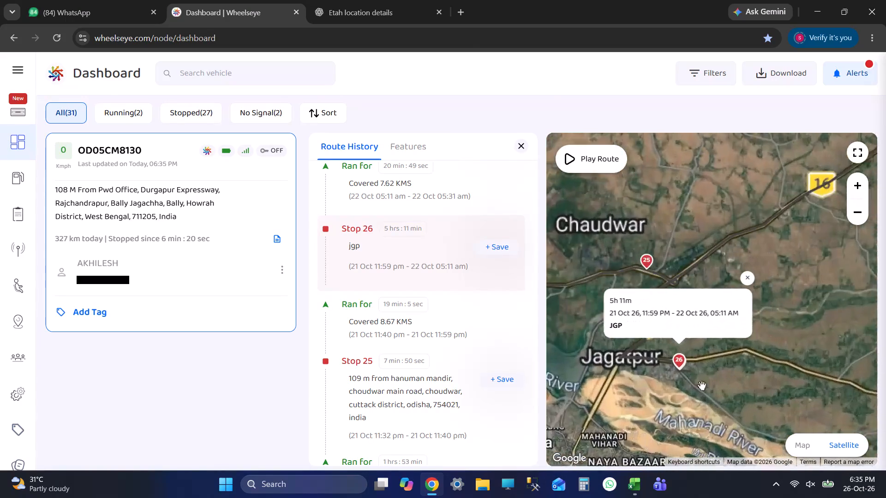
{"action": "scroll", "coordinate": [688, 347], "scroll_direction": "up", "scroll_amount": 6}
{"action": "scroll", "coordinate": [645, 332], "scroll_direction": "up", "scroll_amount": 4}
{"action": "scroll", "coordinate": [425, 342], "scroll_direction": "up", "scroll_amount": 2}
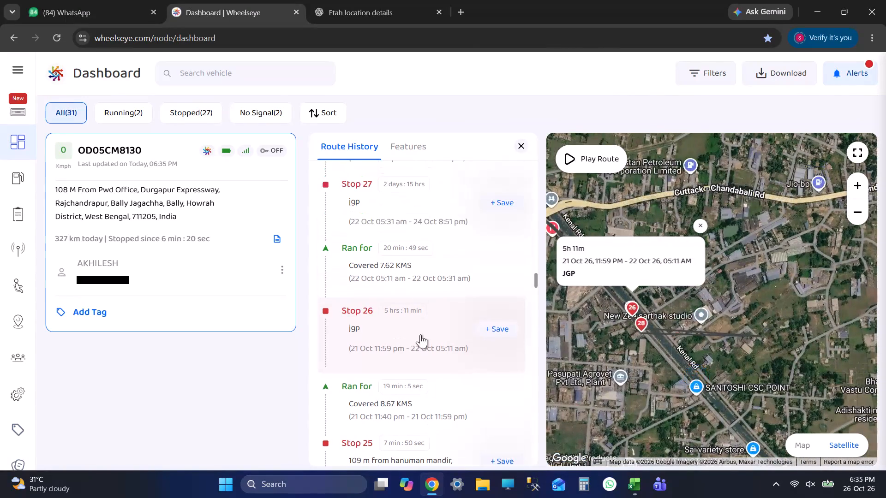
Compare the map locations of JGP stops 27 and 28 and check the short run between them on 24 October.
{"action": "left_click", "coordinate": [418, 239]}
{"action": "scroll", "coordinate": [450, 260], "scroll_direction": "up", "scroll_amount": 2}
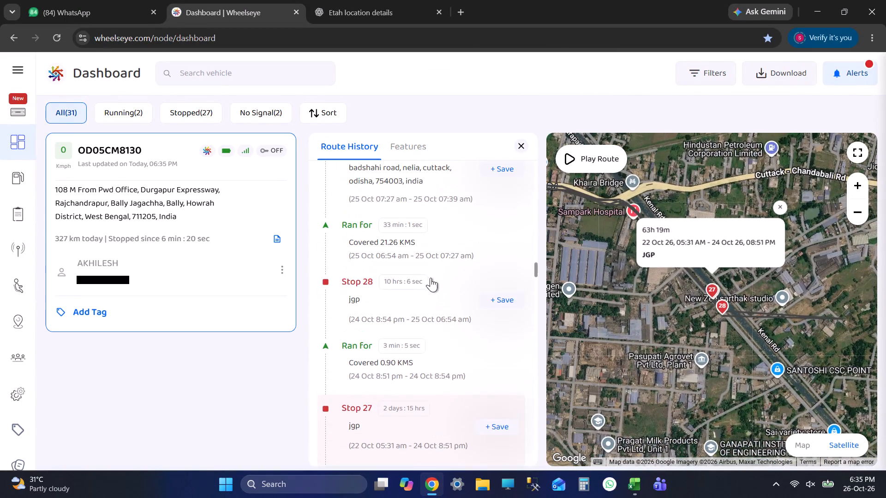
{"action": "left_click", "coordinate": [430, 286]}
{"action": "scroll", "coordinate": [449, 288], "scroll_direction": "up", "scroll_amount": 3}
{"action": "left_click", "coordinate": [425, 326]}
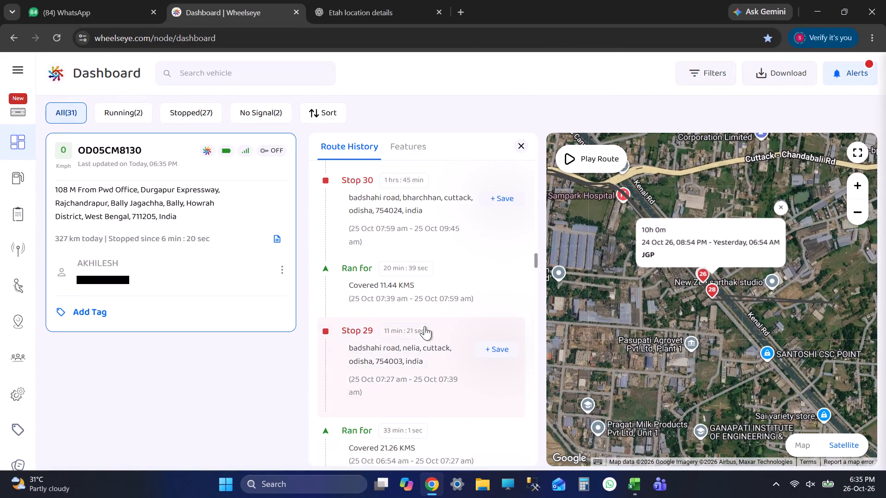
{"action": "scroll", "coordinate": [407, 359], "scroll_direction": "down", "scroll_amount": 2}
{"action": "left_click", "coordinate": [393, 316]}
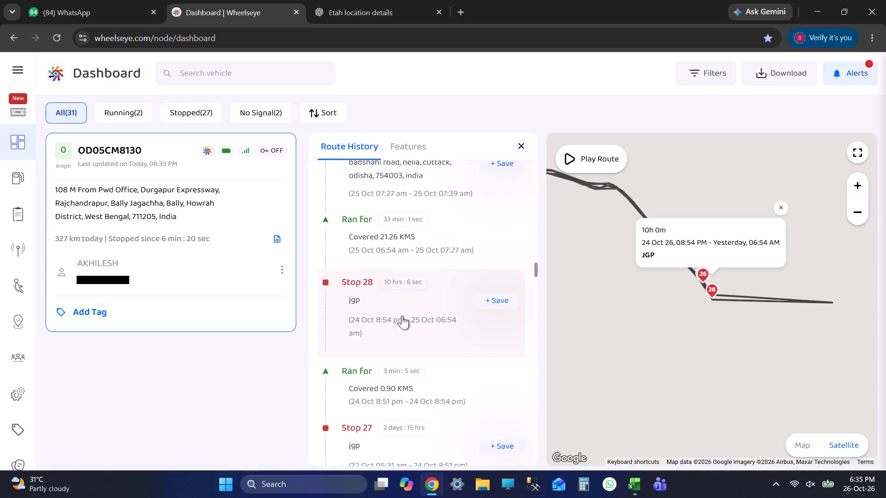
{"action": "scroll", "coordinate": [611, 314], "scroll_direction": "down", "scroll_amount": 11}
{"action": "scroll", "coordinate": [458, 325], "scroll_direction": "up", "scroll_amount": 4}
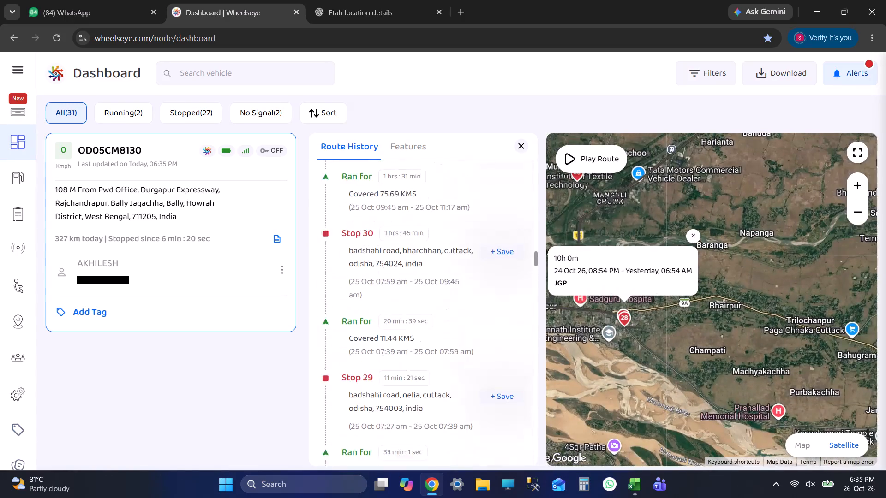
Examine the map locations of the 25 October Badshahi Road stops at Nelia and Bharchhan.
{"action": "left_click", "coordinate": [393, 381]}
{"action": "scroll", "coordinate": [407, 378], "scroll_direction": "up", "scroll_amount": 2}
{"action": "left_click", "coordinate": [416, 278]}
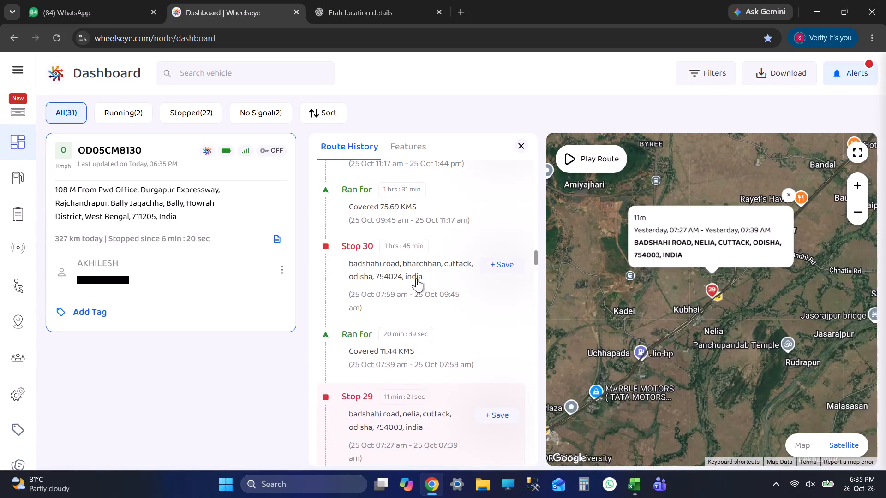
{"action": "scroll", "coordinate": [712, 304], "scroll_direction": "up", "scroll_amount": 1}
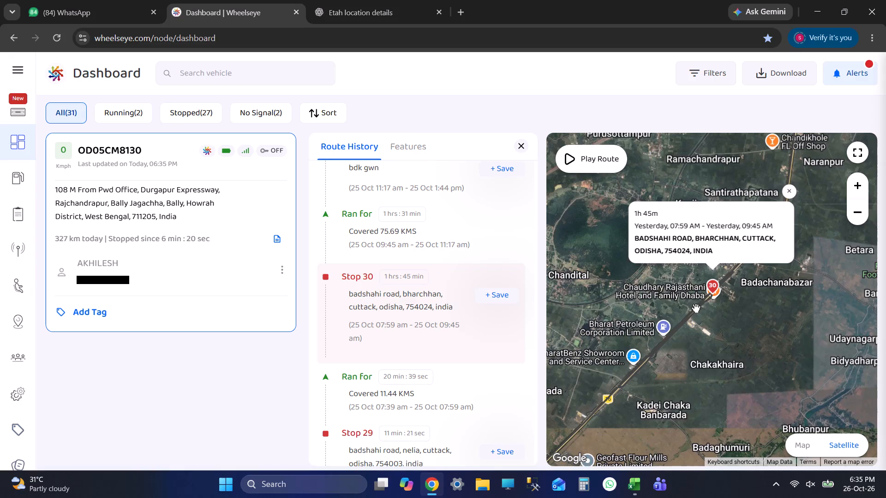
{"action": "scroll", "coordinate": [718, 308], "scroll_direction": "down", "scroll_amount": 6}
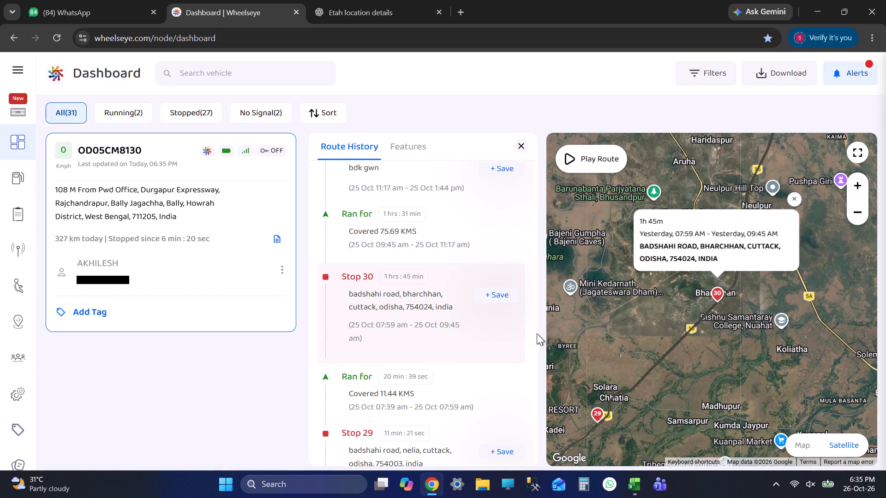
{"action": "scroll", "coordinate": [437, 312], "scroll_direction": "up", "scroll_amount": 2}
Examine the BDK GWN stop of 25 October on the map and check the run leading to the following stop.
{"action": "left_click", "coordinate": [429, 287]}
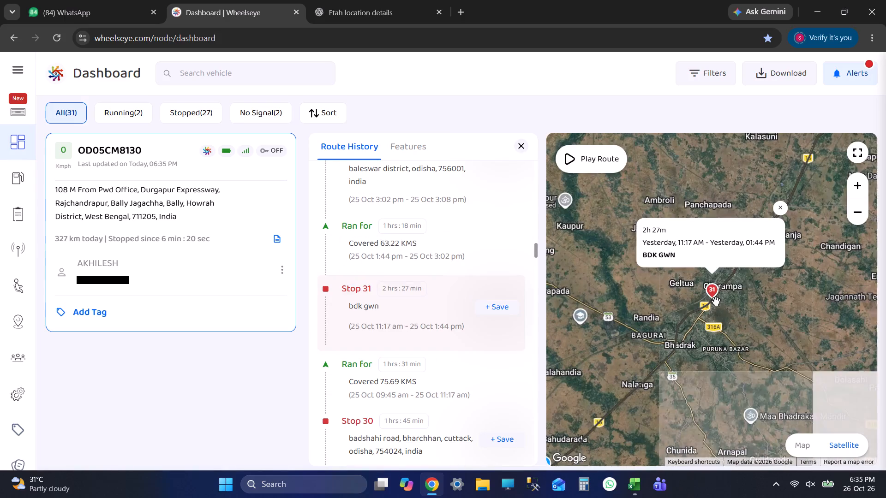
{"action": "scroll", "coordinate": [716, 301], "scroll_direction": "up", "scroll_amount": 7}
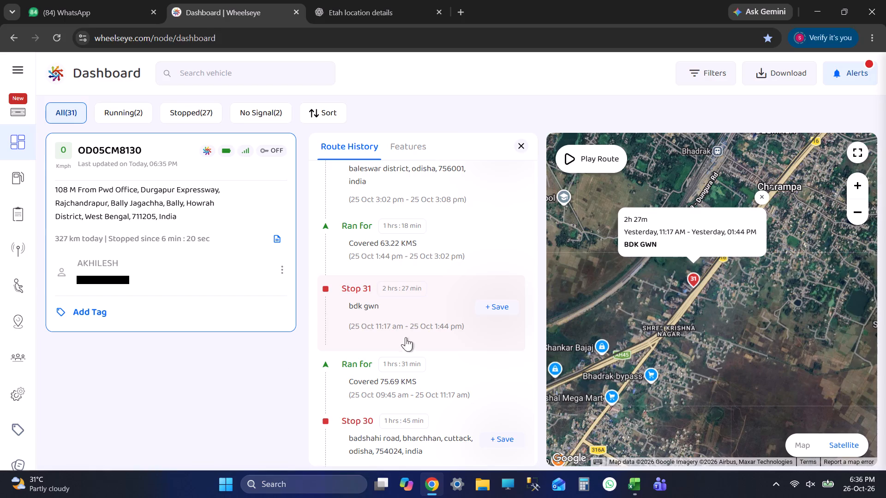
{"action": "scroll", "coordinate": [416, 298], "scroll_direction": "up", "scroll_amount": 2}
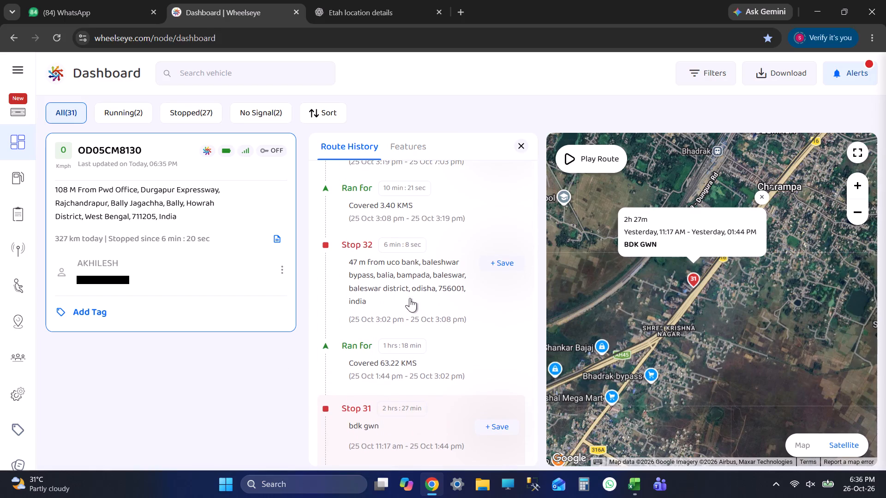
Check the Excel report's location entries, then re-examine the Badshahi Road, Bharchhan stop in Chrome close up on the satellite map.
{"action": "key", "text": "alt+Tab"}
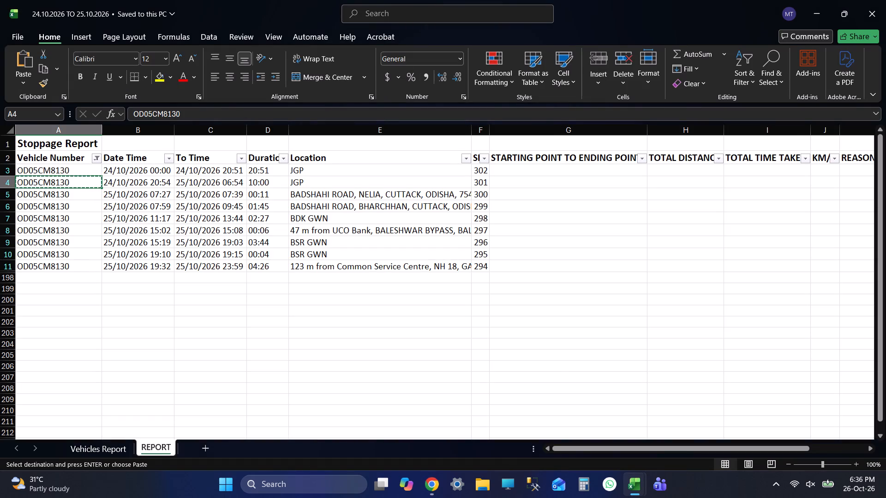
{"action": "left_click", "coordinate": [310, 212]}
{"action": "key", "text": "alt+Tab"}
{"action": "scroll", "coordinate": [421, 328], "scroll_direction": "down", "scroll_amount": 4}
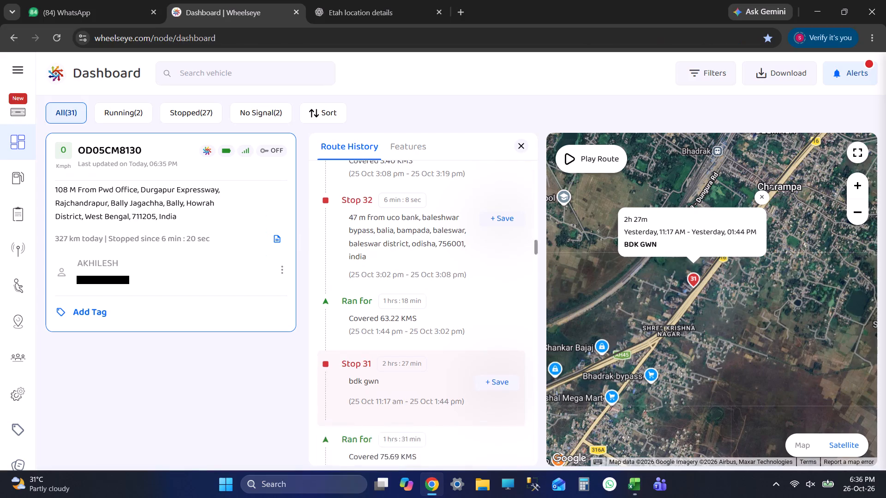
{"action": "left_click", "coordinate": [438, 310]}
{"action": "scroll", "coordinate": [437, 320], "scroll_direction": "up", "scroll_amount": 1}
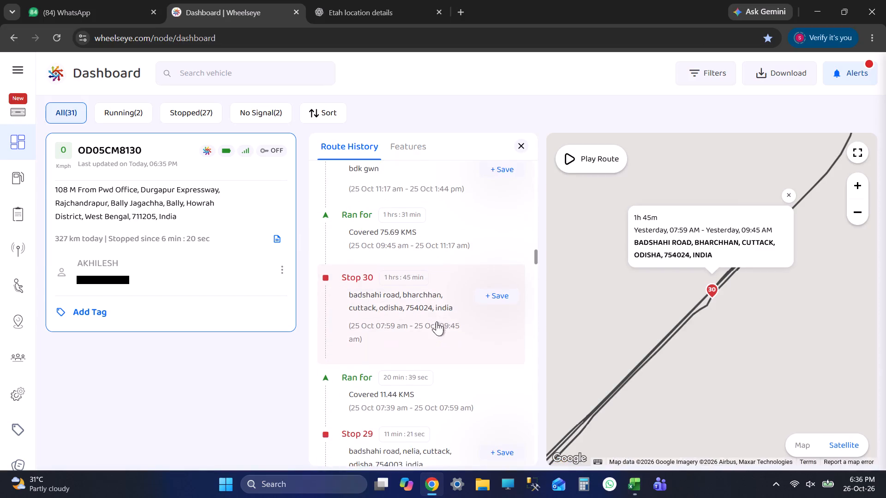
{"action": "scroll", "coordinate": [699, 289], "scroll_direction": "up", "scroll_amount": 2}
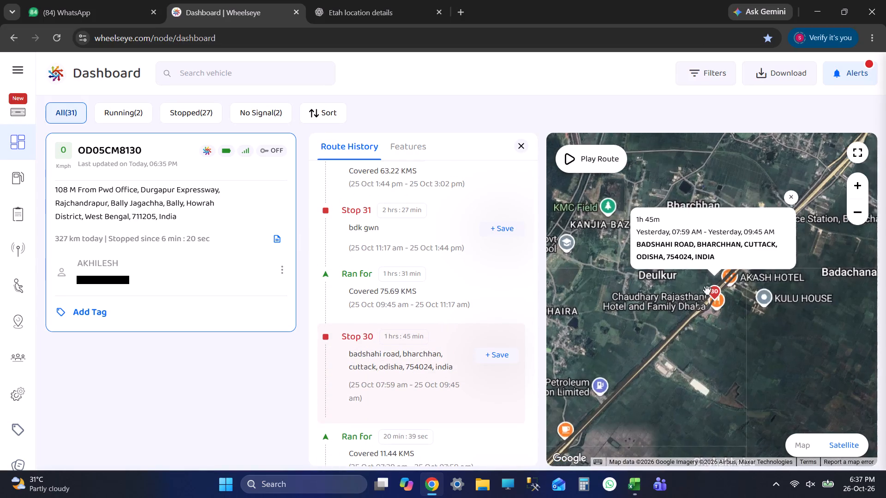
{"action": "scroll", "coordinate": [707, 290], "scroll_direction": "up", "scroll_amount": 8}
{"action": "scroll", "coordinate": [700, 315], "scroll_direction": "down", "scroll_amount": 2}
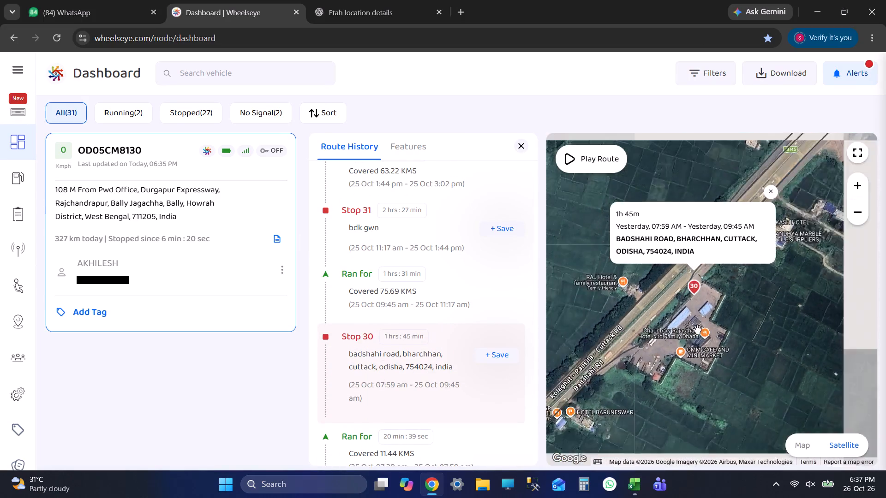
Compare the map locations of the 25 October BDK GWN stop and the Badshahi Road, Bharchhan stop once more.
{"action": "scroll", "coordinate": [697, 329], "scroll_direction": "down", "scroll_amount": 3}
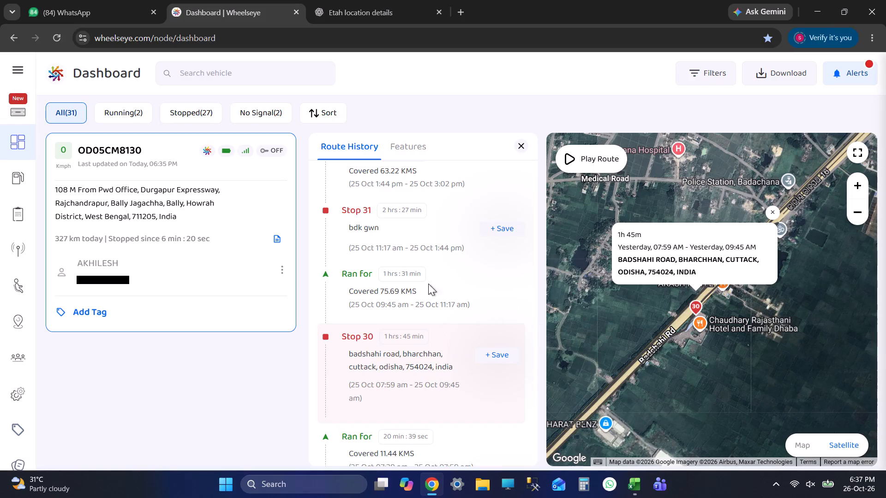
{"action": "left_click", "coordinate": [425, 242]}
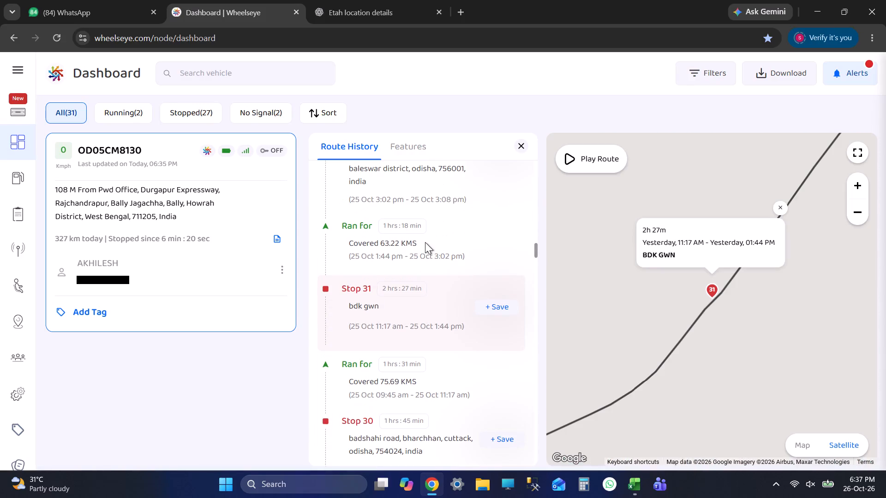
{"action": "scroll", "coordinate": [440, 319], "scroll_direction": "down", "scroll_amount": 2}
{"action": "left_click", "coordinate": [418, 344]}
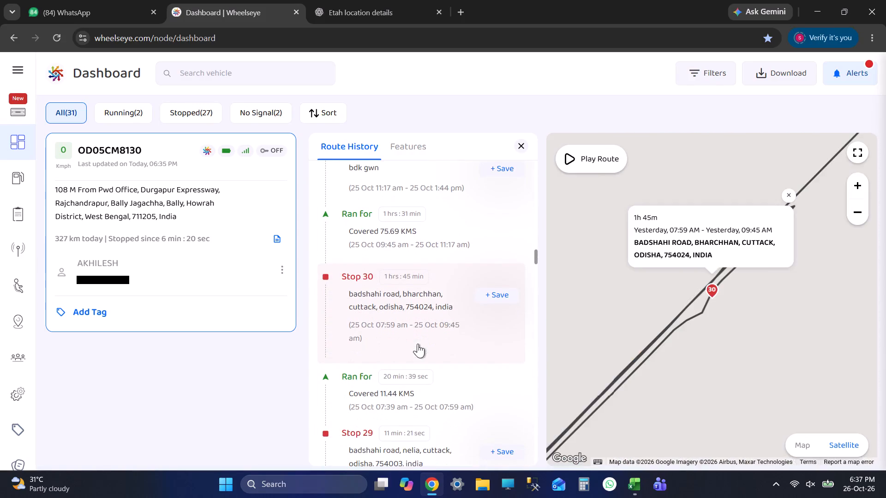
{"action": "scroll", "coordinate": [714, 290], "scroll_direction": "up", "scroll_amount": 6}
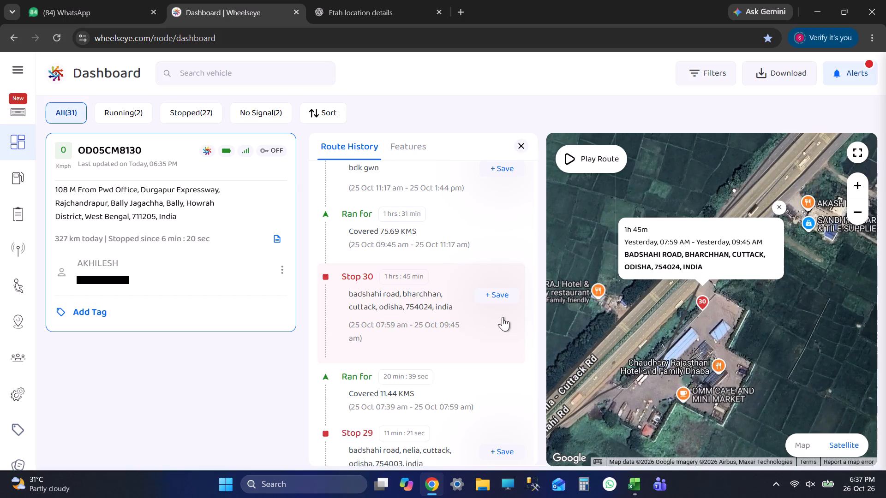
{"action": "scroll", "coordinate": [466, 320], "scroll_direction": "up", "scroll_amount": 2}
{"action": "left_click", "coordinate": [431, 302]}
{"action": "scroll", "coordinate": [440, 331], "scroll_direction": "down", "scroll_amount": 1}
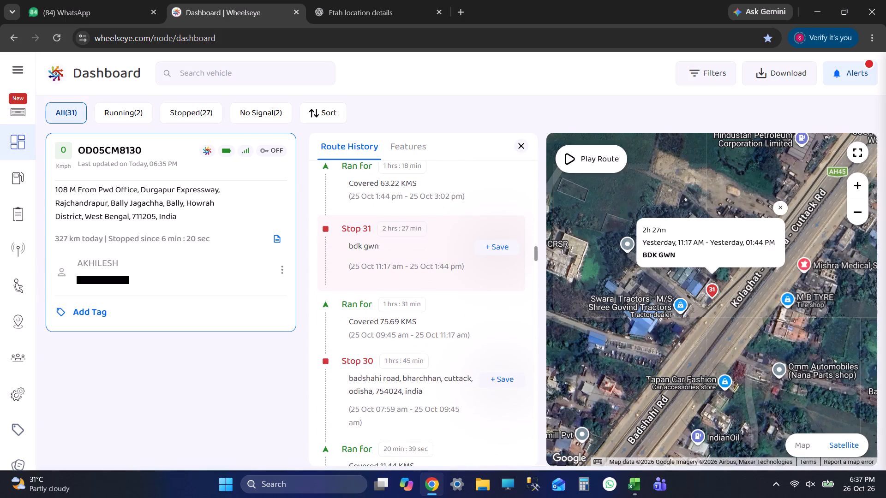
{"action": "scroll", "coordinate": [446, 331], "scroll_direction": "up", "scroll_amount": 2}
{"action": "left_click", "coordinate": [418, 254]}
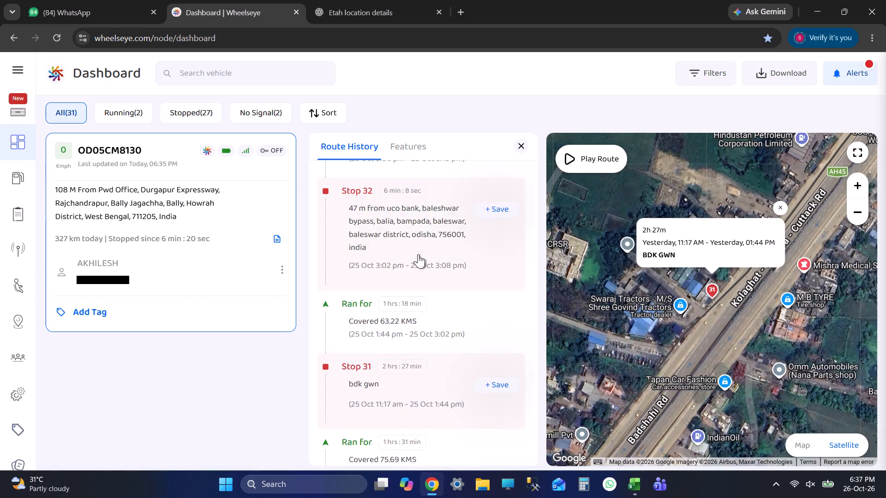
{"action": "scroll", "coordinate": [418, 254], "scroll_direction": "up", "scroll_amount": 2}
{"action": "left_click", "coordinate": [418, 254]}
{"action": "left_click", "coordinate": [426, 288]}
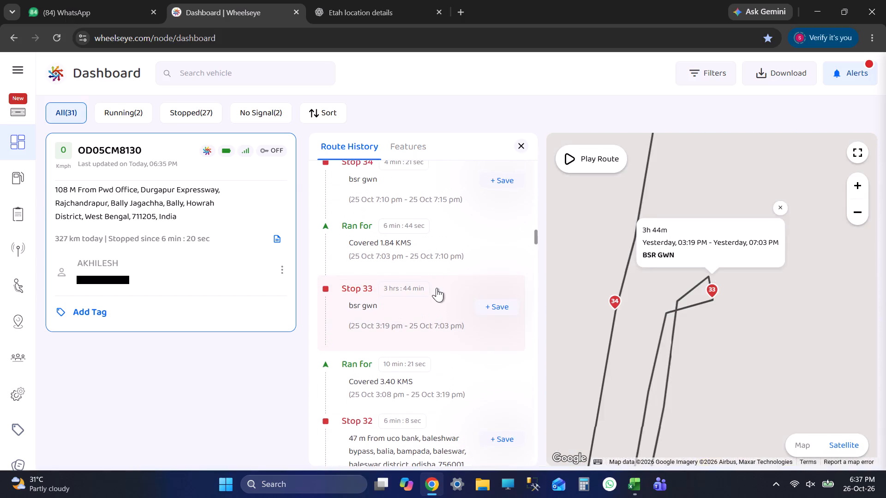
{"action": "scroll", "coordinate": [689, 289], "scroll_direction": "down", "scroll_amount": 5}
{"action": "scroll", "coordinate": [390, 314], "scroll_direction": "up", "scroll_amount": 2}
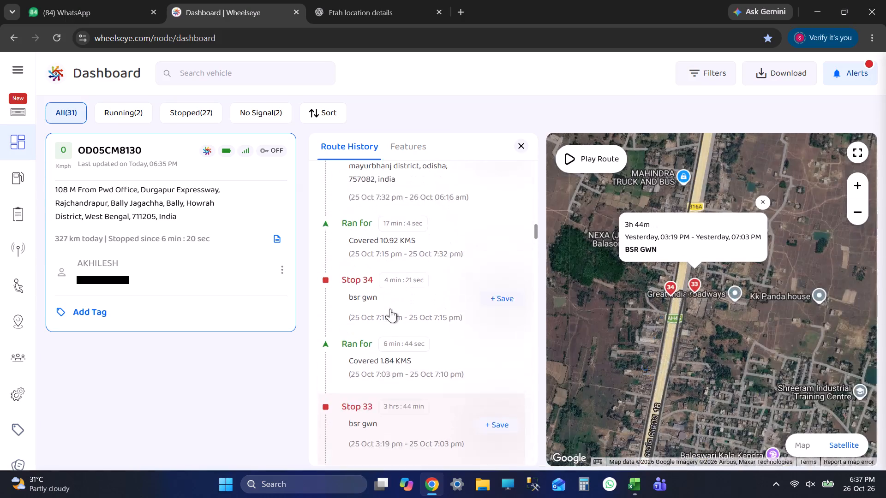
{"action": "left_click", "coordinate": [390, 285]}
{"action": "scroll", "coordinate": [437, 325], "scroll_direction": "up", "scroll_amount": 3}
{"action": "left_click", "coordinate": [412, 314]}
{"action": "scroll", "coordinate": [449, 334], "scroll_direction": "up", "scroll_amount": 3}
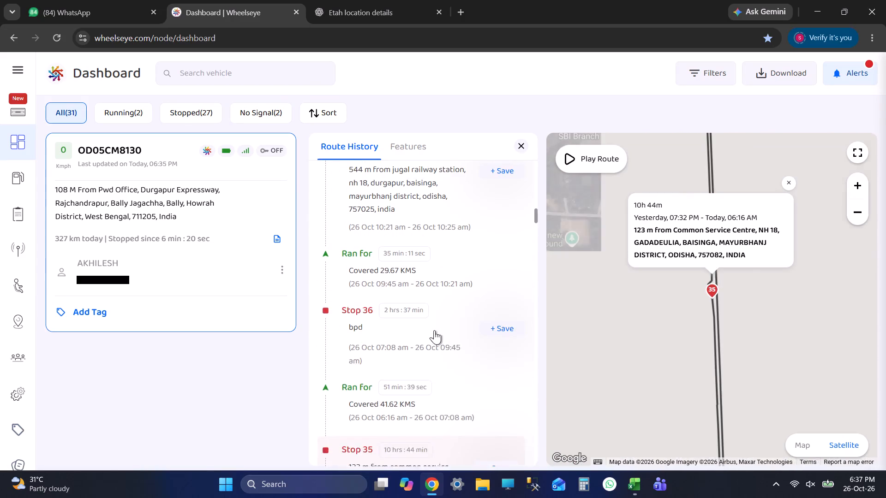
{"action": "left_click", "coordinate": [434, 330]}
In the Excel report, enter "JGP TO BSR" as the starting-to-ending point for the BSR GWN stop starting 25/10/2026 15:19.
{"action": "key", "text": "alt+Tab"}
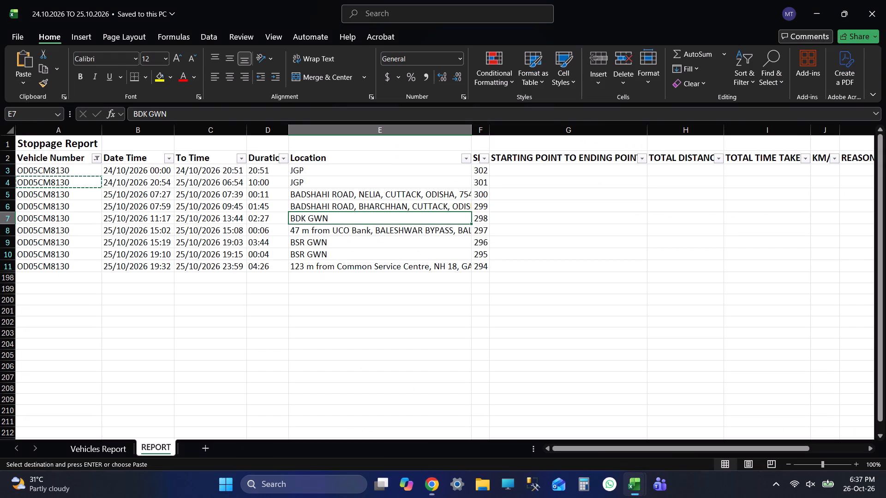
{"action": "left_click", "coordinate": [376, 267]}
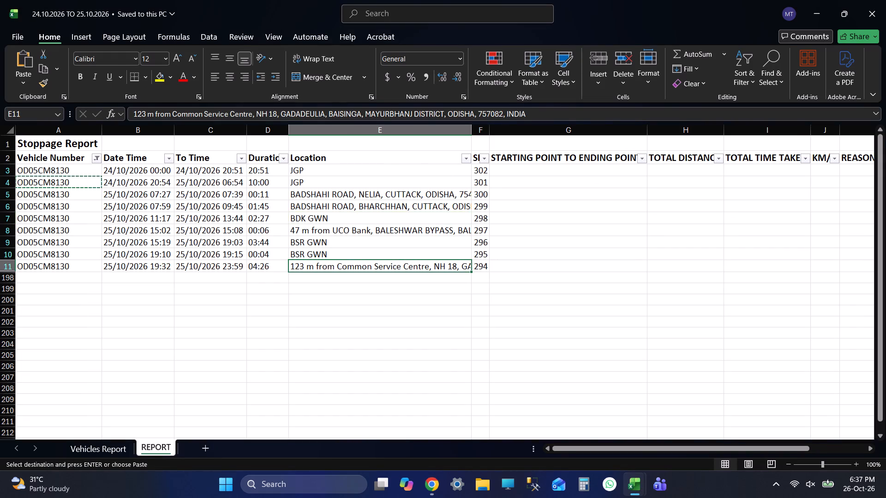
{"action": "key", "text": "alt+Tab"}
{"action": "key", "text": "alt+Tab"}
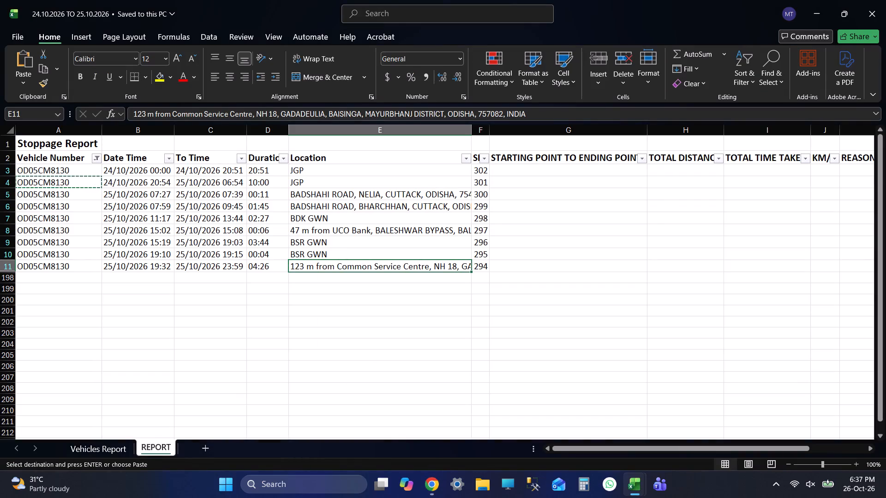
{"action": "left_click", "coordinate": [335, 253]}
{"action": "key", "text": "alt+Tab"}
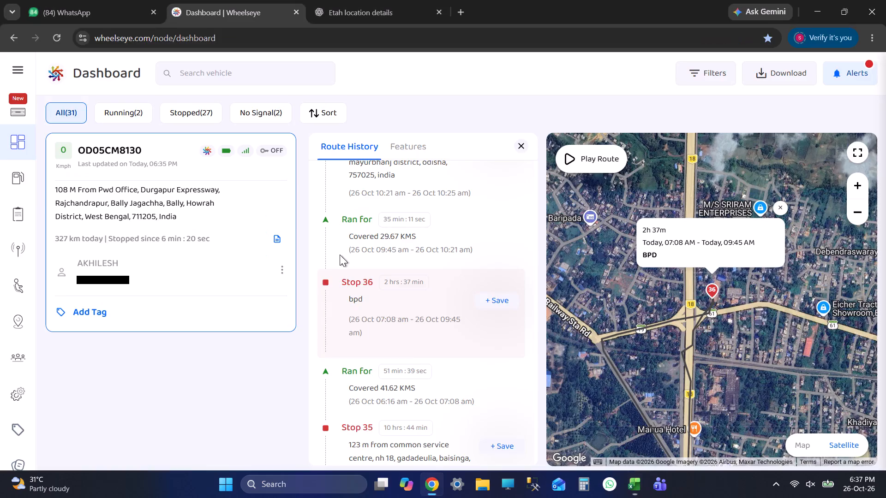
{"action": "key", "text": "alt+Tab"}
{"action": "left_click", "coordinate": [335, 244]}
{"action": "key", "text": "Tab"}
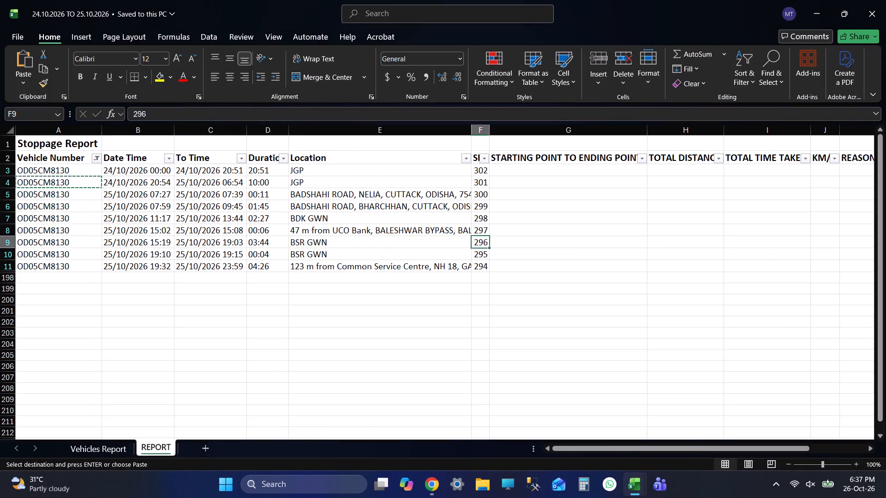
{"action": "key", "text": "Tab"}
{"action": "type", "text": "JGP"}
{"action": "key", "text": "space"}
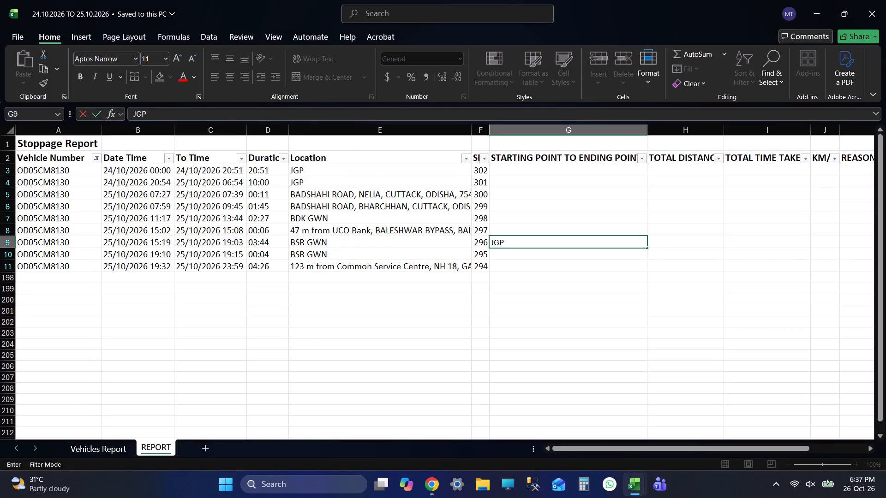
{"action": "type", "text": "TO"}
{"action": "key", "text": "space"}
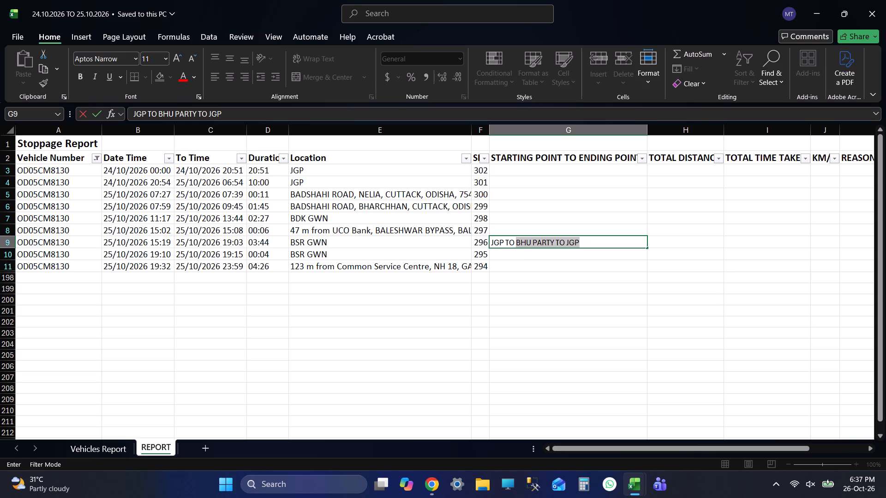
{"action": "type", "text": "BSR"}
{"action": "key", "text": "Tab"}
Save the stoppage report workbook.
{"action": "key", "text": "ctrl+s"}
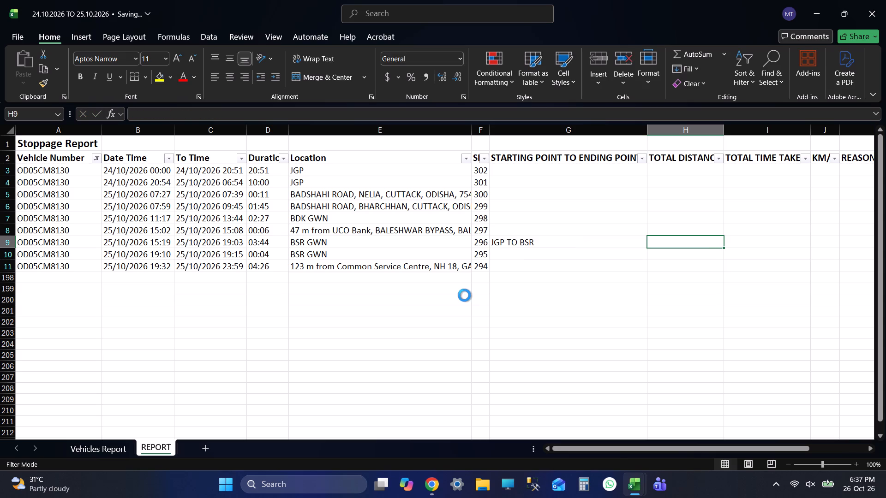
{"action": "key", "text": "ctrl+s"}
{"action": "key", "text": "ctrl+s"}
{"action": "key", "text": "ctrl+s"}
{"action": "key", "text": "ctrl+s"}
{"action": "key", "text": "ctrl+s"}
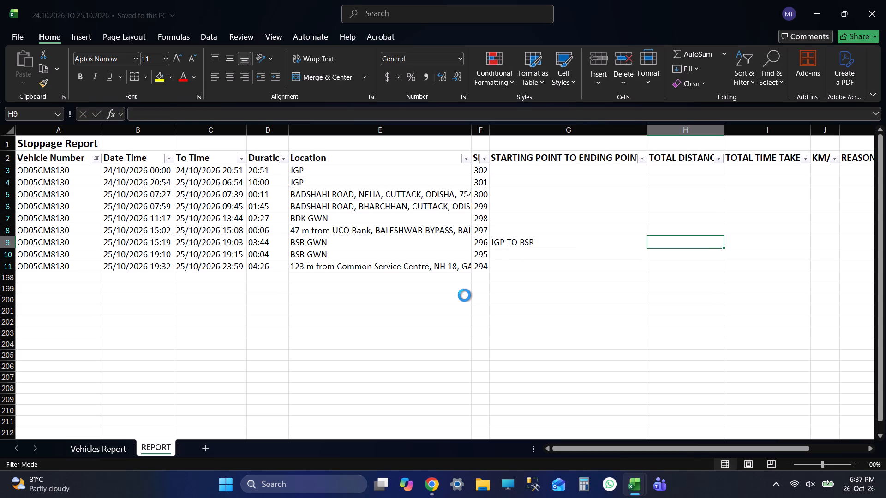
{"action": "key", "text": "ctrl+s"}
{"action": "key", "text": "ctrl+s"}
{"action": "key", "text": "ctrl+s"}
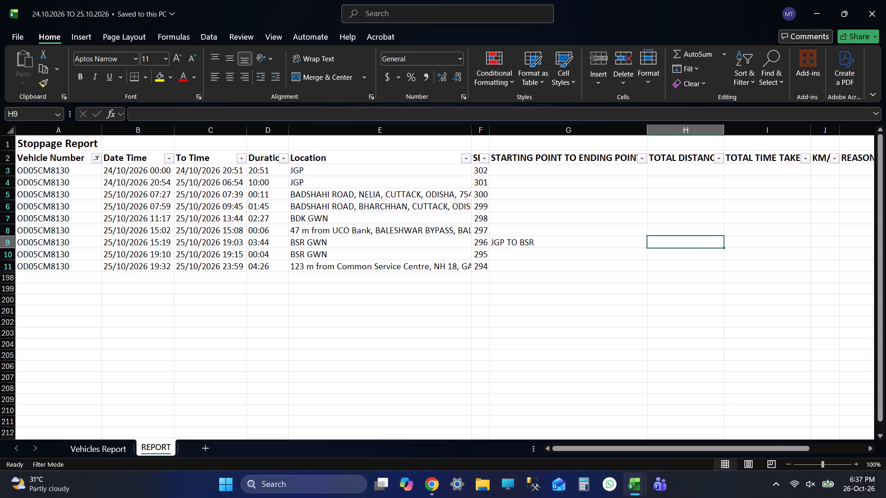
Check the JGP stop's To Time in Excel and pick 25 October 2026 as the custom route-history start date in Chrome.
{"action": "key", "text": "alt+Tab"}
{"action": "key", "text": "alt+Tab"}
{"action": "left_click", "coordinate": [300, 187]}
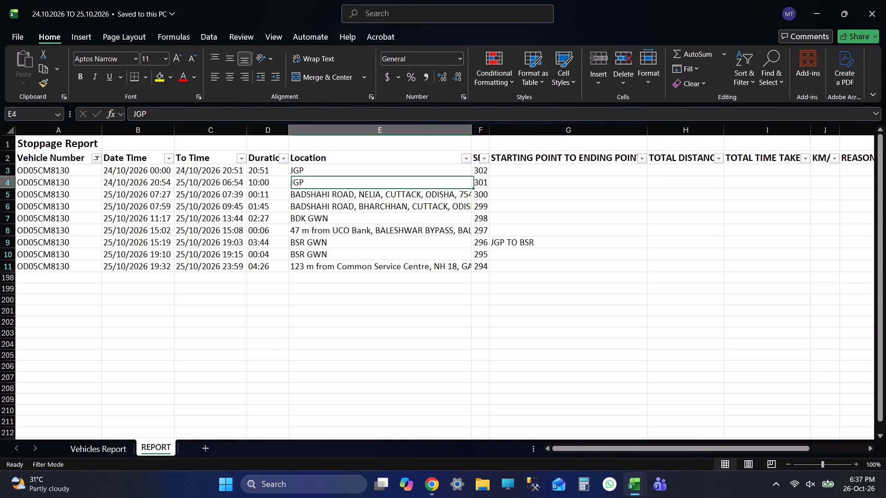
{"action": "key", "text": "shift+Tab"}
{"action": "key", "text": "shift+Tab"}
{"action": "key", "text": "alt+Tab"}
{"action": "key", "text": "alt+Tab"}
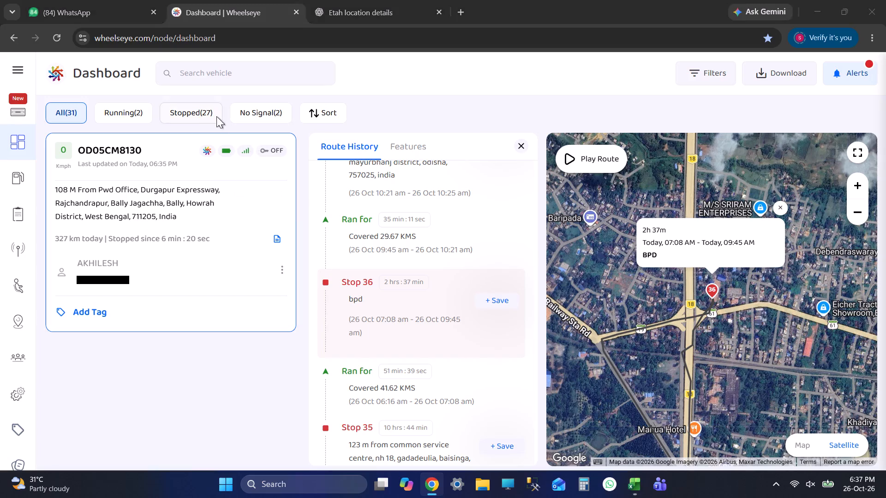
{"action": "key", "text": "alt+Tab"}
{"action": "scroll", "coordinate": [409, 243], "scroll_direction": "up", "scroll_amount": 2}
{"action": "scroll", "coordinate": [409, 243], "scroll_direction": "down", "scroll_amount": 1}
{"action": "scroll", "coordinate": [409, 243], "scroll_direction": "up", "scroll_amount": 4}
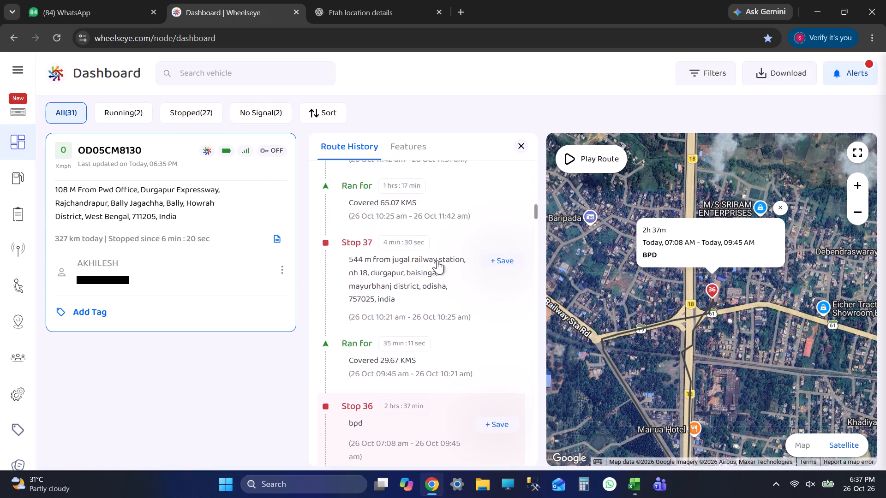
{"action": "scroll", "coordinate": [437, 260], "scroll_direction": "up", "scroll_amount": 3}
{"action": "scroll", "coordinate": [391, 252], "scroll_direction": "down", "scroll_amount": 1}
{"action": "scroll", "coordinate": [391, 252], "scroll_direction": "up", "scroll_amount": 19}
{"action": "scroll", "coordinate": [396, 203], "scroll_direction": "down", "scroll_amount": 1}
{"action": "scroll", "coordinate": [393, 203], "scroll_direction": "up", "scroll_amount": 1}
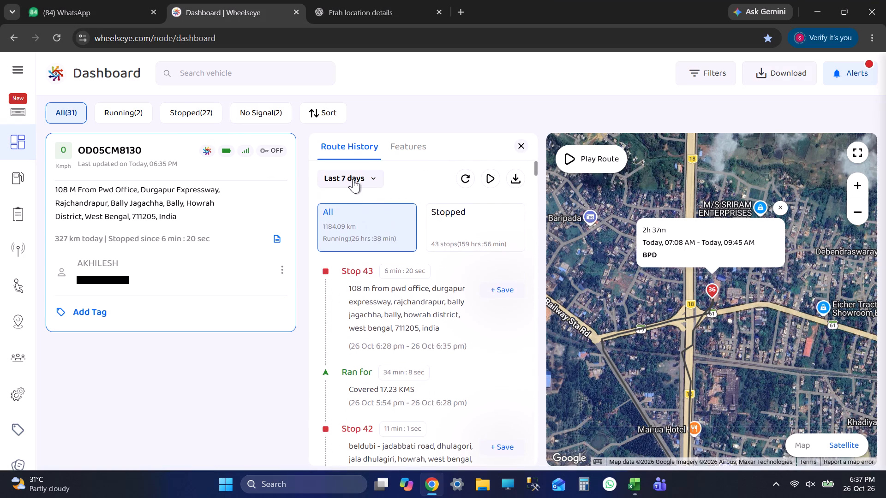
{"action": "left_click", "coordinate": [353, 179]}
{"action": "left_click", "coordinate": [355, 279]}
{"action": "key", "text": "alt+Tab"}
{"action": "key", "text": "alt+Tab"}
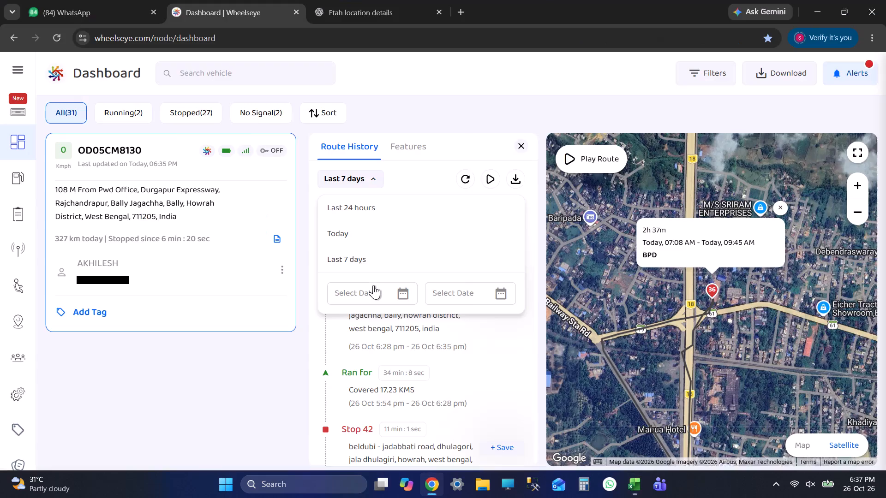
{"action": "left_click", "coordinate": [372, 289]}
{"action": "key", "text": "alt+Tab"}
{"action": "key", "text": "alt+Tab"}
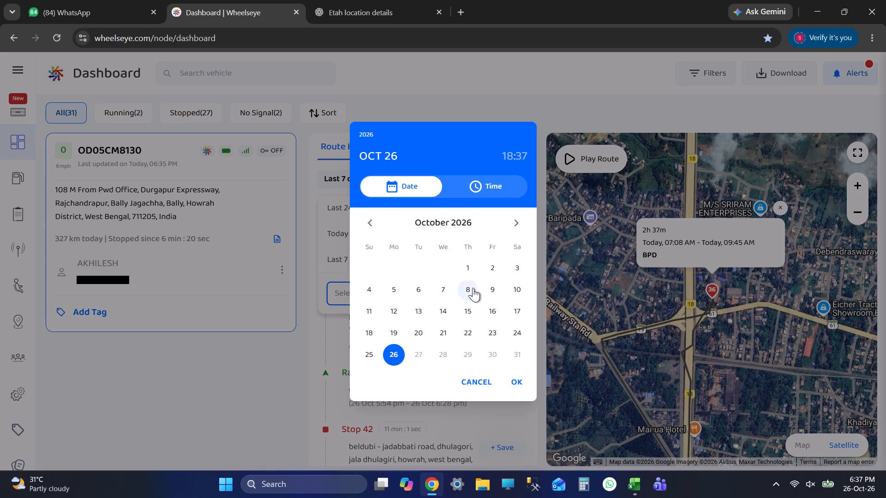
{"action": "left_click", "coordinate": [368, 357]}
Set the start time within the 06 hour, consulting the JGP departure time in the Excel report.
{"action": "key", "text": "alt+Tab"}
{"action": "key", "text": "alt+Tab"}
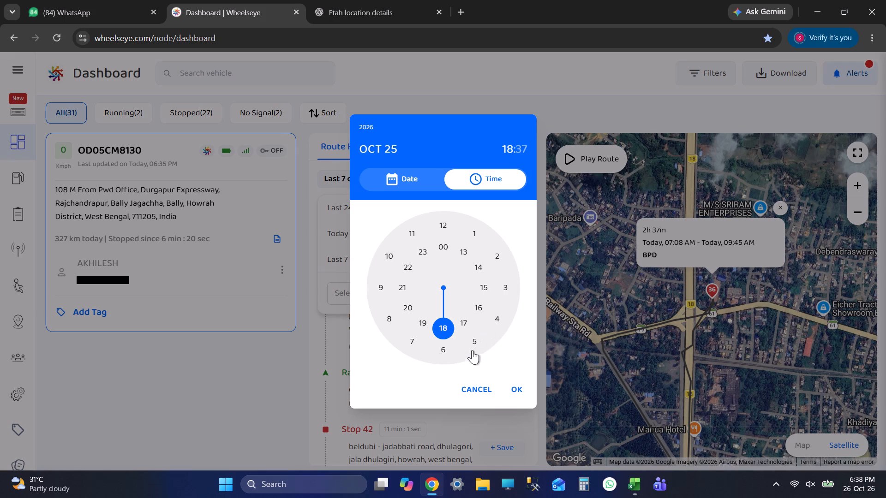
{"action": "key", "text": "alt+Tab"}
{"action": "key", "text": "alt+Tab"}
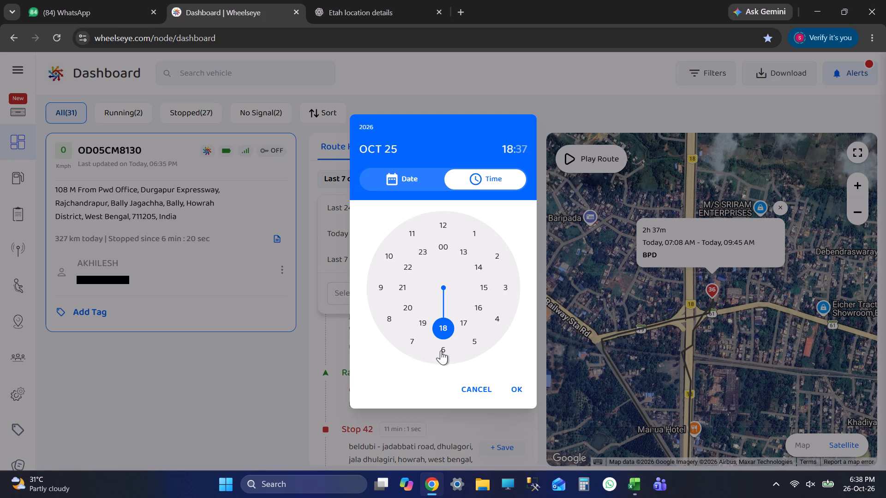
{"action": "left_click", "coordinate": [441, 350]}
{"action": "key", "text": "alt+Tab"}
{"action": "key", "text": "alt+Tab"}
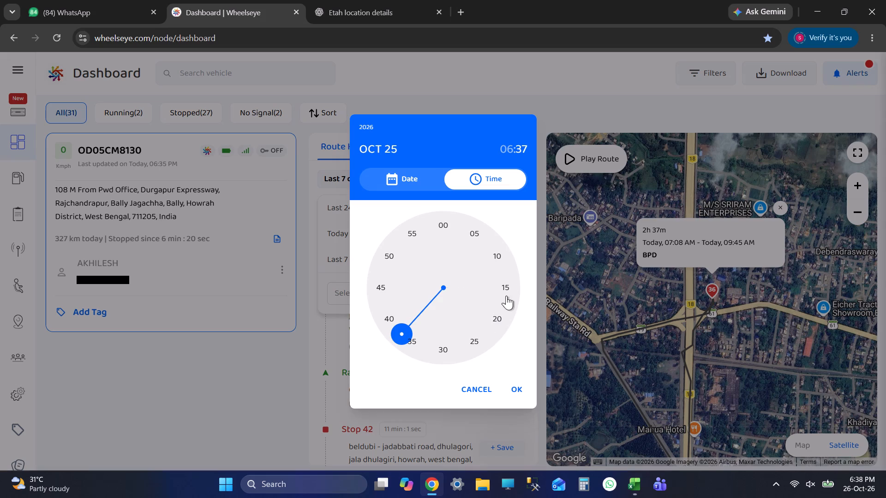
{"action": "left_click", "coordinate": [506, 296]}
{"action": "left_click", "coordinate": [521, 393]}
Set the route-history end to 25 October 2026 within the 15 hour, based on the BSR GWN arrival in Excel, and scan the filtered stops.
{"action": "left_click", "coordinate": [477, 286]}
{"action": "key", "text": "alt+Tab"}
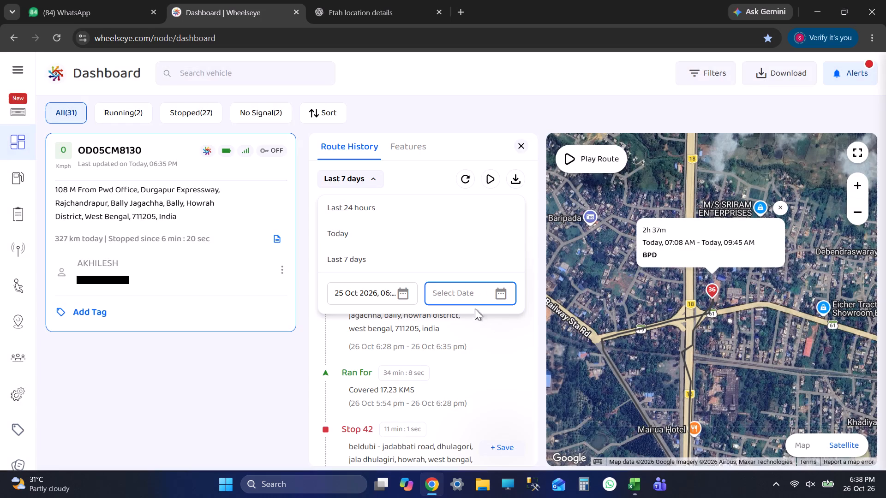
{"action": "left_click", "coordinate": [326, 244]}
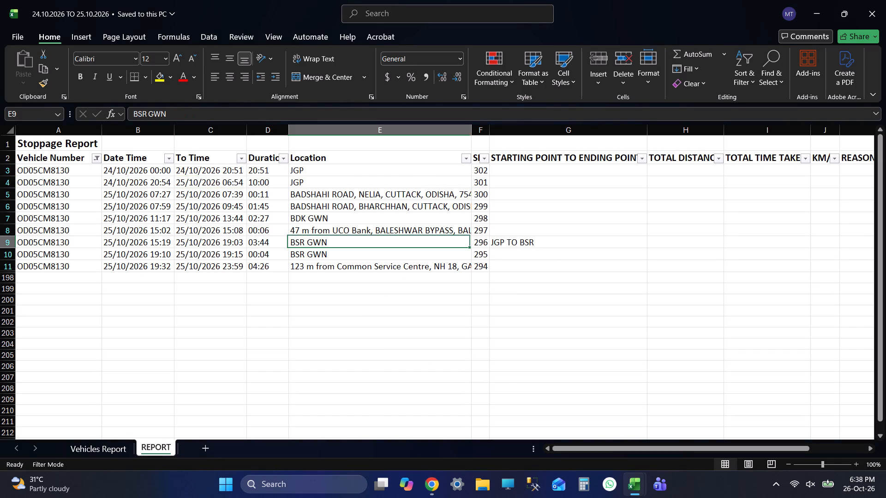
{"action": "key", "text": "shift+Tab"}
{"action": "key", "text": "shift+Tab"}
{"action": "key", "text": "shift+Tab"}
{"action": "key", "text": "alt+Tab"}
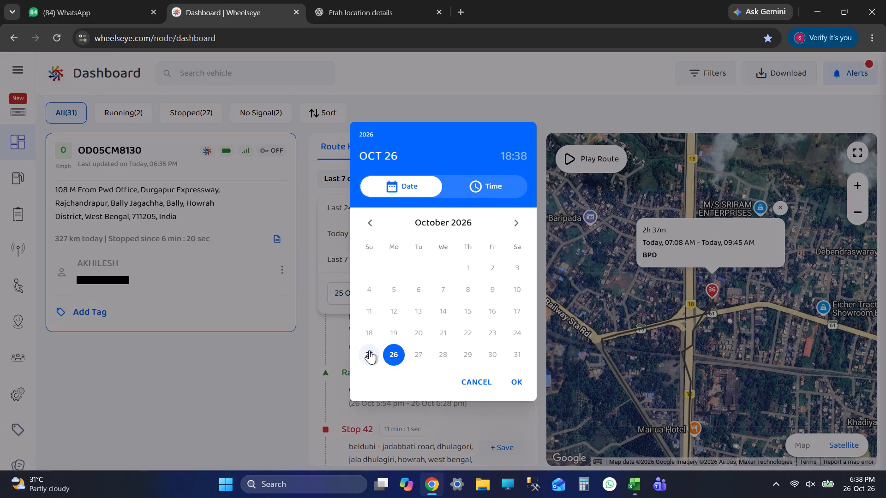
{"action": "left_click", "coordinate": [369, 350]}
{"action": "key", "text": "alt+Tab"}
{"action": "key", "text": "alt+Tab"}
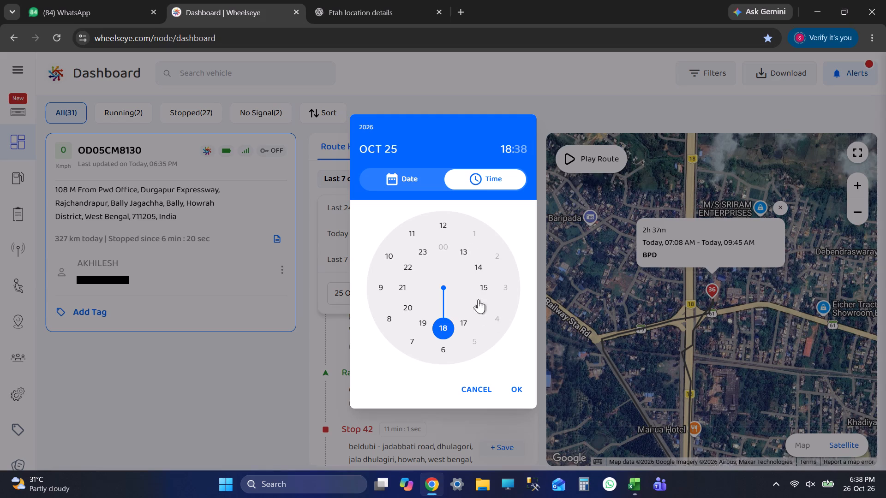
{"action": "left_click", "coordinate": [478, 287]}
{"action": "key", "text": "alt+Tab"}
{"action": "key", "text": "alt+Tab"}
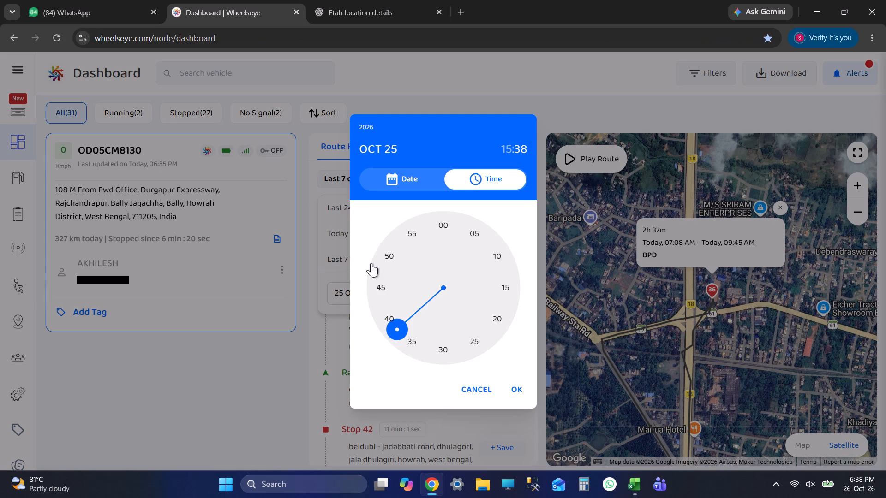
{"action": "left_click", "coordinate": [371, 263]}
{"action": "left_click", "coordinate": [507, 387]}
{"action": "scroll", "coordinate": [462, 327], "scroll_direction": "down", "scroll_amount": 5}
{"action": "scroll", "coordinate": [455, 327], "scroll_direction": "up", "scroll_amount": 1}
{"action": "scroll", "coordinate": [455, 327], "scroll_direction": "down", "scroll_amount": 1}
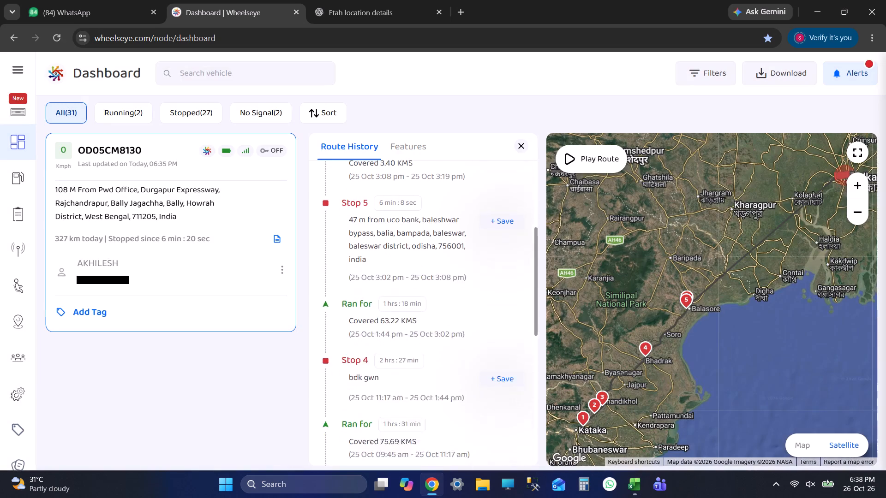
{"action": "scroll", "coordinate": [455, 328], "scroll_direction": "down", "scroll_amount": 4}
{"action": "scroll", "coordinate": [453, 342], "scroll_direction": "up", "scroll_amount": 1}
{"action": "scroll", "coordinate": [453, 342], "scroll_direction": "down", "scroll_amount": 10}
{"action": "left_click", "coordinate": [401, 403]}
{"action": "scroll", "coordinate": [416, 386], "scroll_direction": "down", "scroll_amount": 2}
{"action": "left_click", "coordinate": [404, 229]}
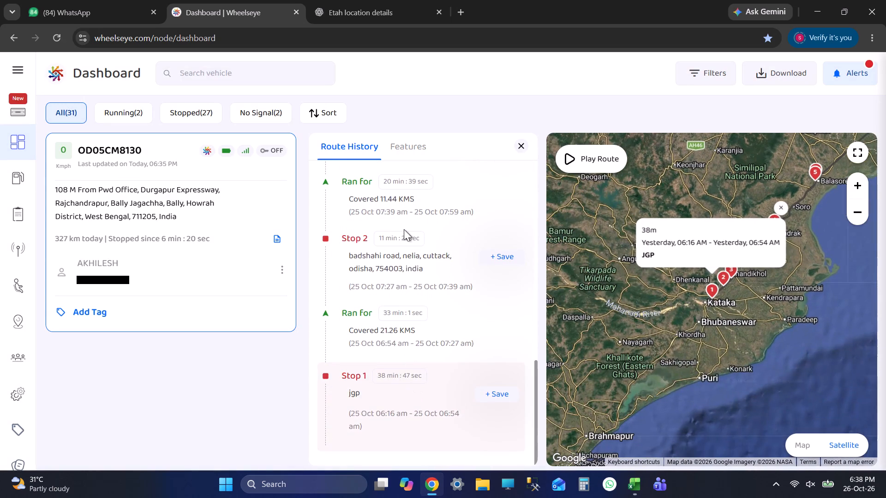
{"action": "left_click", "coordinate": [443, 287]}
Locate the Badshahi Road, Bharchhan stop on the satellite map and examine its surroundings up close.
{"action": "scroll", "coordinate": [455, 319], "scroll_direction": "up", "scroll_amount": 3}
{"action": "left_click", "coordinate": [419, 329]}
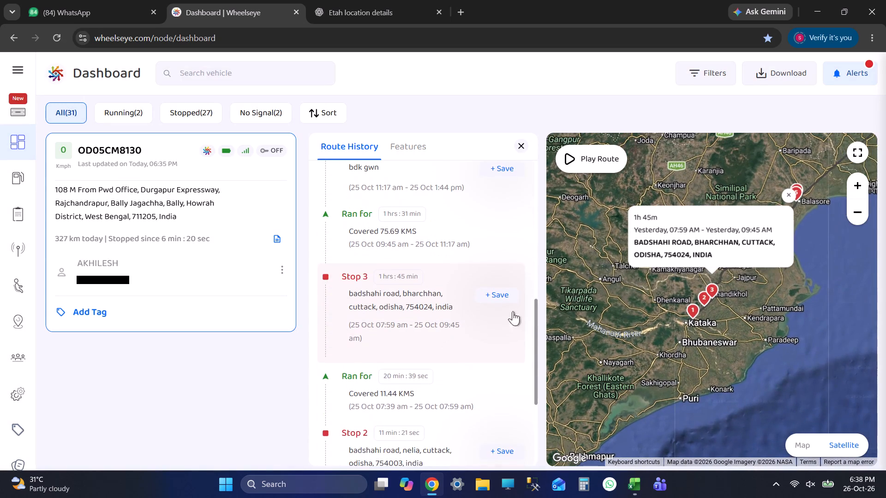
{"action": "scroll", "coordinate": [710, 301], "scroll_direction": "up", "scroll_amount": 15}
{"action": "scroll", "coordinate": [716, 318], "scroll_direction": "down", "scroll_amount": 1}
{"action": "scroll", "coordinate": [713, 318], "scroll_direction": "up", "scroll_amount": 1}
{"action": "scroll", "coordinate": [712, 304], "scroll_direction": "down", "scroll_amount": 1}
{"action": "scroll", "coordinate": [712, 303], "scroll_direction": "up", "scroll_amount": 4}
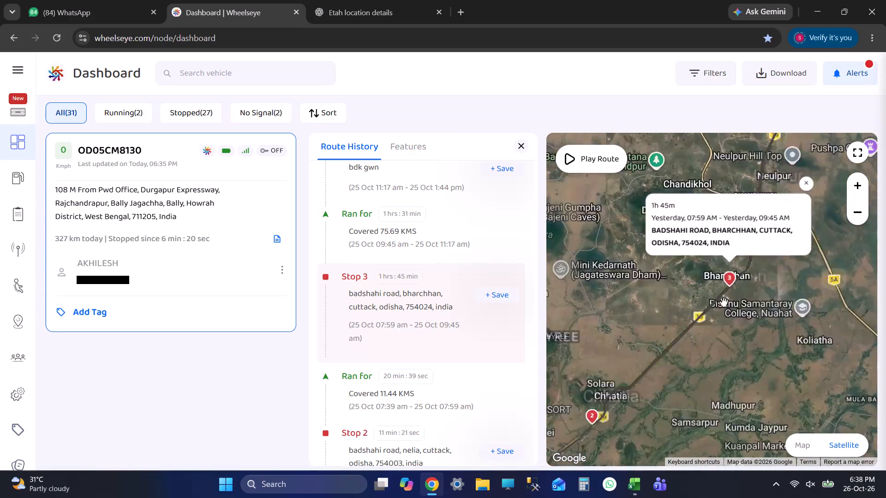
{"action": "left_click_drag", "start_coordinate": [749, 295], "coordinate": [686, 359]}
{"action": "scroll", "coordinate": [686, 358], "scroll_direction": "up", "scroll_amount": 8}
{"action": "scroll", "coordinate": [654, 325], "scroll_direction": "up", "scroll_amount": 6}
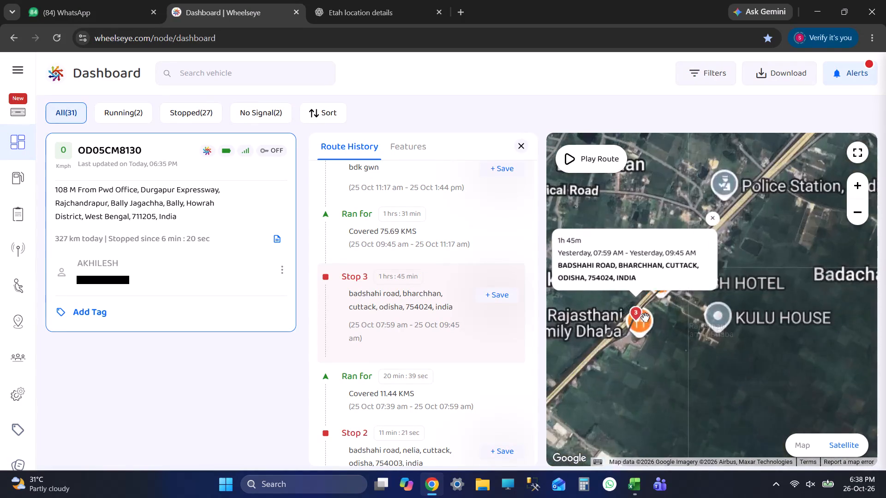
{"action": "scroll", "coordinate": [645, 317], "scroll_direction": "up", "scroll_amount": 3}
{"action": "scroll", "coordinate": [410, 332], "scroll_direction": "up", "scroll_amount": 3}
Check the map locations of the BDK GWN, Baleshwar bypass and BSR GWN stops, and review the route's total distance.
{"action": "left_click", "coordinate": [402, 295]}
{"action": "left_click", "coordinate": [428, 354]}
{"action": "scroll", "coordinate": [443, 360], "scroll_direction": "up", "scroll_amount": 2}
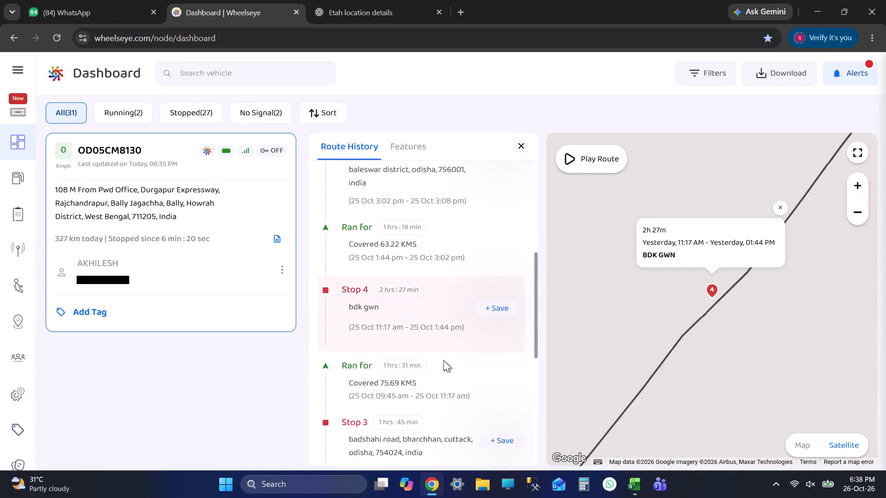
{"action": "scroll", "coordinate": [443, 360], "scroll_direction": "up", "scroll_amount": 3}
{"action": "left_click", "coordinate": [424, 405]}
{"action": "scroll", "coordinate": [446, 407], "scroll_direction": "up", "scroll_amount": 5}
{"action": "left_click", "coordinate": [411, 304]}
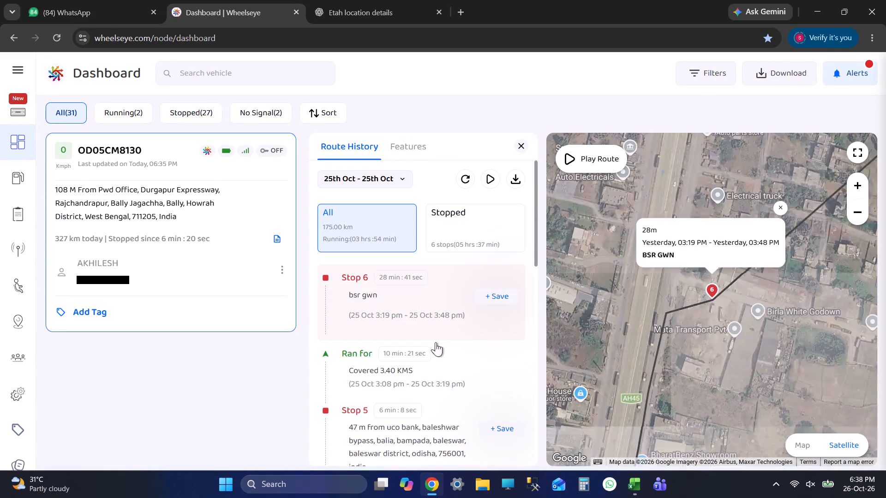
{"action": "scroll", "coordinate": [436, 342], "scroll_direction": "up", "scroll_amount": 8}
Enter 175 KM as the total distance for the JGP TO BSR trip in the Excel report, checking the route-history total in Chrome.
{"action": "key", "text": "alt+Tab"}
{"action": "key", "text": "Tab"}
{"action": "key", "text": "Tab"}
{"action": "key", "text": "Tab"}
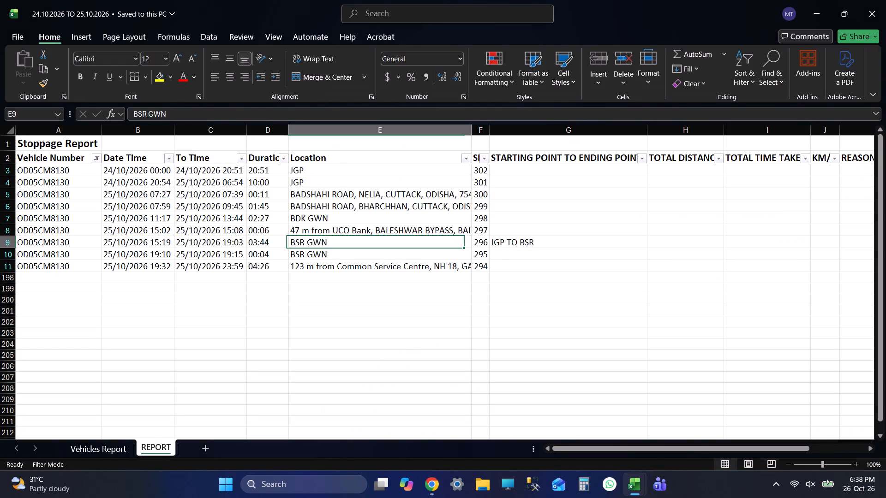
{"action": "key", "text": "Tab"}
{"action": "key", "text": "Tab"}
{"action": "key", "text": "Tab"}
{"action": "key", "text": "alt+Tab"}
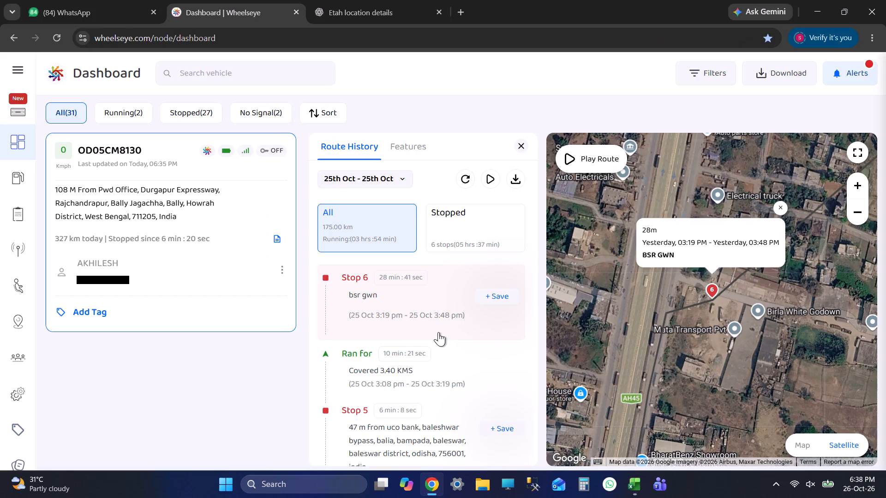
{"action": "key", "text": "alt+Tab"}
{"action": "type", "text": "175 KM"}
{"action": "key", "text": "Tab"}
Save the stoppage report workbook.
{"action": "key", "text": "ctrl+s"}
{"action": "key", "text": "ctrl+s"}
{"action": "key", "text": "ctrl+s"}
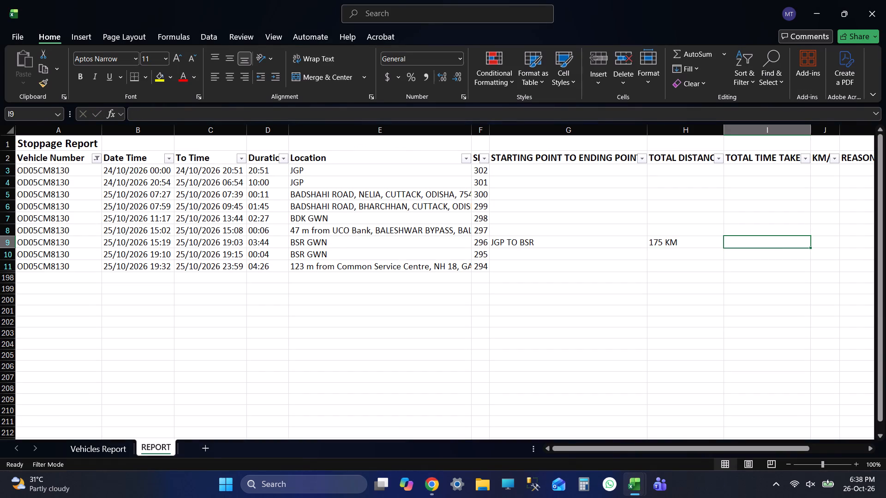
{"action": "key", "text": "alt+Tab"}
{"action": "key", "text": "alt+Tab"}
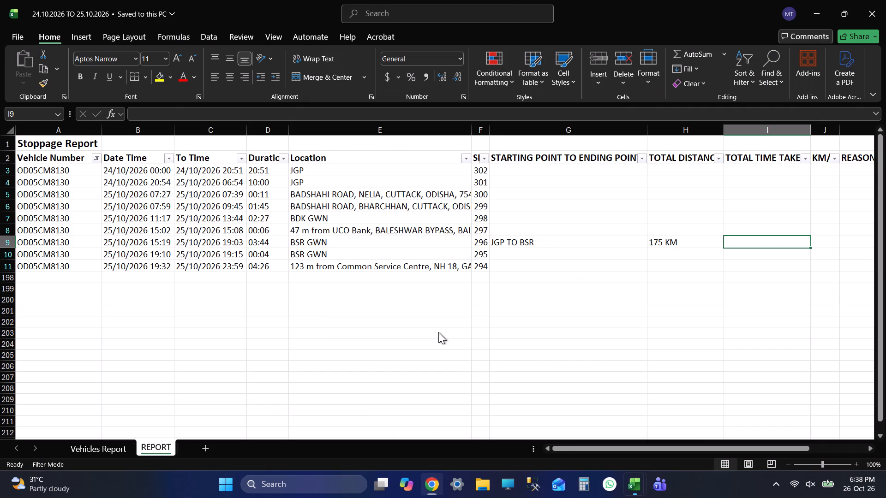
{"action": "key", "text": "ctrl+s"}
{"action": "key", "text": "ctrl+s"}
{"action": "key", "text": "ctrl+s"}
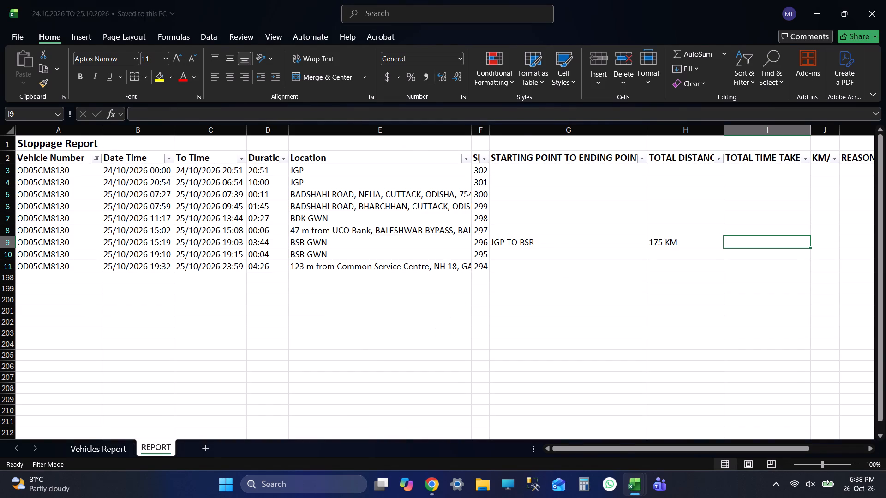
{"action": "key", "text": "alt+Tab"}
{"action": "key", "text": "alt+Tab"}
{"action": "key", "text": "ctrl+s"}
{"action": "key", "text": "ctrl+s"}
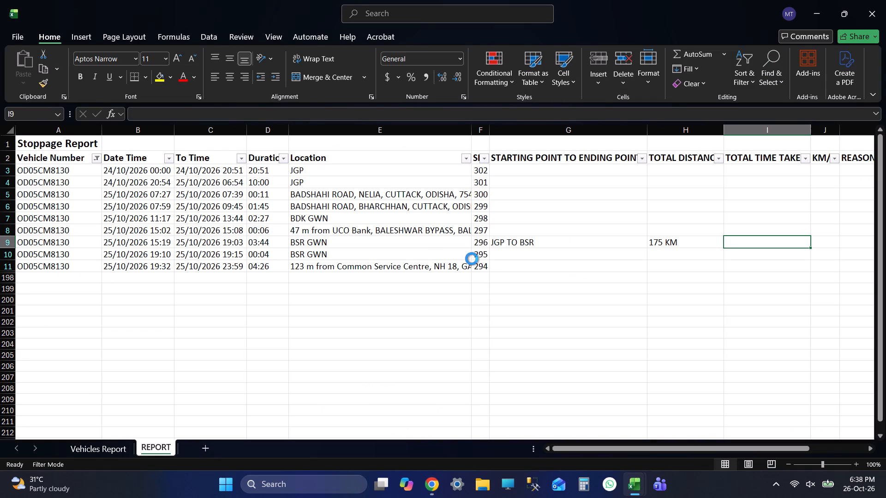
{"action": "key", "text": "ctrl+s"}
Check the departure time of the JGP stop in the Wheelseye route history in Chrome.
{"action": "key", "text": "alt+Tab"}
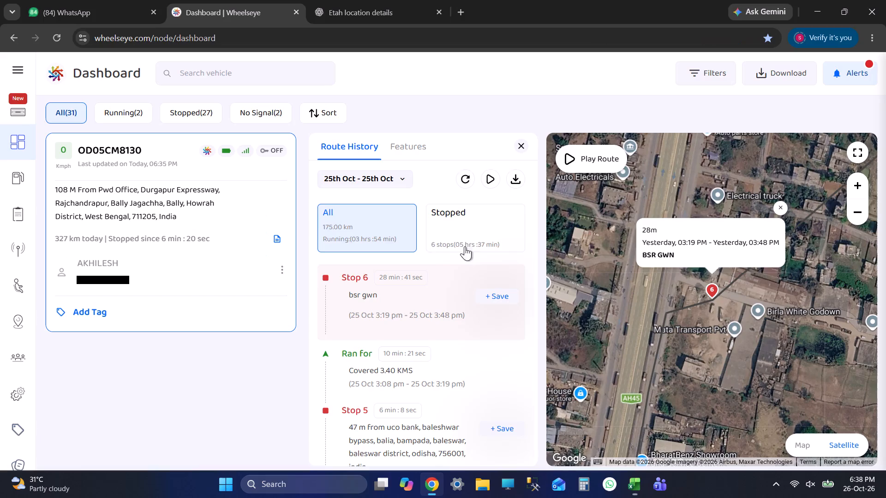
{"action": "scroll", "coordinate": [421, 295], "scroll_direction": "down", "scroll_amount": 2}
{"action": "scroll", "coordinate": [421, 298], "scroll_direction": "up", "scroll_amount": 1}
{"action": "scroll", "coordinate": [421, 298], "scroll_direction": "down", "scroll_amount": 7}
{"action": "scroll", "coordinate": [421, 298], "scroll_direction": "up", "scroll_amount": 1}
{"action": "scroll", "coordinate": [421, 298], "scroll_direction": "down", "scroll_amount": 10}
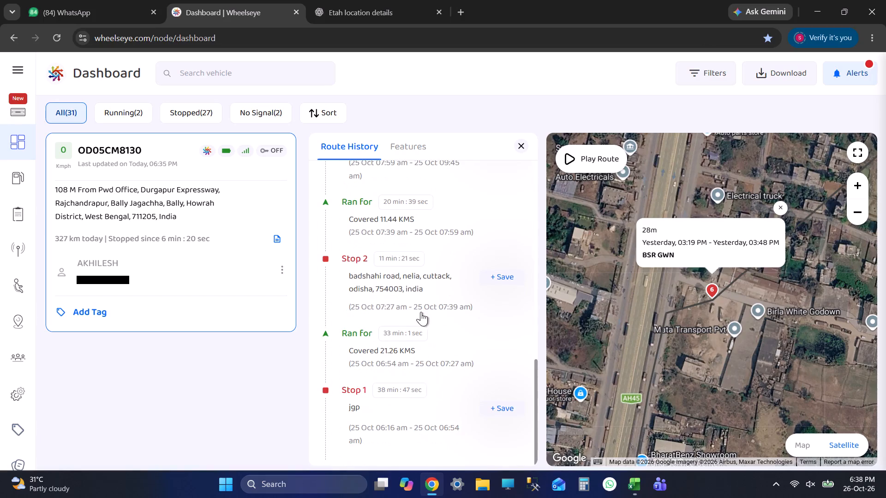
{"action": "scroll", "coordinate": [421, 312], "scroll_direction": "down", "scroll_amount": 3}
{"action": "left_click_drag", "start_coordinate": [414, 425], "coordinate": [359, 446]}
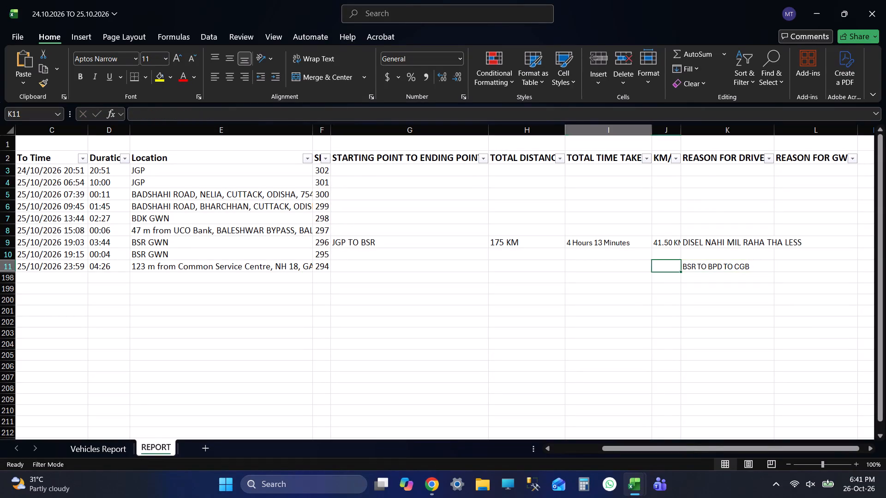
{"action": "key", "text": "ctrl+s"}
{"action": "key", "text": "ctrl+s"}
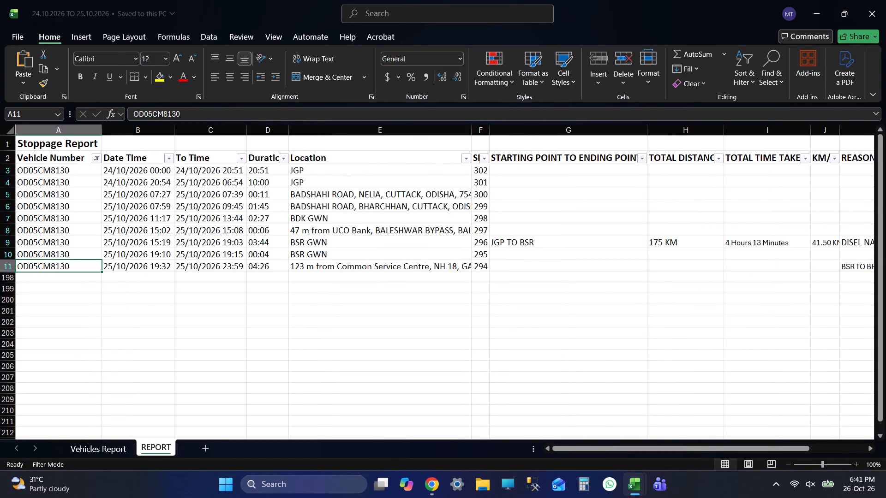
{"action": "key", "text": "ctrl+s"}
{"action": "key", "text": "shift+Tab"}
{"action": "key", "text": "shift+Tab"}
{"action": "left_click", "coordinate": [98, 163]}
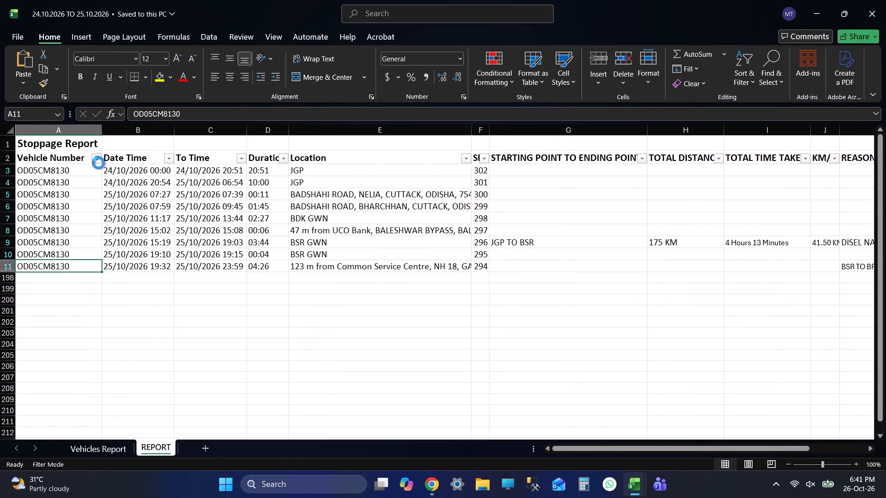
{"action": "left_click_drag", "start_coordinate": [144, 320], "coordinate": [139, 403]}
{"action": "left_click_drag", "start_coordinate": [141, 377], "coordinate": [148, 351]}
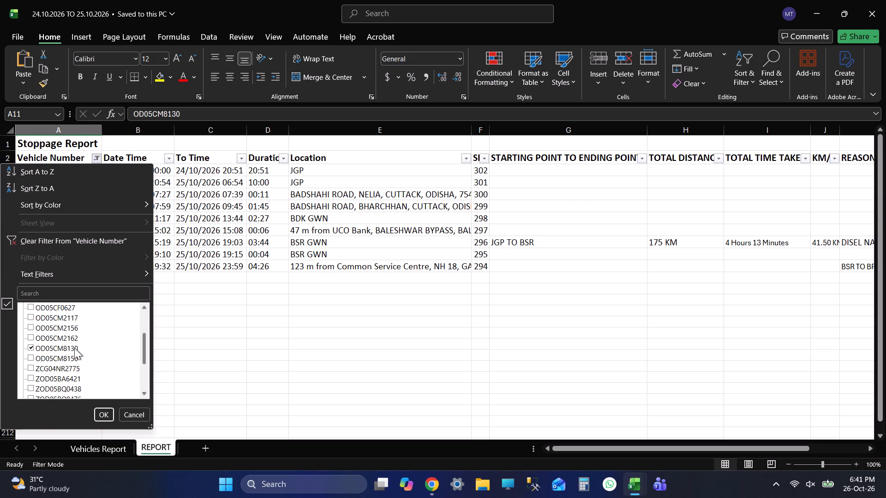
{"action": "left_click", "coordinate": [69, 347]}
{"action": "left_click", "coordinate": [69, 355]}
{"action": "left_click", "coordinate": [104, 417]}
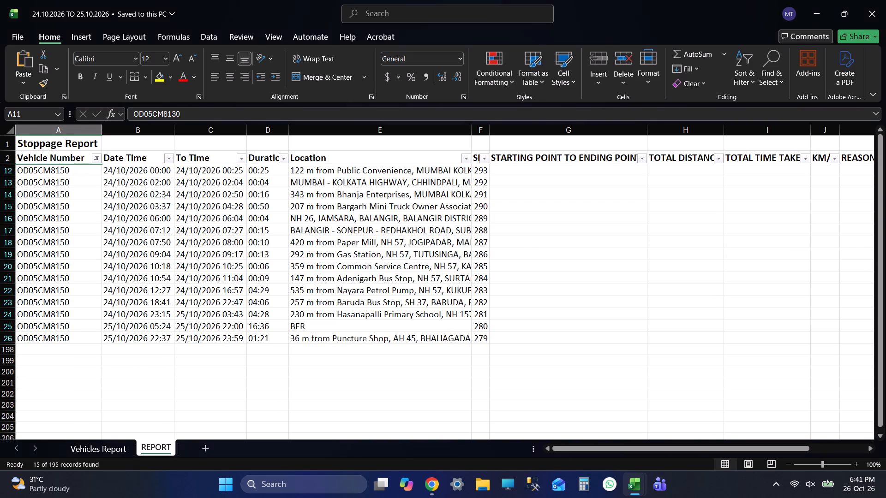
{"action": "left_click", "coordinate": [297, 225]}
{"action": "key", "text": "ctrl+s"}
{"action": "left_click", "coordinate": [216, 167]}
{"action": "key", "text": "shift+Tab"}
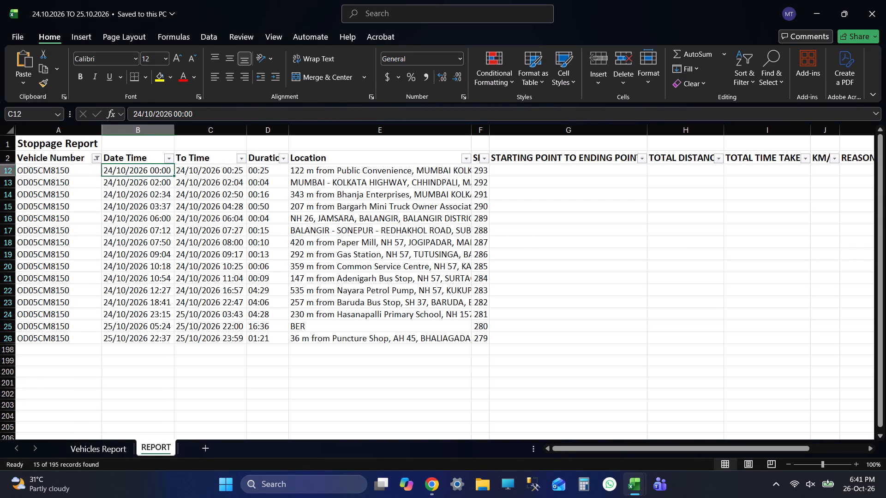
{"action": "key", "text": "shift+Tab"}
{"action": "key", "text": "shift+Tab"}
{"action": "key", "text": "ctrl+c"}
{"action": "key", "text": "alt+Tab"}
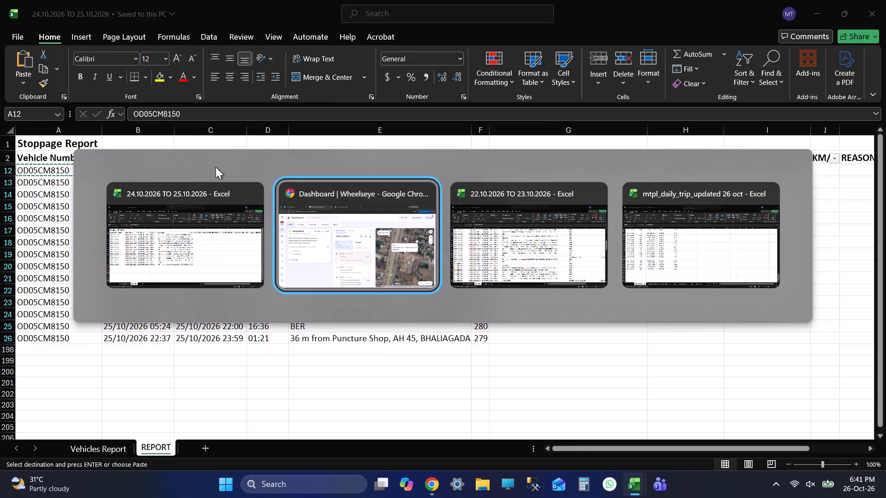
{"action": "left_click", "coordinate": [233, 76]}
{"action": "key", "text": "ctrl+v"}
{"action": "key", "text": "Return"}
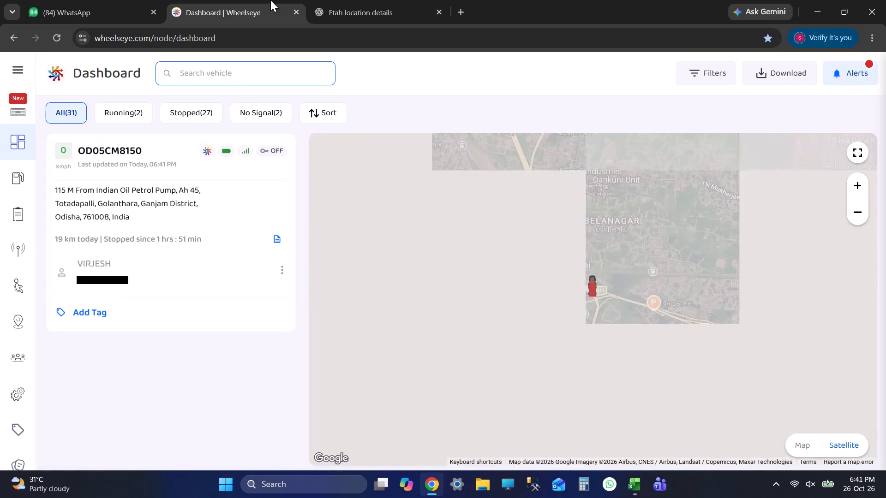
{"action": "left_click", "coordinate": [171, 184]}
{"action": "left_click", "coordinate": [341, 171]}
{"action": "key", "text": "alt+Tab"}
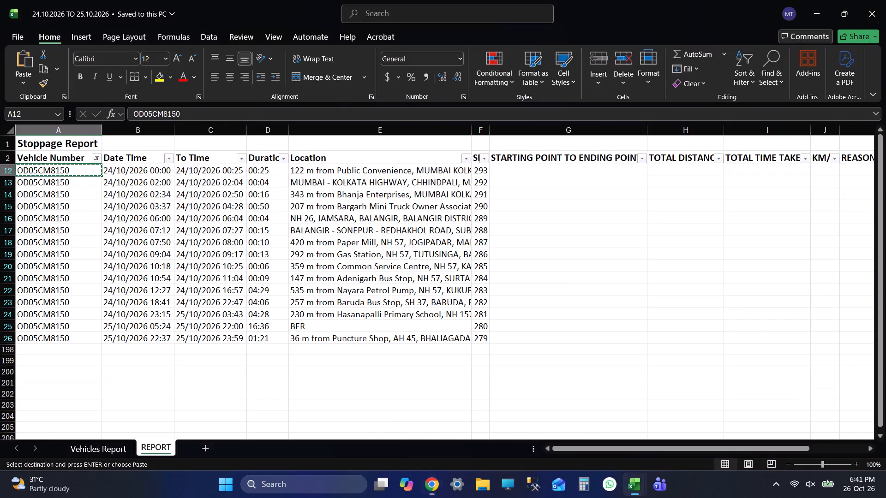
{"action": "key", "text": "alt+Tab"}
{"action": "left_click", "coordinate": [357, 259]}
{"action": "key", "text": "alt+Tab"}
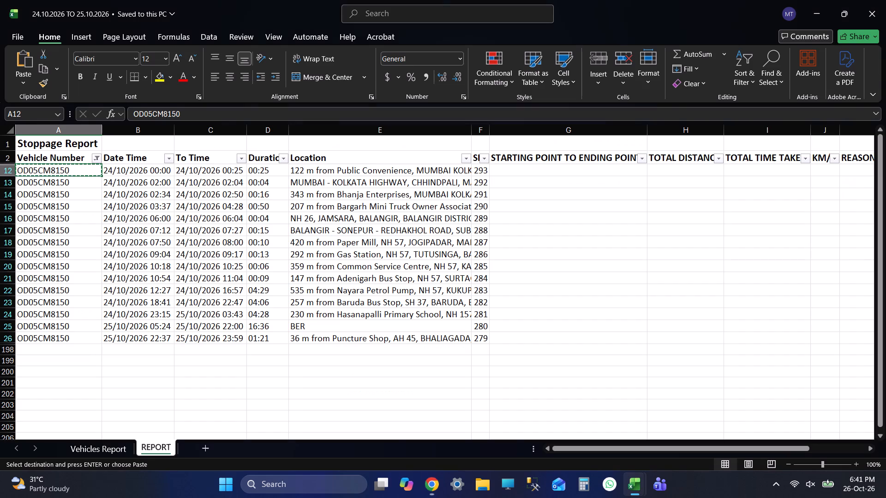
{"action": "left_click", "coordinate": [304, 321]}
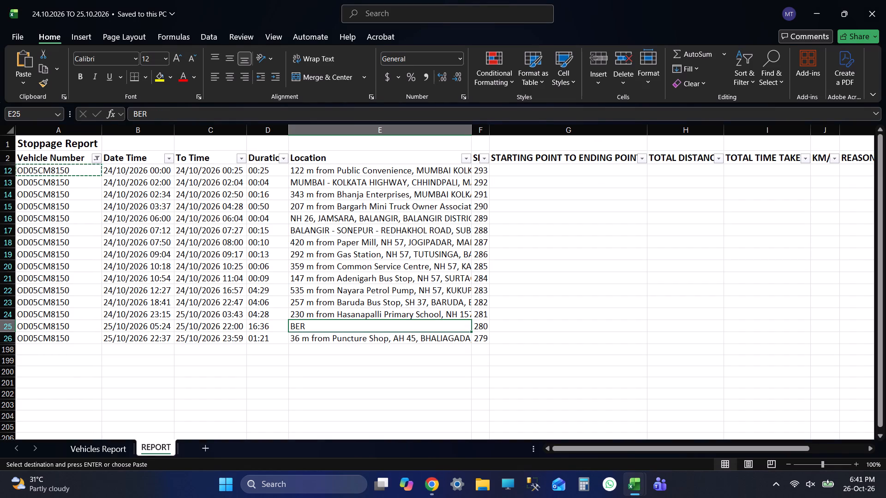
{"action": "key", "text": "alt+Tab"}
{"action": "key", "text": "alt+Tab"}
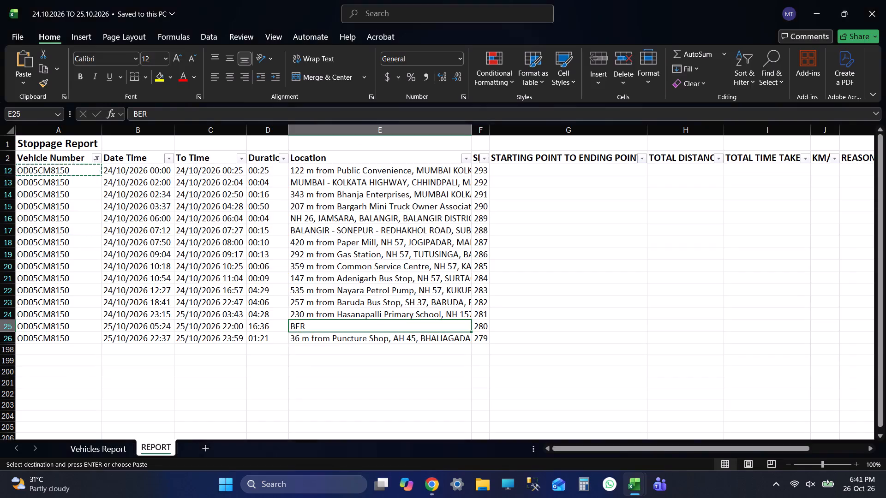
{"action": "key", "text": "alt+Tab"}
{"action": "key", "text": "alt+Tab"}
{"action": "key", "text": "alt+Tab"}
{"action": "key", "text": "alt+Tab"}
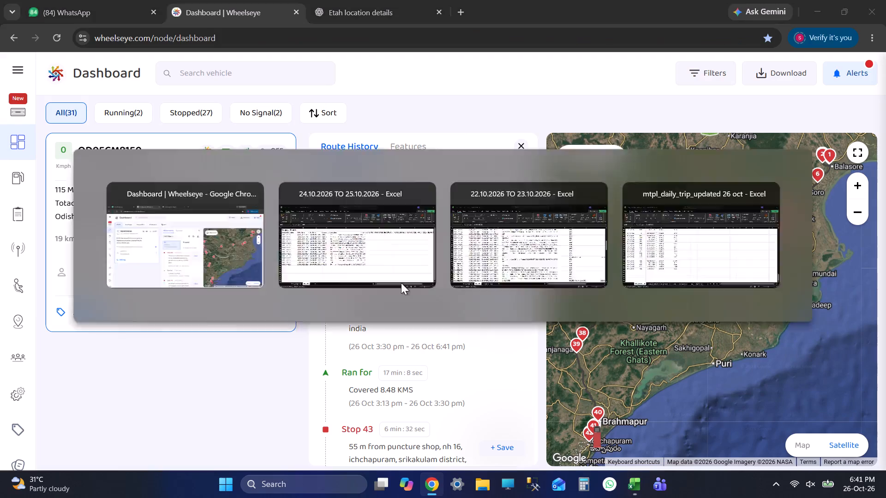
{"action": "key", "text": "alt+Tab"}
{"action": "key", "text": "alt+Tab"}
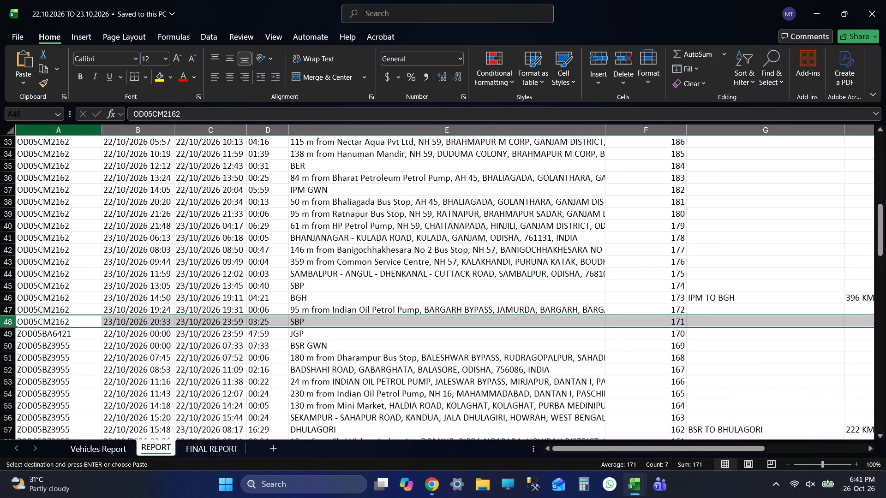
{"action": "left_click", "coordinate": [38, 130]}
{"action": "key", "text": "alt+Tab"}
{"action": "key", "text": "alt+Tab"}
{"action": "key", "text": "ctrl+f"}
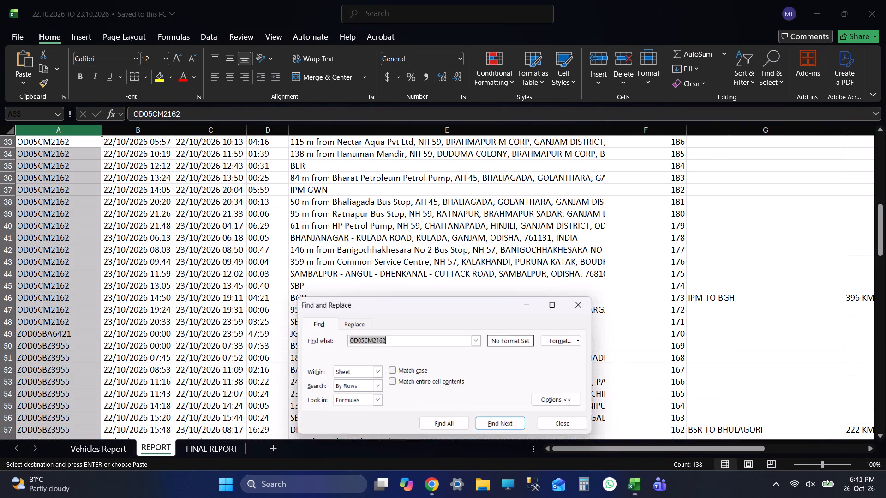
{"action": "key", "text": "ctrl+v"}
{"action": "key", "text": "Return"}
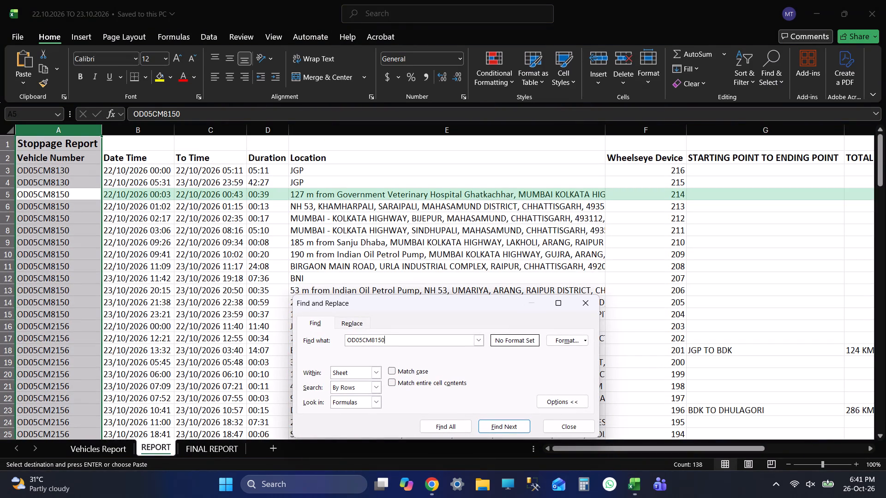
{"action": "key", "text": "Return"}
{"action": "key", "text": "Return"}
{"action": "key", "text": "Return"}
{"action": "key", "text": "Return"}
{"action": "key", "text": "Return"}
{"action": "key", "text": "Return"}
{"action": "key", "text": "Return"}
{"action": "key", "text": "Return"}
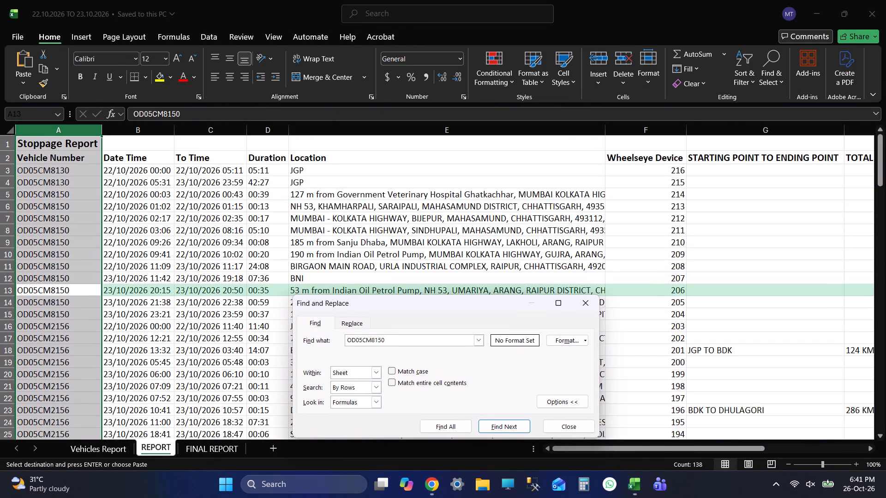
{"action": "left_click", "coordinate": [560, 432]}
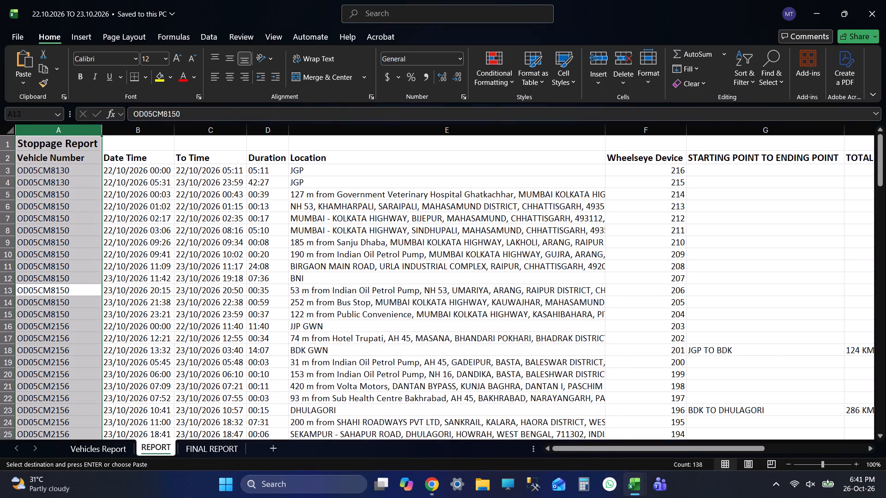
{"action": "left_click", "coordinate": [323, 274]}
{"action": "key", "text": "shift+Tab"}
{"action": "key", "text": "shift+Tab"}
{"action": "key", "text": "shift+Tab"}
{"action": "key", "text": "shift+Tab"}
{"action": "key", "text": "shift+Tab"}
{"action": "key", "text": "shift+Tab"}
{"action": "key", "text": "shift+Tab"}
{"action": "key", "text": "shift+Tab"}
{"action": "key", "text": "shift+Tab"}
{"action": "key", "text": "shift+Tab"}
{"action": "key", "text": "shift+Tab"}
{"action": "key", "text": "shift+Tab"}
{"action": "key", "text": "shift+Tab"}
{"action": "key", "text": "shift+Tab"}
{"action": "key", "text": "shift+Tab"}
{"action": "key", "text": "shift+Tab"}
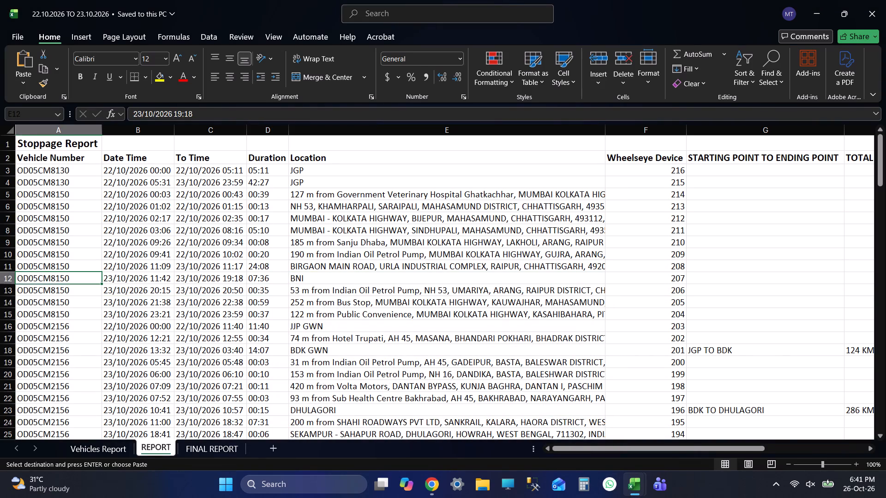
{"action": "key", "text": "shift+Right"}
{"action": "key", "text": "shift+Right"}
{"action": "key", "text": "shift+Right"}
{"action": "key", "text": "shift+Right"}
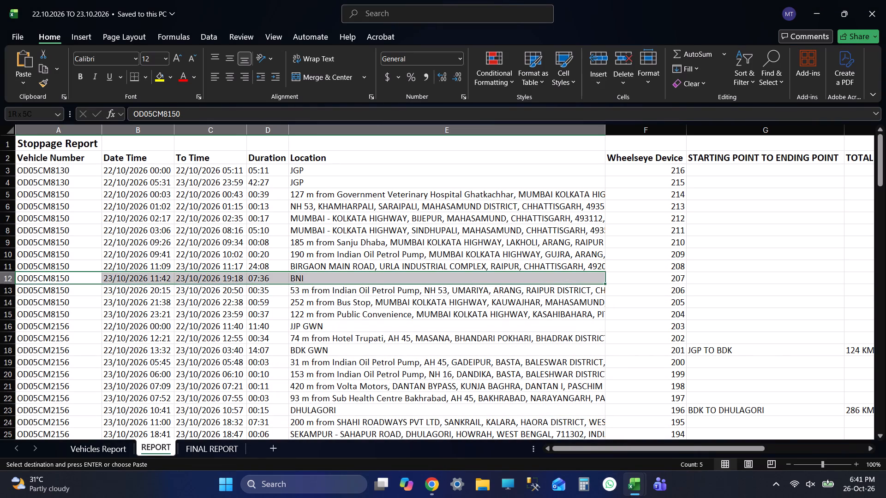
{"action": "key", "text": "ctrl+c"}
{"action": "key", "text": "ctrl+c"}
{"action": "key", "text": "ctrl+c"}
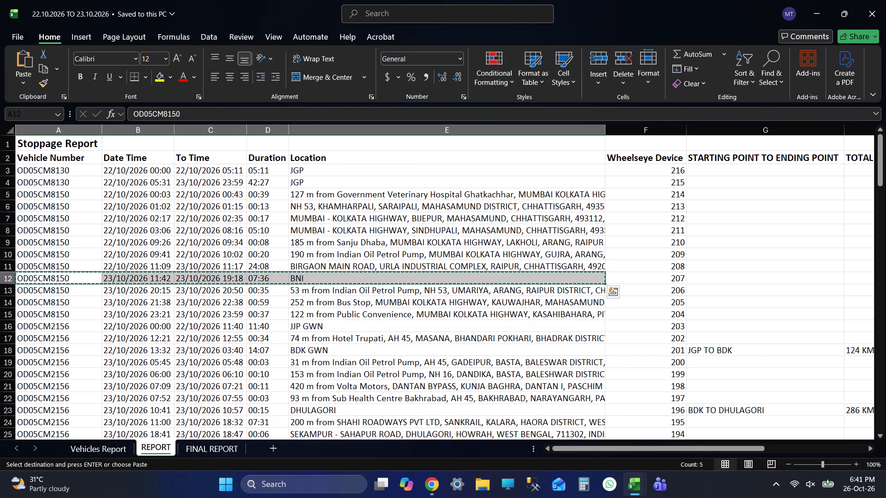
{"action": "key", "text": "alt+Tab"}
{"action": "key", "text": "alt+Tab"}
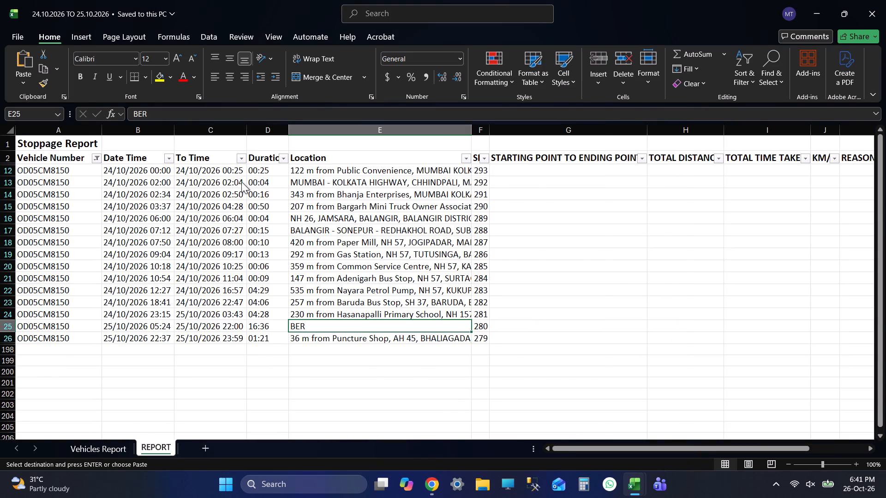
{"action": "key", "text": "alt+Tab"}
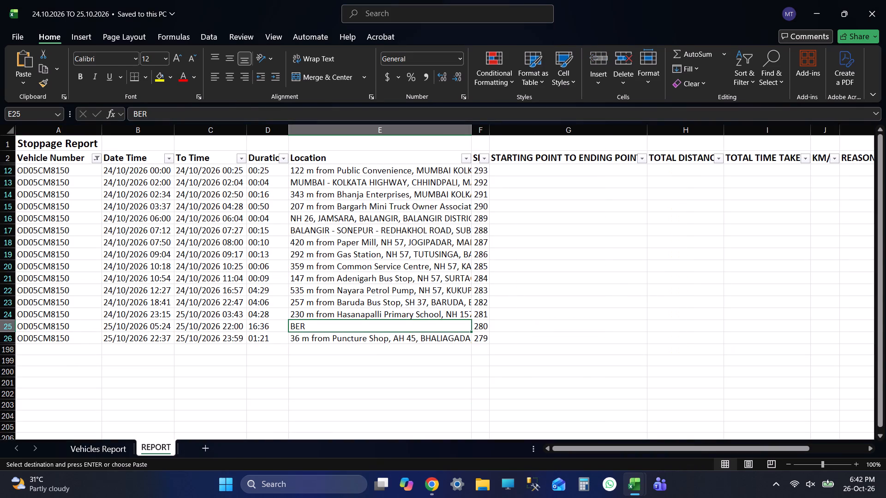
{"action": "left_click", "coordinate": [70, 169]}
{"action": "key", "text": "ctrl+v"}
{"action": "left_click", "coordinate": [433, 237]}
{"action": "key", "text": "ctrl+s"}
{"action": "key", "text": "ctrl+s"}
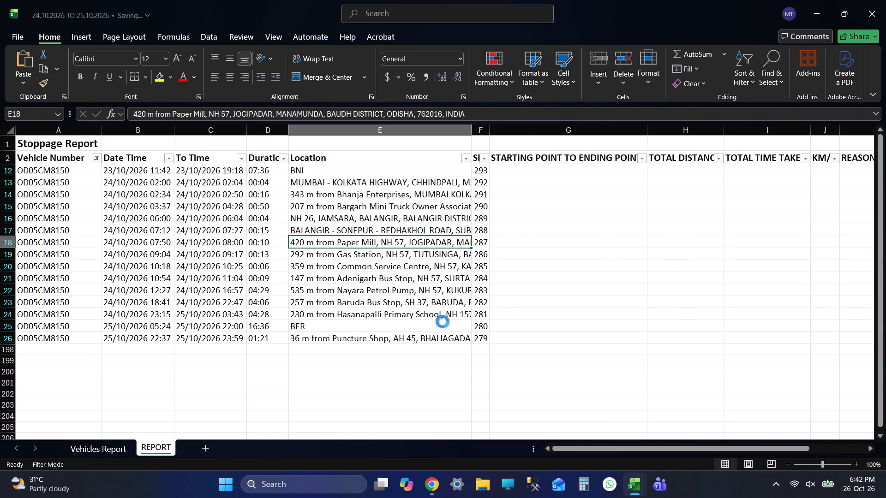
{"action": "left_click", "coordinate": [356, 322]}
{"action": "key", "text": "ctrl+s"}
{"action": "key", "text": "Tab"}
{"action": "key", "text": "Tab"}
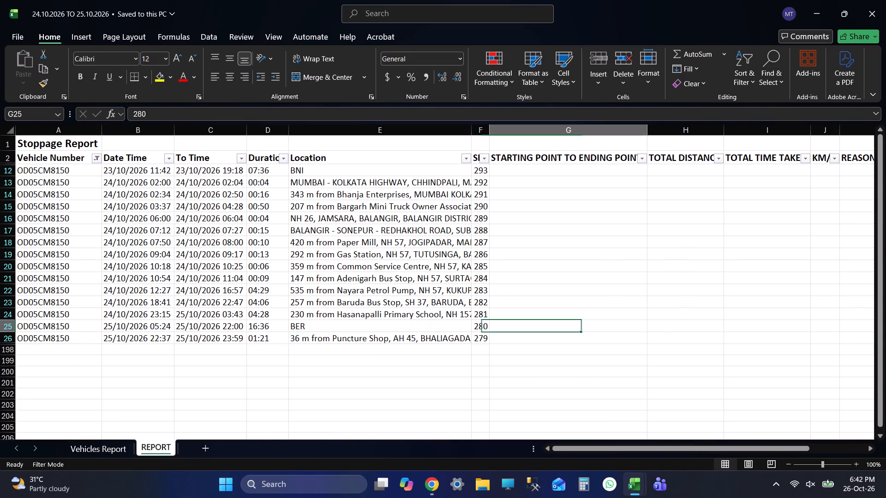
{"action": "type", "text": "BNI"}
{"action": "key", "text": "Tab"}
{"action": "key", "text": "space"}
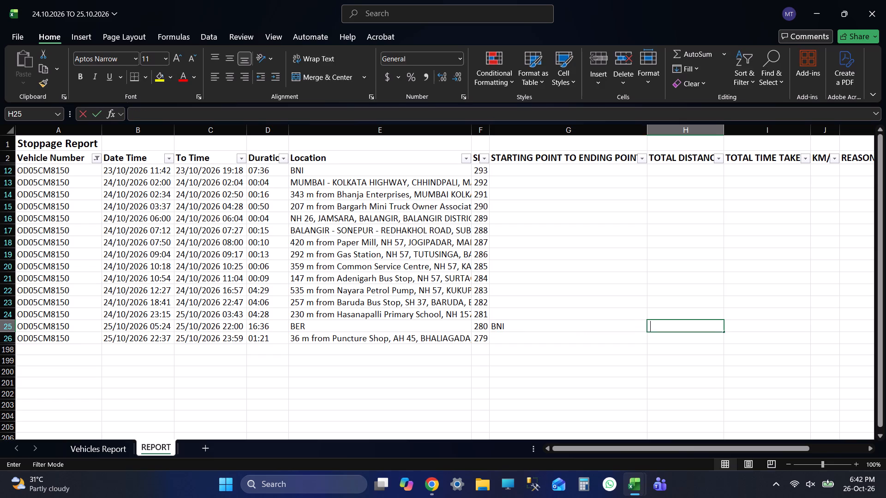
{"action": "key", "text": "shift+Tab"}
{"action": "key", "text": "F2"}
{"action": "key", "text": "space"}
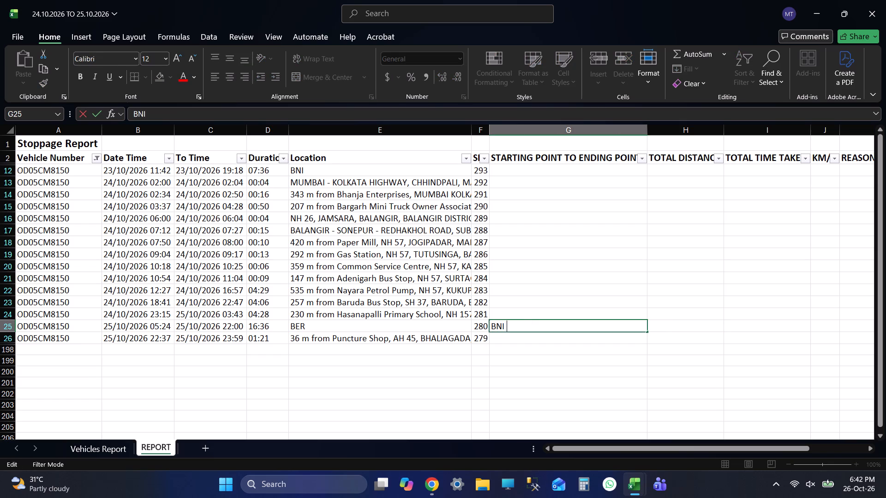
{"action": "key", "text": "b"}
{"action": "key", "text": "BackSpace"}
{"action": "type", "text": "TO BER"}
{"action": "key", "text": "Tab"}
{"action": "key", "text": "ctrl+s"}
{"action": "key", "text": "ctrl+s"}
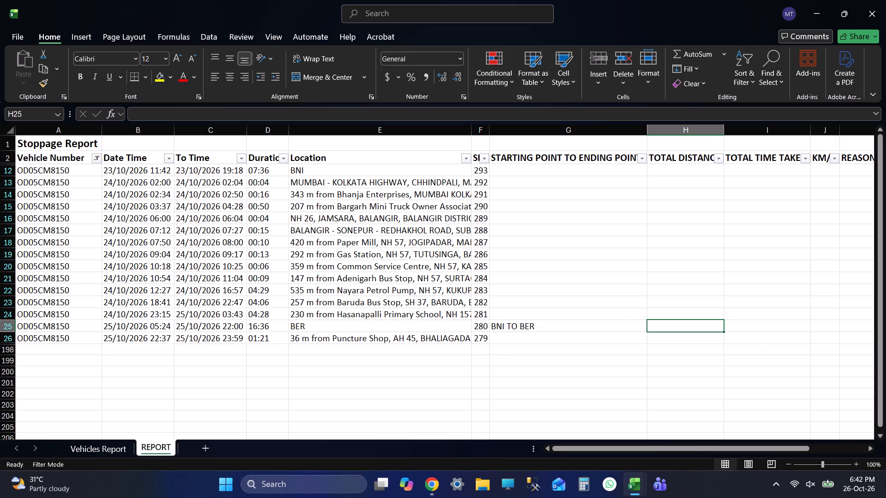
{"action": "key", "text": "ctrl+s"}
{"action": "key", "text": "ctrl+s"}
{"action": "key", "text": "alt+Tab"}
{"action": "key", "text": "alt+Tab"}
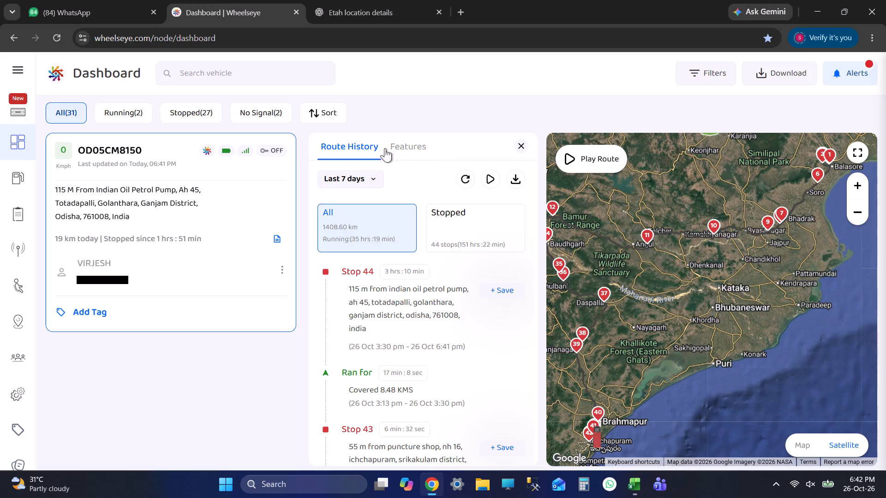
{"action": "key", "text": "alt+Tab"}
{"action": "key", "text": "alt+Tab"}
{"action": "key", "text": "alt+Tab"}
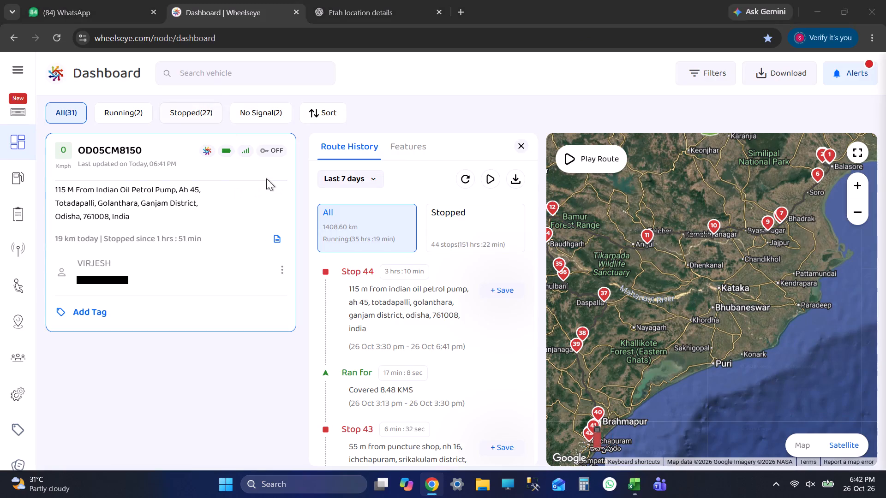
{"action": "key", "text": "alt+Tab"}
{"action": "key", "text": "alt+Tab"}
{"action": "key", "text": "alt+Tab"}
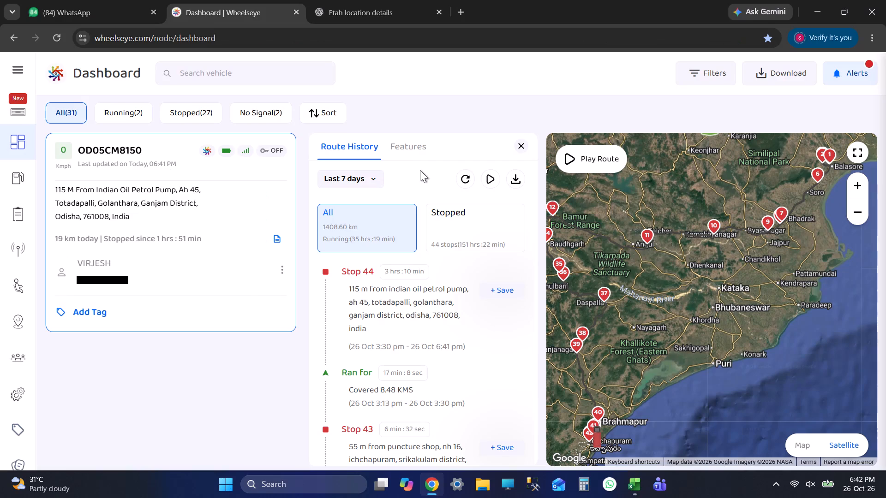
{"action": "key", "text": "alt+Tab"}
{"action": "key", "text": "alt+Tab"}
{"action": "left_click", "coordinate": [372, 184]}
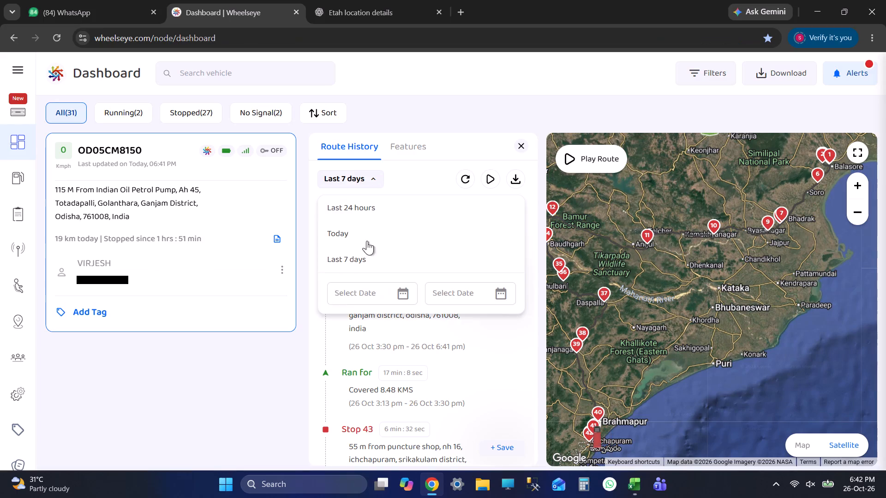
{"action": "left_click", "coordinate": [353, 281]}
{"action": "left_click", "coordinate": [368, 295]}
{"action": "key", "text": "alt+Tab"}
{"action": "left_click", "coordinate": [287, 165]}
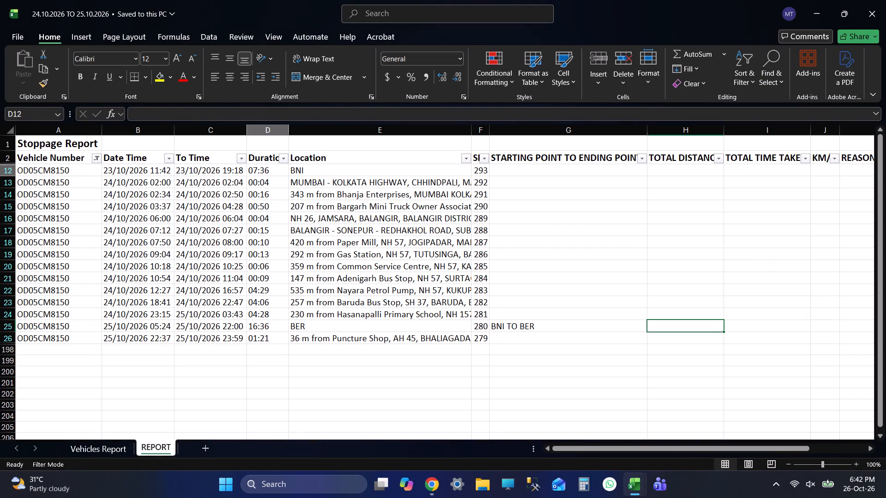
{"action": "key", "text": "shift+Tab"}
{"action": "key", "text": "alt+Tab"}
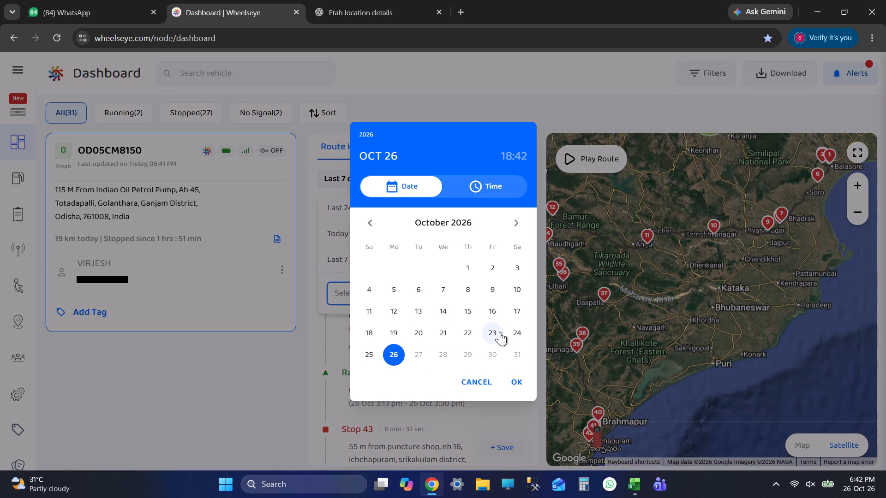
{"action": "left_click", "coordinate": [500, 332]}
{"action": "key", "text": "alt+Tab"}
{"action": "key", "text": "alt+Tab"}
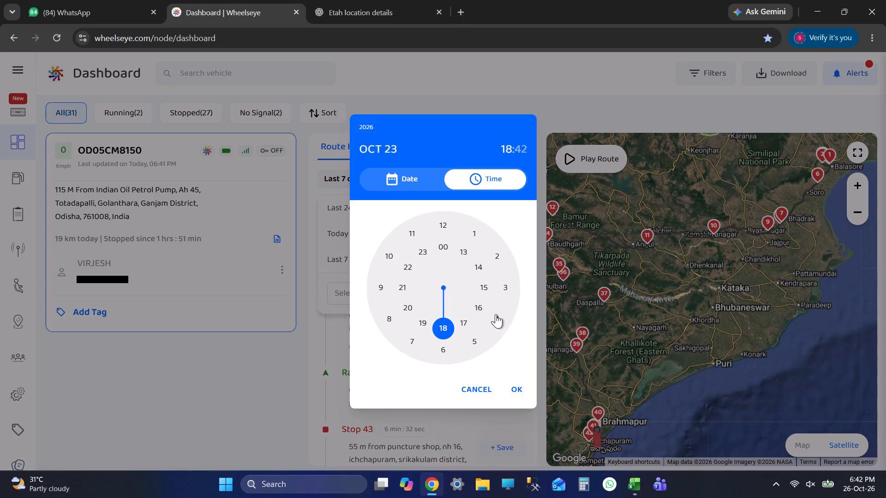
{"action": "key", "text": "alt+Tab"}
{"action": "key", "text": "alt+Tab"}
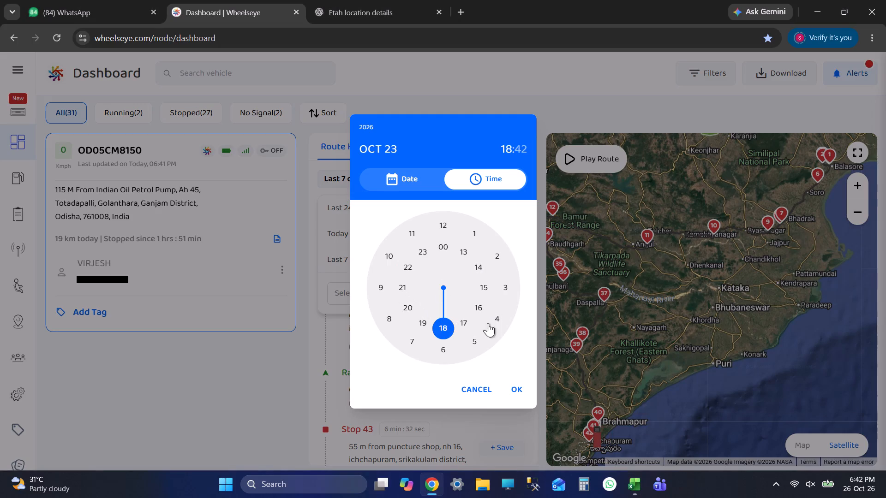
{"action": "left_click", "coordinate": [428, 325]}
{"action": "key", "text": "alt+Tab"}
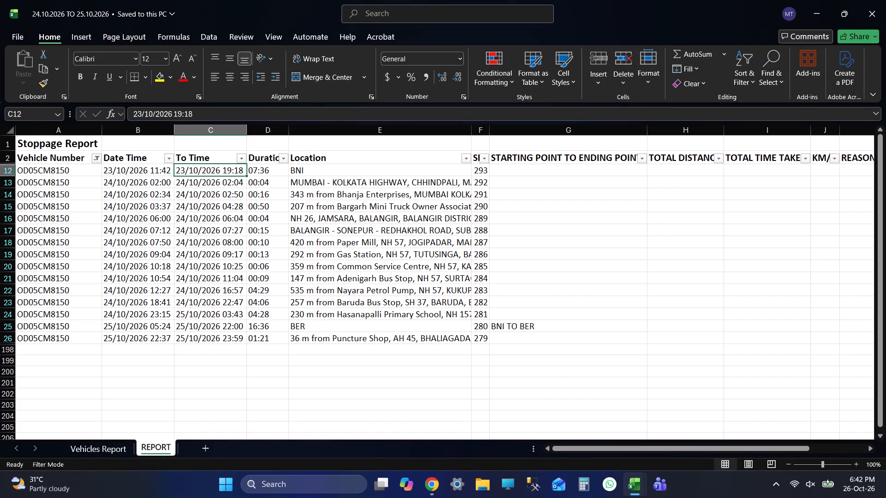
{"action": "key", "text": "alt+Tab"}
{"action": "key", "text": "alt+Tab"}
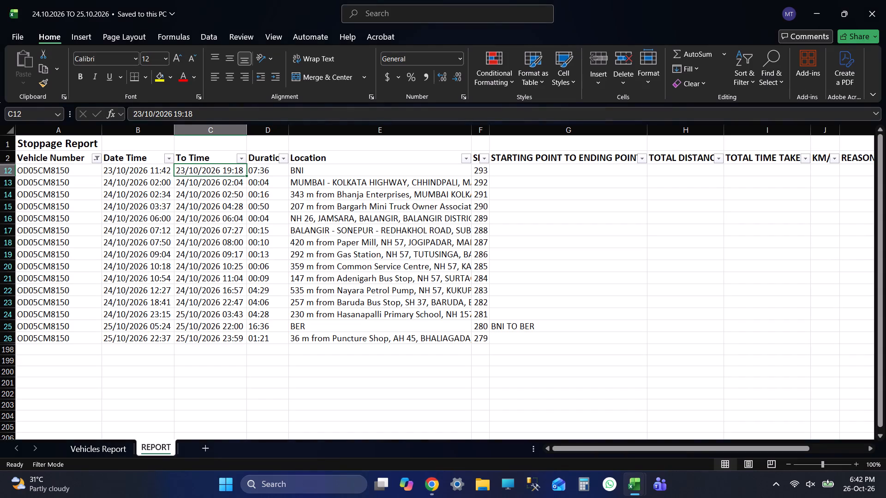
{"action": "key", "text": "alt+Tab"}
{"action": "key", "text": "alt+Tab"}
{"action": "key", "text": "alt+Tab"}
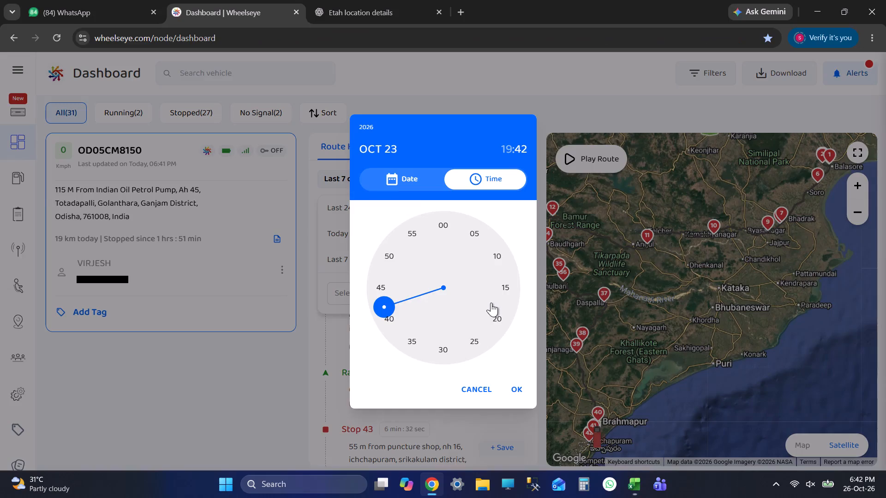
{"action": "key", "text": "alt+Tab"}
{"action": "key", "text": "alt+Tab"}
{"action": "key", "text": "alt+Tab"}
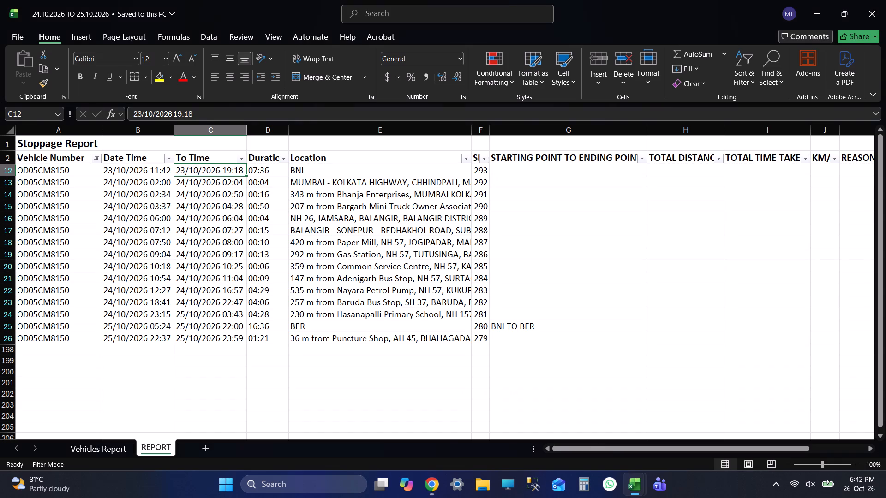
{"action": "key", "text": "alt+Tab"}
{"action": "left_click", "coordinate": [458, 227]}
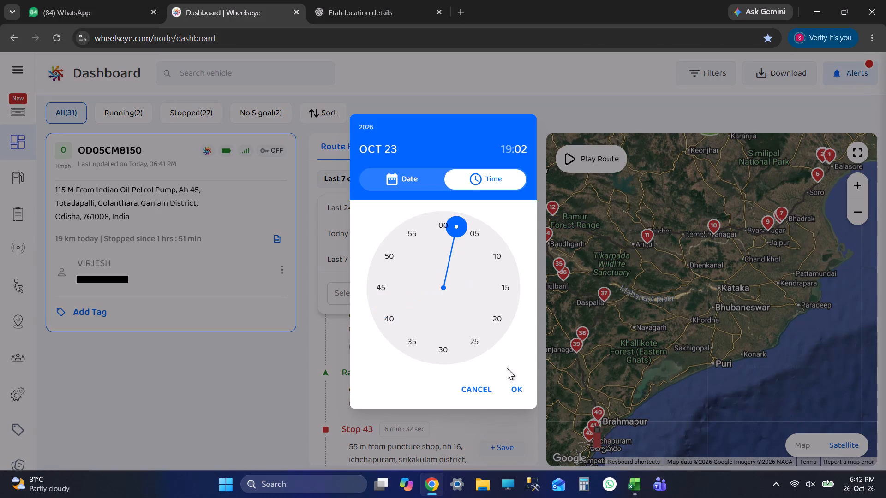
{"action": "left_click", "coordinate": [515, 393]}
Set the end of the route history range to 25 October 2026 at 05:53, based on the BER arrival in Excel, and apply it.
{"action": "left_click", "coordinate": [439, 294]}
{"action": "key", "text": "alt+Tab"}
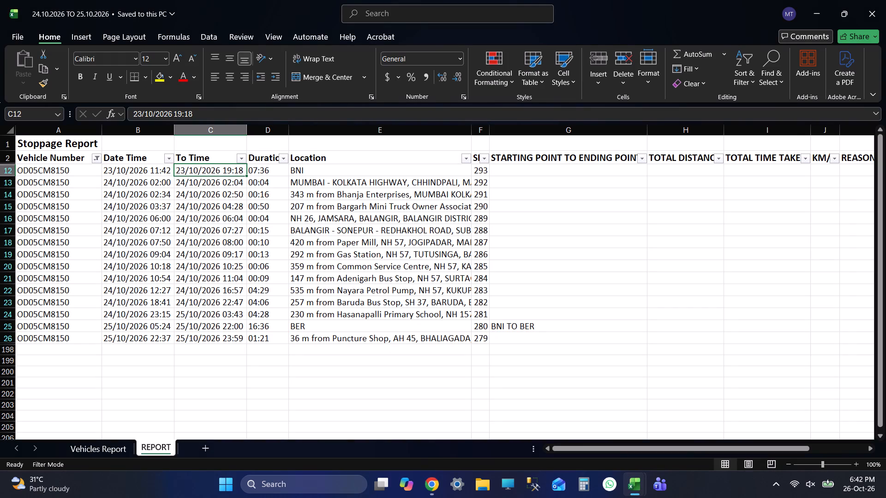
{"action": "left_click", "coordinate": [320, 325]}
{"action": "key", "text": "shift+Tab"}
{"action": "key", "text": "shift+Tab"}
{"action": "key", "text": "shift+Tab"}
{"action": "key", "text": "alt+Tab"}
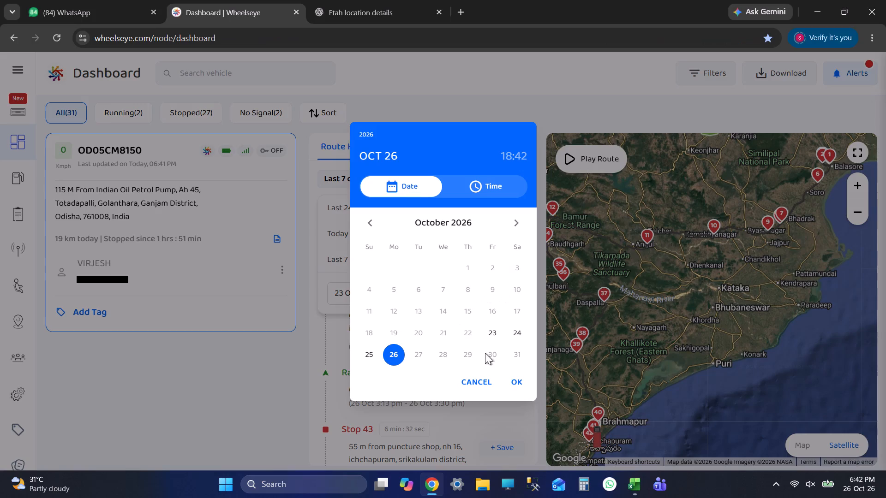
{"action": "left_click", "coordinate": [364, 362]}
{"action": "key", "text": "alt+Tab"}
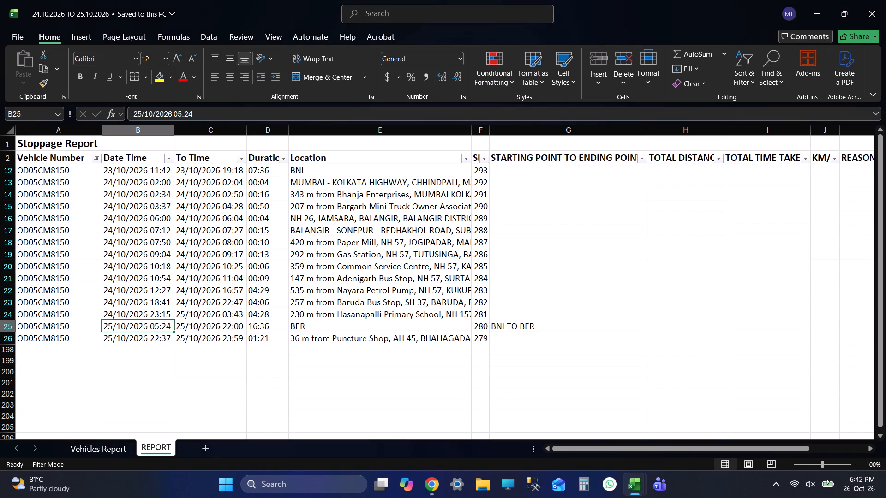
{"action": "key", "text": "alt+Tab"}
{"action": "left_click", "coordinate": [471, 343]}
{"action": "key", "text": "alt+Tab"}
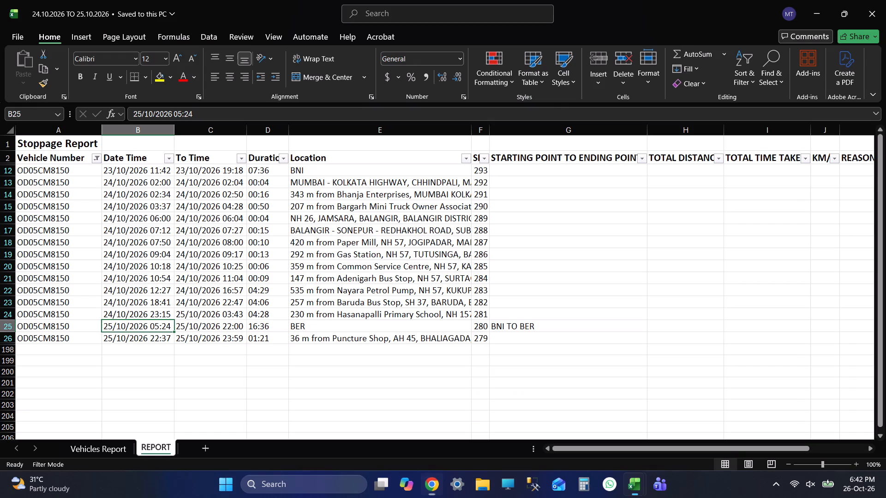
{"action": "key", "text": "alt+Tab"}
{"action": "left_click", "coordinate": [403, 245]}
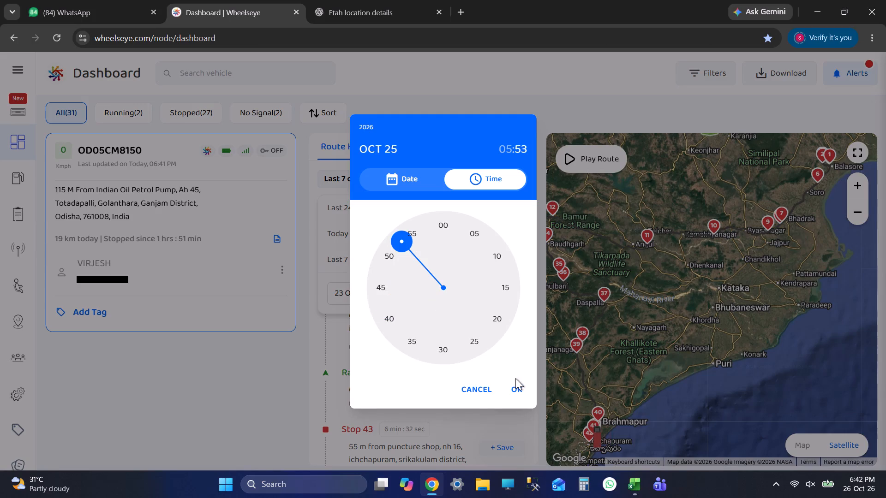
{"action": "left_click", "coordinate": [515, 378]}
{"action": "left_click", "coordinate": [515, 386]}
{"action": "left_click", "coordinate": [420, 303]}
{"action": "scroll", "coordinate": [431, 294], "scroll_direction": "down", "scroll_amount": 3}
{"action": "scroll", "coordinate": [431, 307], "scroll_direction": "up", "scroll_amount": 1}
{"action": "scroll", "coordinate": [431, 307], "scroll_direction": "down", "scroll_amount": 3}
{"action": "scroll", "coordinate": [436, 296], "scroll_direction": "up", "scroll_amount": 1}
{"action": "scroll", "coordinate": [436, 296], "scroll_direction": "down", "scroll_amount": 5}
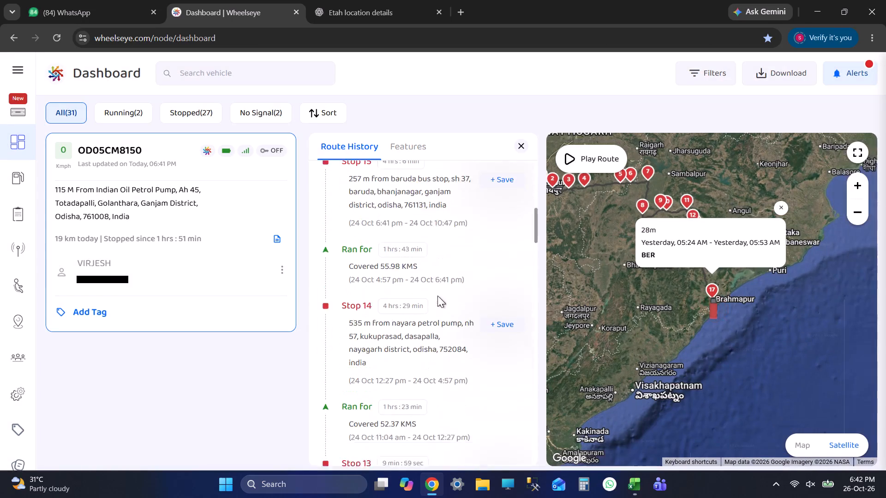
{"action": "scroll", "coordinate": [437, 296], "scroll_direction": "down", "scroll_amount": 6}
{"action": "scroll", "coordinate": [446, 311], "scroll_direction": "up", "scroll_amount": 1}
{"action": "scroll", "coordinate": [446, 311], "scroll_direction": "down", "scroll_amount": 20}
{"action": "scroll", "coordinate": [446, 311], "scroll_direction": "down", "scroll_amount": 5}
{"action": "scroll", "coordinate": [458, 295], "scroll_direction": "up", "scroll_amount": 1}
{"action": "scroll", "coordinate": [458, 295], "scroll_direction": "down", "scroll_amount": 5}
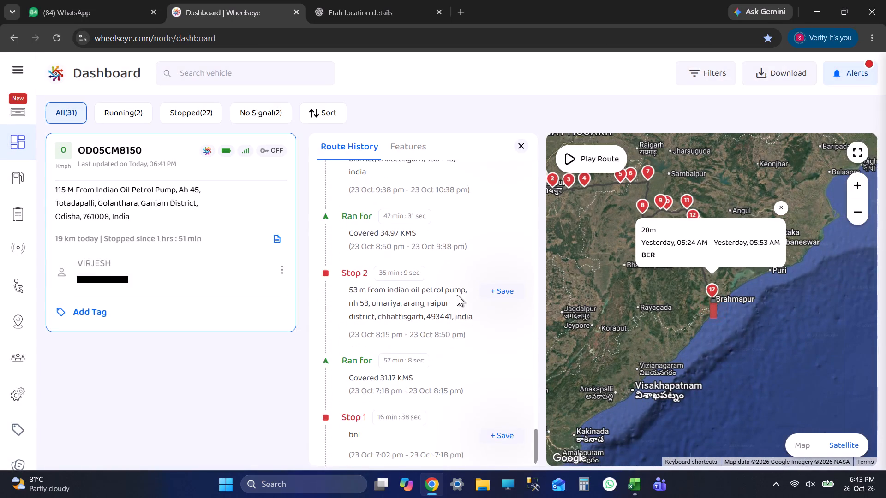
{"action": "scroll", "coordinate": [457, 295], "scroll_direction": "down", "scroll_amount": 3}
{"action": "left_click", "coordinate": [425, 399]}
{"action": "left_click", "coordinate": [421, 311]}
{"action": "scroll", "coordinate": [436, 332], "scroll_direction": "up", "scroll_amount": 4}
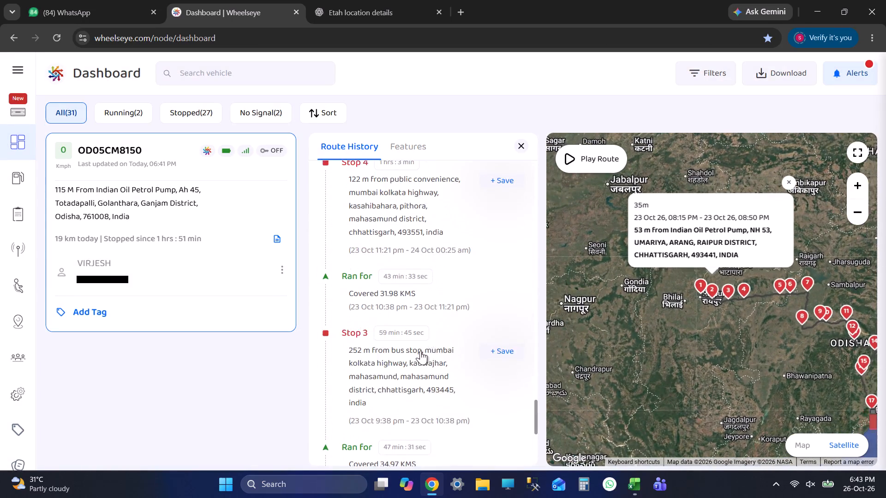
{"action": "left_click", "coordinate": [416, 356]}
{"action": "scroll", "coordinate": [416, 356], "scroll_direction": "up", "scroll_amount": 2}
{"action": "left_click", "coordinate": [411, 258]}
{"action": "scroll", "coordinate": [410, 275], "scroll_direction": "up", "scroll_amount": 2}
{"action": "left_click", "coordinate": [404, 288]}
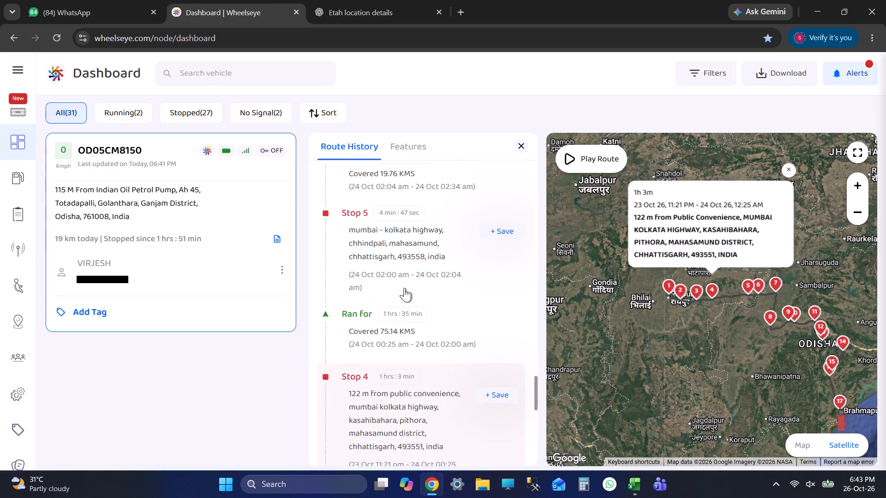
{"action": "scroll", "coordinate": [404, 288], "scroll_direction": "down", "scroll_amount": 1}
{"action": "scroll", "coordinate": [404, 288], "scroll_direction": "up", "scroll_amount": 4}
{"action": "left_click", "coordinate": [413, 319]}
{"action": "scroll", "coordinate": [421, 308], "scroll_direction": "up", "scroll_amount": 3}
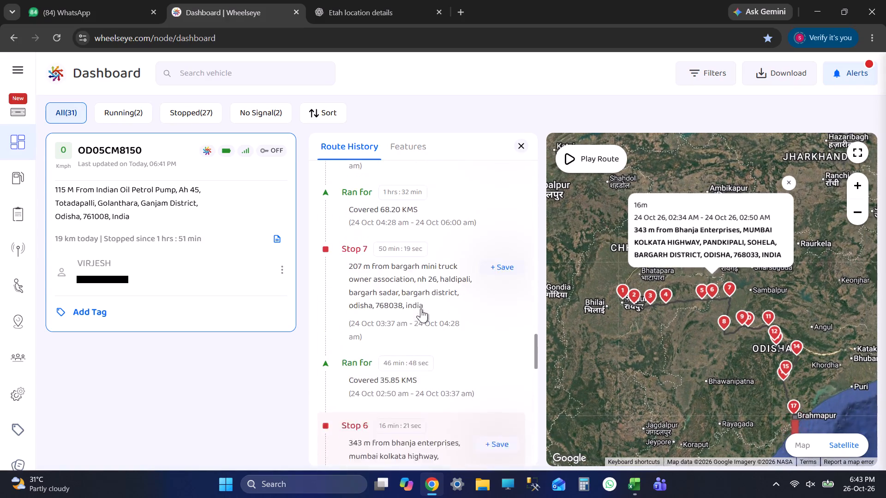
{"action": "left_click", "coordinate": [421, 308]}
{"action": "scroll", "coordinate": [421, 308], "scroll_direction": "up", "scroll_amount": 2}
{"action": "left_click", "coordinate": [421, 292]}
{"action": "scroll", "coordinate": [421, 292], "scroll_direction": "up", "scroll_amount": 2}
{"action": "left_click", "coordinate": [421, 292]}
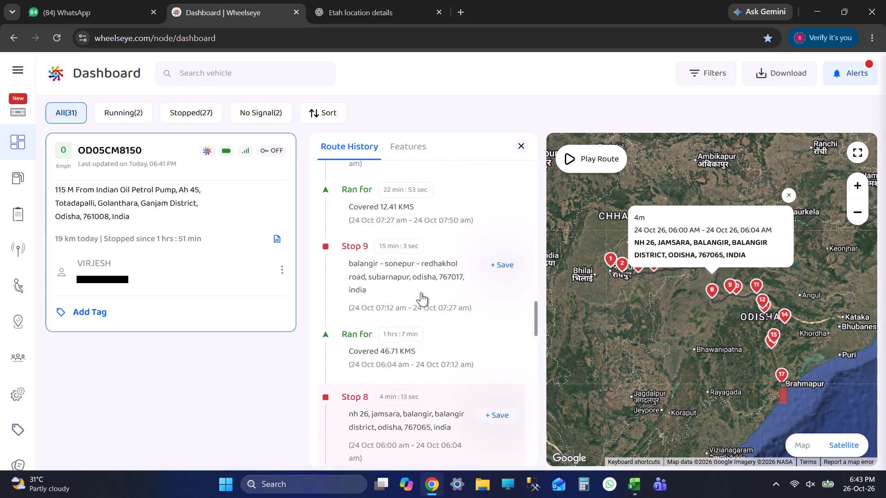
{"action": "scroll", "coordinate": [424, 293], "scroll_direction": "up", "scroll_amount": 3}
{"action": "left_click", "coordinate": [424, 293]}
{"action": "scroll", "coordinate": [424, 293], "scroll_direction": "up", "scroll_amount": 3}
{"action": "left_click", "coordinate": [424, 293]}
{"action": "left_click", "coordinate": [416, 333]}
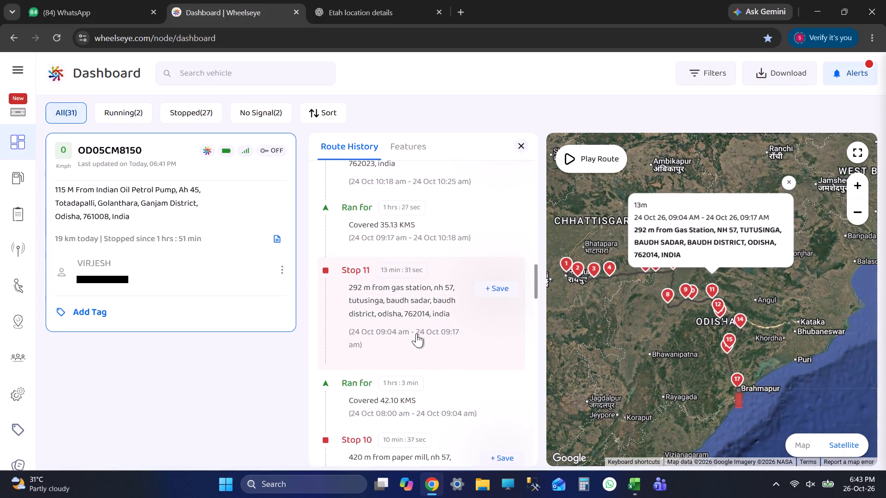
{"action": "scroll", "coordinate": [416, 337], "scroll_direction": "up", "scroll_amount": 3}
{"action": "left_click", "coordinate": [415, 319]}
{"action": "scroll", "coordinate": [418, 317], "scroll_direction": "up", "scroll_amount": 3}
{"action": "left_click", "coordinate": [418, 317]}
{"action": "scroll", "coordinate": [418, 317], "scroll_direction": "up", "scroll_amount": 3}
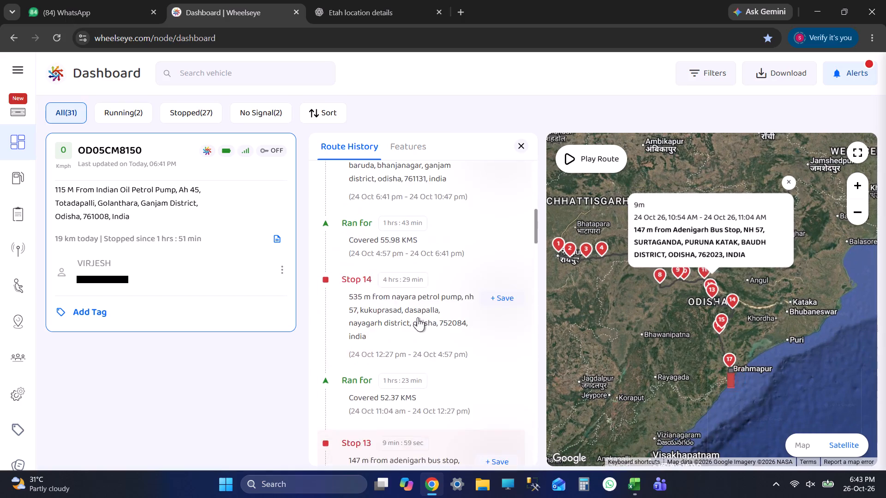
{"action": "left_click", "coordinate": [418, 317]}
{"action": "scroll", "coordinate": [418, 317], "scroll_direction": "up", "scroll_amount": 3}
{"action": "left_click", "coordinate": [418, 317]}
{"action": "scroll", "coordinate": [418, 317], "scroll_direction": "up", "scroll_amount": 4}
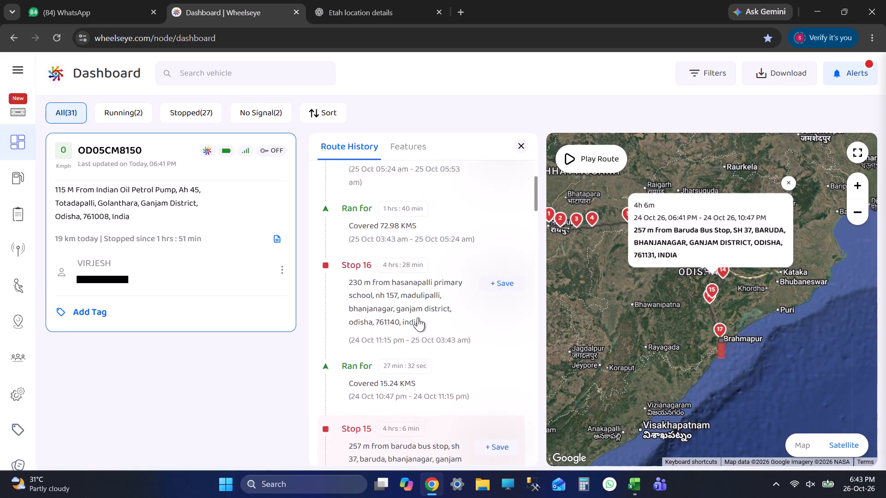
{"action": "left_click", "coordinate": [411, 355]}
Recheck the locations and durations of stops 14 to 17, from Nayara petrol pump to BER, on the map.
{"action": "scroll", "coordinate": [410, 356], "scroll_direction": "up", "scroll_amount": 2}
{"action": "scroll", "coordinate": [479, 352], "scroll_direction": "down", "scroll_amount": 2}
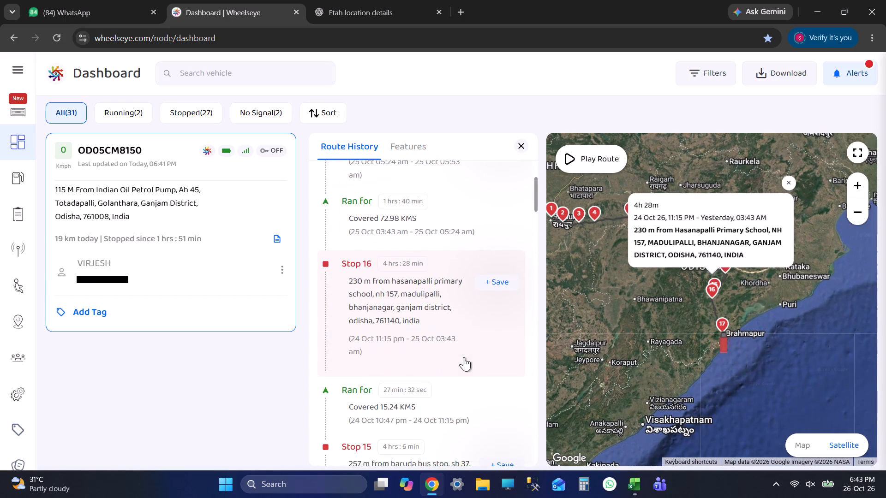
{"action": "scroll", "coordinate": [694, 297], "scroll_direction": "up", "scroll_amount": 3}
{"action": "scroll", "coordinate": [739, 305], "scroll_direction": "up", "scroll_amount": 6}
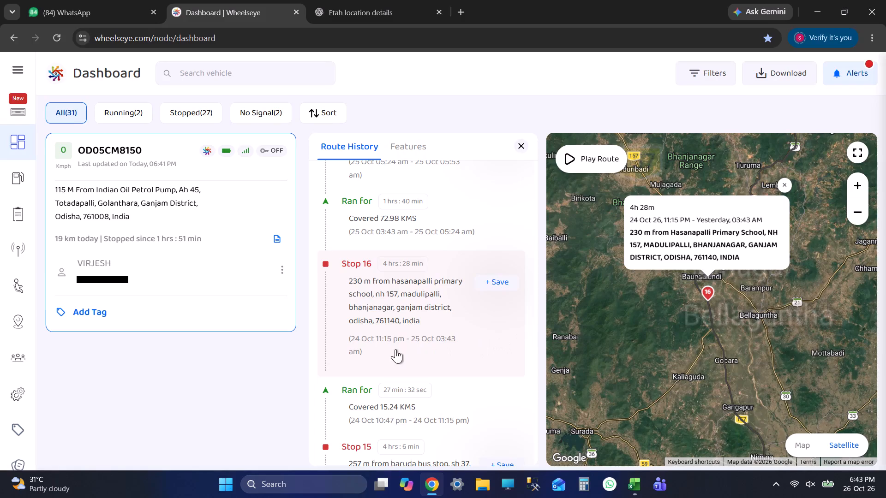
{"action": "scroll", "coordinate": [417, 343], "scroll_direction": "down", "scroll_amount": 3}
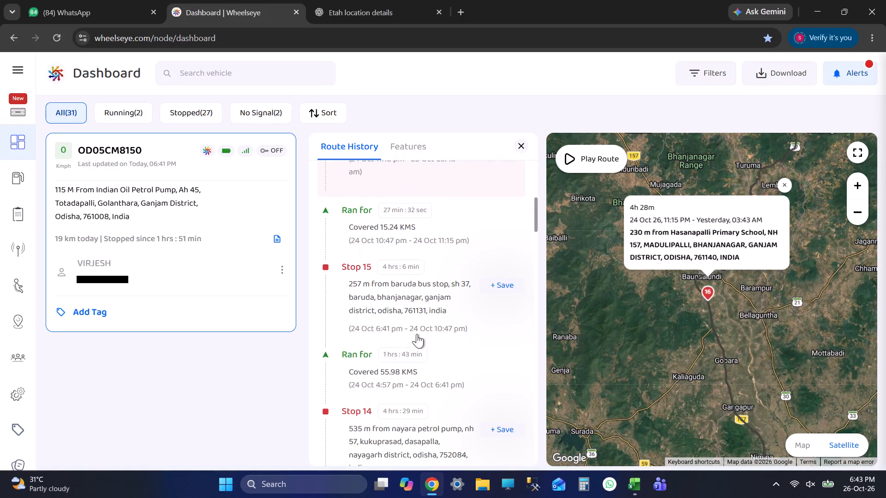
{"action": "left_click", "coordinate": [417, 334]}
{"action": "scroll", "coordinate": [417, 334], "scroll_direction": "down", "scroll_amount": 1}
{"action": "scroll", "coordinate": [377, 350], "scroll_direction": "down", "scroll_amount": 1}
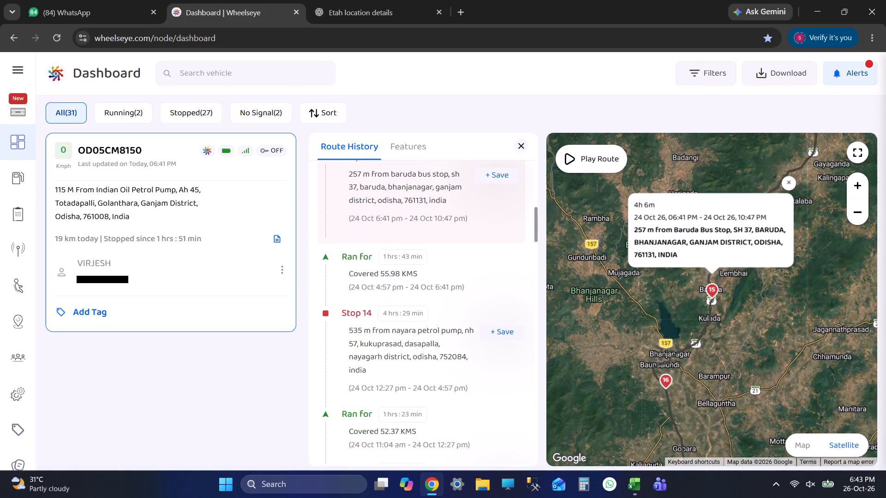
{"action": "left_click", "coordinate": [407, 339]}
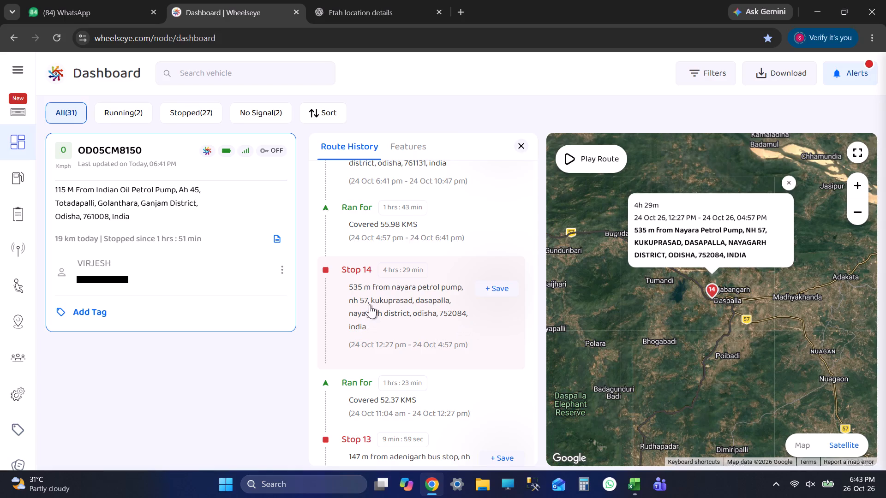
{"action": "scroll", "coordinate": [450, 295], "scroll_direction": "up", "scroll_amount": 3}
{"action": "left_click", "coordinate": [450, 294]}
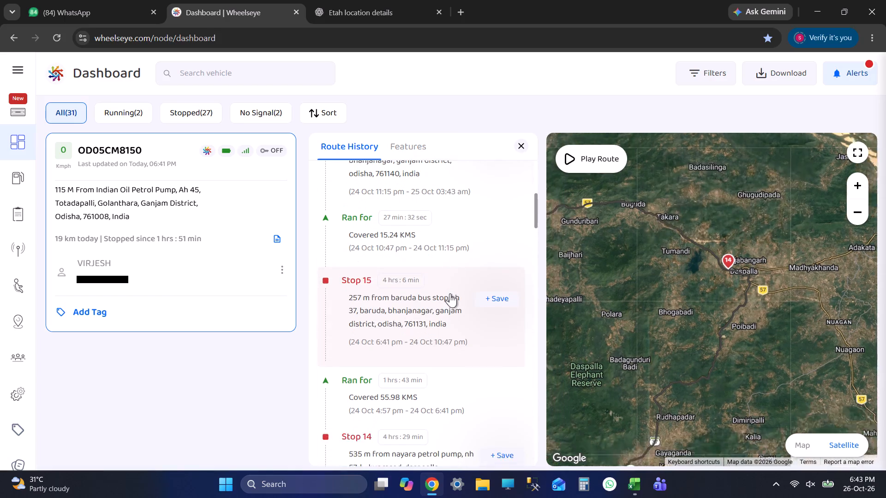
{"action": "scroll", "coordinate": [426, 333], "scroll_direction": "up", "scroll_amount": 2}
{"action": "left_click", "coordinate": [436, 281]}
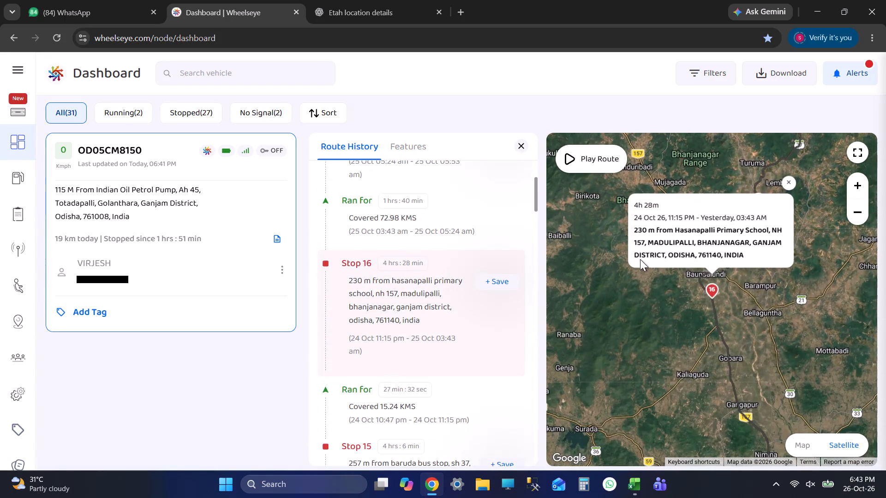
{"action": "scroll", "coordinate": [417, 321], "scroll_direction": "up", "scroll_amount": 3}
{"action": "left_click", "coordinate": [411, 277]}
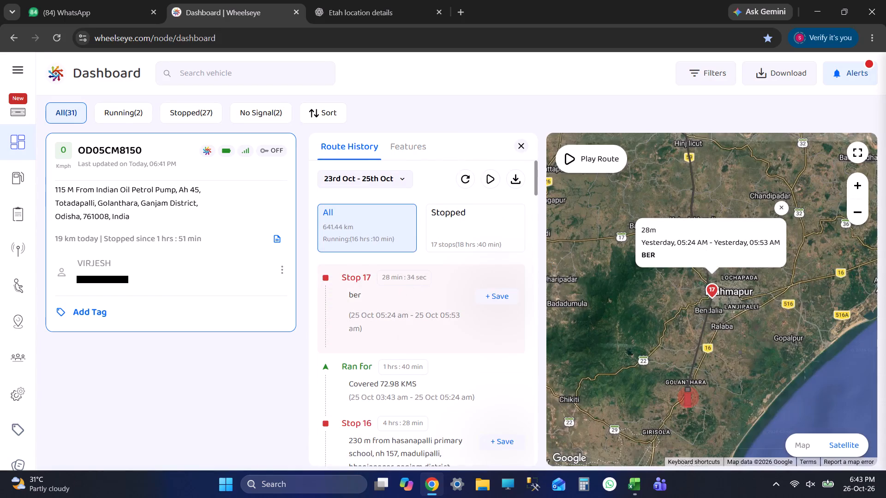
{"action": "left_click", "coordinate": [406, 415]}
{"action": "left_click", "coordinate": [406, 420]}
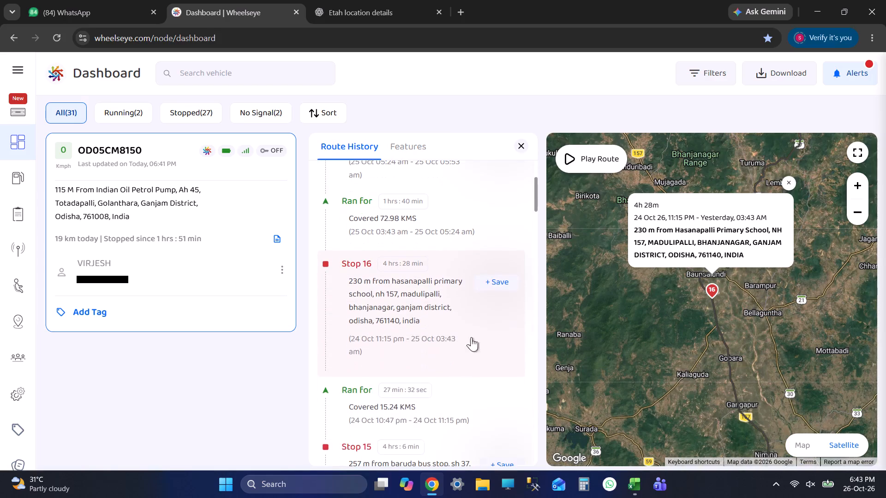
{"action": "scroll", "coordinate": [484, 338], "scroll_direction": "down", "scroll_amount": 2}
{"action": "left_click", "coordinate": [465, 346]}
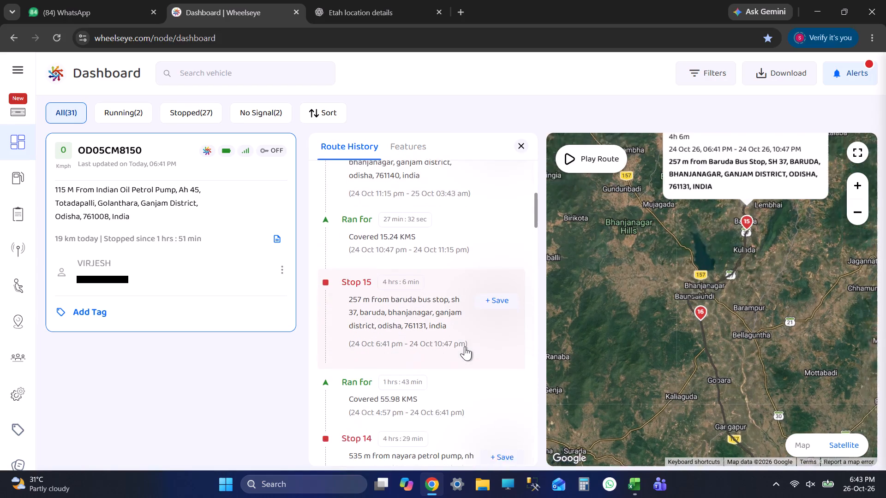
{"action": "scroll", "coordinate": [465, 346], "scroll_direction": "up", "scroll_amount": 1}
{"action": "left_click", "coordinate": [433, 240]}
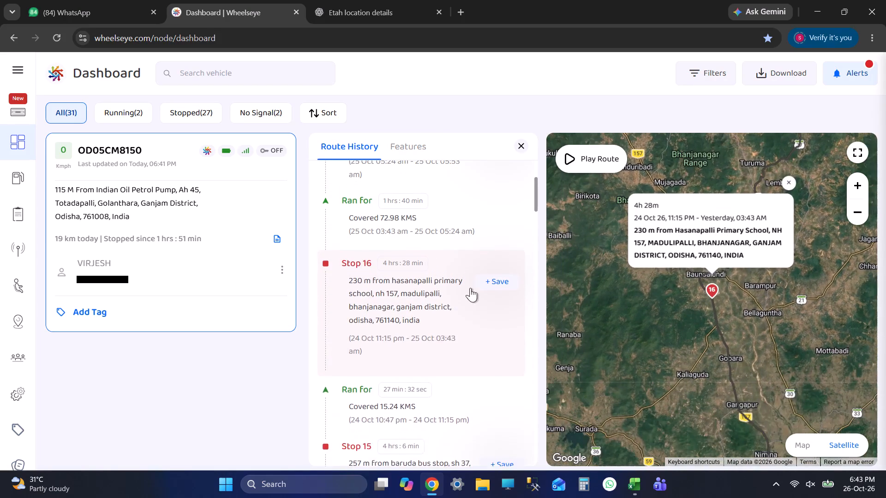
{"action": "scroll", "coordinate": [470, 305], "scroll_direction": "up", "scroll_amount": 2}
{"action": "key", "text": "alt+Tab"}
{"action": "key", "text": "alt+Tab"}
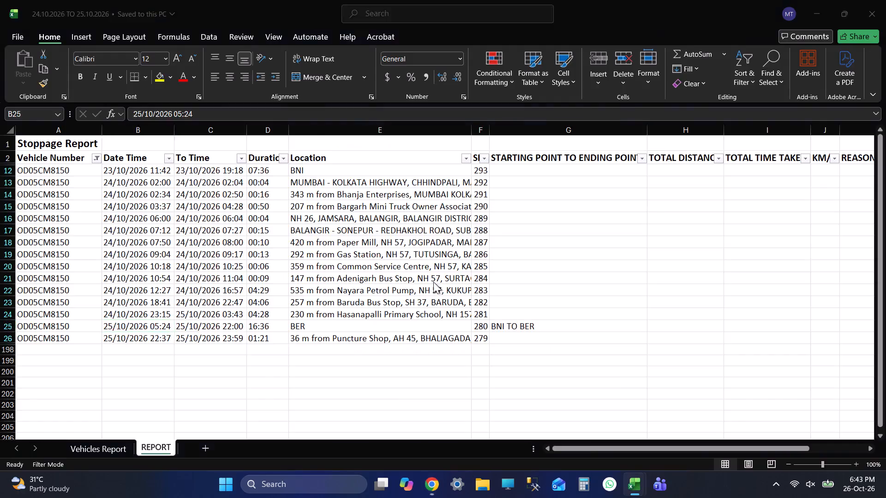
{"action": "left_click", "coordinate": [433, 282]}
{"action": "scroll", "coordinate": [449, 317], "scroll_direction": "down", "scroll_amount": 2}
{"action": "scroll", "coordinate": [450, 315], "scroll_direction": "up", "scroll_amount": 1}
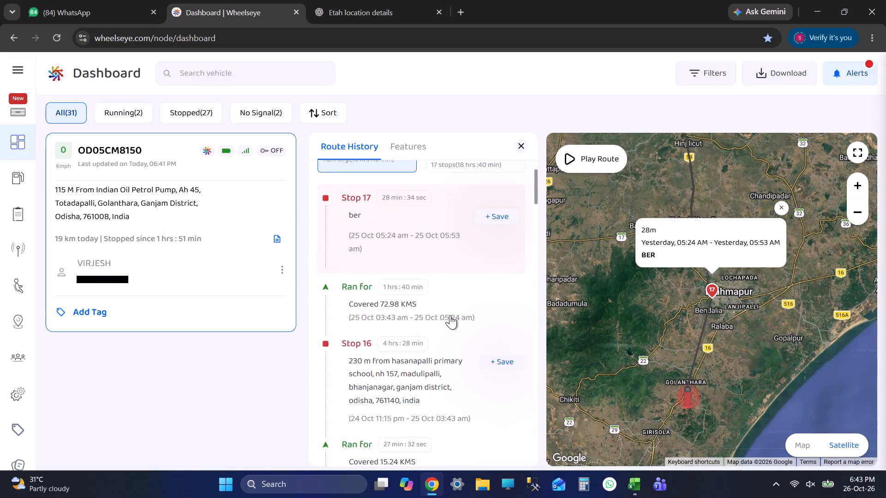
{"action": "left_click", "coordinate": [439, 399]}
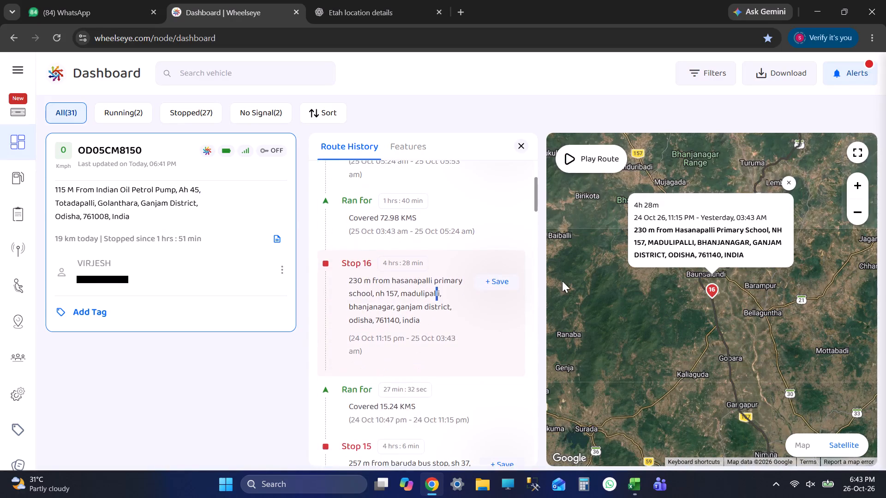
Select the total distance cell in the BER row of the Excel report and save the workbook.
{"action": "key", "text": "alt+Tab"}
{"action": "key", "text": "Tab"}
{"action": "key", "text": "Tab"}
{"action": "key", "text": "Tab"}
{"action": "key", "text": "Tab"}
{"action": "key", "text": "Tab"}
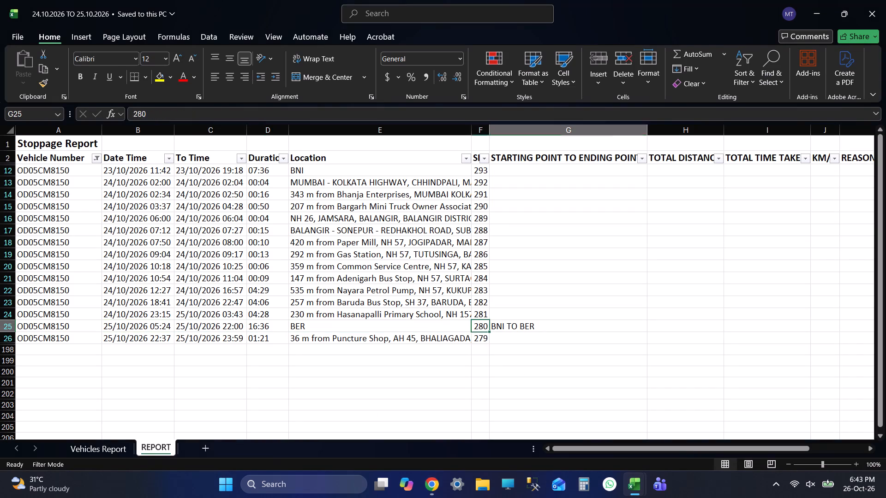
{"action": "key", "text": "Tab"}
{"action": "key", "text": "ctrl+s"}
{"action": "key", "text": "ctrl+s"}
{"action": "key", "text": "alt+Tab"}
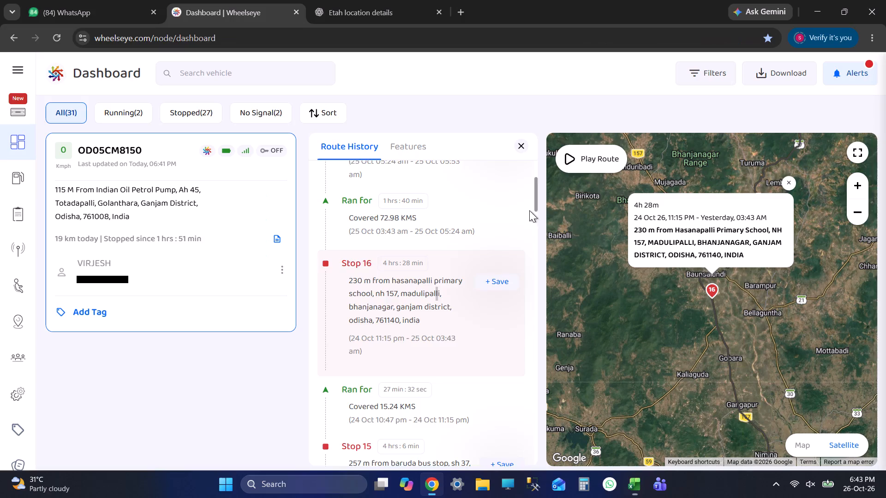
{"action": "scroll", "coordinate": [472, 246], "scroll_direction": "down", "scroll_amount": 1}
{"action": "scroll", "coordinate": [472, 246], "scroll_direction": "up", "scroll_amount": 20}
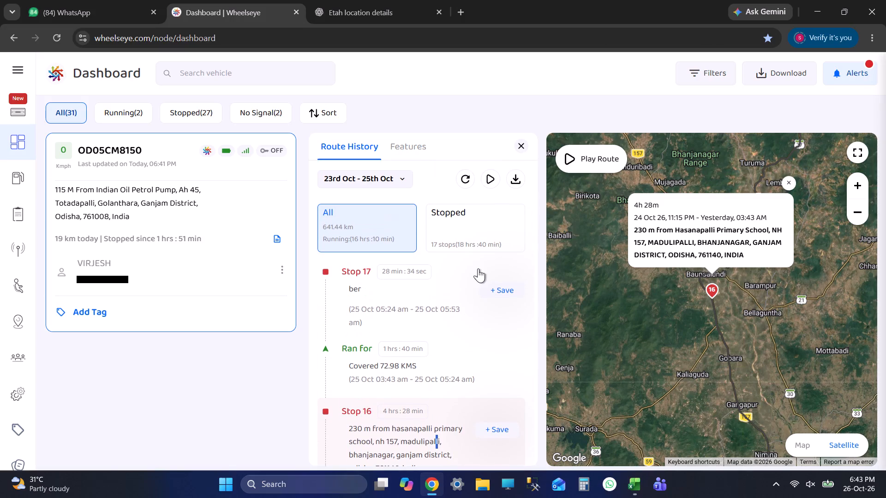
{"action": "scroll", "coordinate": [478, 268], "scroll_direction": "up", "scroll_amount": 5}
{"action": "scroll", "coordinate": [503, 274], "scroll_direction": "down", "scroll_amount": 1}
{"action": "scroll", "coordinate": [497, 277], "scroll_direction": "up", "scroll_amount": 3}
{"action": "scroll", "coordinate": [778, 339], "scroll_direction": "down", "scroll_amount": 10}
{"action": "left_click_drag", "start_coordinate": [696, 269], "coordinate": [725, 333]}
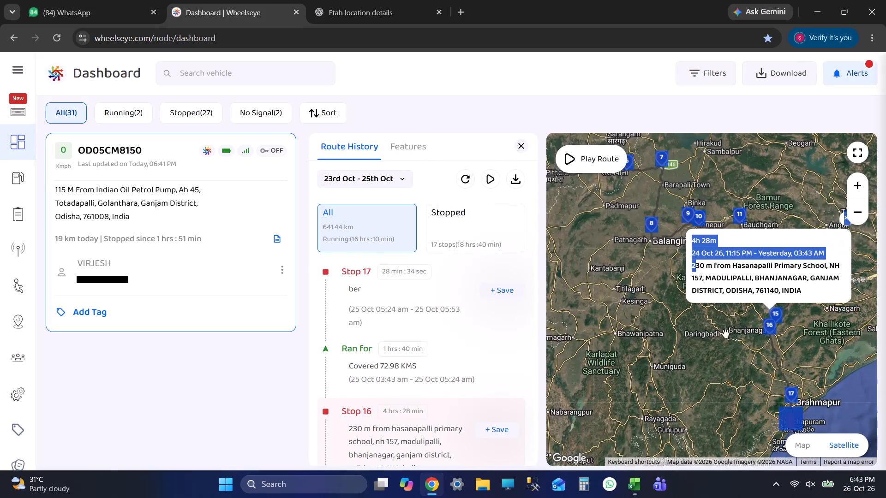
{"action": "left_click_drag", "start_coordinate": [725, 333], "coordinate": [735, 339]}
{"action": "left_click", "coordinate": [552, 308]}
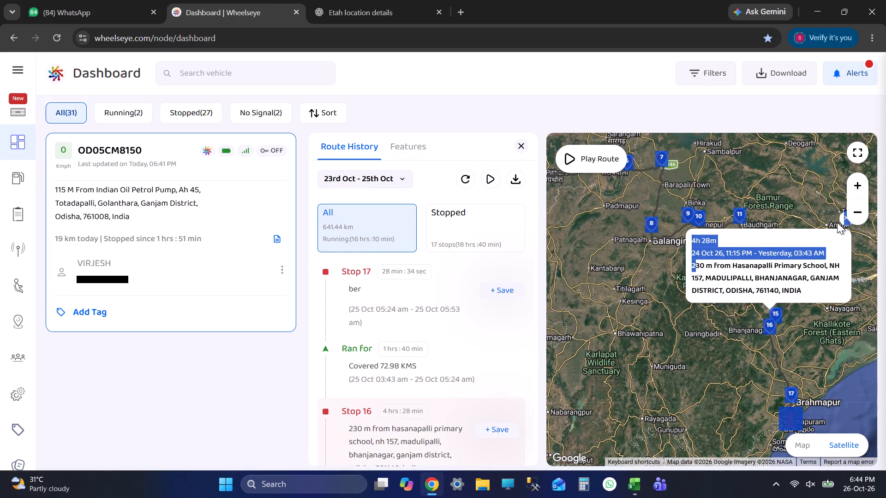
{"action": "left_click", "coordinate": [841, 217]}
{"action": "triple_click", "coordinate": [611, 279]}
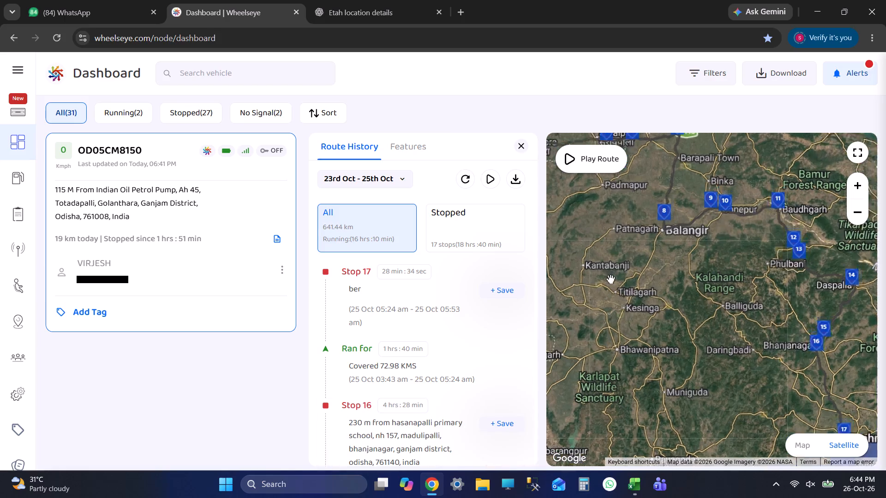
{"action": "scroll", "coordinate": [611, 279], "scroll_direction": "down", "scroll_amount": 8}
{"action": "left_click", "coordinate": [392, 298]}
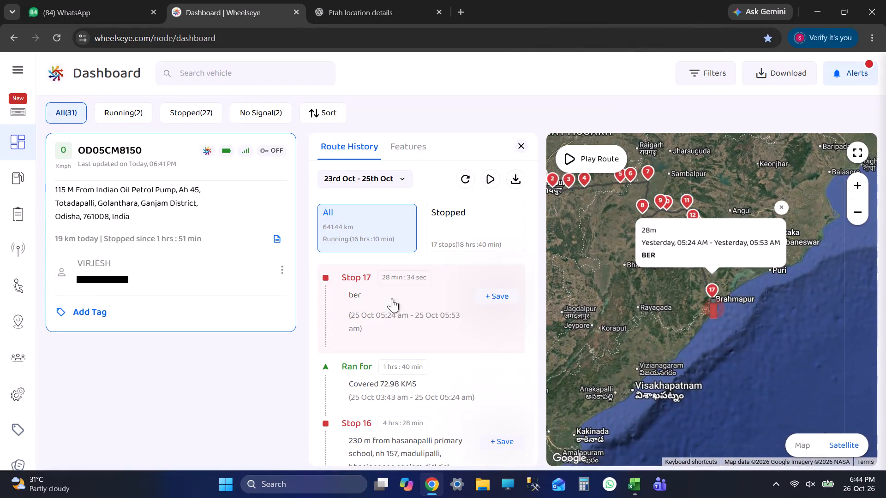
{"action": "left_click_drag", "start_coordinate": [635, 291], "coordinate": [660, 327]}
{"action": "left_click", "coordinate": [806, 243]}
{"action": "scroll", "coordinate": [662, 260], "scroll_direction": "up", "scroll_amount": 2}
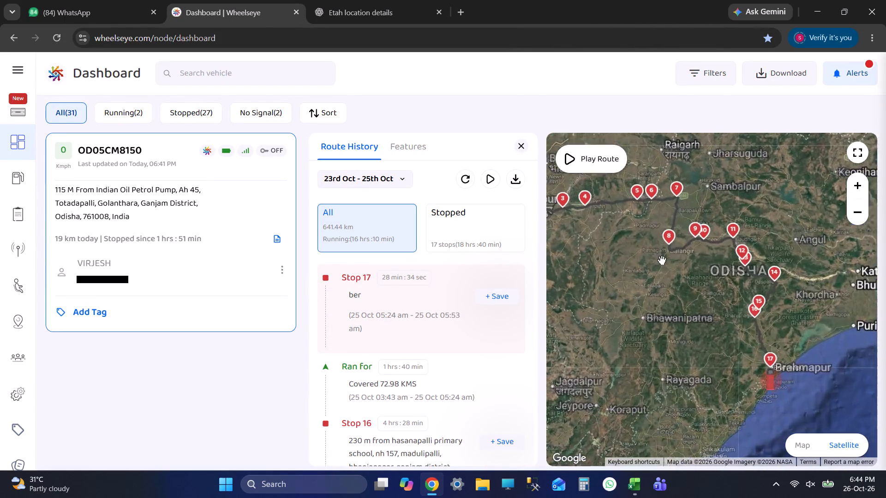
{"action": "scroll", "coordinate": [744, 212], "scroll_direction": "up", "scroll_amount": 2}
{"action": "scroll", "coordinate": [694, 235], "scroll_direction": "down", "scroll_amount": 4}
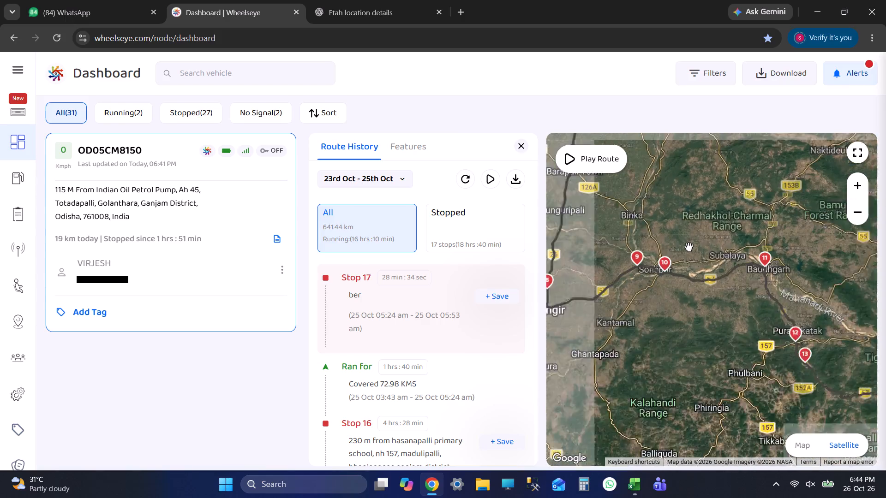
{"action": "scroll", "coordinate": [688, 247], "scroll_direction": "down", "scroll_amount": 2}
{"action": "left_click_drag", "start_coordinate": [683, 295], "coordinate": [682, 242]}
Enter 643 KM as the total distance for the BNI TO BER trip in the Excel report and save the workbook.
{"action": "key", "text": "alt+Tab"}
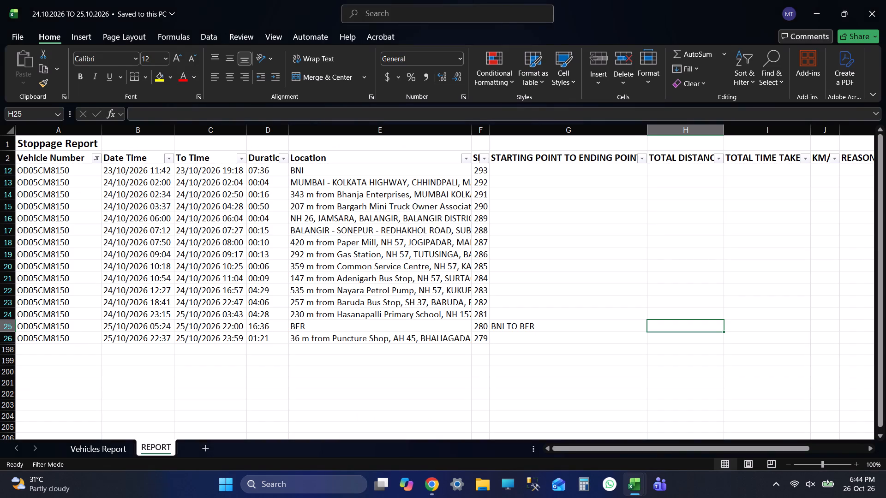
{"action": "key", "text": "alt+Tab"}
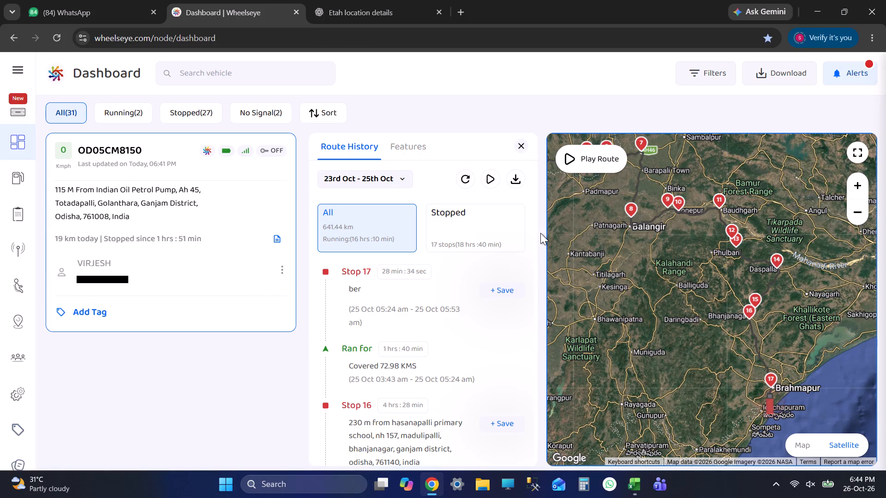
{"action": "key", "text": "alt+Tab"}
{"action": "type", "text": "643 KM"}
{"action": "key", "text": "Tab"}
{"action": "key", "text": "ctrl+s"}
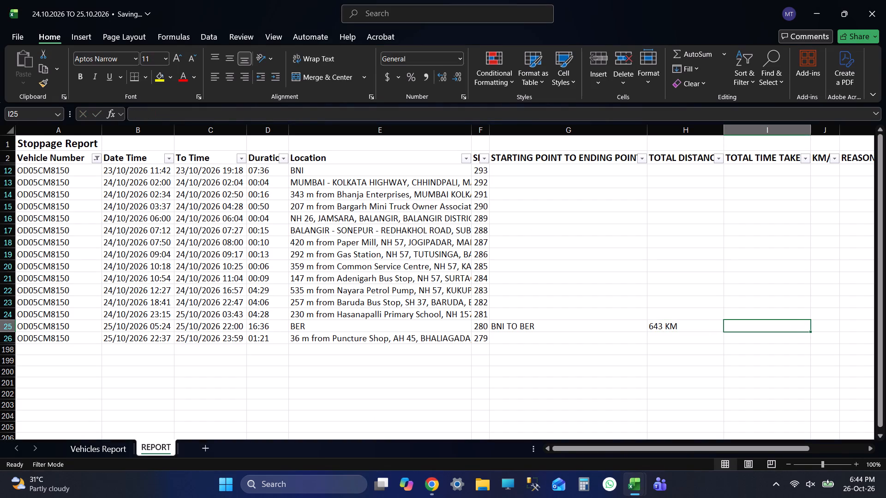
{"action": "key", "text": "ctrl+s"}
{"action": "key", "text": "ctrl+s"}
{"action": "key", "text": "ctrl+s"}
Copy the BNI departure time, 23/10/2026 19:18, from the report into a new message in the ChatGPT conversation.
{"action": "key", "text": "alt+Tab"}
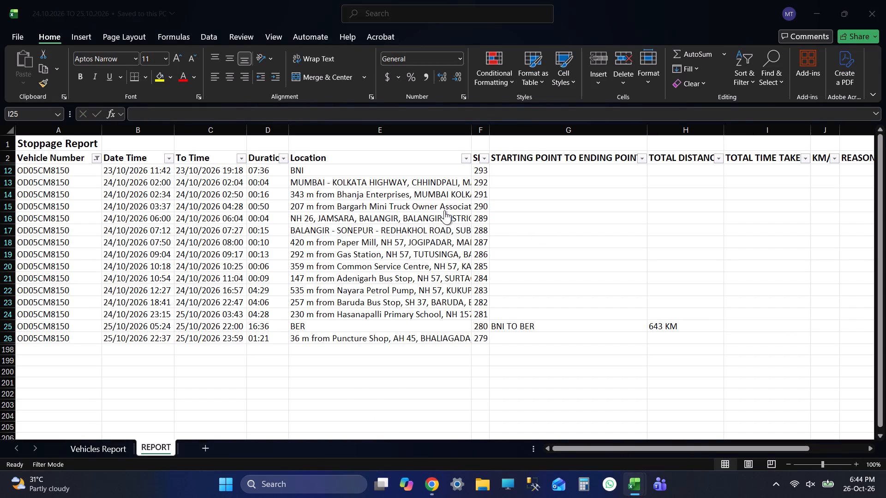
{"action": "key", "text": "alt+Tab"}
{"action": "left_click", "coordinate": [324, 169]}
{"action": "key", "text": "shift+Tab"}
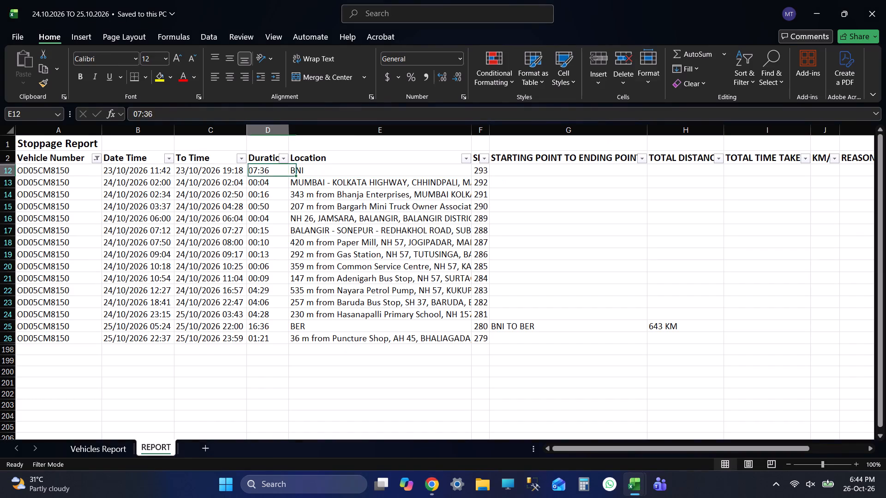
{"action": "key", "text": "shift+Tab"}
{"action": "key", "text": "ctrl+c"}
{"action": "key", "text": "alt+Tab"}
{"action": "left_click", "coordinate": [331, 0]}
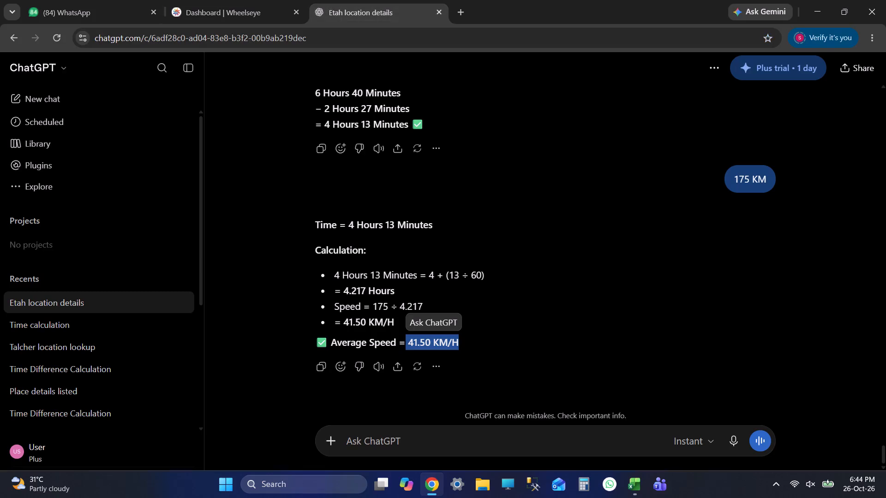
{"action": "left_click", "coordinate": [351, 433]}
{"action": "key", "text": "ctrl+v"}
Add the BER arrival time, 25/10/2026 05:24, from the report to the ChatGPT message and send it.
{"action": "key", "text": "alt+Tab"}
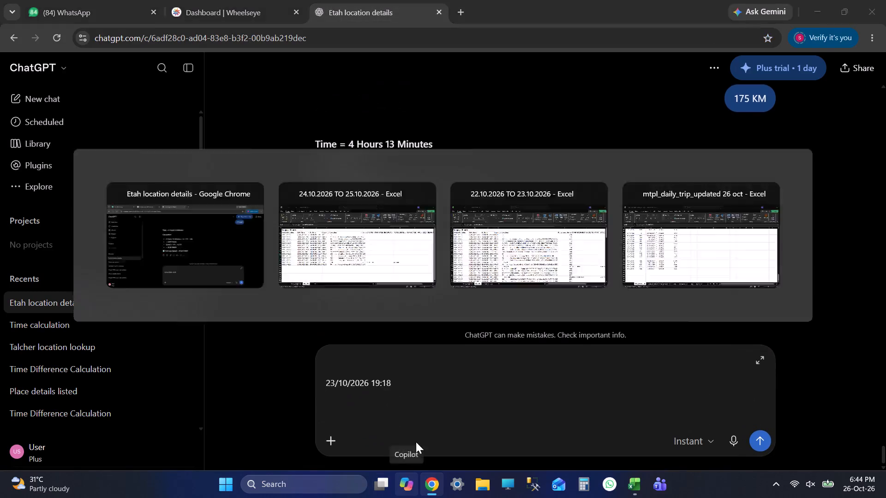
{"action": "left_click", "coordinate": [283, 322]}
{"action": "key", "text": "shift+Tab"}
{"action": "key", "text": "shift+Tab"}
{"action": "key", "text": "ctrl+c"}
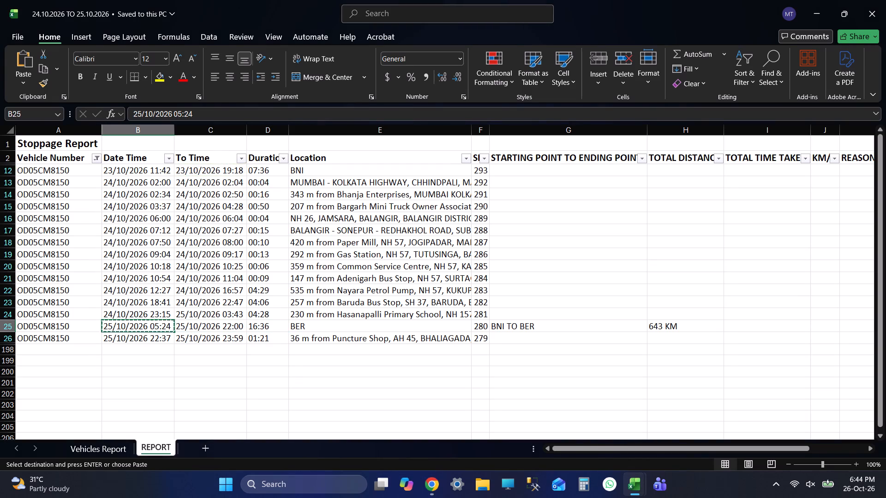
{"action": "key", "text": "alt+Tab"}
{"action": "key", "text": "ctrl+v"}
{"action": "key", "text": "Return"}
Return to the Excel report and select the total time taken cell in the BNI TO BER row.
{"action": "key", "text": "alt+Tab"}
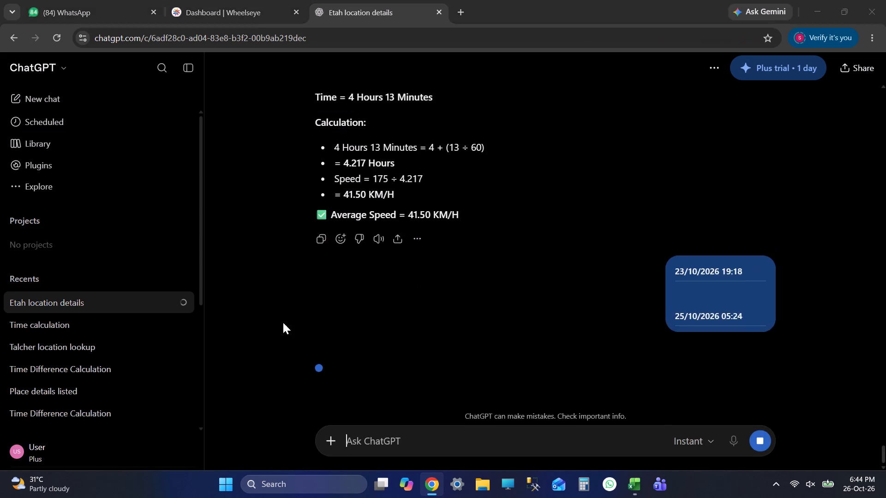
{"action": "key", "text": "Tab"}
{"action": "key", "text": "Tab"}
{"action": "key", "text": "Tab"}
{"action": "key", "text": "Tab"}
{"action": "key", "text": "Tab"}
{"action": "key", "text": "Tab"}
{"action": "key", "text": "Tab"}
{"action": "key", "text": "alt+Tab"}
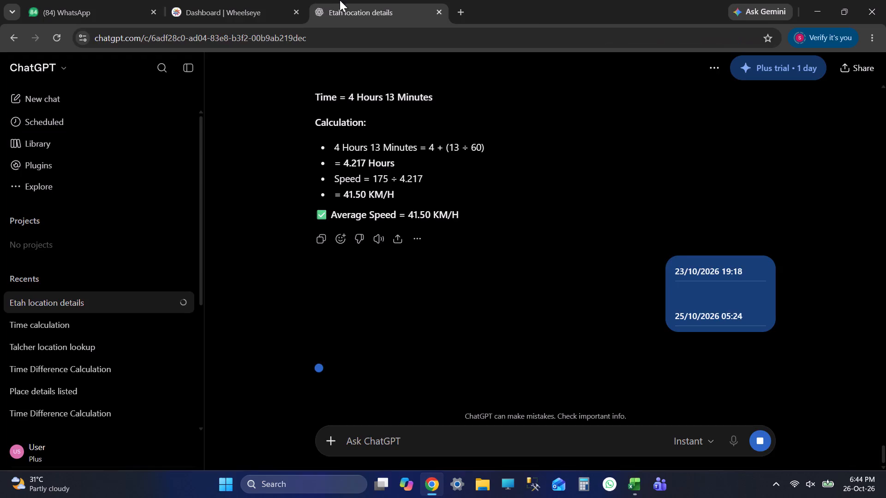
{"action": "left_click", "coordinate": [220, 6]}
{"action": "scroll", "coordinate": [464, 394], "scroll_direction": "down", "scroll_amount": 1}
{"action": "scroll", "coordinate": [467, 406], "scroll_direction": "up", "scroll_amount": 1}
{"action": "scroll", "coordinate": [467, 407], "scroll_direction": "down", "scroll_amount": 18}
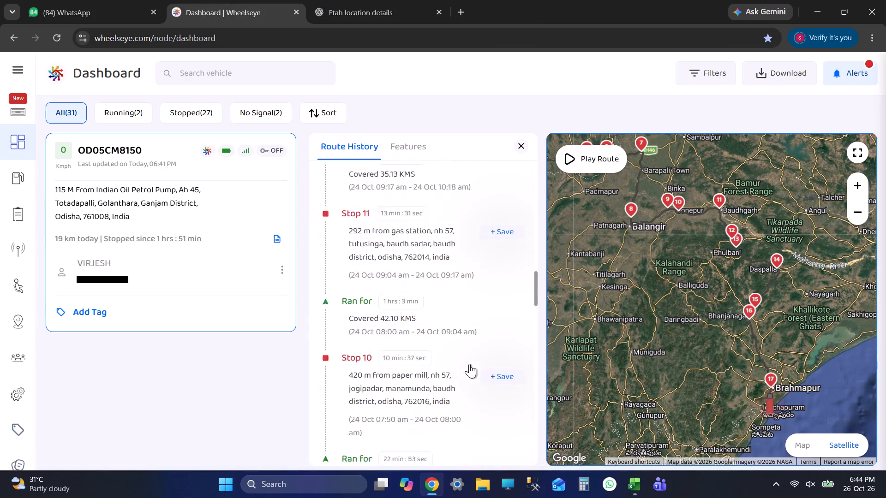
{"action": "scroll", "coordinate": [469, 364], "scroll_direction": "down", "scroll_amount": 5}
{"action": "scroll", "coordinate": [469, 364], "scroll_direction": "up", "scroll_amount": 1}
{"action": "scroll", "coordinate": [469, 364], "scroll_direction": "down", "scroll_amount": 1}
{"action": "scroll", "coordinate": [469, 364], "scroll_direction": "up", "scroll_amount": 1}
{"action": "scroll", "coordinate": [469, 364], "scroll_direction": "down", "scroll_amount": 3}
{"action": "scroll", "coordinate": [469, 364], "scroll_direction": "up", "scroll_amount": 1}
{"action": "scroll", "coordinate": [469, 364], "scroll_direction": "down", "scroll_amount": 18}
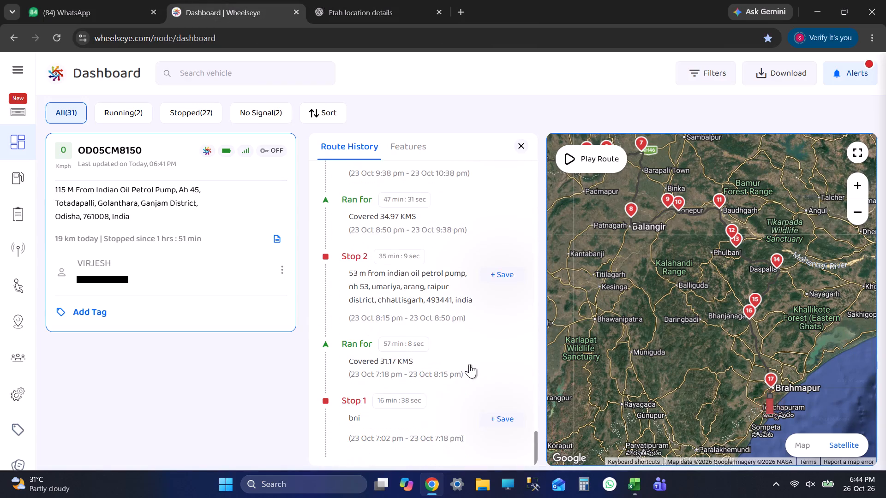
{"action": "scroll", "coordinate": [469, 364], "scroll_direction": "down", "scroll_amount": 1}
{"action": "scroll", "coordinate": [469, 364], "scroll_direction": "up", "scroll_amount": 1}
{"action": "scroll", "coordinate": [469, 364], "scroll_direction": "down", "scroll_amount": 6}
{"action": "left_click", "coordinate": [407, 391]}
{"action": "left_click", "coordinate": [407, 391]}
{"action": "left_click", "coordinate": [395, 432]}
{"action": "scroll", "coordinate": [423, 372], "scroll_direction": "down", "scroll_amount": 3}
{"action": "scroll", "coordinate": [423, 378], "scroll_direction": "up", "scroll_amount": 1}
{"action": "scroll", "coordinate": [423, 378], "scroll_direction": "down", "scroll_amount": 11}
Examine the location and duration of stop 2, the Indian Oil petrol pump at Umariya, Arang, on the map.
{"action": "left_click", "coordinate": [402, 253]}
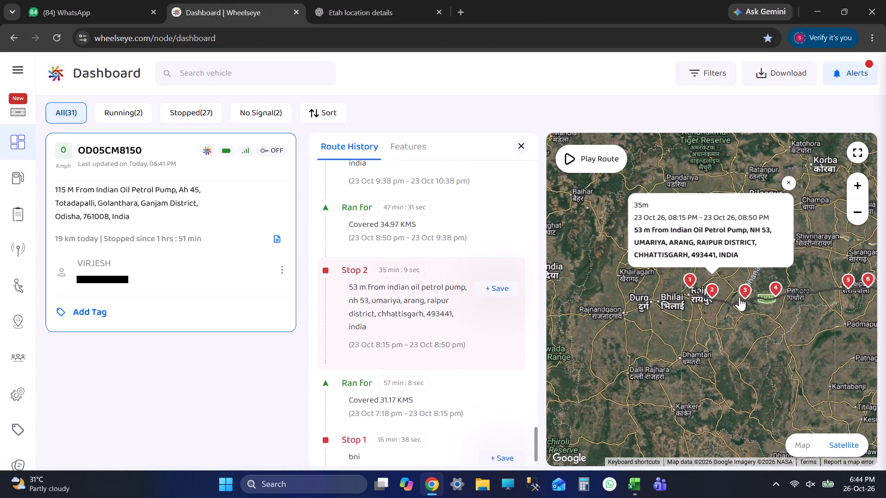
{"action": "scroll", "coordinate": [721, 290], "scroll_direction": "up", "scroll_amount": 10}
{"action": "left_click_drag", "start_coordinate": [727, 335], "coordinate": [658, 344]}
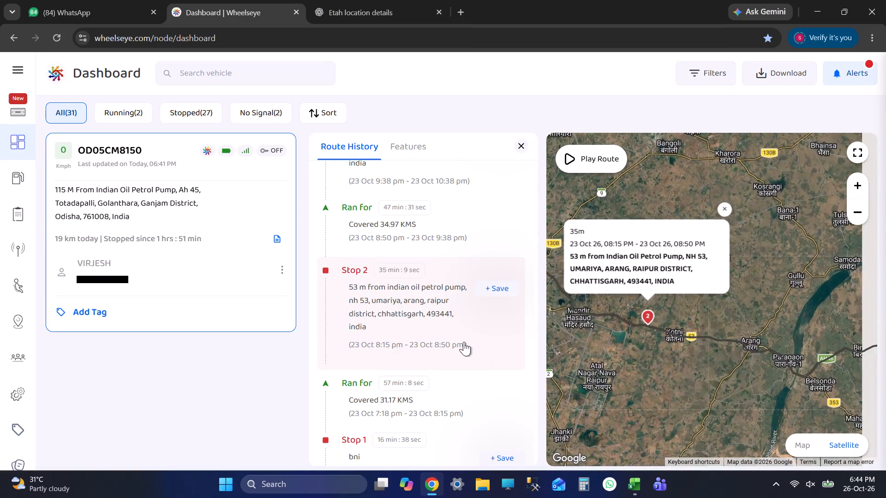
{"action": "left_click", "coordinate": [459, 341]}
{"action": "left_click", "coordinate": [419, 279]}
{"action": "left_click", "coordinate": [442, 312]}
{"action": "left_click", "coordinate": [442, 312]}
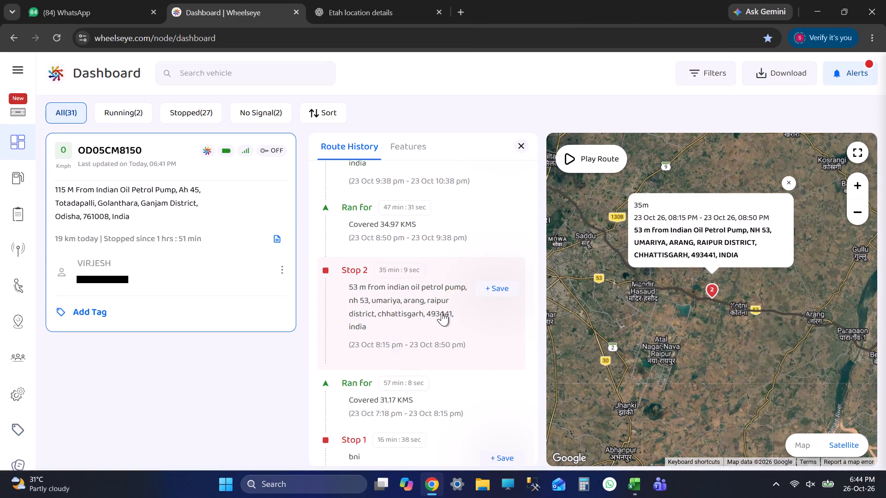
{"action": "left_click", "coordinate": [442, 312]}
{"action": "left_click", "coordinate": [442, 312]}
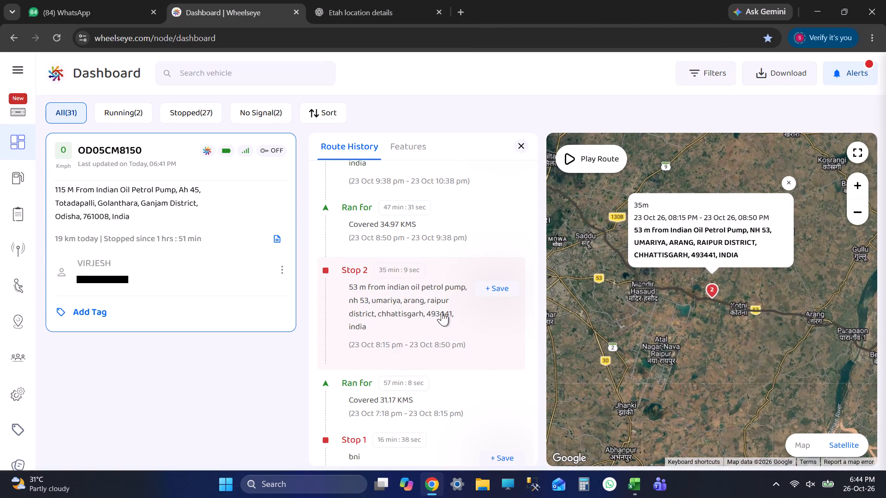
{"action": "left_click", "coordinate": [442, 312]}
{"action": "left_click", "coordinate": [442, 312]}
Recheck stop 1 at BNI and stop 2 at the Indian Oil petrol pump in the route history.
{"action": "scroll", "coordinate": [430, 347], "scroll_direction": "down", "scroll_amount": 6}
{"action": "scroll", "coordinate": [420, 369], "scroll_direction": "up", "scroll_amount": 1}
{"action": "scroll", "coordinate": [419, 370], "scroll_direction": "down", "scroll_amount": 1}
{"action": "scroll", "coordinate": [419, 370], "scroll_direction": "up", "scroll_amount": 1}
{"action": "scroll", "coordinate": [419, 370], "scroll_direction": "down", "scroll_amount": 1}
{"action": "left_click", "coordinate": [396, 438]}
{"action": "scroll", "coordinate": [414, 415], "scroll_direction": "down", "scroll_amount": 2}
{"action": "scroll", "coordinate": [414, 415], "scroll_direction": "up", "scroll_amount": 1}
{"action": "scroll", "coordinate": [414, 415], "scroll_direction": "down", "scroll_amount": 12}
{"action": "left_click", "coordinate": [391, 273]}
{"action": "scroll", "coordinate": [409, 296], "scroll_direction": "up", "scroll_amount": 2}
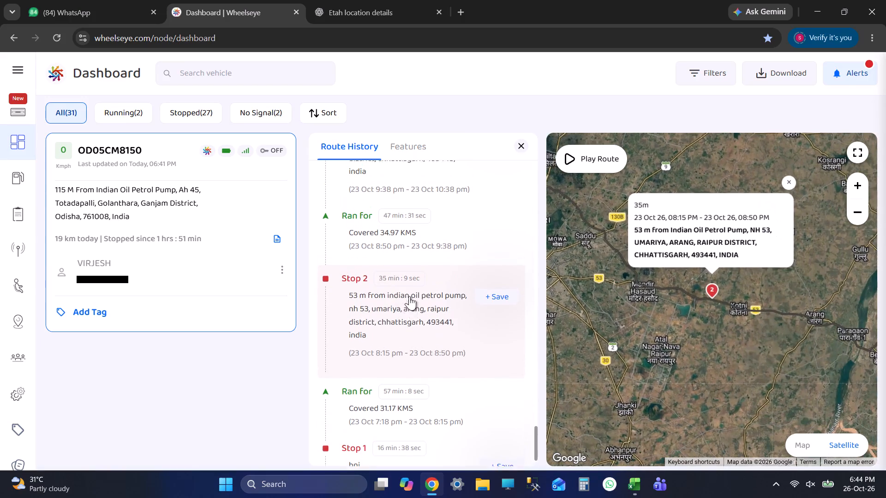
{"action": "scroll", "coordinate": [409, 296], "scroll_direction": "up", "scroll_amount": 1}
{"action": "left_click", "coordinate": [404, 319]}
{"action": "scroll", "coordinate": [404, 319], "scroll_direction": "up", "scroll_amount": 2}
{"action": "left_click", "coordinate": [416, 307]}
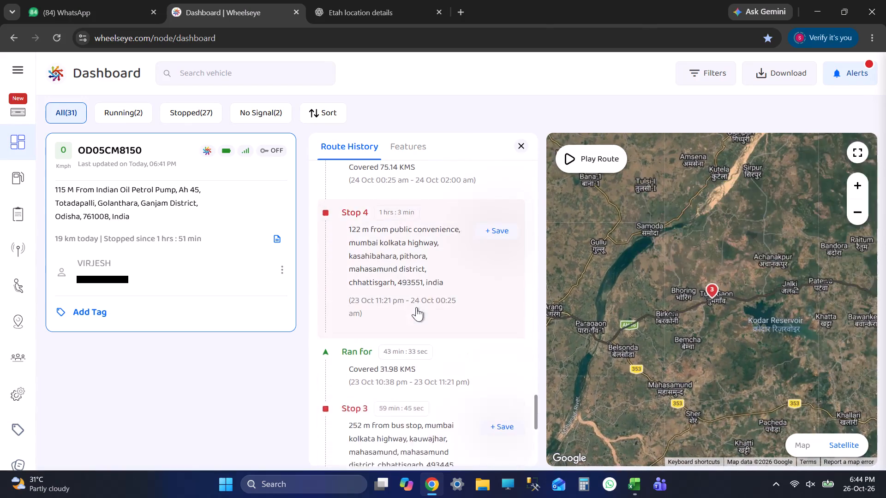
{"action": "scroll", "coordinate": [416, 307], "scroll_direction": "up", "scroll_amount": 3}
{"action": "left_click", "coordinate": [416, 307]}
{"action": "scroll", "coordinate": [416, 307], "scroll_direction": "up", "scroll_amount": 2}
{"action": "left_click", "coordinate": [416, 307]}
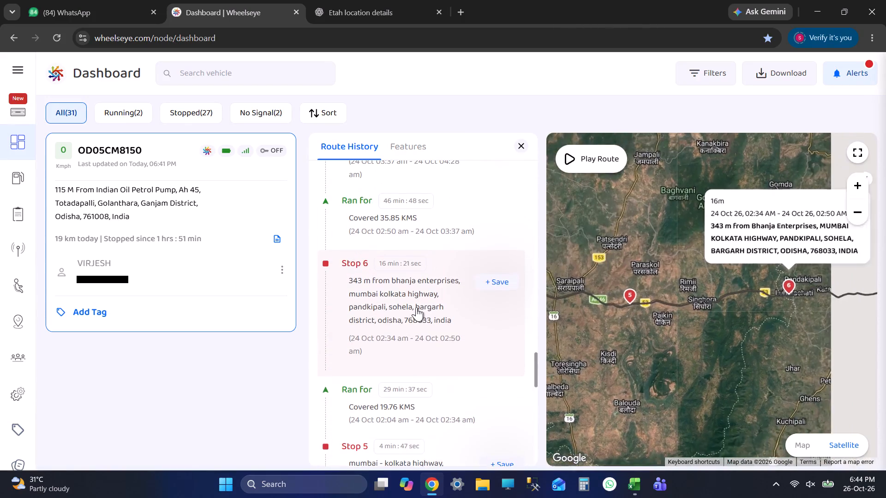
{"action": "scroll", "coordinate": [423, 307], "scroll_direction": "up", "scroll_amount": 3}
{"action": "left_click", "coordinate": [414, 320]}
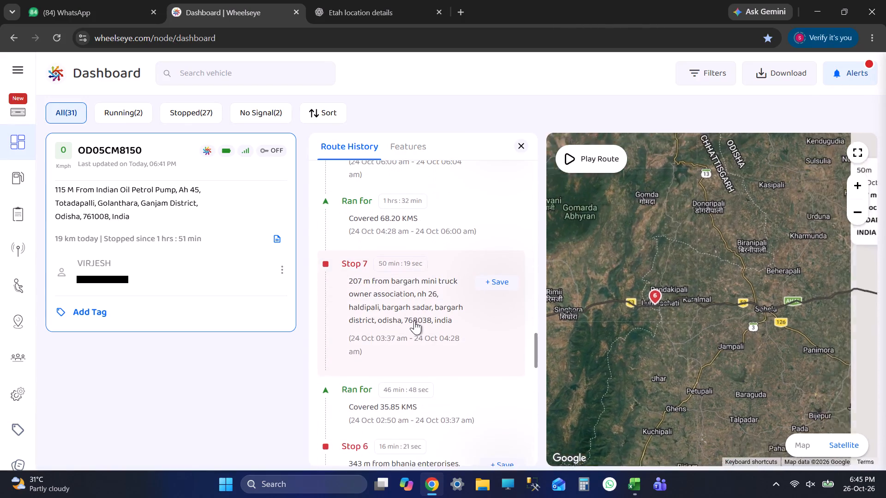
{"action": "scroll", "coordinate": [409, 338], "scroll_direction": "up", "scroll_amount": 3}
{"action": "left_click", "coordinate": [409, 325]}
{"action": "scroll", "coordinate": [413, 332], "scroll_direction": "up", "scroll_amount": 4}
{"action": "left_click", "coordinate": [415, 375]}
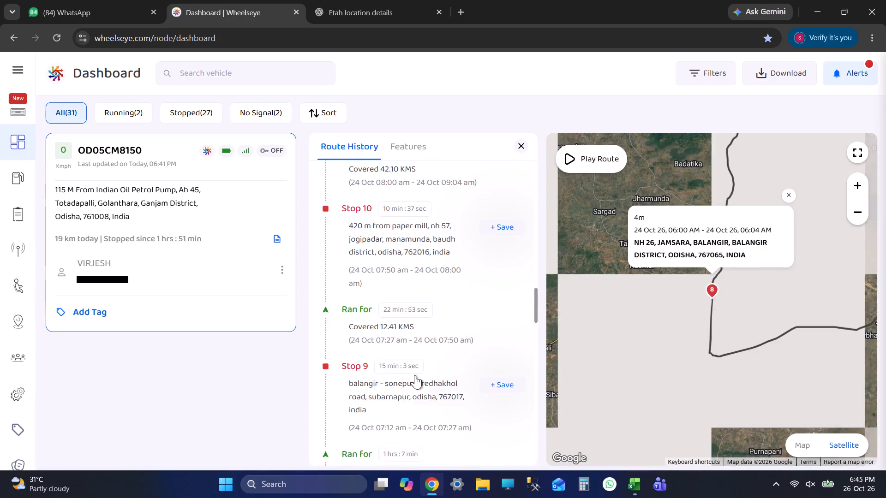
{"action": "scroll", "coordinate": [416, 377], "scroll_direction": "up", "scroll_amount": 3}
{"action": "left_click", "coordinate": [419, 358]}
{"action": "scroll", "coordinate": [423, 358], "scroll_direction": "up", "scroll_amount": 3}
{"action": "left_click", "coordinate": [419, 350]}
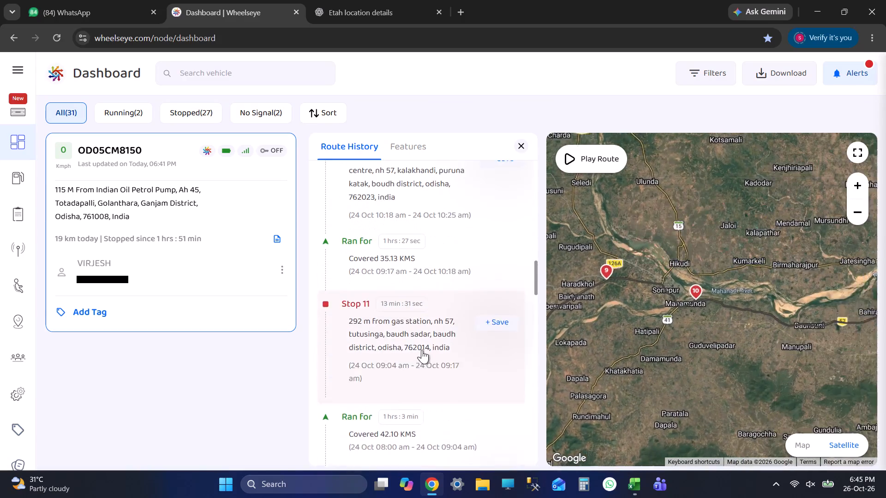
{"action": "scroll", "coordinate": [425, 350], "scroll_direction": "up", "scroll_amount": 4}
{"action": "left_click", "coordinate": [395, 366]}
{"action": "scroll", "coordinate": [400, 368], "scroll_direction": "up", "scroll_amount": 2}
{"action": "left_click", "coordinate": [420, 304]}
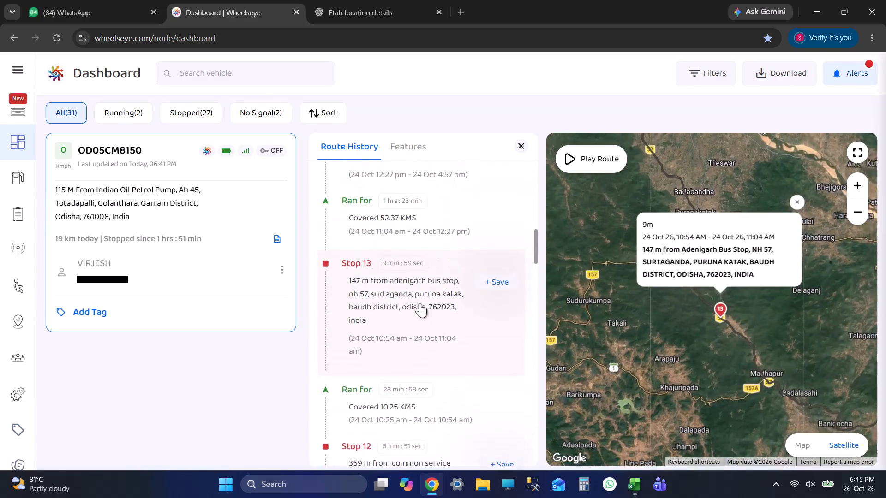
{"action": "scroll", "coordinate": [431, 308], "scroll_direction": "up", "scroll_amount": 3}
{"action": "left_click", "coordinate": [401, 334]}
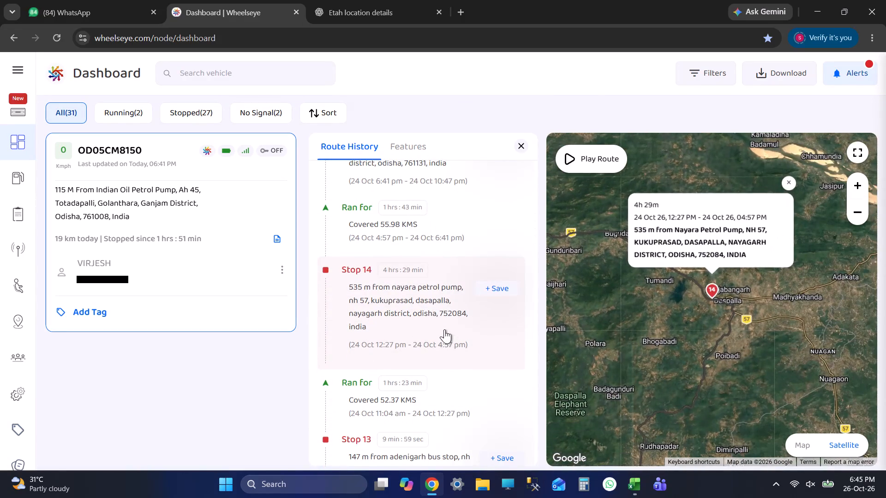
{"action": "scroll", "coordinate": [444, 329], "scroll_direction": "up", "scroll_amount": 2}
{"action": "left_click", "coordinate": [455, 293]}
{"action": "scroll", "coordinate": [428, 301], "scroll_direction": "up", "scroll_amount": 3}
{"action": "left_click", "coordinate": [413, 320]}
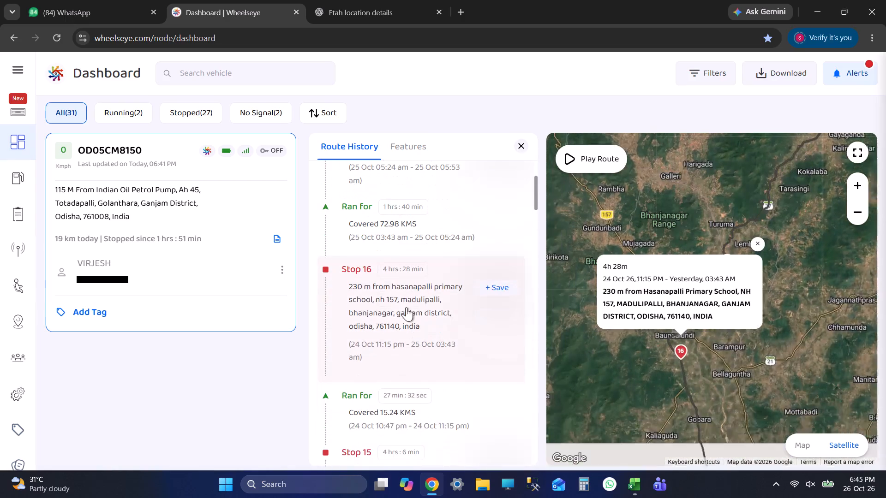
Copy stop 16's duration and have ChatGPT subtract it from the trip time with the message "LESS 4 hrs : 28 min".
{"action": "left_click_drag", "start_coordinate": [383, 257], "coordinate": [427, 261]}
{"action": "key", "text": "ctrl+c"}
{"action": "key", "text": "alt+Tab"}
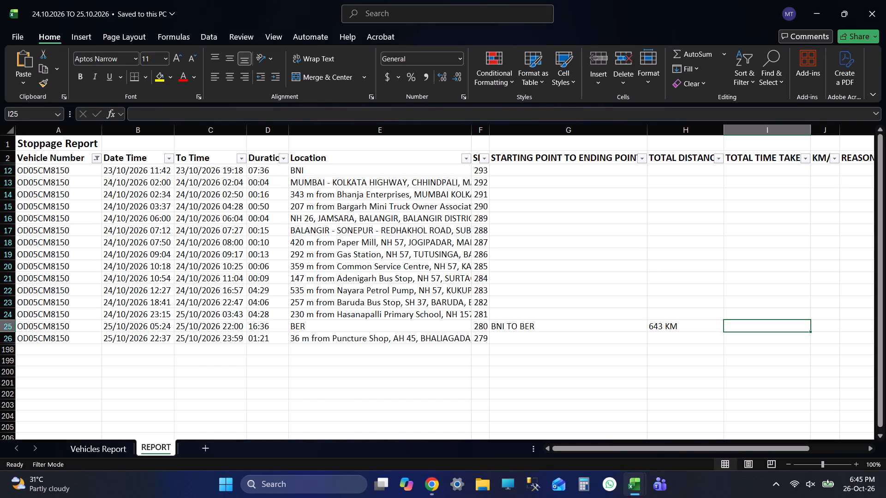
{"action": "key", "text": "alt+Tab"}
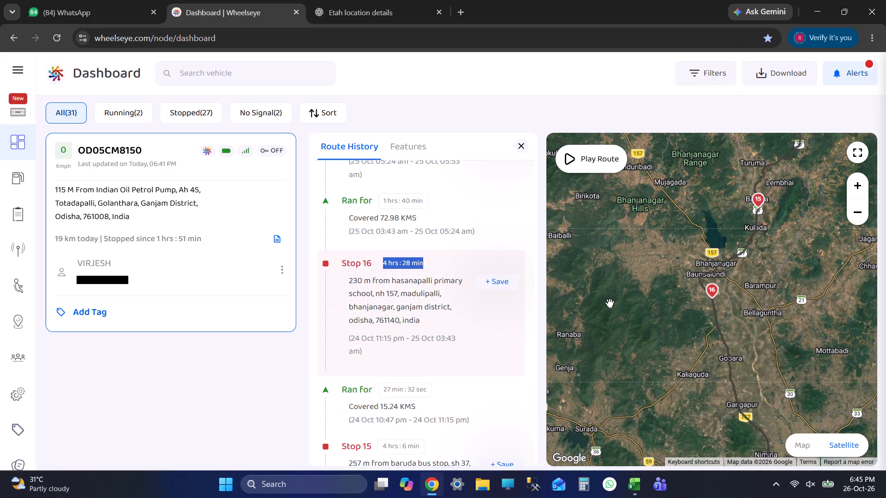
{"action": "left_click", "coordinate": [403, 0]}
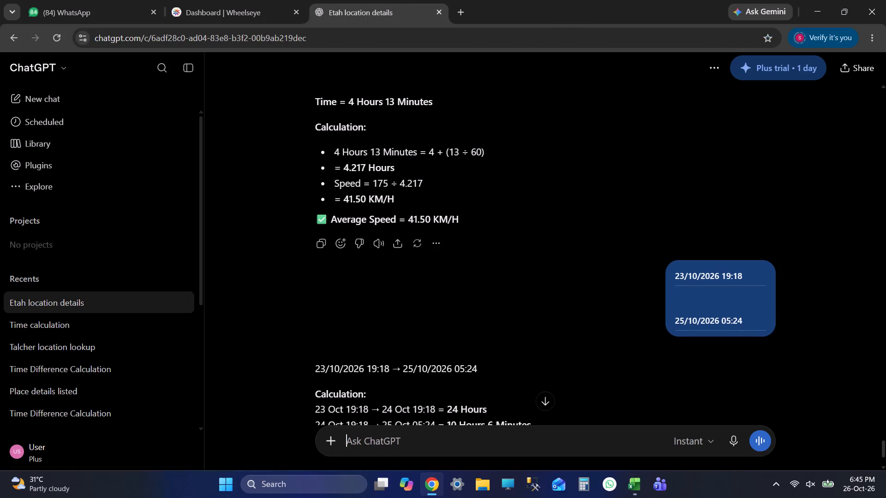
{"action": "type", "text": "LESS"}
{"action": "key", "text": "space"}
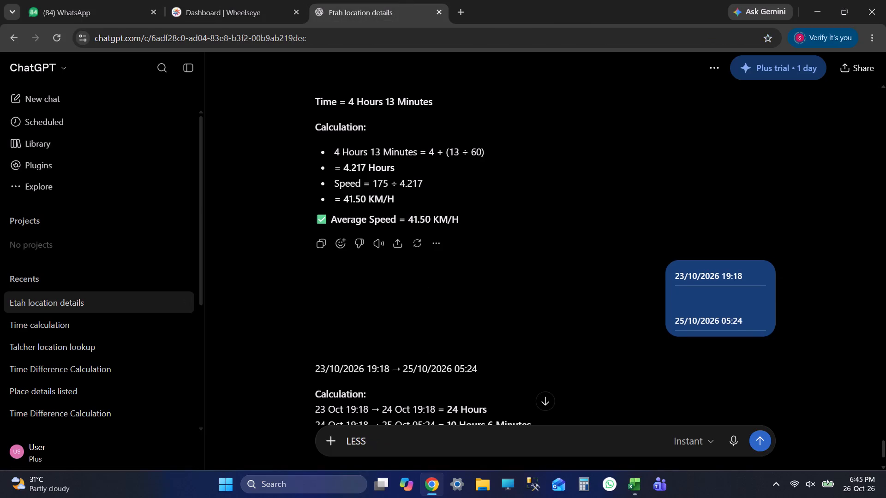
{"action": "key", "text": "ctrl+v"}
{"action": "key", "text": "Return"}
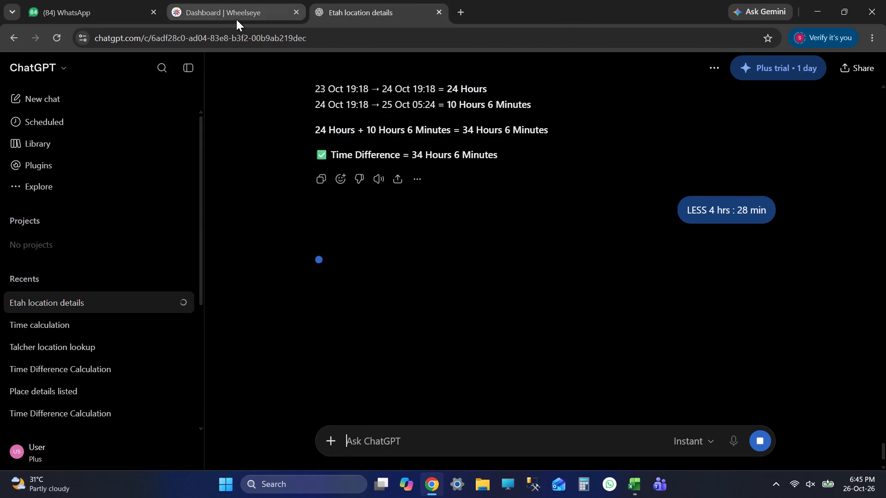
Recheck stops 14, 15 and 16 in Wheelseye's route history against the calculation in ChatGPT.
{"action": "left_click", "coordinate": [230, 12]}
{"action": "scroll", "coordinate": [462, 317], "scroll_direction": "up", "scroll_amount": 2}
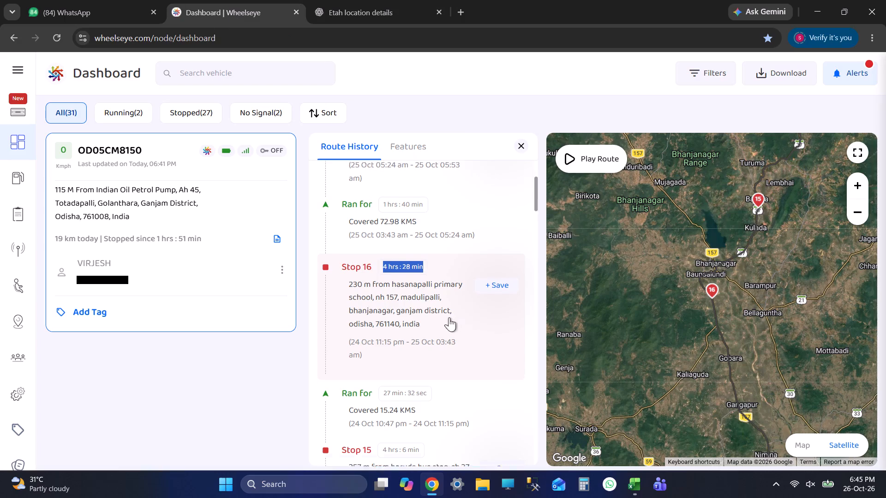
{"action": "scroll", "coordinate": [440, 292], "scroll_direction": "down", "scroll_amount": 3}
{"action": "left_click", "coordinate": [459, 411]}
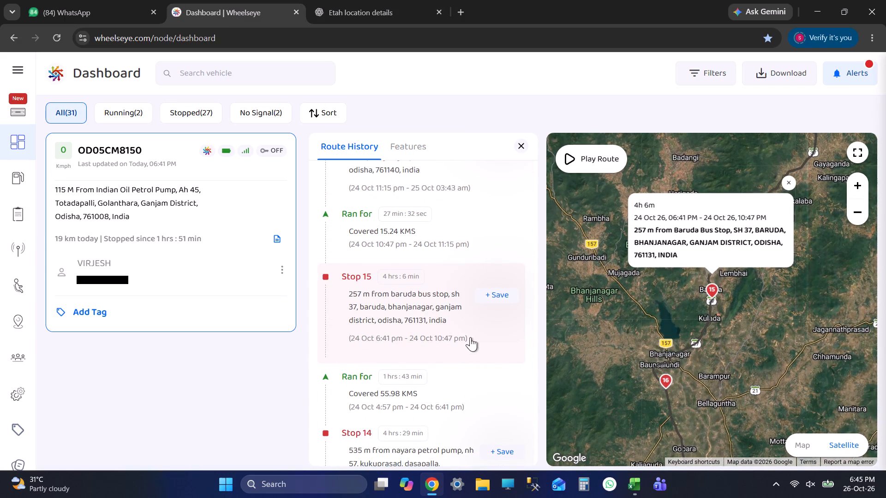
{"action": "left_click", "coordinate": [379, 0]}
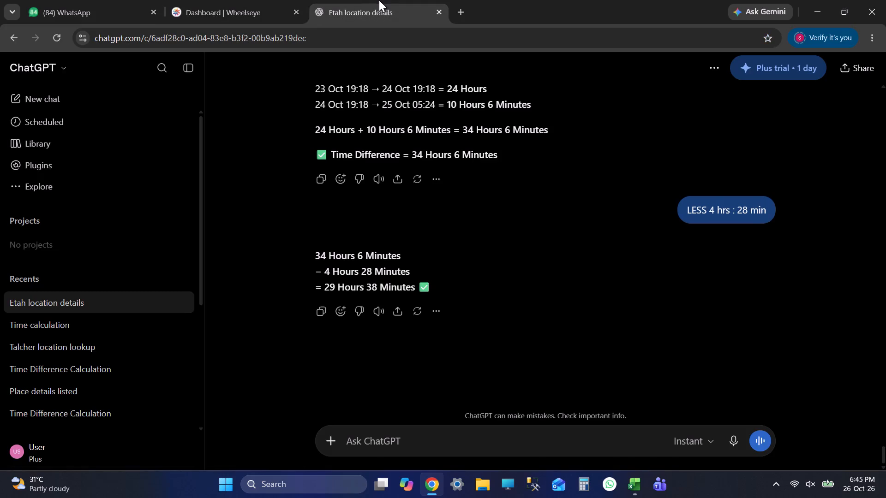
{"action": "left_click", "coordinate": [226, 0]}
{"action": "scroll", "coordinate": [443, 337], "scroll_direction": "down", "scroll_amount": 3}
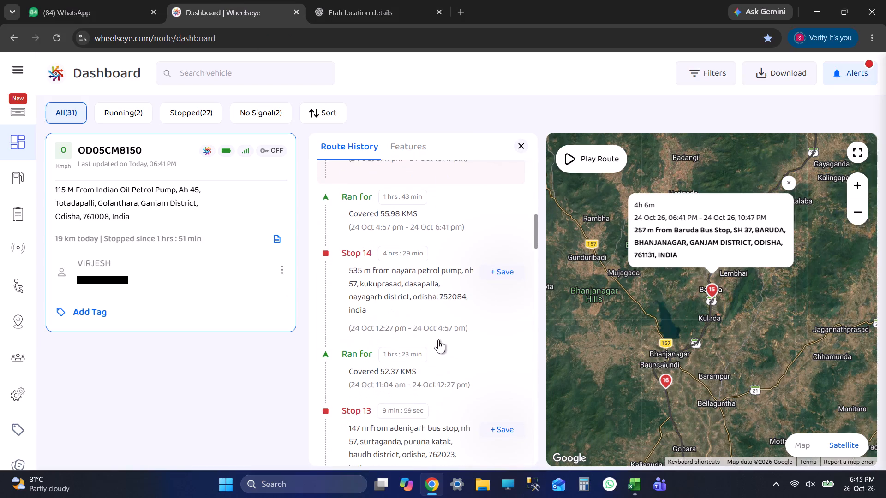
{"action": "left_click", "coordinate": [437, 318]}
{"action": "scroll", "coordinate": [324, 373], "scroll_direction": "down", "scroll_amount": 1}
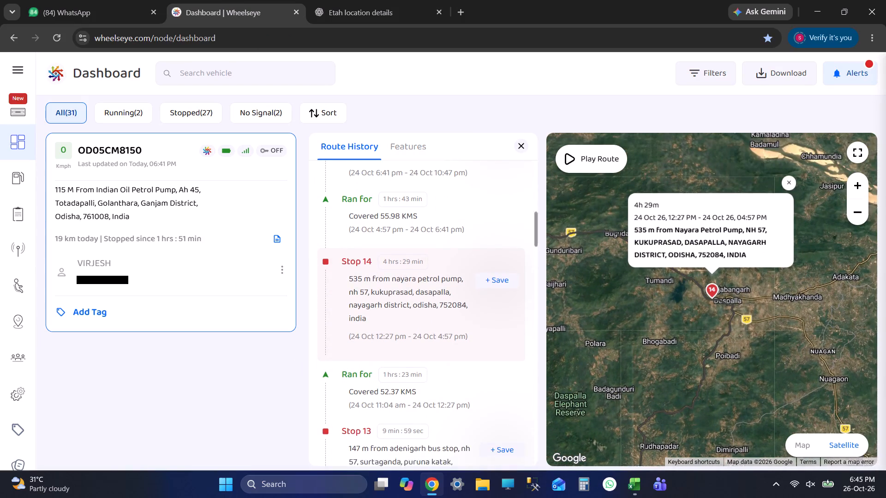
{"action": "scroll", "coordinate": [358, 376], "scroll_direction": "down", "scroll_amount": 1}
{"action": "scroll", "coordinate": [415, 353], "scroll_direction": "up", "scroll_amount": 3}
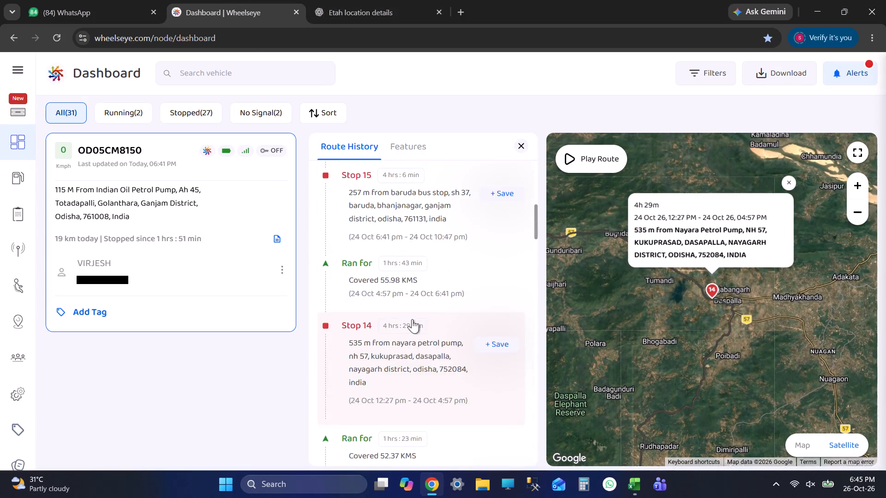
{"action": "scroll", "coordinate": [413, 316], "scroll_direction": "up", "scroll_amount": 2}
{"action": "left_click", "coordinate": [359, 0]}
{"action": "left_click", "coordinate": [252, 5]}
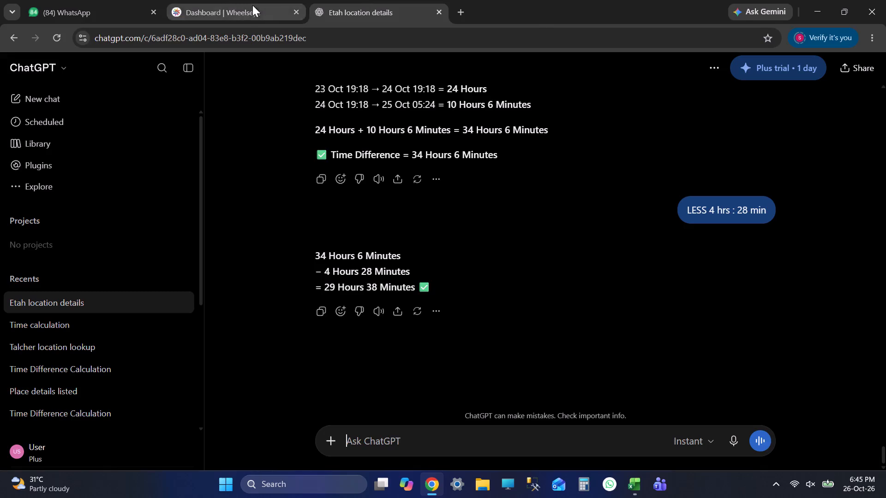
{"action": "scroll", "coordinate": [423, 303], "scroll_direction": "up", "scroll_amount": 1}
{"action": "left_click", "coordinate": [427, 232]}
{"action": "scroll", "coordinate": [446, 256], "scroll_direction": "up", "scroll_amount": 2}
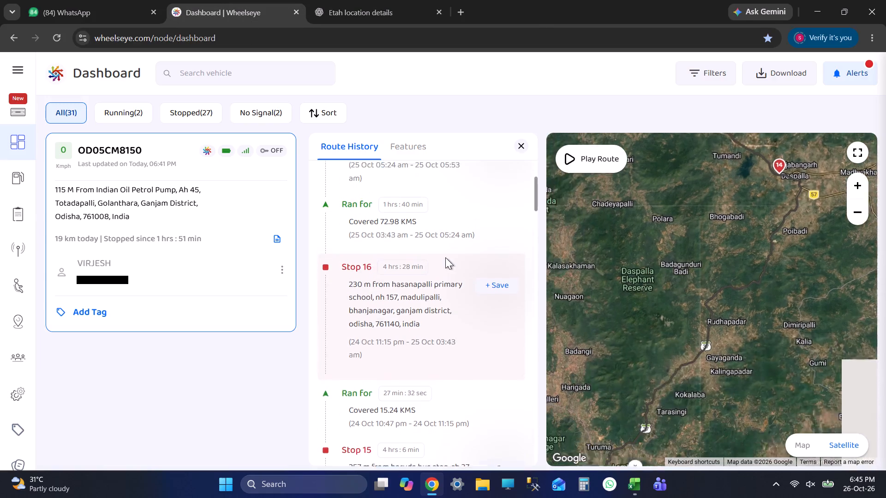
{"action": "left_click", "coordinate": [357, 0]}
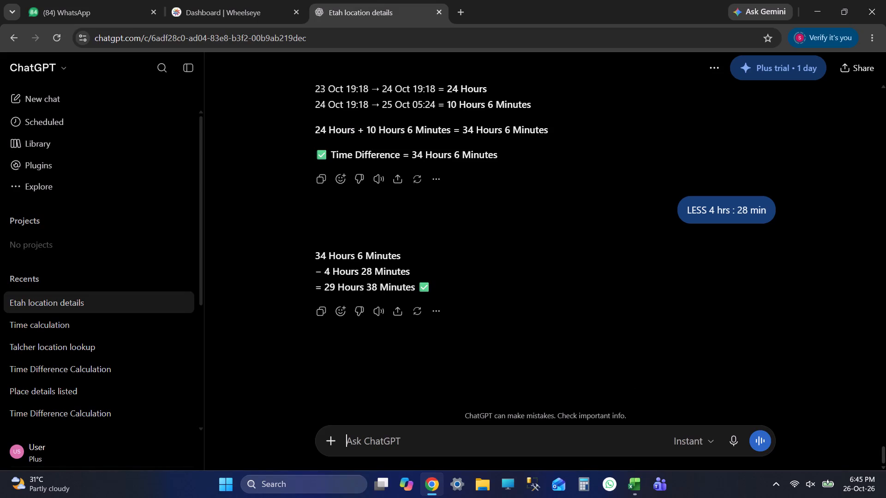
{"action": "left_click_drag", "start_coordinate": [323, 284], "coordinate": [376, 290]}
{"action": "left_click", "coordinate": [353, 291]}
{"action": "left_click_drag", "start_coordinate": [325, 286], "coordinate": [408, 294]}
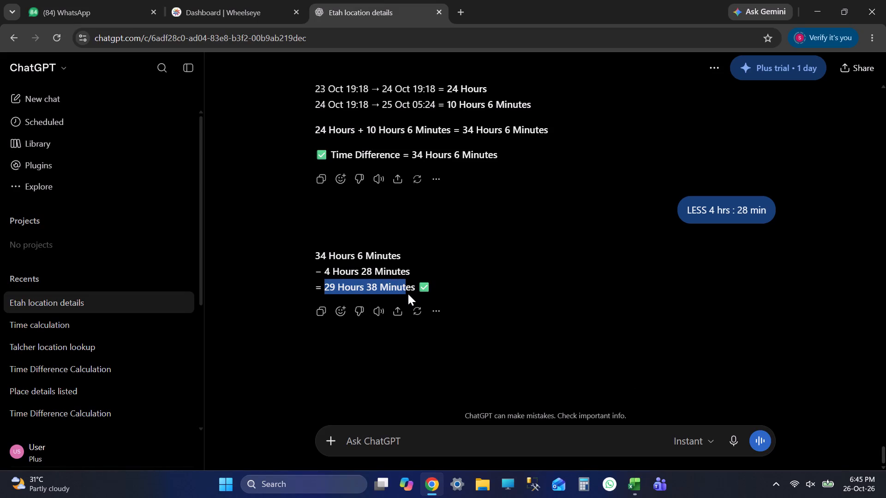
{"action": "left_click_drag", "start_coordinate": [408, 294], "coordinate": [414, 294]}
{"action": "key", "text": "ctrl+c"}
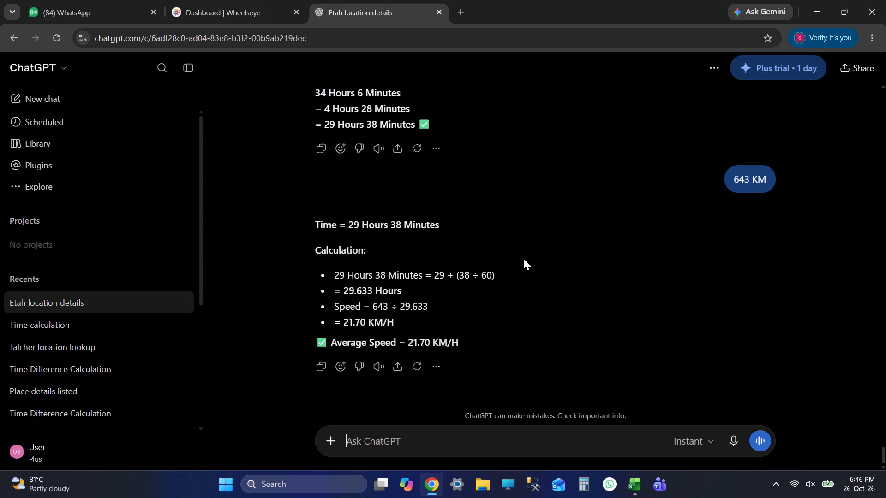
Copy the average speed 21.70 KM/H from ChatGPT into the KM/H cell of the BNI TO BER row in Excel.
{"action": "scroll", "coordinate": [458, 345], "scroll_direction": "down", "scroll_amount": 1}
{"action": "left_click", "coordinate": [253, 0]}
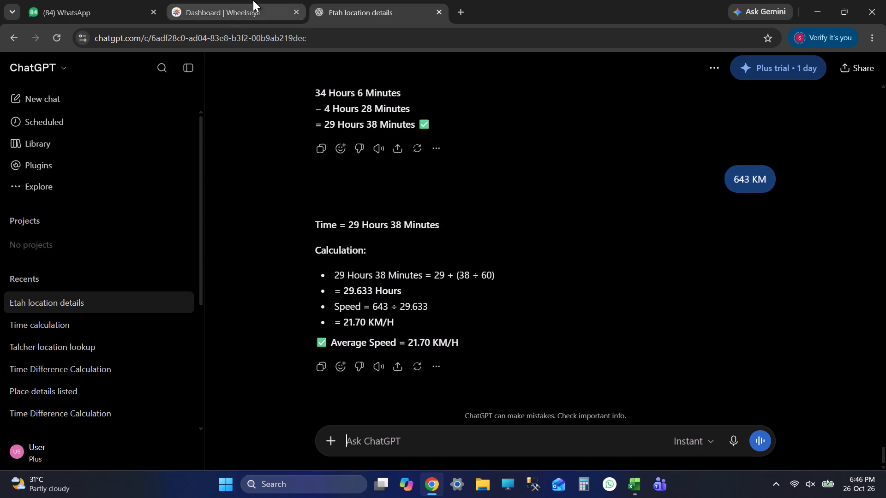
{"action": "scroll", "coordinate": [489, 328], "scroll_direction": "down", "scroll_amount": 3}
{"action": "scroll", "coordinate": [476, 342], "scroll_direction": "up", "scroll_amount": 5}
{"action": "left_click", "coordinate": [353, 0]}
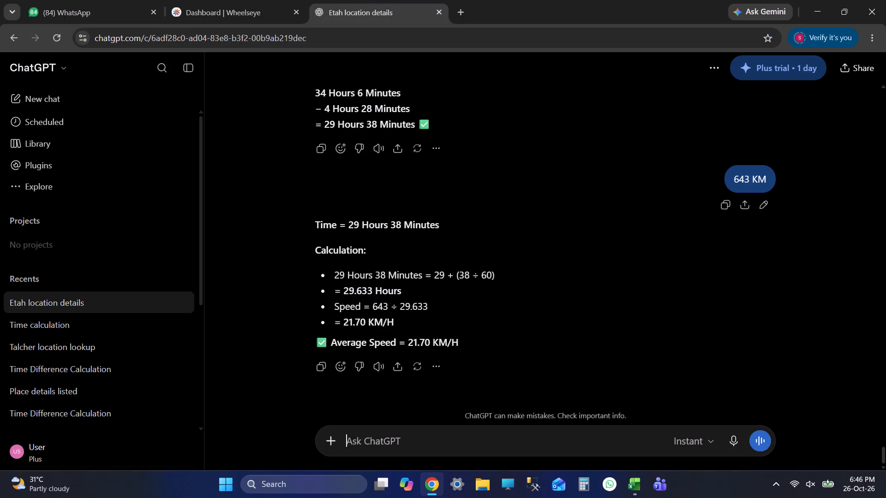
{"action": "scroll", "coordinate": [398, 289], "scroll_direction": "down", "scroll_amount": 2}
{"action": "left_click_drag", "start_coordinate": [409, 344], "coordinate": [496, 344]}
{"action": "key", "text": "ctrl+c"}
{"action": "key", "text": "alt+Tab"}
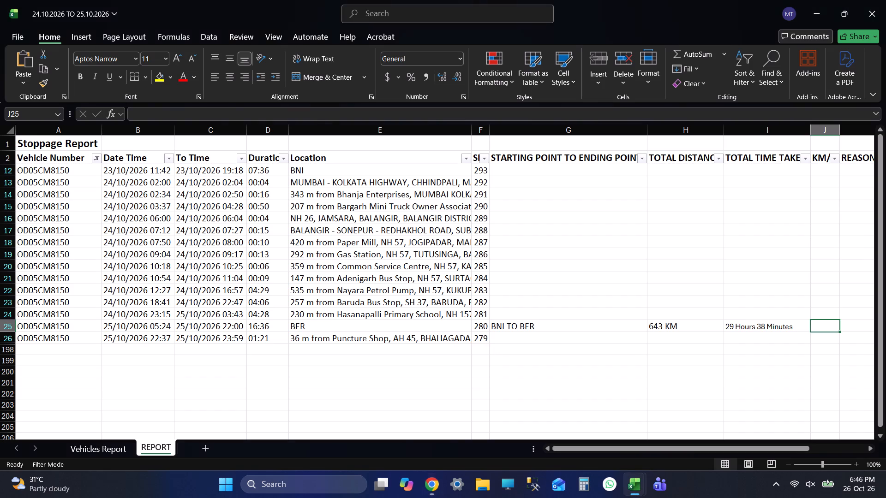
{"action": "key", "text": "ctrl+v"}
Save the stoppage report workbook.
{"action": "left_click", "coordinate": [706, 310]}
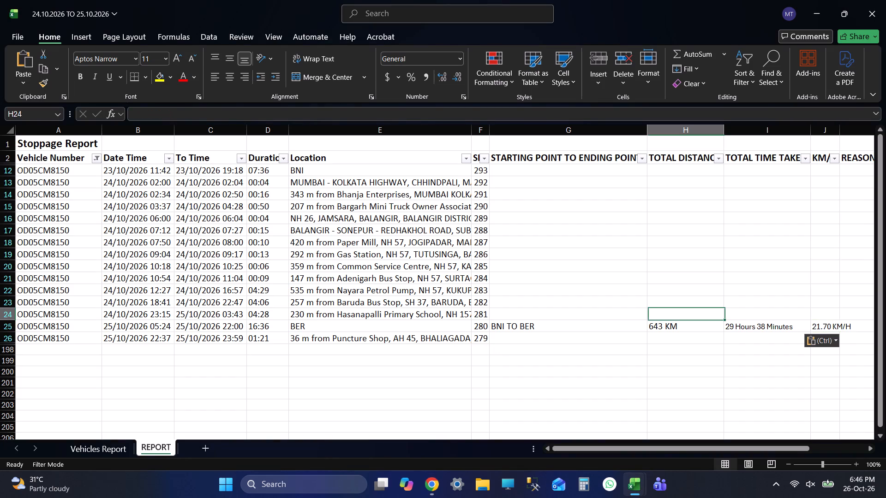
{"action": "key", "text": "ctrl+s"}
{"action": "key", "text": "ctrl+s"}
{"action": "left_click", "coordinate": [691, 240]}
{"action": "key", "text": "ctrl+s"}
{"action": "key", "text": "ctrl+s"}
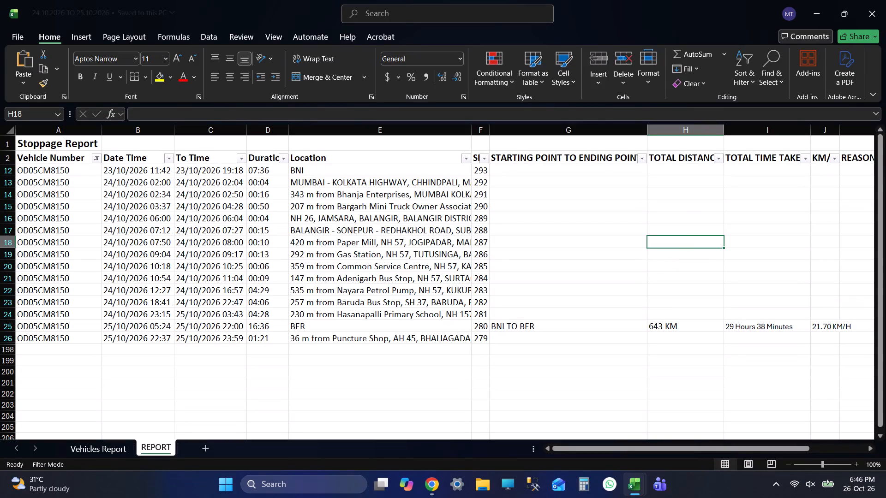
Save the stoppage report workbook.
{"action": "left_click", "coordinate": [642, 350]}
{"action": "key", "text": "ctrl+s"}
{"action": "key", "text": "ctrl+s"}
{"action": "key", "text": "ctrl+s"}
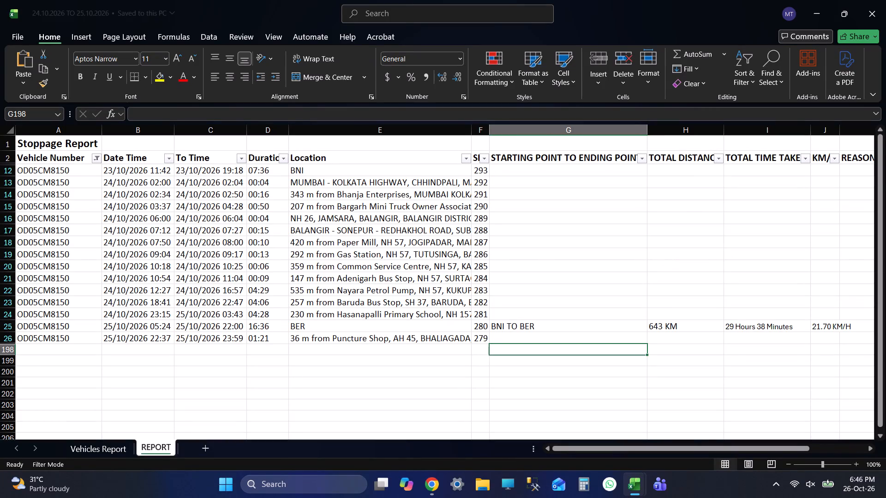
{"action": "left_click", "coordinate": [544, 338]}
{"action": "key", "text": "alt+Tab"}
{"action": "key", "text": "alt+Tab"}
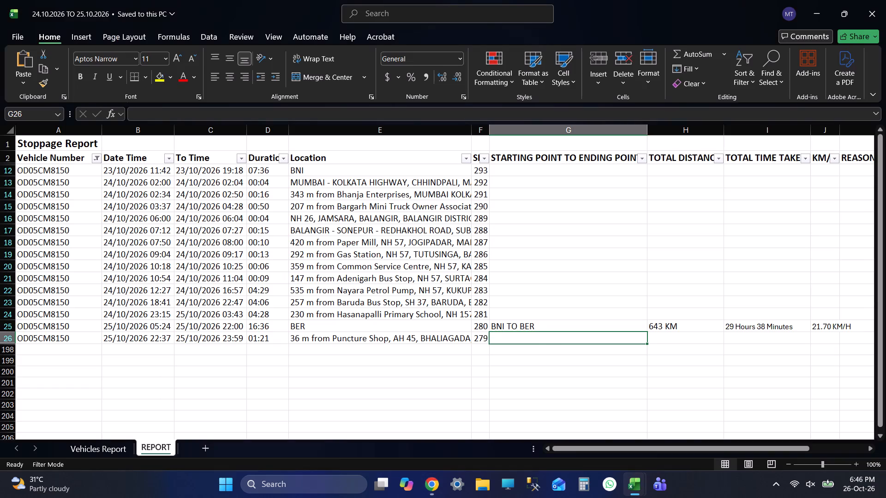
{"action": "key", "text": "ctrl+s"}
{"action": "key", "text": "ctrl+s"}
{"action": "key", "text": "ctrl+s"}
{"action": "key", "text": "ctrl+s"}
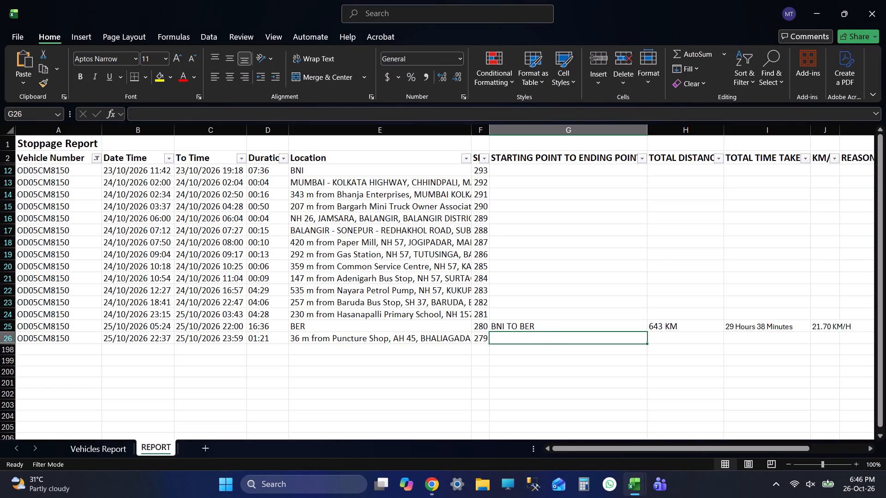
{"action": "key", "text": "alt+Tab"}
{"action": "key", "text": "alt+Tab"}
{"action": "key", "text": "ctrl+s"}
{"action": "key", "text": "ctrl+s"}
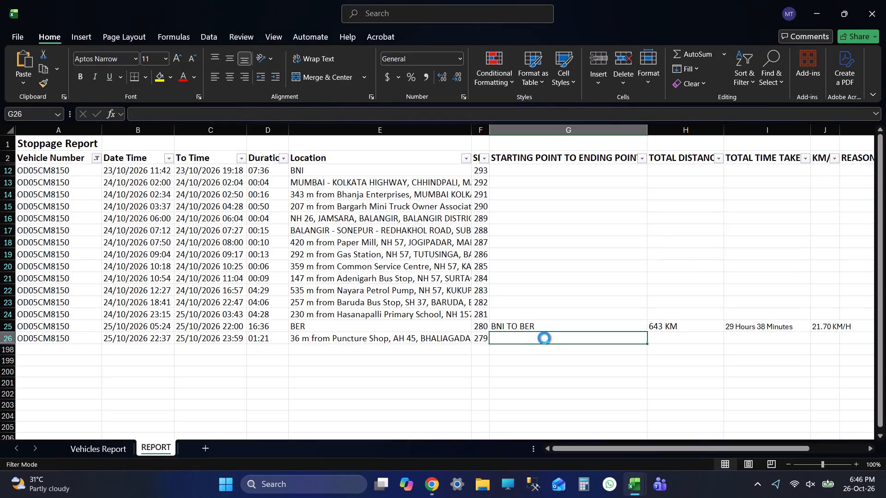
{"action": "key", "text": "alt+Tab"}
{"action": "key", "text": "alt+Tab"}
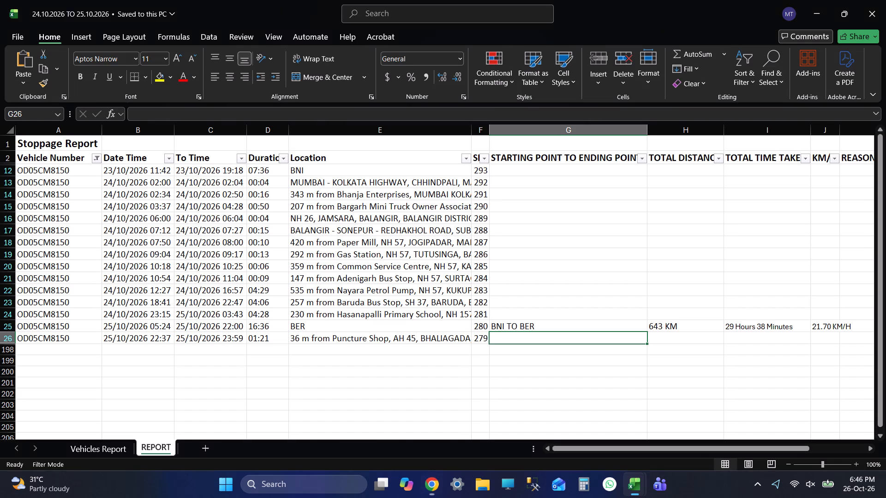
{"action": "key", "text": "shift+Tab"}
{"action": "key", "text": "shift+Tab"}
{"action": "key", "text": "shift+Tab"}
{"action": "key", "text": "shift+Tab"}
{"action": "key", "text": "shift+Tab"}
{"action": "key", "text": "shift+Tab"}
{"action": "key", "text": "shift+Tab"}
{"action": "key", "text": "shift+Tab"}
{"action": "key", "text": "shift+Tab"}
{"action": "key", "text": "shift+Tab"}
{"action": "key", "text": "shift+Tab"}
{"action": "key", "text": "shift+Tab"}
{"action": "key", "text": "alt+Tab"}
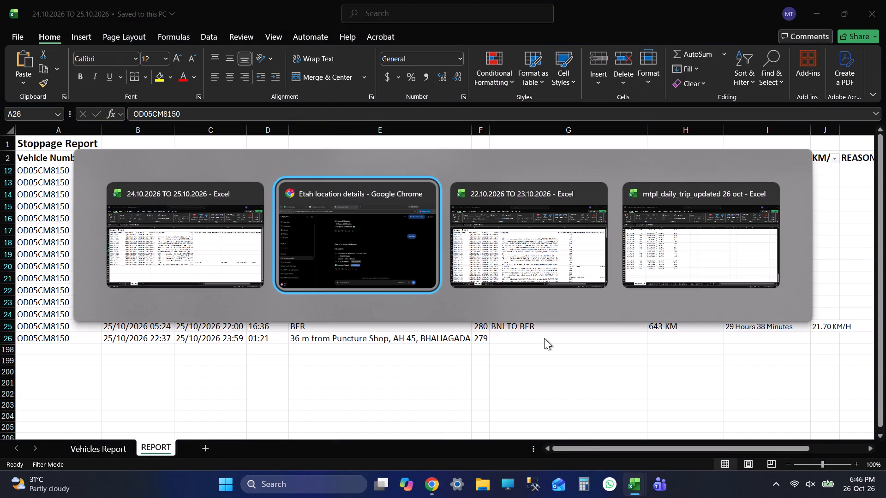
{"action": "left_click", "coordinate": [210, 0]}
{"action": "scroll", "coordinate": [455, 344], "scroll_direction": "up", "scroll_amount": 2}
{"action": "scroll", "coordinate": [455, 344], "scroll_direction": "down", "scroll_amount": 1}
{"action": "scroll", "coordinate": [455, 344], "scroll_direction": "up", "scroll_amount": 1}
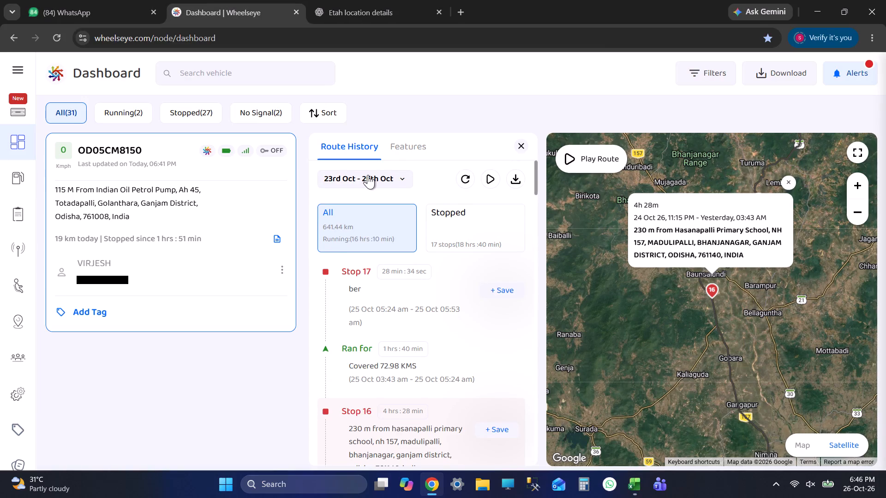
{"action": "left_click", "coordinate": [368, 175]}
{"action": "left_click", "coordinate": [378, 264]}
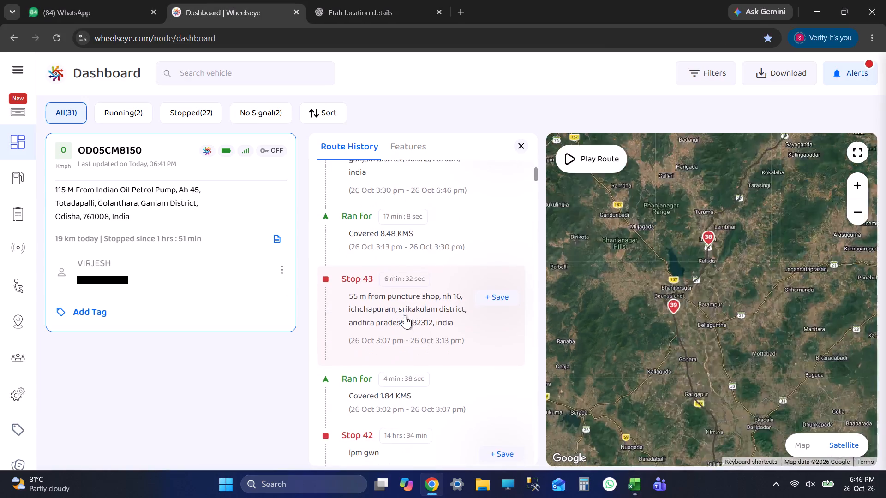
{"action": "scroll", "coordinate": [423, 318], "scroll_direction": "up", "scroll_amount": 5}
{"action": "scroll", "coordinate": [423, 318], "scroll_direction": "down", "scroll_amount": 1}
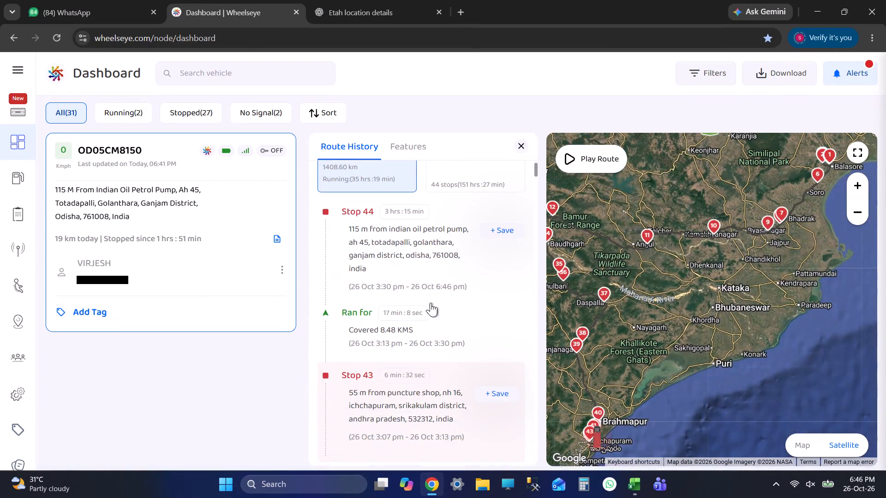
{"action": "left_click", "coordinate": [446, 260]}
{"action": "scroll", "coordinate": [435, 337], "scroll_direction": "down", "scroll_amount": 5}
{"action": "left_click", "coordinate": [417, 321]}
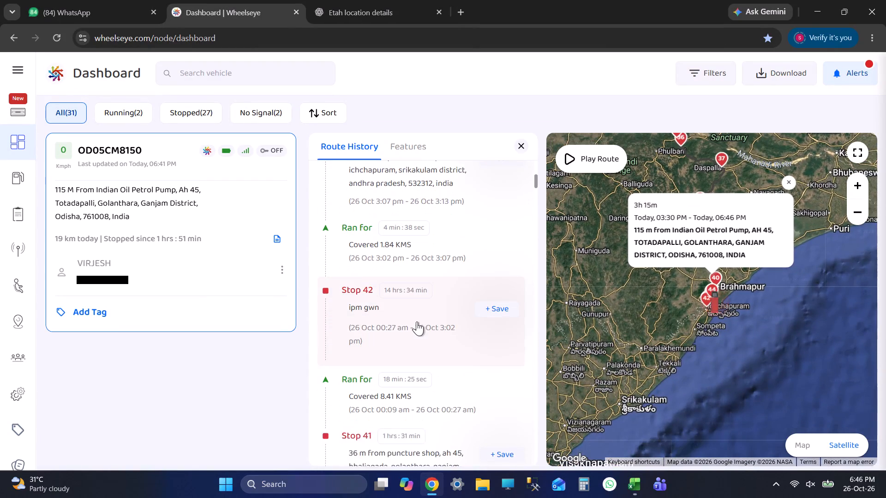
{"action": "scroll", "coordinate": [417, 321], "scroll_direction": "down", "scroll_amount": 4}
{"action": "left_click", "coordinate": [410, 332]}
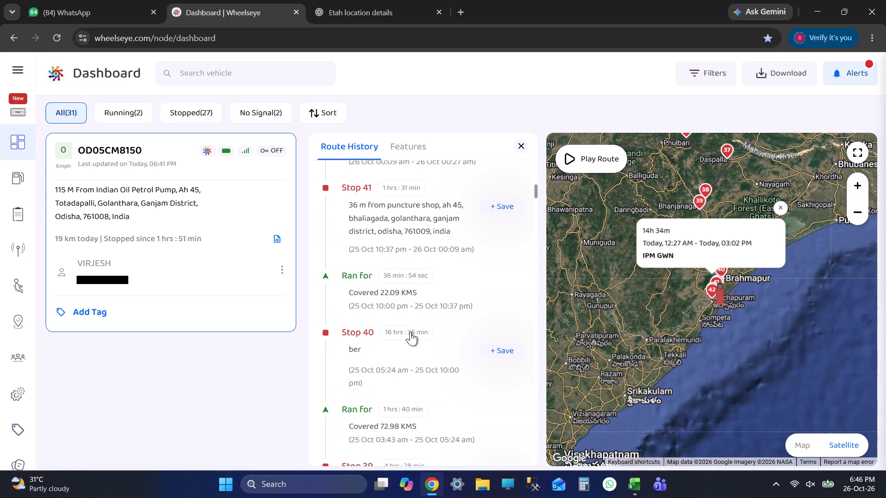
{"action": "scroll", "coordinate": [456, 304], "scroll_direction": "up", "scroll_amount": 2}
{"action": "left_click", "coordinate": [456, 302]}
{"action": "scroll", "coordinate": [739, 308], "scroll_direction": "up", "scroll_amount": 4}
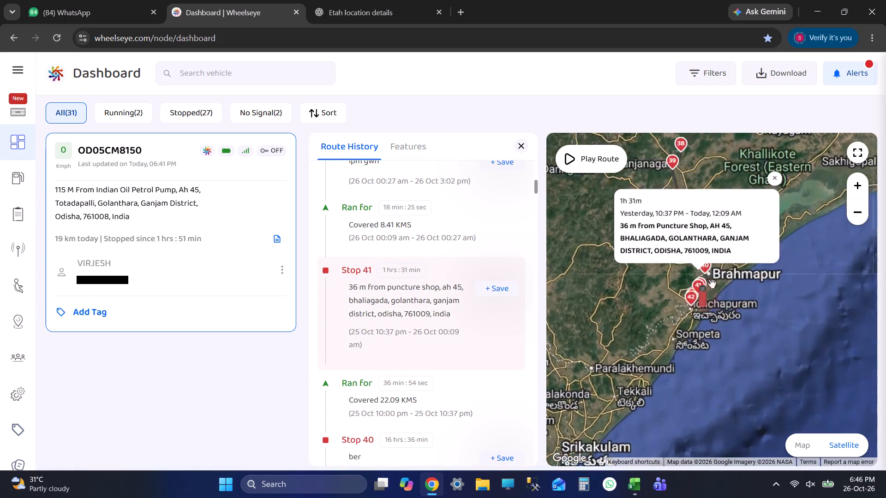
{"action": "scroll", "coordinate": [712, 284], "scroll_direction": "up", "scroll_amount": 20}
{"action": "scroll", "coordinate": [712, 284], "scroll_direction": "up", "scroll_amount": 2}
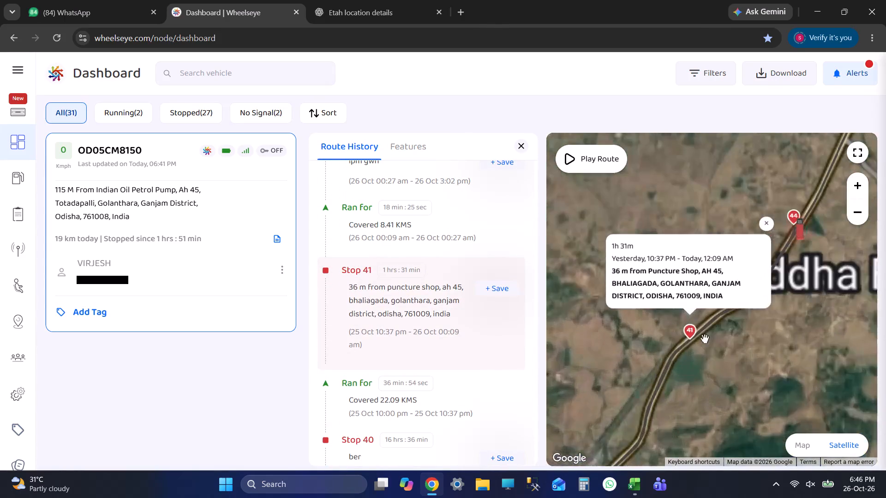
{"action": "scroll", "coordinate": [705, 338], "scroll_direction": "up", "scroll_amount": 8}
{"action": "scroll", "coordinate": [658, 353], "scroll_direction": "up", "scroll_amount": 5}
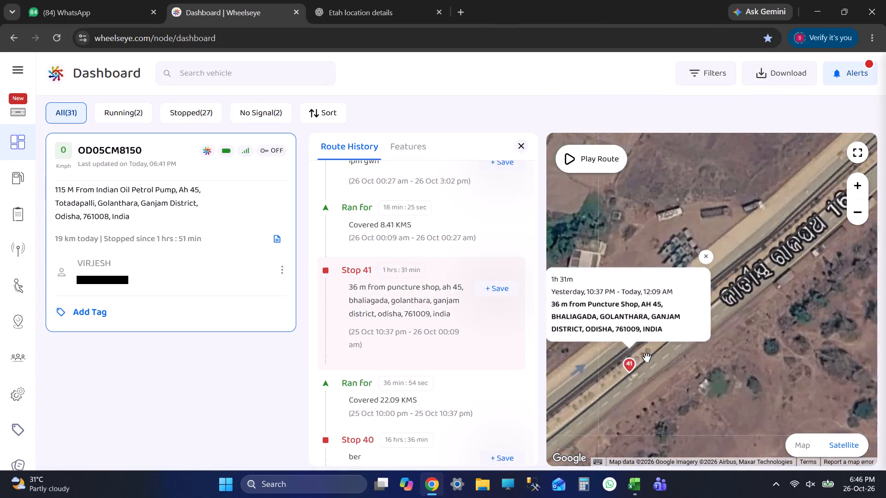
{"action": "scroll", "coordinate": [457, 333], "scroll_direction": "up", "scroll_amount": 3}
{"action": "left_click", "coordinate": [456, 312]}
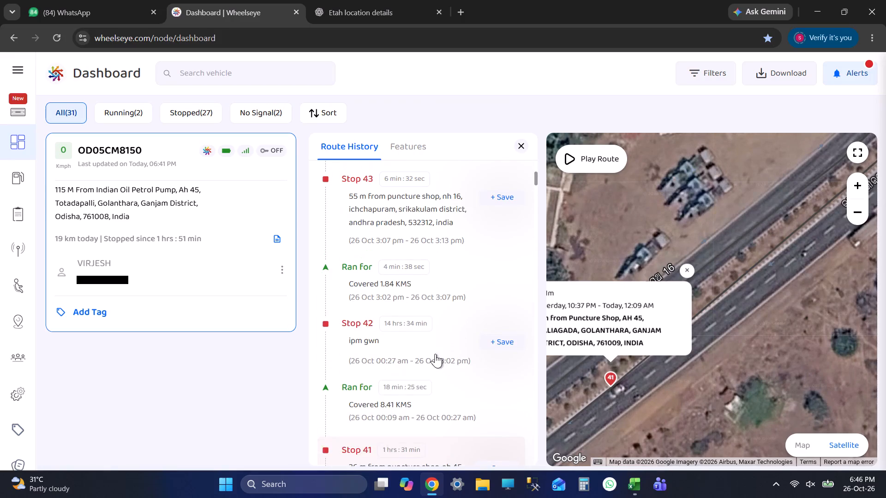
{"action": "left_click", "coordinate": [435, 354]}
Switch back to the stoppage report in Excel and save it.
{"action": "key", "text": "alt+Tab"}
{"action": "key", "text": "ctrl+s"}
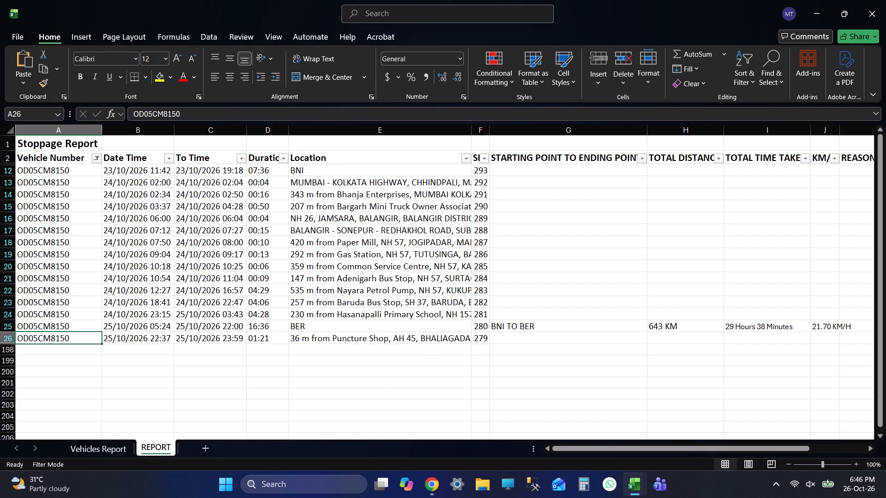
{"action": "key", "text": "ctrl+s"}
{"action": "scroll", "coordinate": [374, 325], "scroll_direction": "up", "scroll_amount": 5}
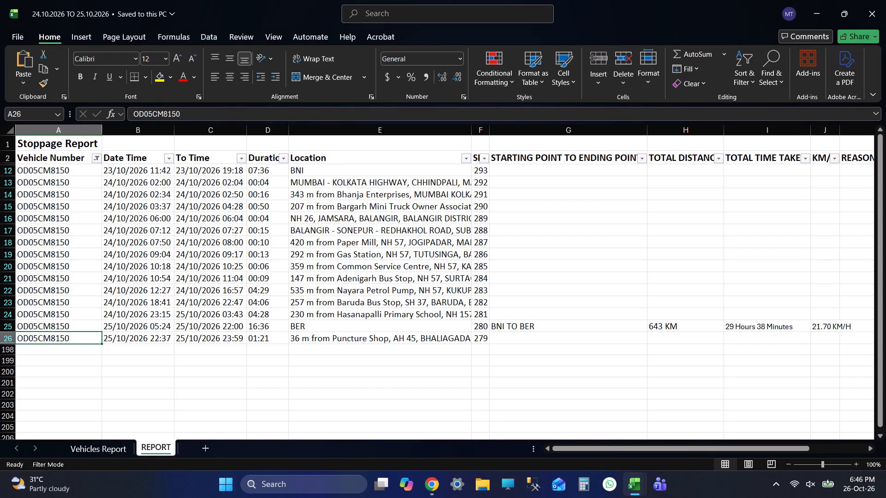
{"action": "left_click", "coordinate": [97, 156]}
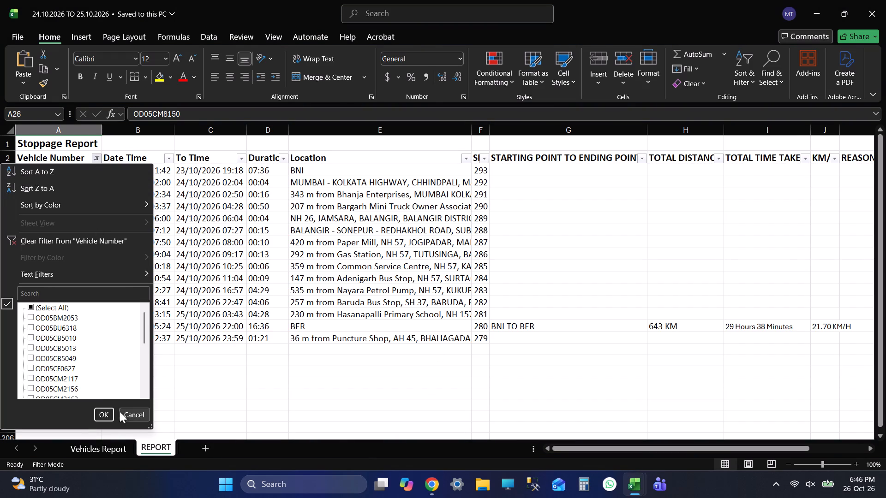
{"action": "left_click_drag", "start_coordinate": [145, 324], "coordinate": [136, 346]}
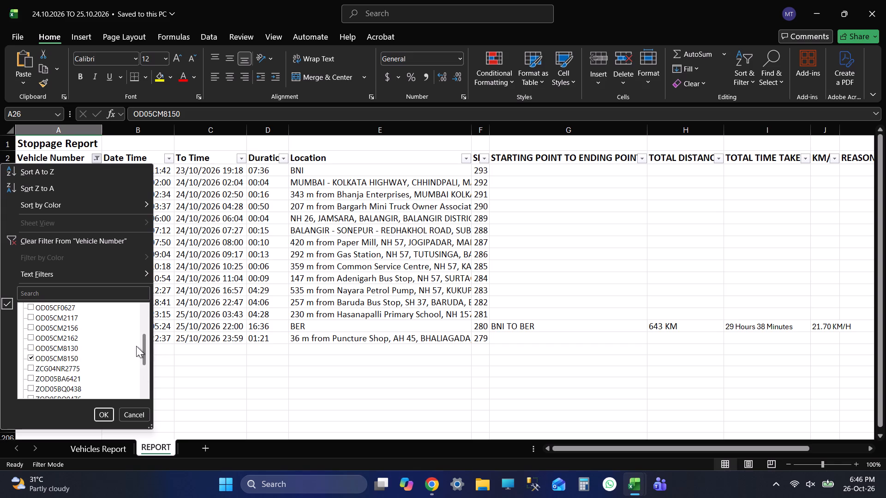
{"action": "left_click_drag", "start_coordinate": [136, 346], "coordinate": [136, 355]}
{"action": "left_click", "coordinate": [54, 328]}
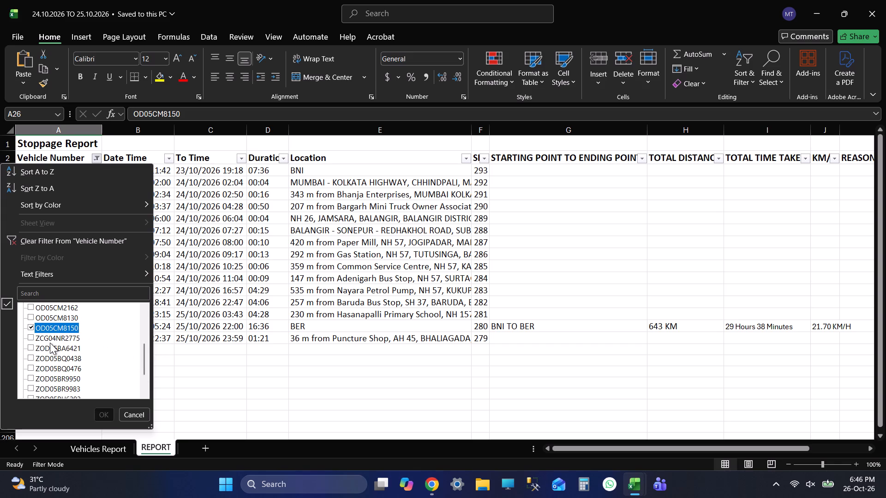
{"action": "left_click", "coordinate": [53, 342]}
{"action": "left_click", "coordinate": [102, 409]}
{"action": "left_click", "coordinate": [330, 191]}
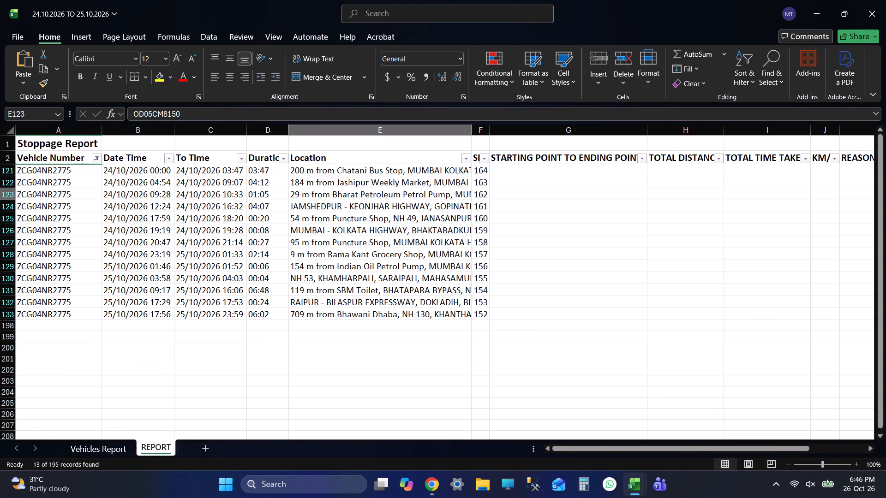
{"action": "key", "text": "ctrl+s"}
{"action": "left_click", "coordinate": [56, 160]}
{"action": "left_click", "coordinate": [71, 178]}
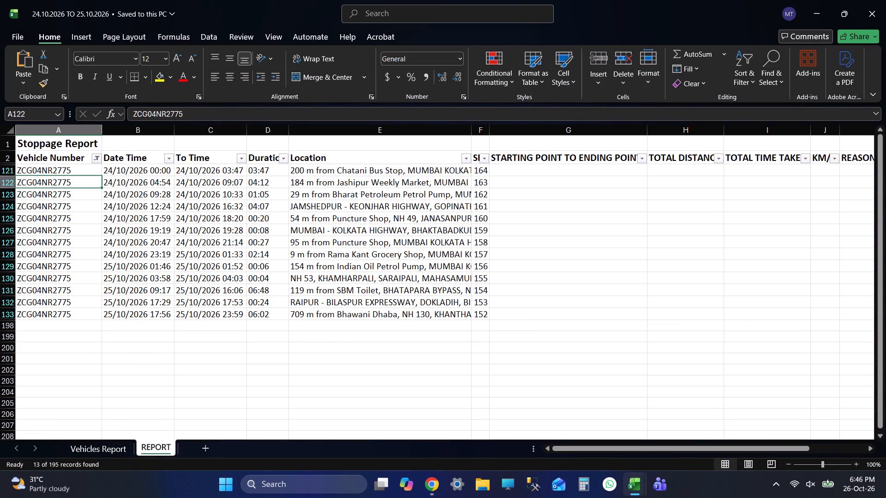
{"action": "key", "text": "ctrl+c"}
{"action": "key", "text": "alt+Tab"}
{"action": "key", "text": "alt+Tab"}
{"action": "key", "text": "alt+Tab"}
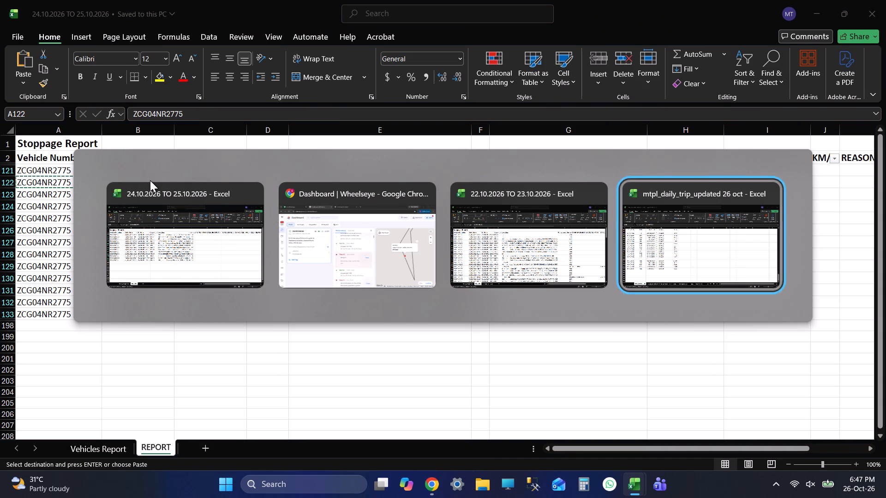
{"action": "key", "text": "alt+Tab"}
{"action": "key", "text": "alt+Tab"}
{"action": "left_click", "coordinate": [241, 69]}
{"action": "key", "text": "ctrl+v"}
{"action": "key", "text": "Return"}
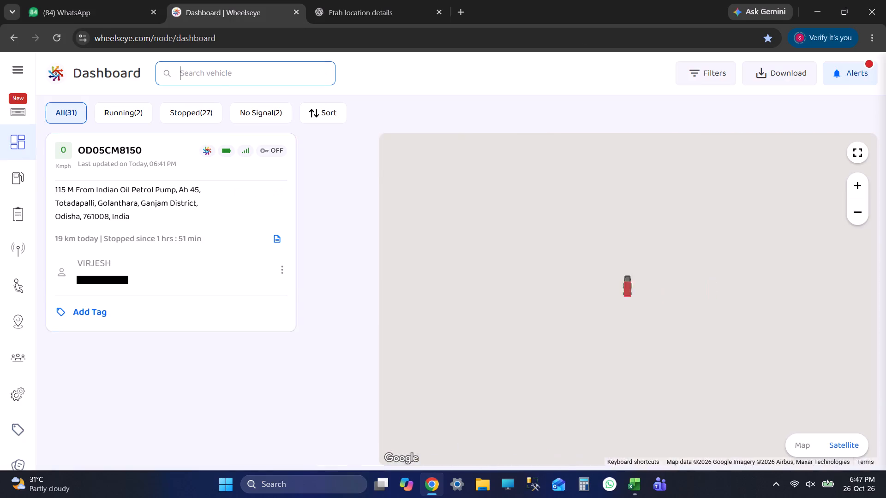
{"action": "left_click", "coordinate": [161, 204]}
{"action": "left_click", "coordinate": [338, 178]}
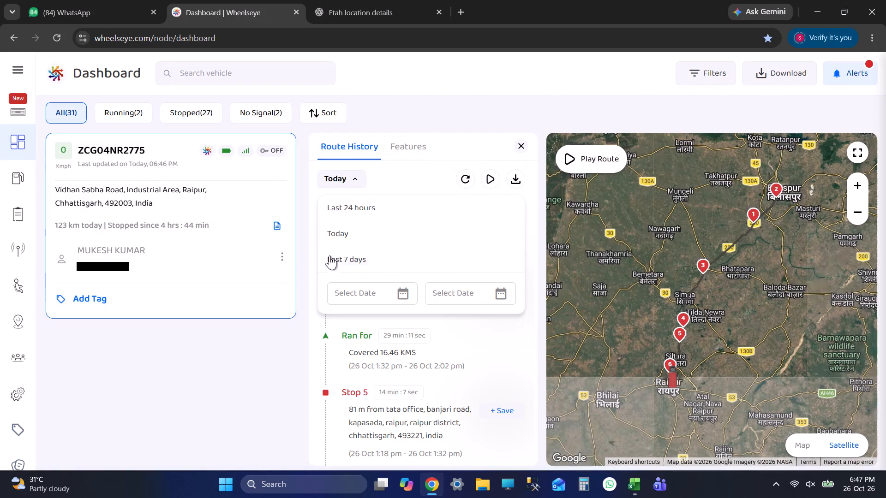
{"action": "left_click", "coordinate": [344, 261]}
{"action": "scroll", "coordinate": [388, 346], "scroll_direction": "up", "scroll_amount": 1}
{"action": "scroll", "coordinate": [388, 346], "scroll_direction": "down", "scroll_amount": 1}
{"action": "scroll", "coordinate": [388, 346], "scroll_direction": "up", "scroll_amount": 1}
{"action": "scroll", "coordinate": [388, 346], "scroll_direction": "down", "scroll_amount": 8}
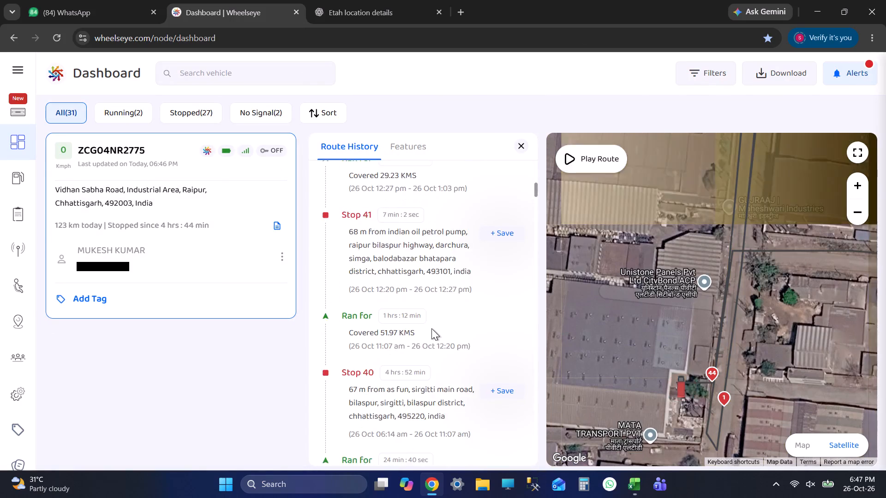
{"action": "scroll", "coordinate": [431, 328], "scroll_direction": "down", "scroll_amount": 8}
{"action": "left_click_drag", "start_coordinate": [398, 339], "coordinate": [408, 334]}
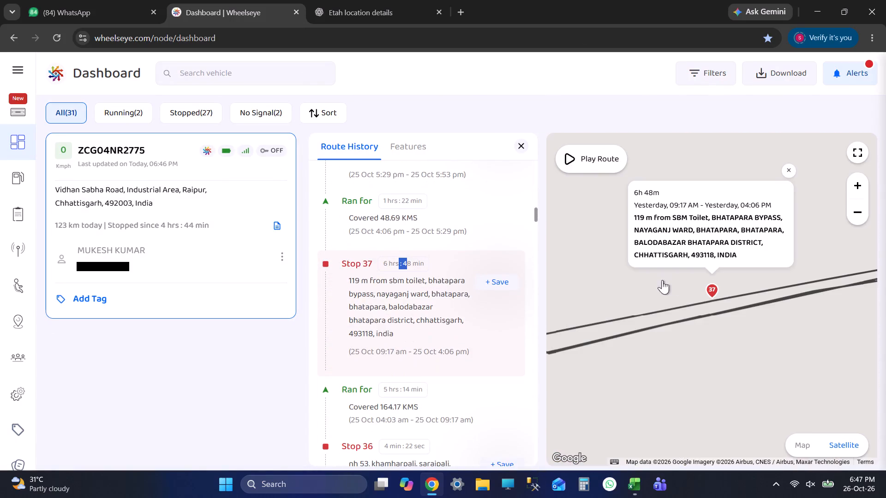
{"action": "scroll", "coordinate": [699, 282], "scroll_direction": "down", "scroll_amount": 5}
{"action": "scroll", "coordinate": [694, 298], "scroll_direction": "up", "scroll_amount": 1}
{"action": "scroll", "coordinate": [694, 300], "scroll_direction": "down", "scroll_amount": 13}
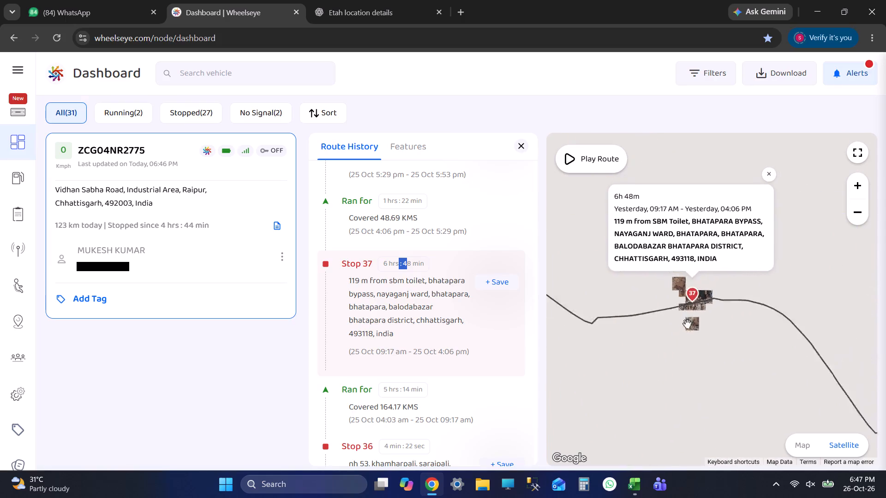
{"action": "scroll", "coordinate": [687, 324], "scroll_direction": "down", "scroll_amount": 10}
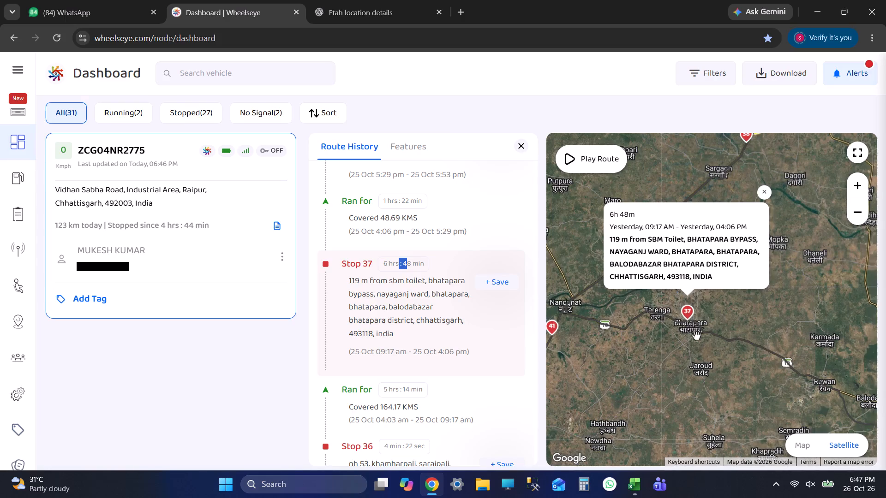
{"action": "scroll", "coordinate": [669, 324], "scroll_direction": "up", "scroll_amount": 1}
{"action": "key", "text": "alt+Tab"}
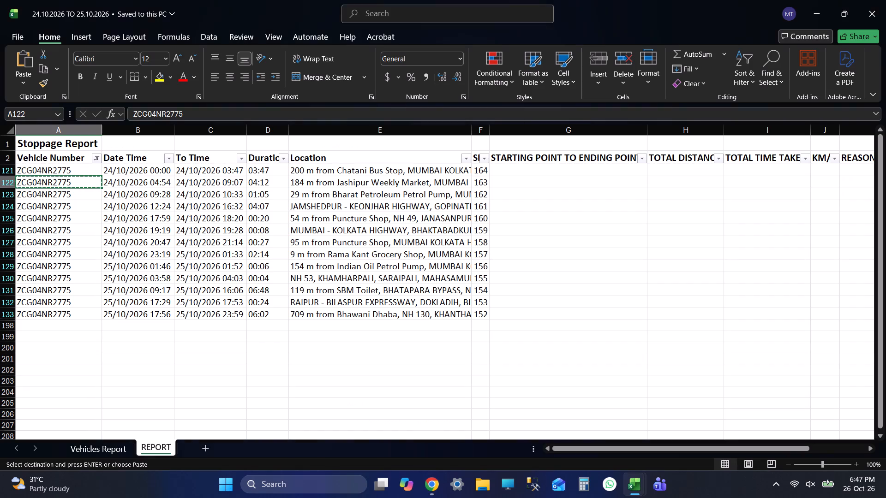
{"action": "key", "text": "alt+Tab"}
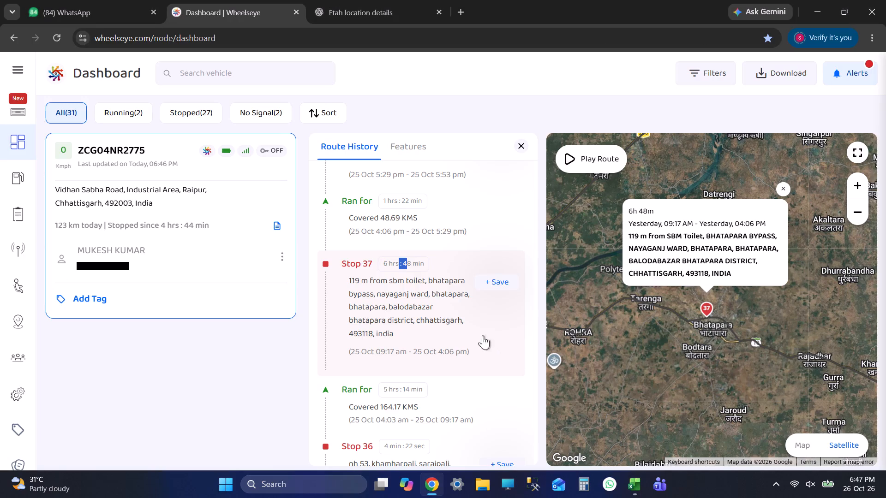
{"action": "left_click", "coordinate": [465, 333]}
{"action": "key", "text": "alt+Tab"}
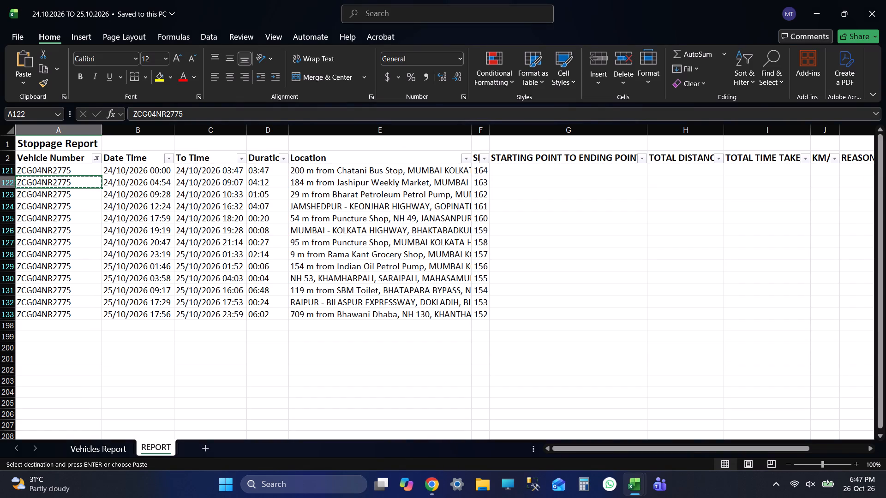
{"action": "left_click", "coordinate": [260, 292]}
{"action": "key", "text": "alt+Tab"}
{"action": "key", "text": "alt+Tab"}
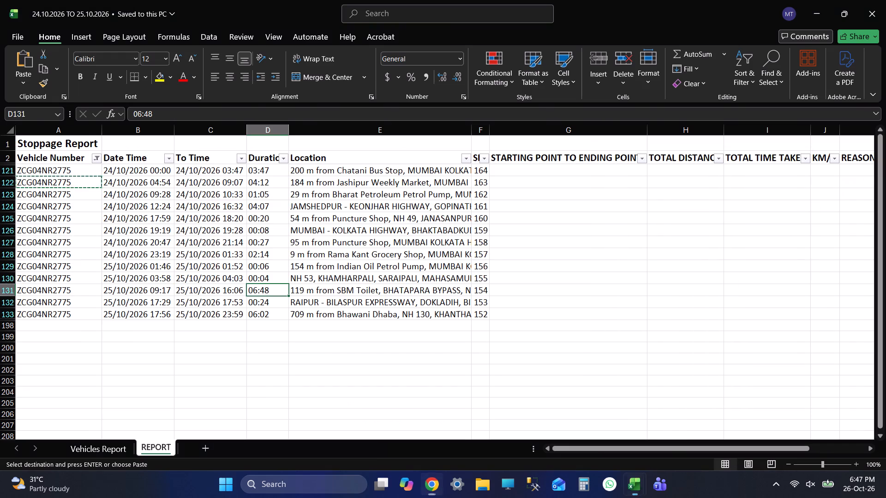
{"action": "key", "text": "Tab"}
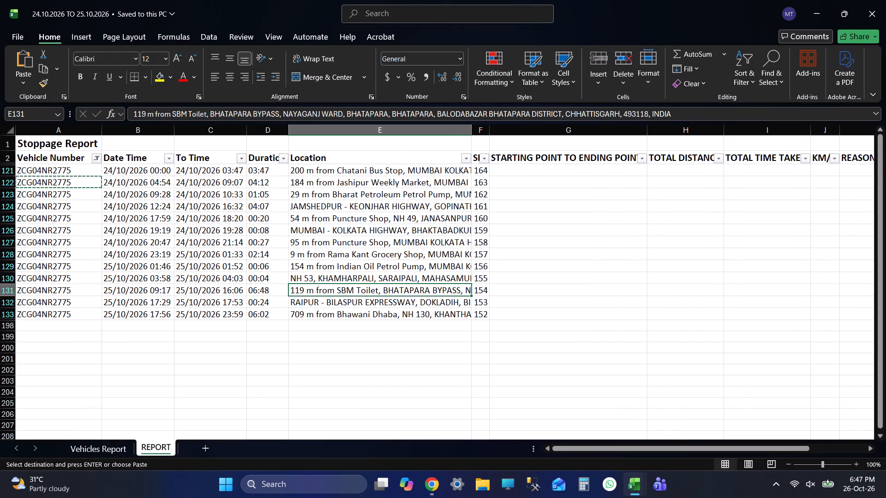
{"action": "key", "text": "alt+Tab"}
{"action": "key", "text": "alt+Tab"}
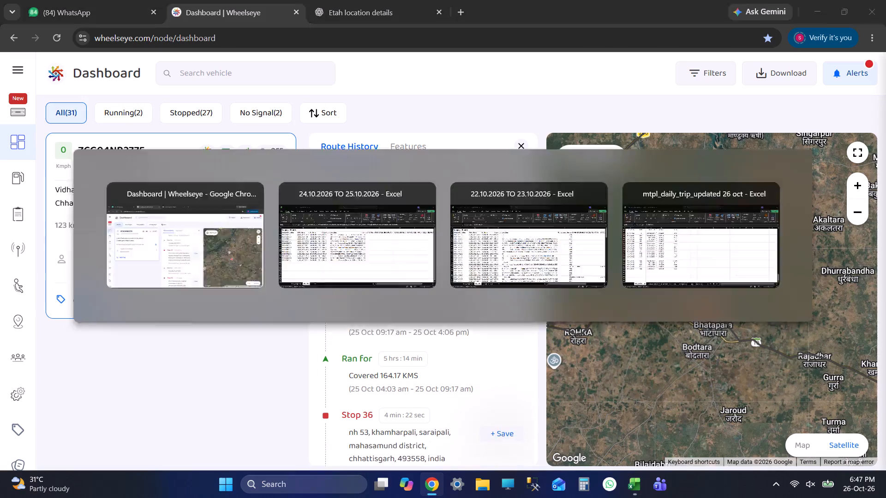
{"action": "type", "text": "BHATPARA"}
{"action": "key", "text": "space"}
{"action": "key", "text": "alt+Tab"}
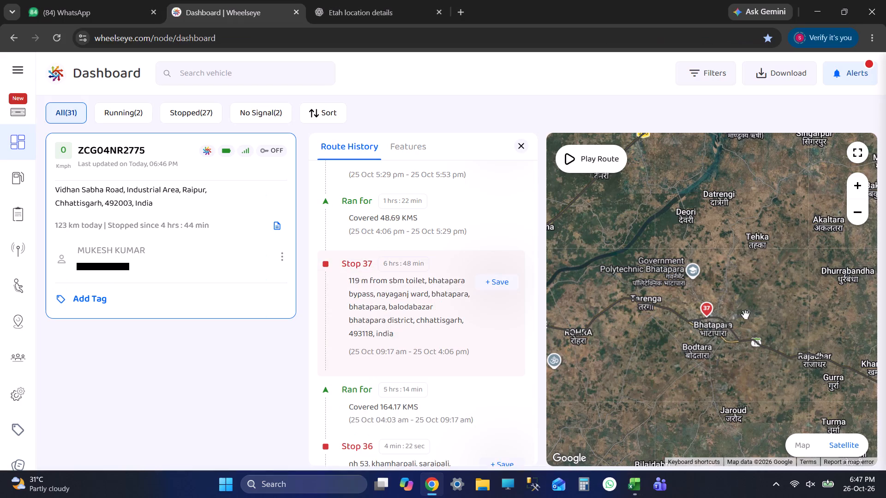
{"action": "key", "text": "alt+Tab"}
{"action": "key", "text": "BackSpace"}
{"action": "key", "text": "BackSpace"}
{"action": "key", "text": "BackSpace"}
{"action": "key", "text": "BackSpace"}
{"action": "key", "text": "BackSpace"}
{"action": "key", "text": "BackSpace"}
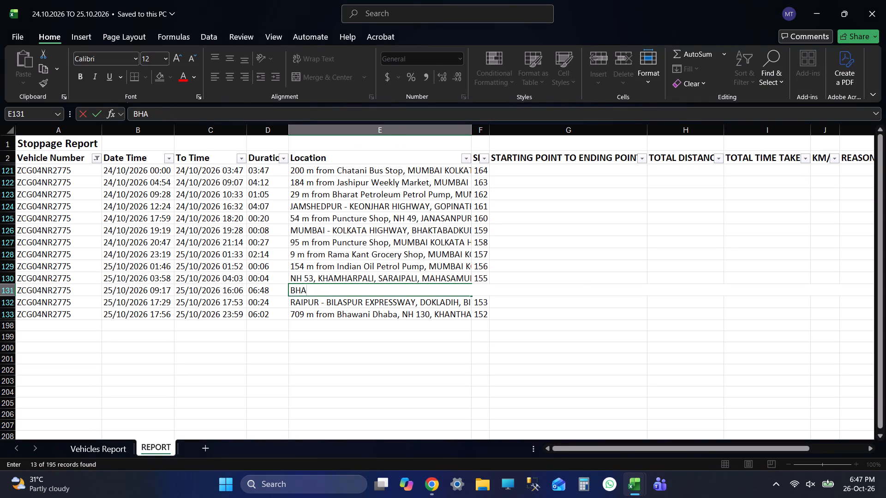
{"action": "type", "text": "TA"}
{"action": "type", "text": "PARA"}
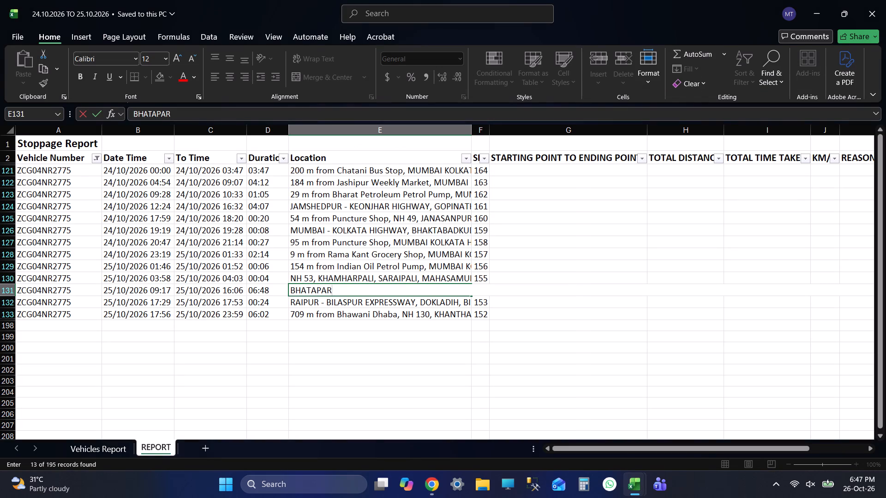
{"action": "key", "text": "space"}
{"action": "type", "text": "PARTY"}
{"action": "key", "text": "space"}
{"action": "key", "text": "Tab"}
{"action": "key", "text": "ctrl+s"}
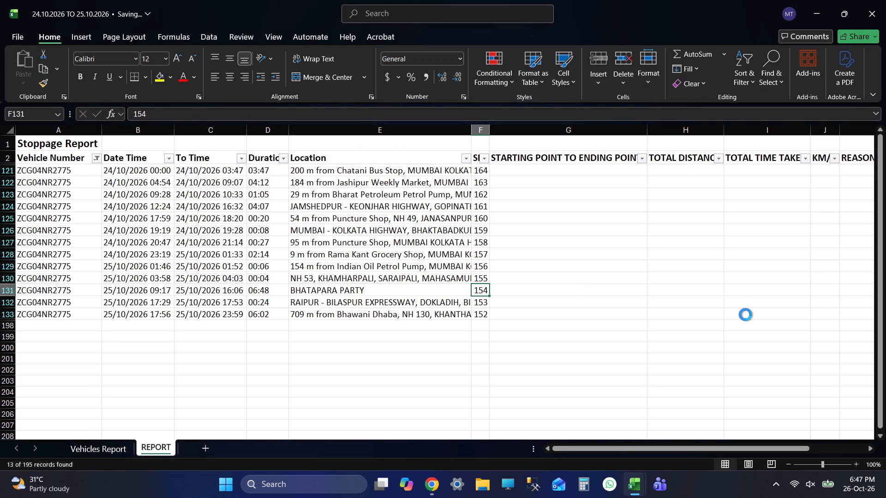
{"action": "key", "text": "Tab"}
{"action": "key", "text": "ctrl+s"}
{"action": "key", "text": "alt+Tab"}
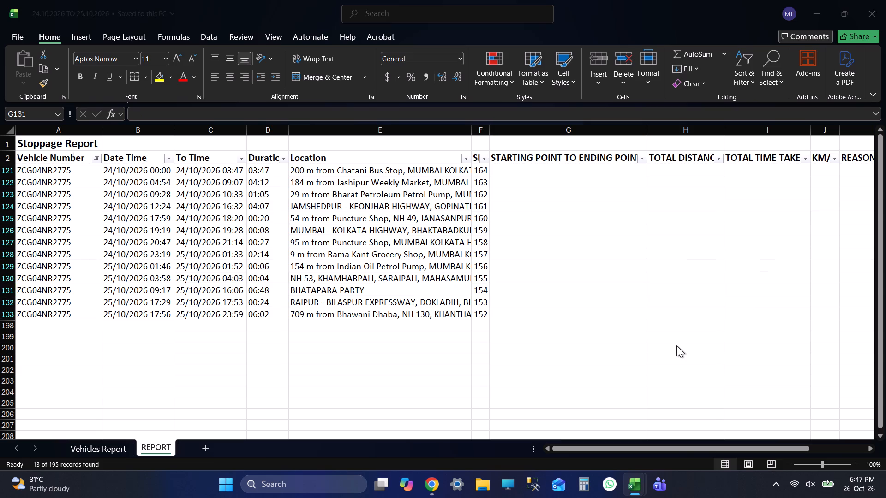
{"action": "key", "text": "alt+Tab"}
{"action": "key", "text": "alt+Tab"}
{"action": "key", "text": "alt+Tab"}
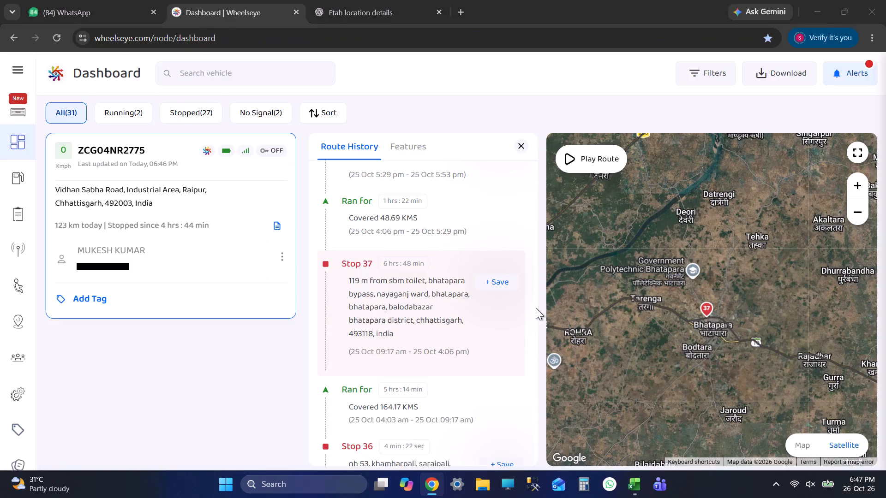
{"action": "key", "text": "shift+Tab"}
{"action": "key", "text": "shift+Tab"}
{"action": "key", "text": "shift+Tab"}
{"action": "key", "text": "shift+Tab"}
{"action": "key", "text": "shift+Tab"}
{"action": "key", "text": "shift+Tab"}
{"action": "key", "text": "shift+Tab"}
{"action": "key", "text": "shift+Tab"}
{"action": "key", "text": "shift+Tab"}
{"action": "key", "text": "shift+Tab"}
{"action": "key", "text": "shift+Tab"}
{"action": "key", "text": "shift+Tab"}
{"action": "key", "text": "shift+Tab"}
{"action": "key", "text": "ctrl+c"}
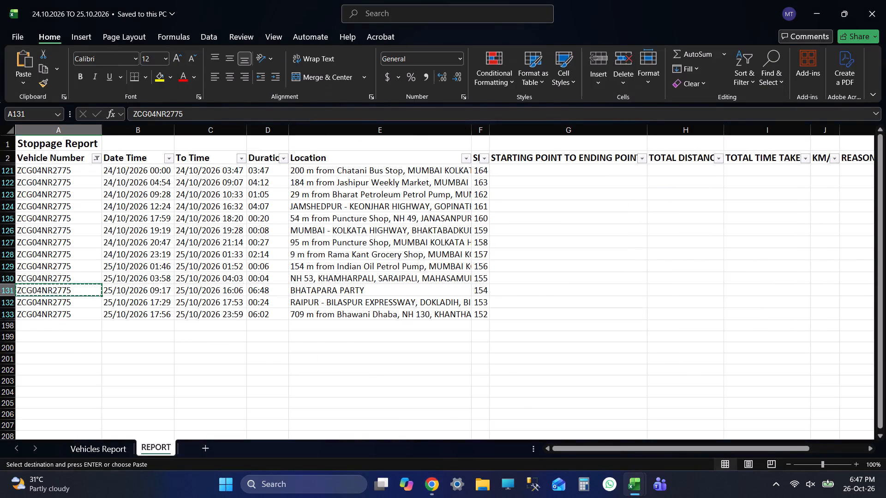
{"action": "key", "text": "alt+Tab"}
{"action": "key", "text": "alt+Tab"}
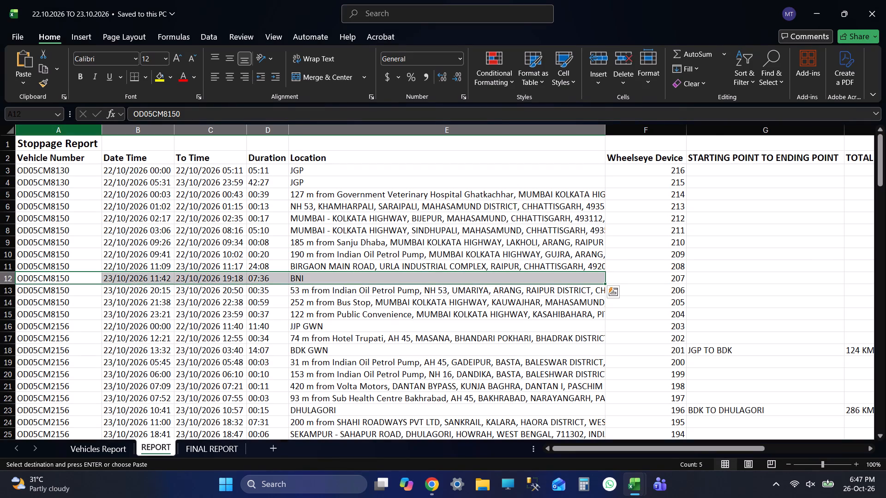
{"action": "left_click", "coordinate": [38, 132]}
{"action": "key", "text": "ctrl+f"}
{"action": "key", "text": "ctrl+v"}
{"action": "key", "text": "Return"}
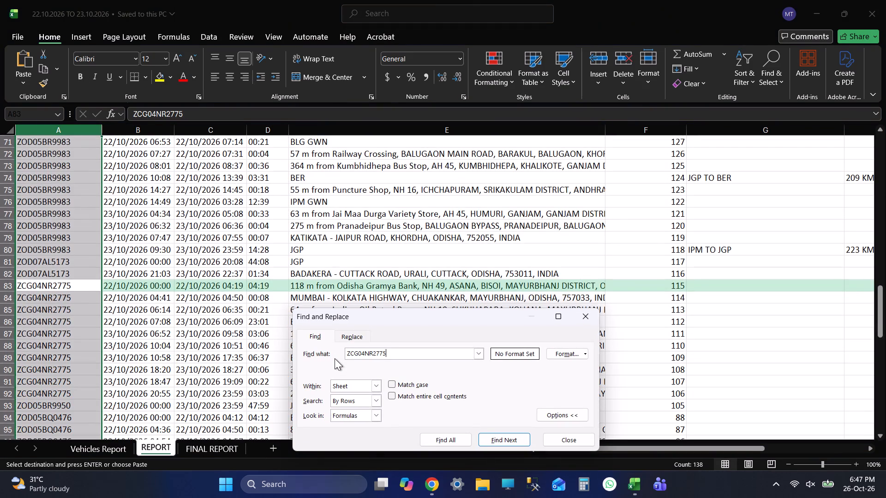
{"action": "key", "text": "Return"}
{"action": "key", "text": "Return"}
{"action": "key", "text": "Return"}
{"action": "key", "text": "Return"}
{"action": "key", "text": "Return"}
{"action": "key", "text": "Return"}
{"action": "key", "text": "Return"}
{"action": "key", "text": "Return"}
{"action": "key", "text": "Return"}
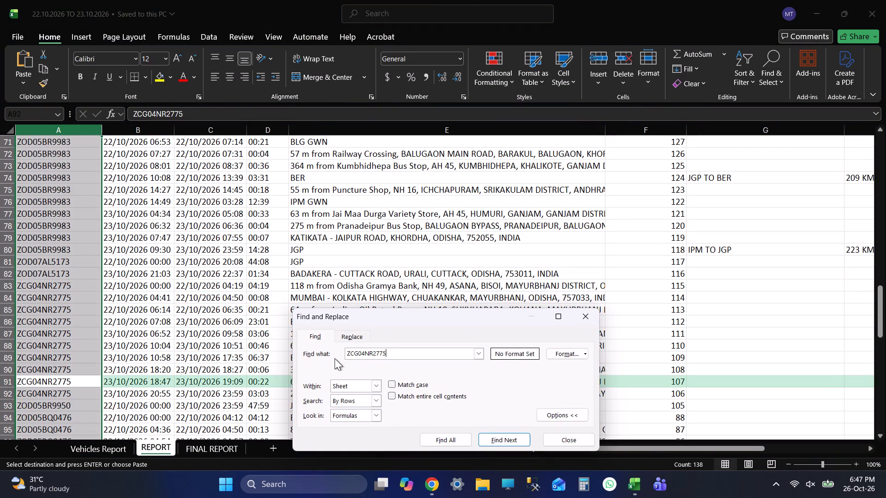
{"action": "left_click", "coordinate": [570, 437]}
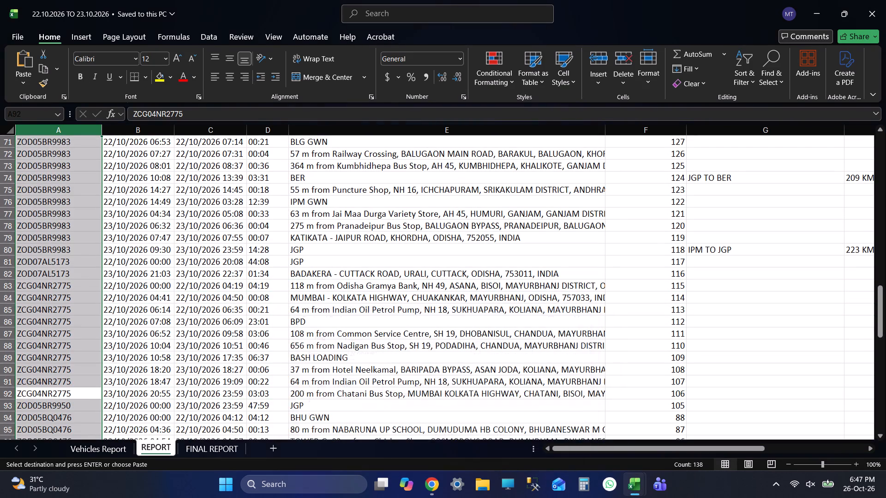
{"action": "left_click", "coordinate": [0, 396]}
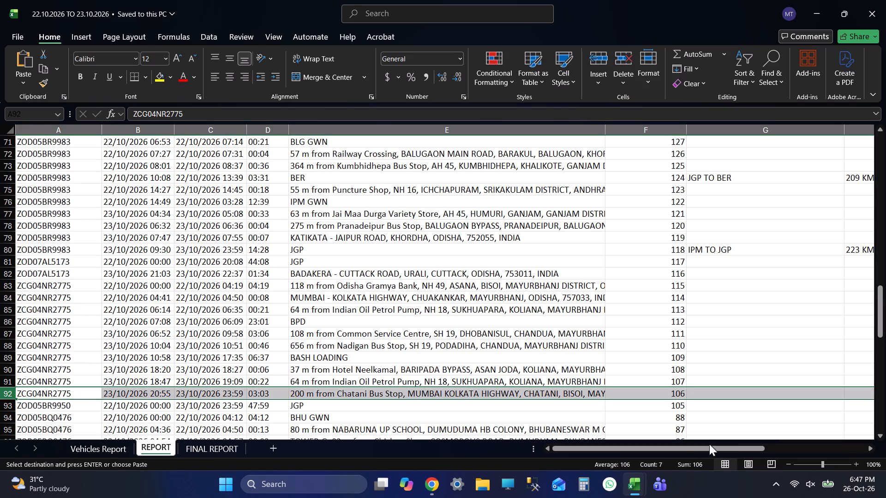
{"action": "left_click_drag", "start_coordinate": [653, 445], "coordinate": [829, 437]}
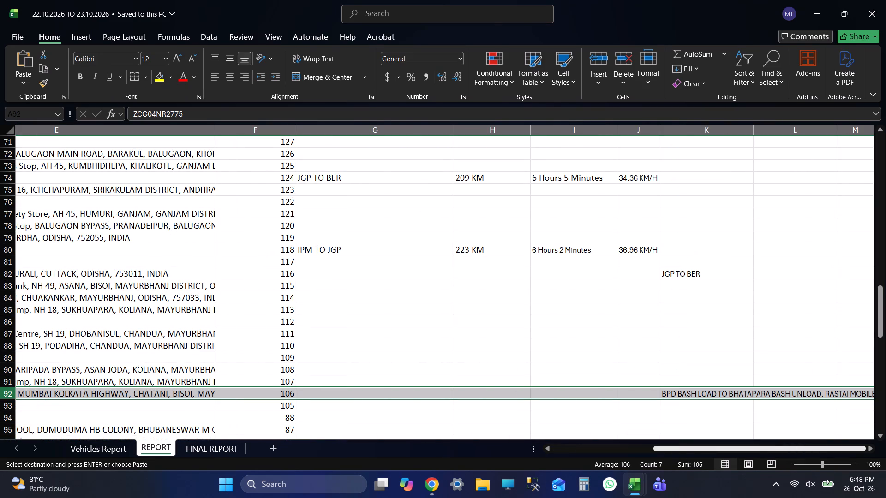
{"action": "left_click_drag", "start_coordinate": [764, 449], "coordinate": [465, 449]}
{"action": "left_click", "coordinate": [360, 354]}
{"action": "key", "text": "shift+Tab"}
{"action": "key", "text": "shift+Tab"}
{"action": "key", "text": "shift+Tab"}
{"action": "key", "text": "shift+Tab"}
{"action": "key", "text": "shift+Tab"}
{"action": "key", "text": "shift+Tab"}
{"action": "key", "text": "shift+Tab"}
{"action": "key", "text": "shift+Tab"}
{"action": "key", "text": "shift+Tab"}
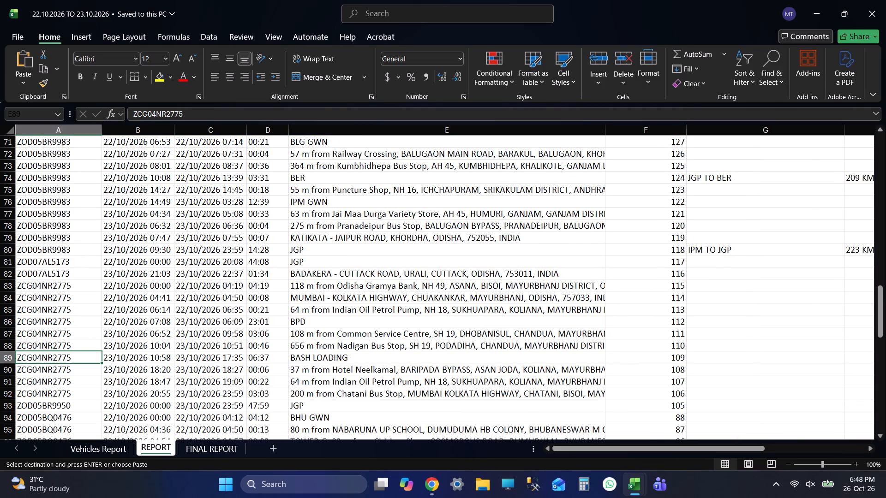
{"action": "key", "text": "ctrl+s"}
Return to the 24.10.2026 TO 25.10.2026 workbook, save it, and select the starting-to-ending-point cell on the BHATAPARA PARTY row.
{"action": "key", "text": "alt+Tab"}
{"action": "key", "text": "alt+Tab"}
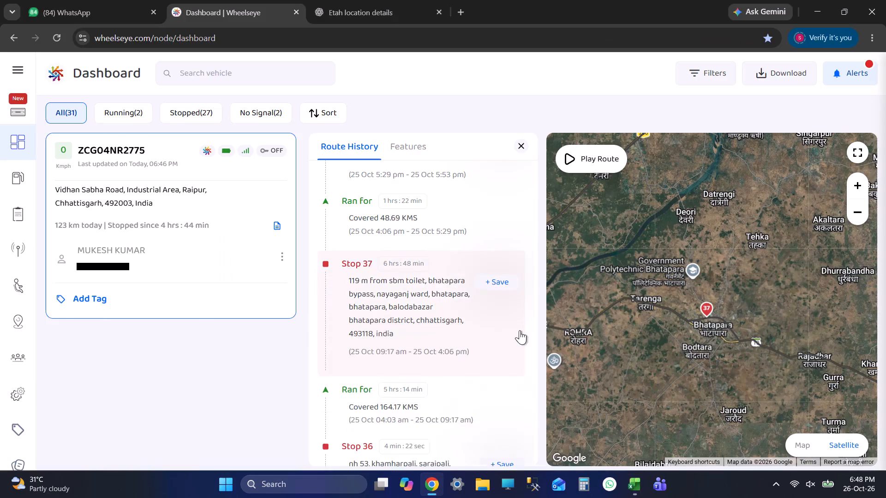
{"action": "key", "text": "alt+Tab"}
{"action": "key", "text": "alt+Tab"}
{"action": "key", "text": "alt+Tab"}
{"action": "key", "text": "alt+Tab"}
{"action": "key", "text": "alt+Tab"}
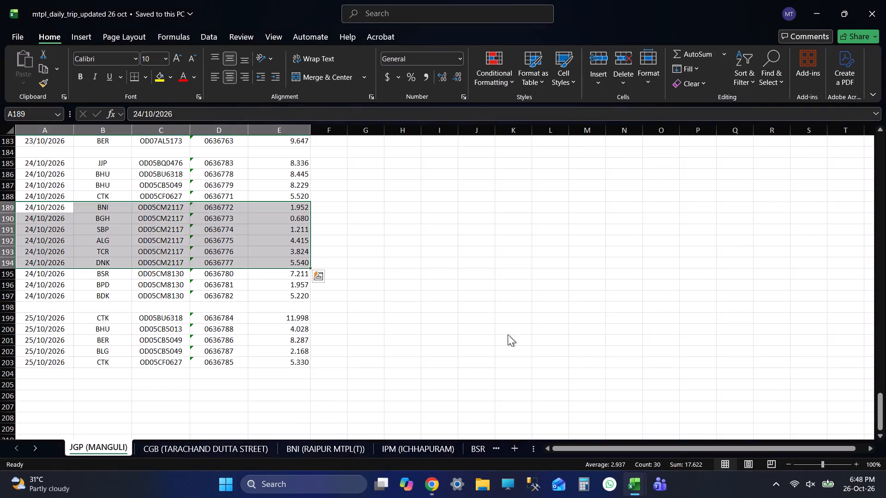
{"action": "key", "text": "alt+Tab"}
{"action": "key", "text": "alt+Tab"}
{"action": "key", "text": "alt+Tab"}
{"action": "key", "text": "Tab"}
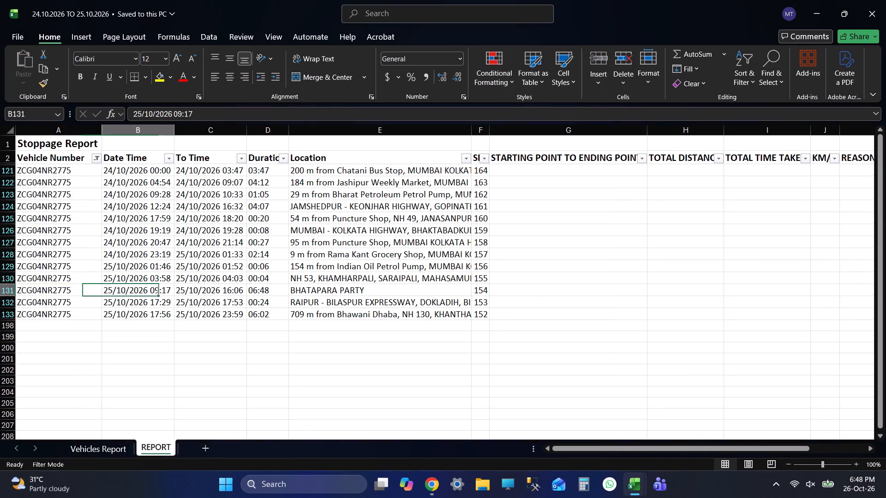
{"action": "key", "text": "shift+Tab"}
{"action": "key", "text": "ctrl+s"}
{"action": "key", "text": "Tab"}
{"action": "key", "text": "Tab"}
{"action": "key", "text": "Tab"}
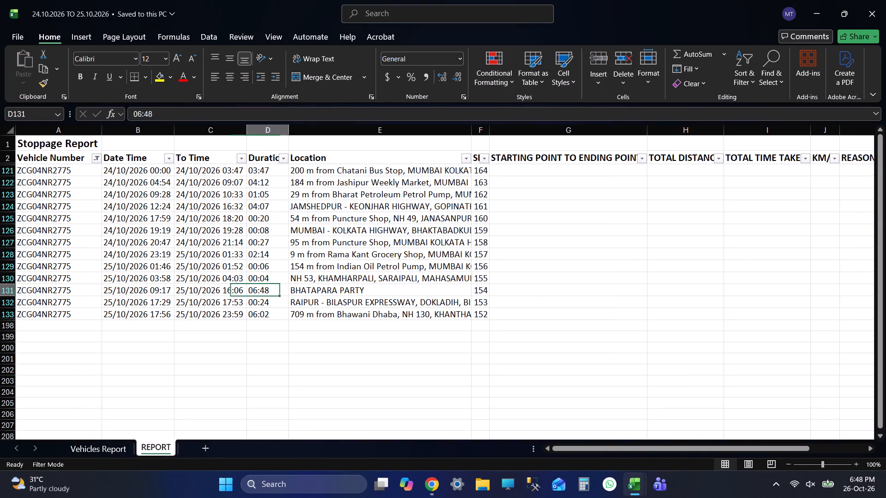
{"action": "key", "text": "Tab"}
{"action": "key", "text": "Tab"}
{"action": "key", "text": "Tab"}
{"action": "key", "text": "alt+Tab"}
{"action": "key", "text": "alt+Tab"}
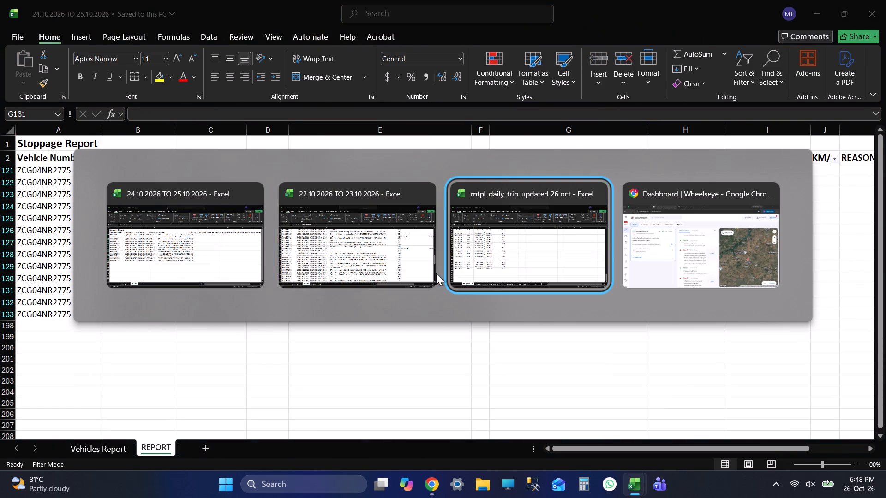
{"action": "key", "text": "alt+Tab"}
{"action": "scroll", "coordinate": [362, 194], "scroll_direction": "up", "scroll_amount": 8}
{"action": "scroll", "coordinate": [378, 198], "scroll_direction": "down", "scroll_amount": 1}
{"action": "scroll", "coordinate": [378, 198], "scroll_direction": "up", "scroll_amount": 3}
{"action": "scroll", "coordinate": [378, 198], "scroll_direction": "down", "scroll_amount": 1}
{"action": "scroll", "coordinate": [378, 198], "scroll_direction": "up", "scroll_amount": 1}
{"action": "scroll", "coordinate": [378, 198], "scroll_direction": "down", "scroll_amount": 1}
{"action": "scroll", "coordinate": [378, 198], "scroll_direction": "up", "scroll_amount": 5}
{"action": "scroll", "coordinate": [378, 198], "scroll_direction": "down", "scroll_amount": 1}
{"action": "scroll", "coordinate": [378, 198], "scroll_direction": "up", "scroll_amount": 3}
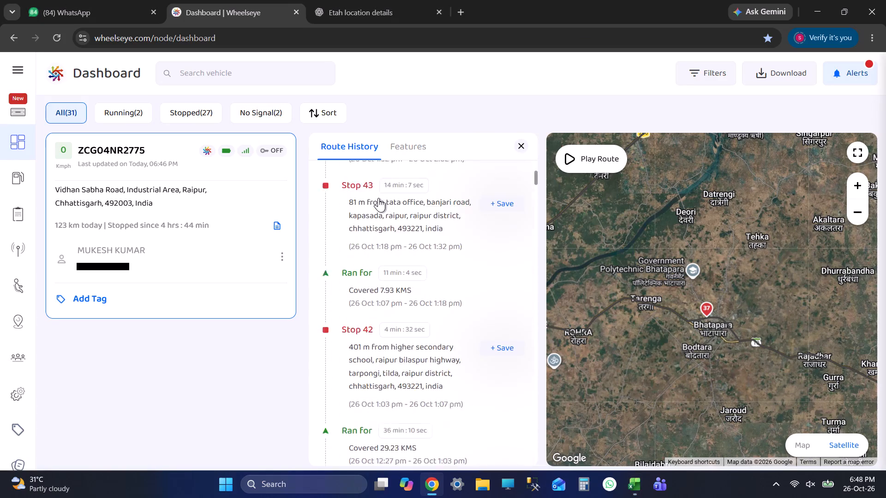
{"action": "scroll", "coordinate": [378, 198], "scroll_direction": "up", "scroll_amount": 13}
{"action": "left_click", "coordinate": [367, 186]}
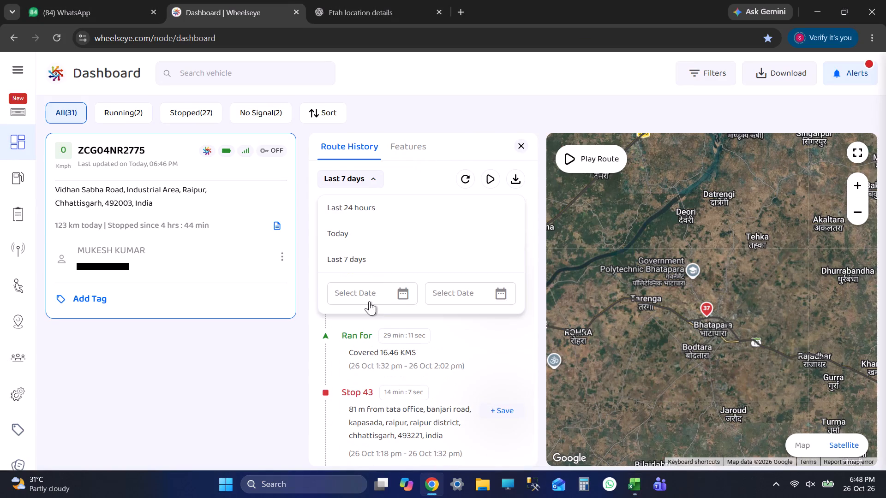
{"action": "left_click", "coordinate": [368, 289]}
{"action": "key", "text": "alt+Tab"}
{"action": "key", "text": "alt+Tab"}
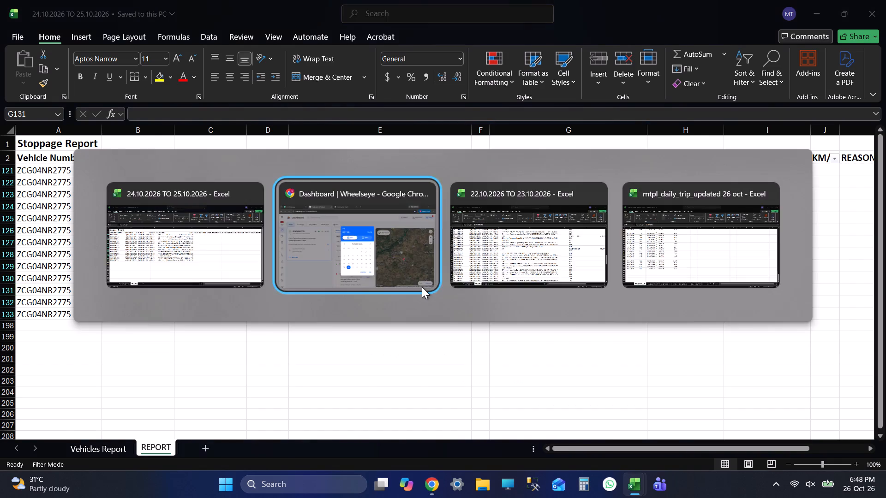
{"action": "key", "text": "alt+Tab"}
{"action": "key", "text": "Tab"}
{"action": "key", "text": "Tab"}
{"action": "key", "text": "alt+Tab"}
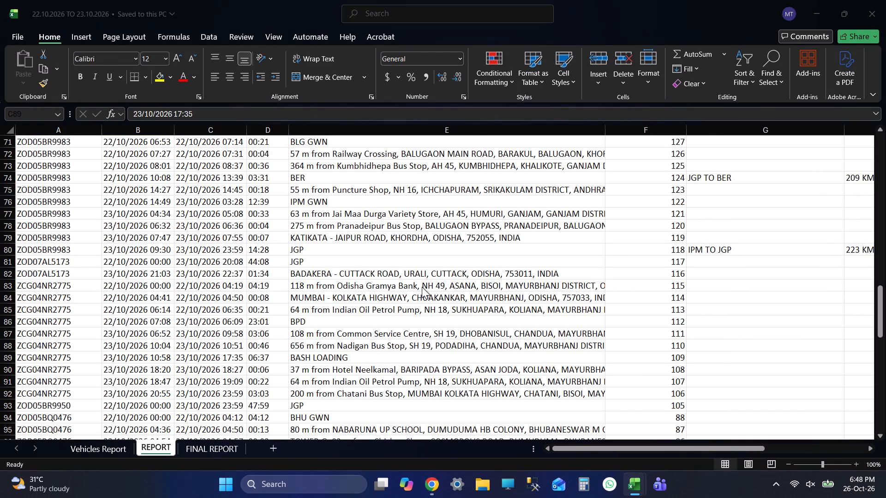
{"action": "key", "text": "alt+Tab"}
{"action": "key", "text": "alt+Tab"}
{"action": "key", "text": "alt+Tab"}
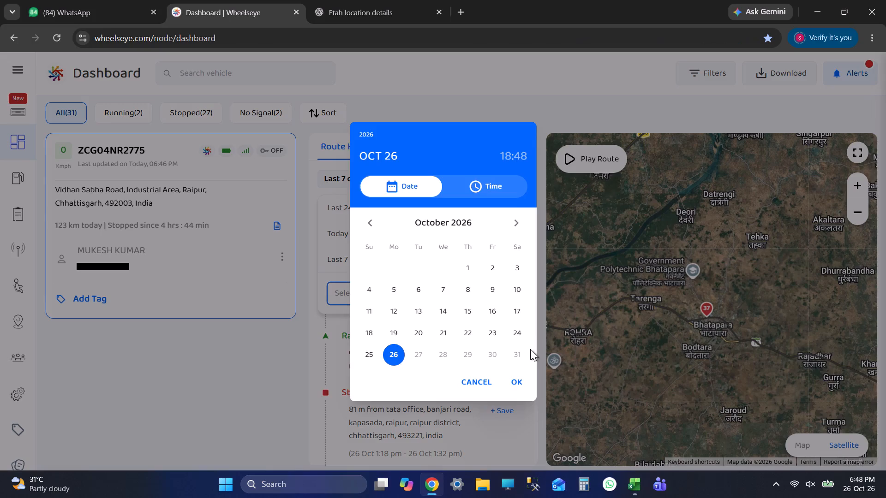
{"action": "left_click", "coordinate": [494, 338]}
{"action": "key", "text": "alt+Tab"}
{"action": "key", "text": "alt+Tab"}
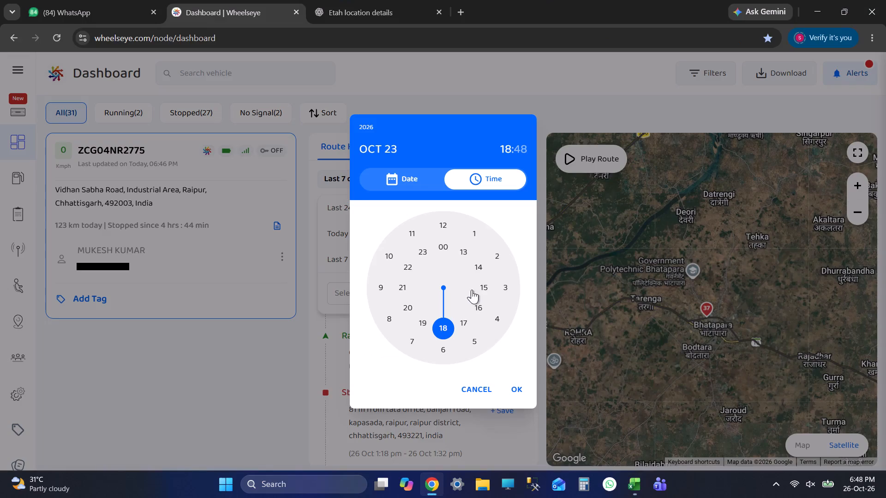
{"action": "left_click", "coordinate": [462, 321]}
{"action": "key", "text": "alt+Tab"}
{"action": "key", "text": "alt+Tab"}
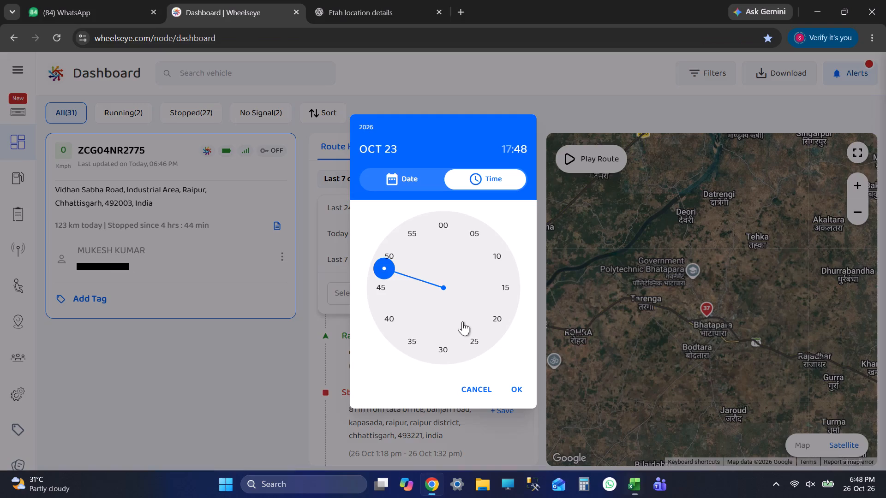
{"action": "left_click", "coordinate": [467, 229]}
{"action": "left_click", "coordinate": [511, 386]}
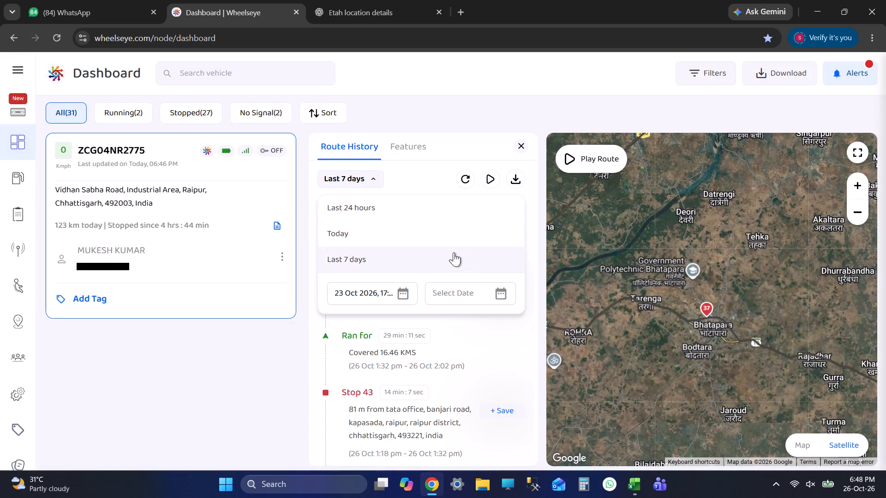
{"action": "left_click", "coordinate": [458, 295]}
{"action": "key", "text": "alt+Tab"}
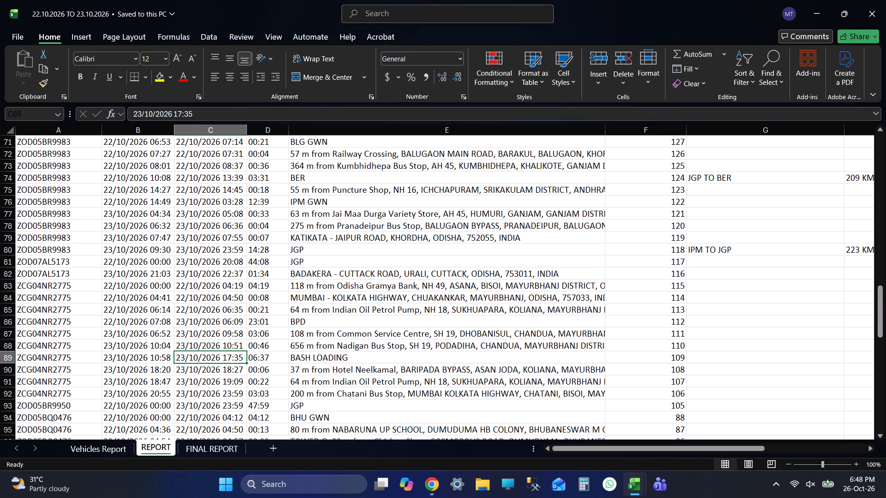
{"action": "key", "text": "alt+Tab"}
{"action": "key", "text": "alt+Tab"}
{"action": "key", "text": "alt+Tab"}
{"action": "key", "text": "shift+Tab"}
{"action": "key", "text": "shift+Tab"}
{"action": "key", "text": "shift+Tab"}
{"action": "key", "text": "shift+Tab"}
{"action": "key", "text": "shift+Tab"}
{"action": "key", "text": "shift+Tab"}
{"action": "key", "text": "shift+Tab"}
{"action": "key", "text": "shift+Tab"}
{"action": "key", "text": "shift+Tab"}
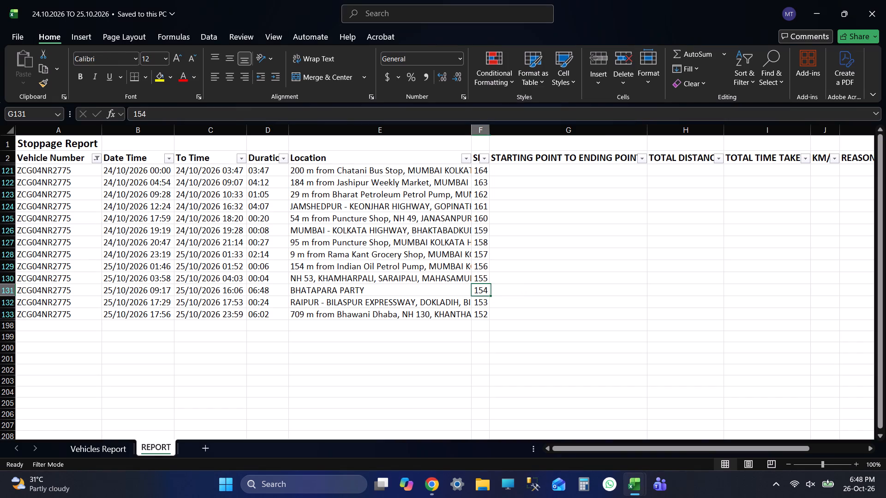
{"action": "key", "text": "Tab"}
{"action": "key", "text": "alt+Tab"}
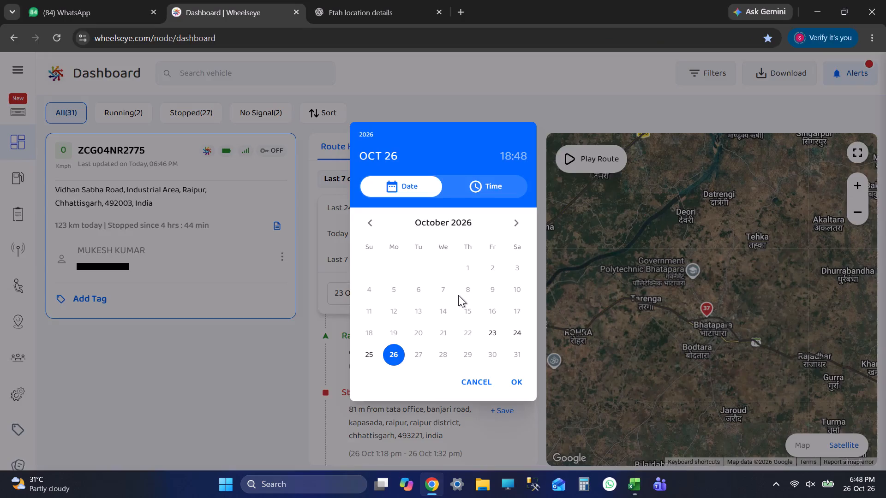
{"action": "key", "text": "alt+Tab"}
{"action": "key", "text": "alt+Tab"}
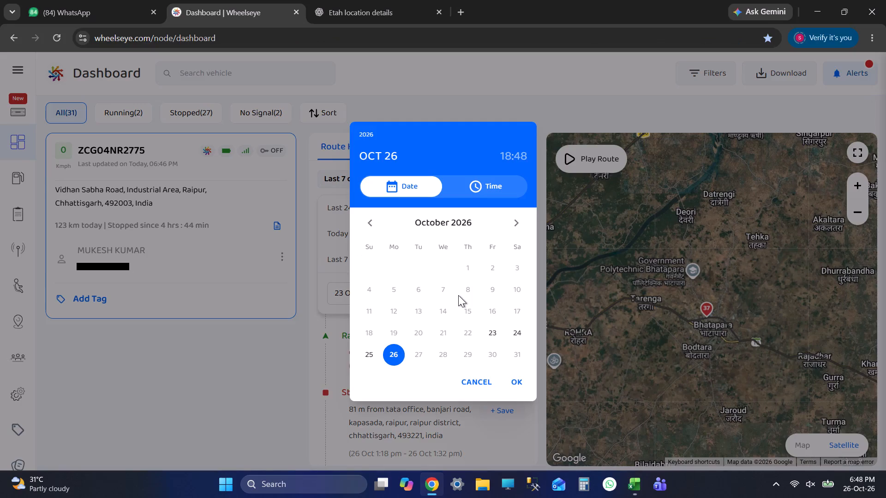
{"action": "key", "text": "alt+Tab"}
{"action": "key", "text": "alt+Tab"}
{"action": "left_click", "coordinate": [370, 350]}
{"action": "key", "text": "alt+Tab"}
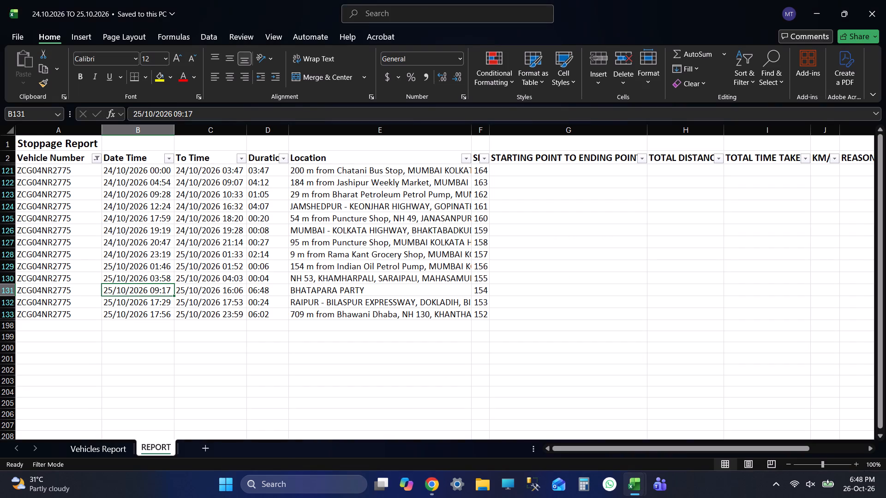
{"action": "key", "text": "alt+Tab"}
{"action": "left_click", "coordinate": [385, 285]}
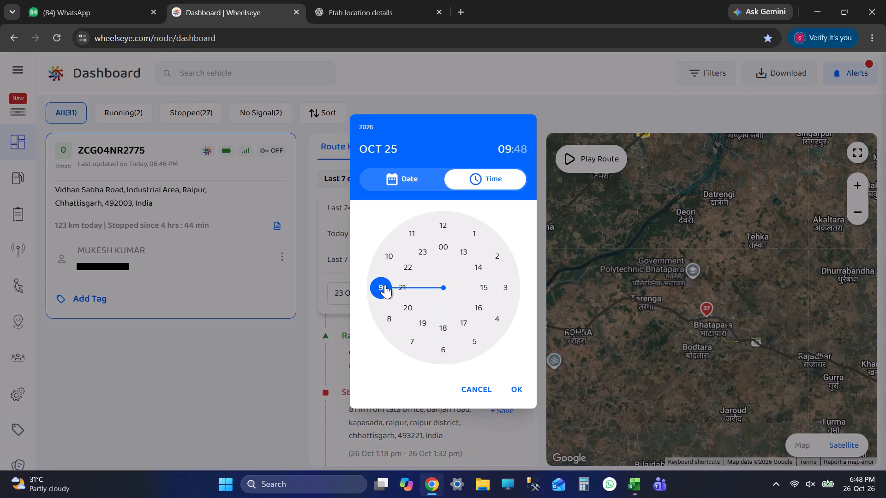
{"action": "key", "text": "alt+Tab"}
{"action": "key", "text": "alt+Tab"}
{"action": "key", "text": "alt+Tab"}
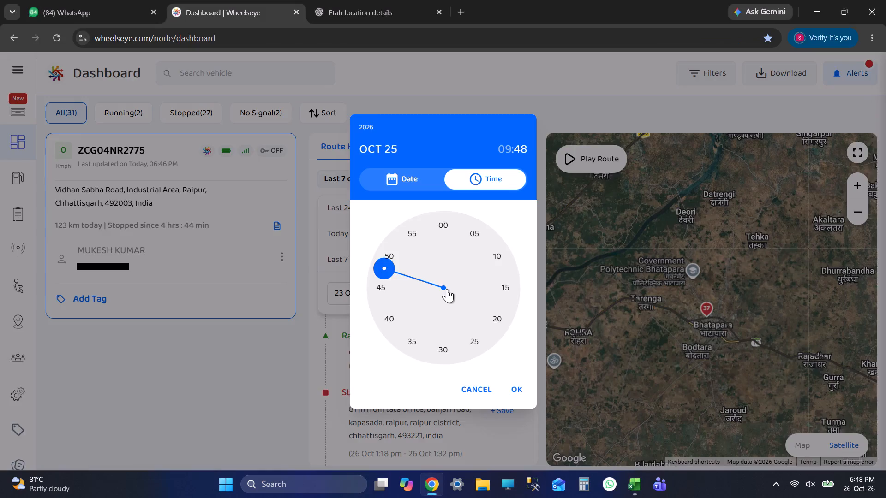
{"action": "key", "text": "alt+Tab"}
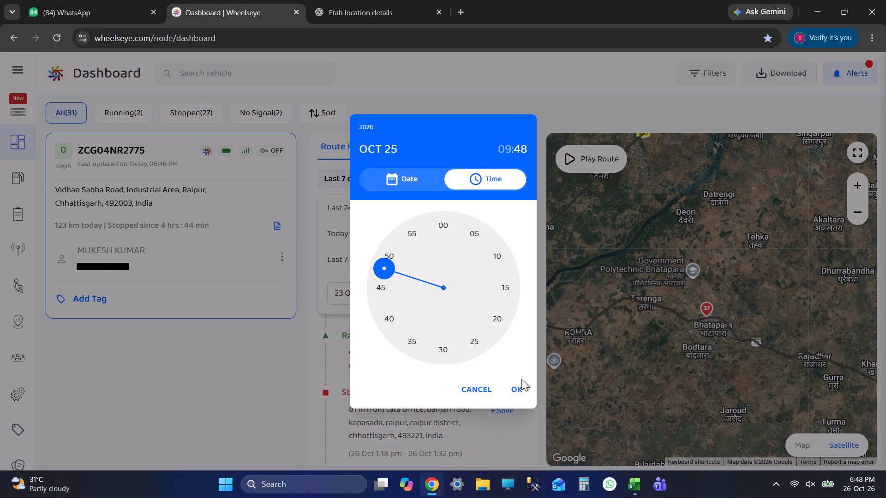
{"action": "left_click", "coordinate": [519, 387]}
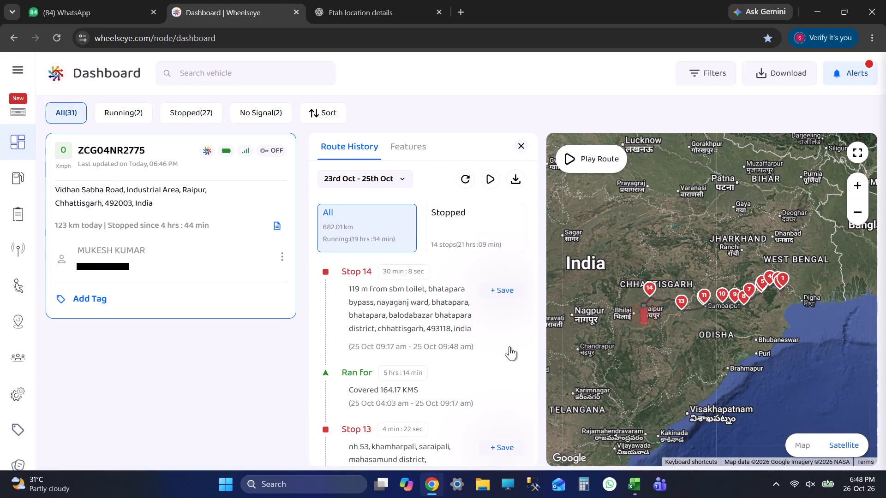
{"action": "left_click", "coordinate": [443, 311]}
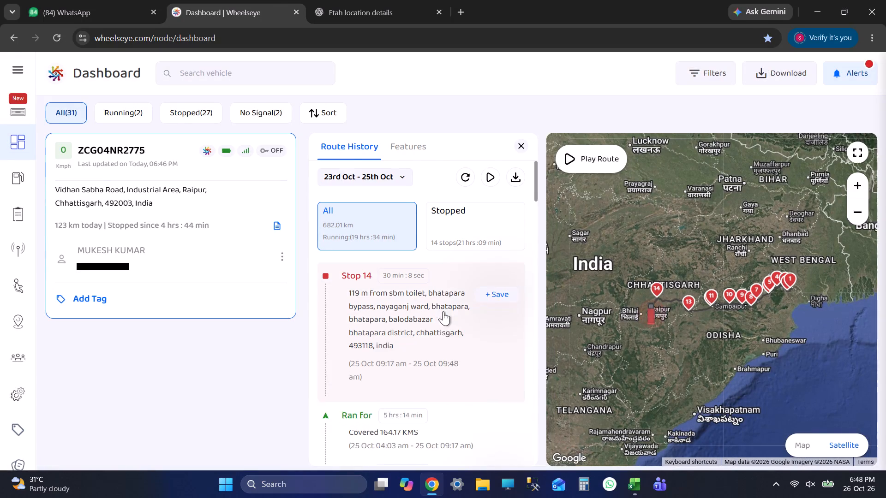
{"action": "scroll", "coordinate": [722, 287], "scroll_direction": "up", "scroll_amount": 5}
{"action": "scroll", "coordinate": [701, 324], "scroll_direction": "up", "scroll_amount": 3}
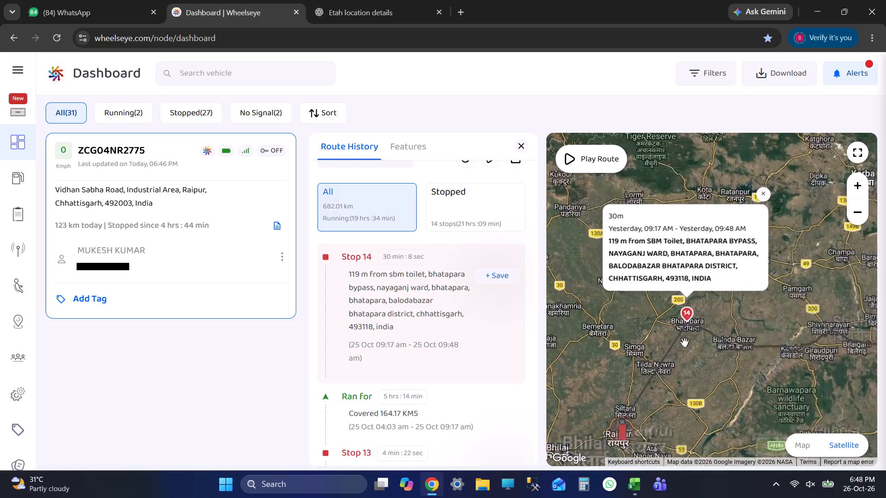
{"action": "scroll", "coordinate": [428, 344], "scroll_direction": "down", "scroll_amount": 3}
{"action": "left_click", "coordinate": [429, 323]}
{"action": "scroll", "coordinate": [429, 323], "scroll_direction": "down", "scroll_amount": 3}
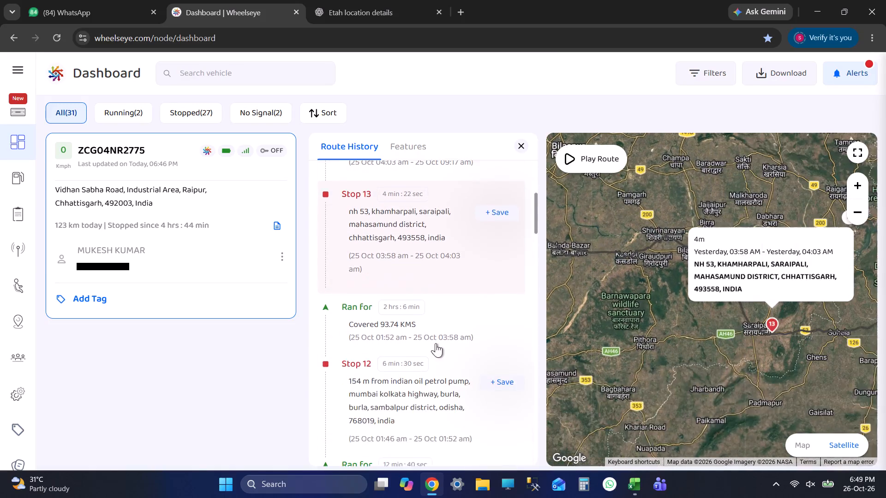
{"action": "left_click", "coordinate": [448, 293]}
{"action": "scroll", "coordinate": [442, 351], "scroll_direction": "down", "scroll_amount": 2}
{"action": "left_click", "coordinate": [441, 338]}
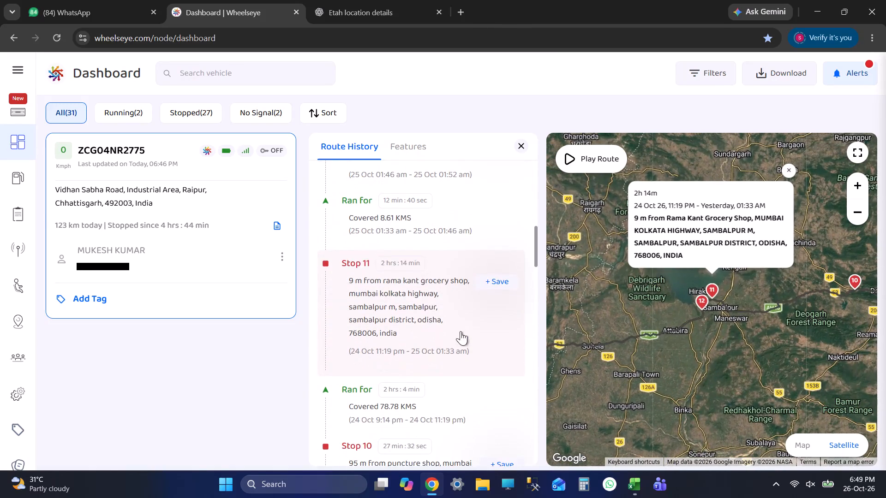
{"action": "scroll", "coordinate": [723, 304], "scroll_direction": "up", "scroll_amount": 14}
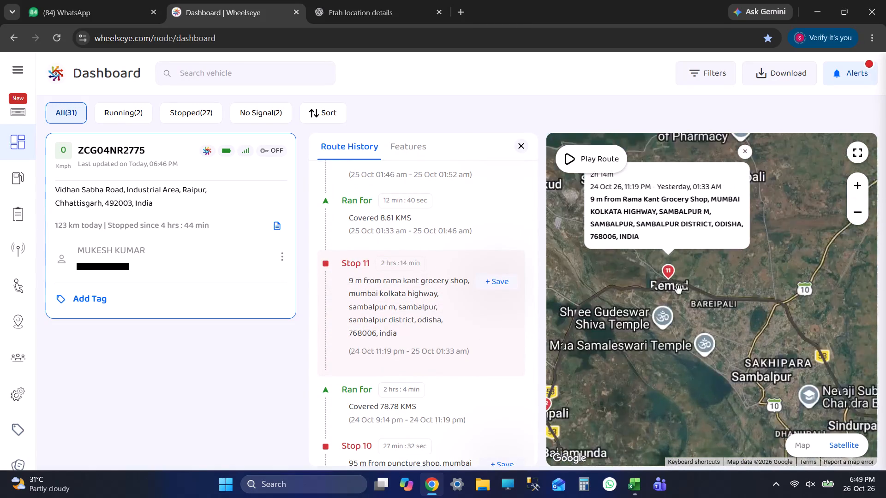
{"action": "scroll", "coordinate": [391, 323], "scroll_direction": "down", "scroll_amount": 1}
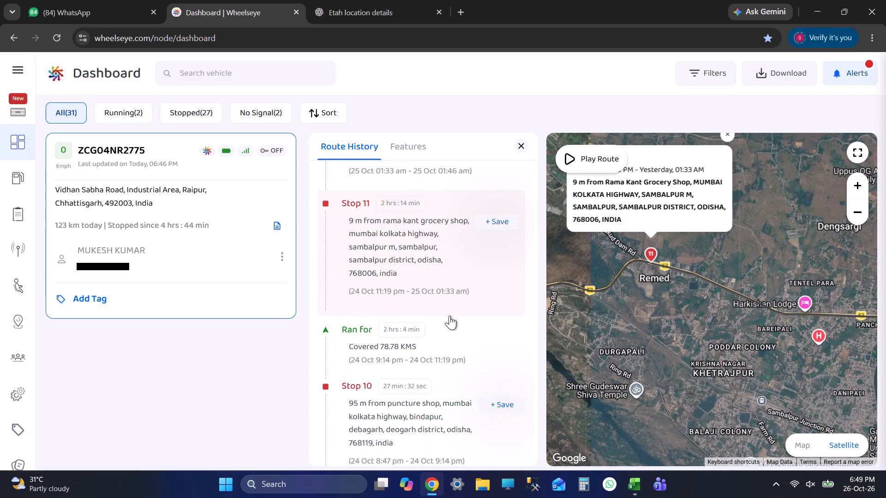
{"action": "scroll", "coordinate": [445, 302], "scroll_direction": "up", "scroll_amount": 3}
{"action": "scroll", "coordinate": [445, 302], "scroll_direction": "down", "scroll_amount": 4}
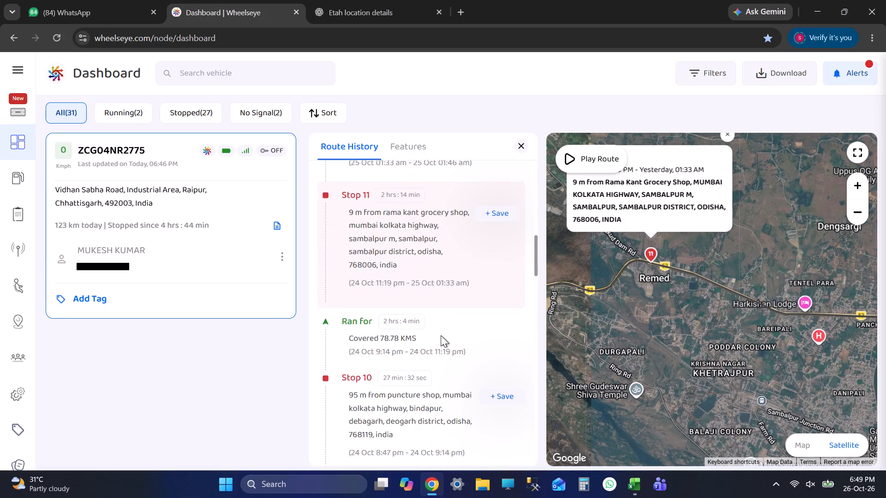
{"action": "scroll", "coordinate": [437, 323], "scroll_direction": "up", "scroll_amount": 4}
{"action": "scroll", "coordinate": [437, 323], "scroll_direction": "down", "scroll_amount": 2}
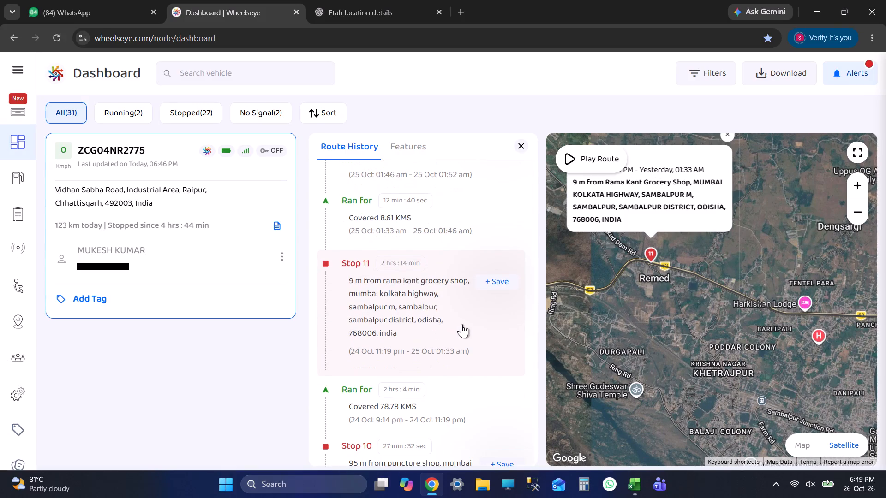
{"action": "scroll", "coordinate": [430, 324], "scroll_direction": "up", "scroll_amount": 3}
{"action": "left_click", "coordinate": [413, 318]}
{"action": "scroll", "coordinate": [413, 318], "scroll_direction": "up", "scroll_amount": 4}
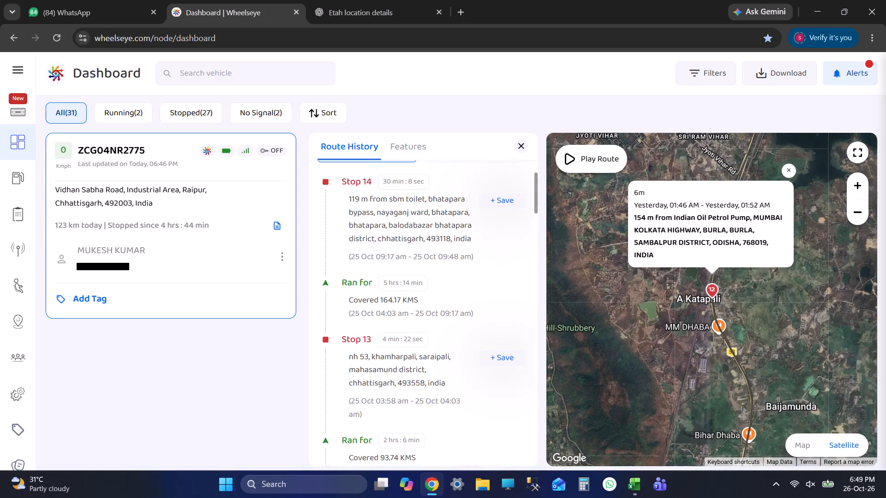
{"action": "scroll", "coordinate": [409, 303], "scroll_direction": "up", "scroll_amount": 5}
{"action": "scroll", "coordinate": [409, 303], "scroll_direction": "down", "scroll_amount": 1}
{"action": "scroll", "coordinate": [409, 303], "scroll_direction": "up", "scroll_amount": 2}
{"action": "left_click", "coordinate": [409, 303]}
Examine Stops 11 to 7 of the route history on the map, from Sambalpur through Deogarh and Telkoi to Gopinathapur, Kendujhar.
{"action": "scroll", "coordinate": [440, 335], "scroll_direction": "down", "scroll_amount": 3}
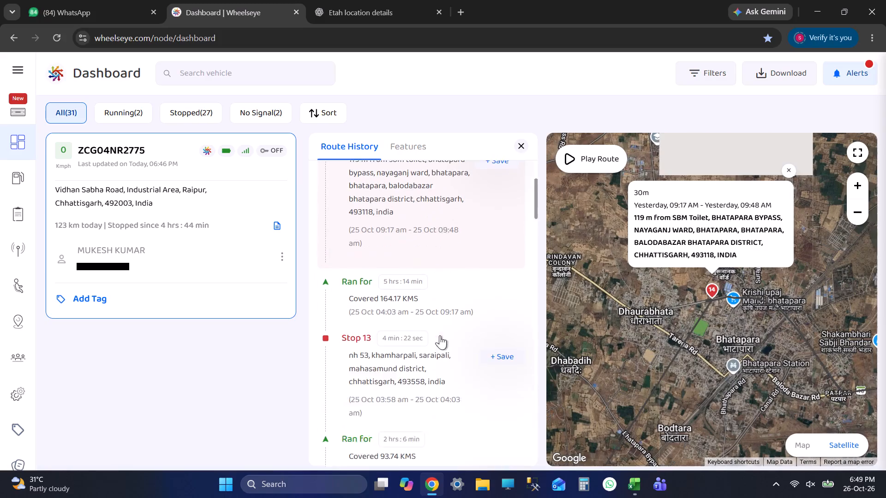
{"action": "scroll", "coordinate": [440, 335], "scroll_direction": "down", "scroll_amount": 7}
{"action": "left_click", "coordinate": [426, 364]}
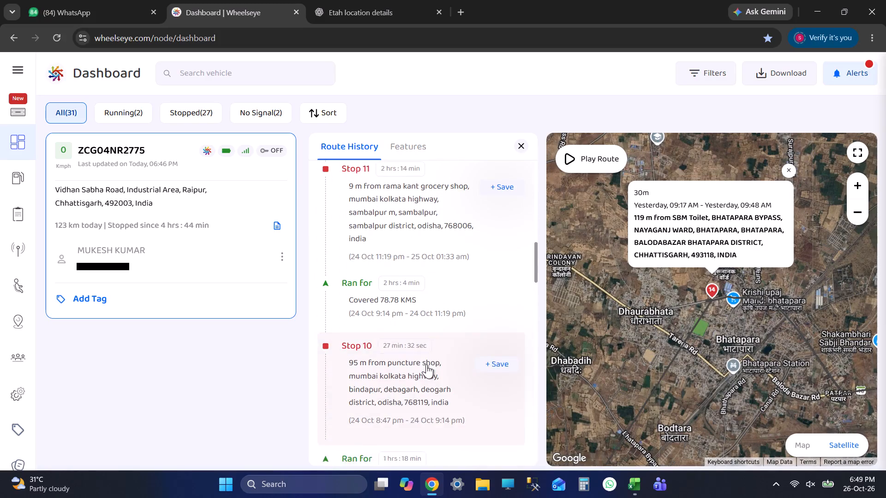
{"action": "scroll", "coordinate": [428, 364], "scroll_direction": "down", "scroll_amount": 4}
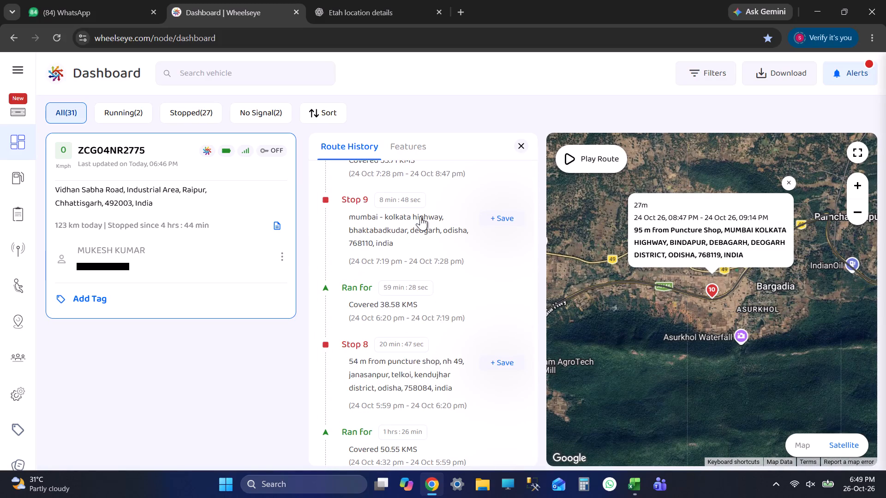
{"action": "scroll", "coordinate": [391, 321], "scroll_direction": "down", "scroll_amount": 3}
{"action": "left_click", "coordinate": [412, 321]}
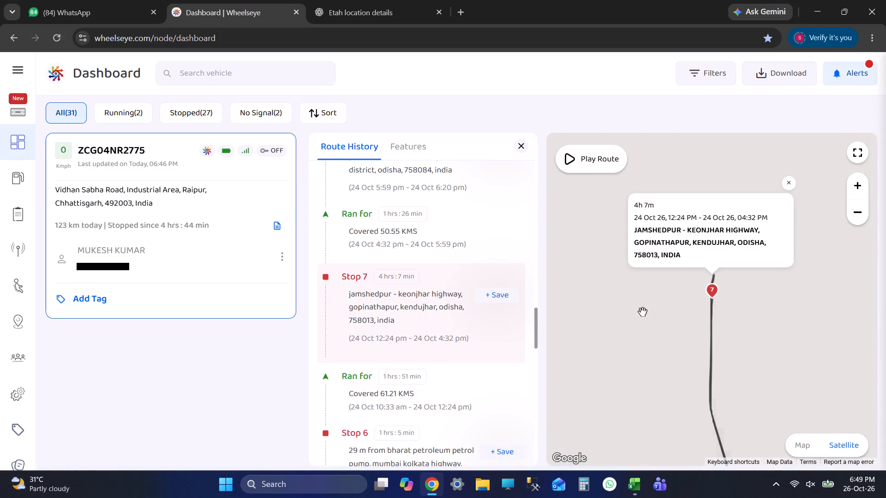
{"action": "scroll", "coordinate": [745, 296], "scroll_direction": "down", "scroll_amount": 15}
{"action": "scroll", "coordinate": [404, 338], "scroll_direction": "up", "scroll_amount": 3}
{"action": "left_click", "coordinate": [443, 316]}
{"action": "scroll", "coordinate": [431, 318], "scroll_direction": "up", "scroll_amount": 3}
{"action": "left_click", "coordinate": [431, 318]}
{"action": "scroll", "coordinate": [431, 318], "scroll_direction": "up", "scroll_amount": 3}
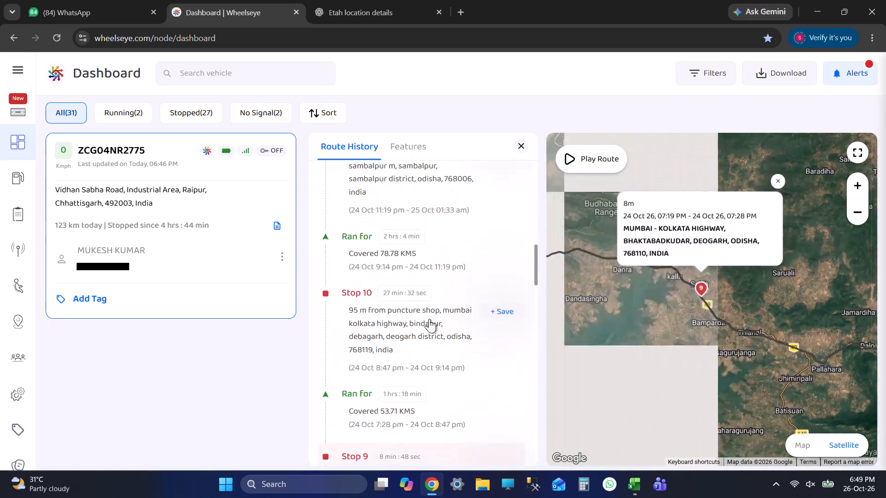
{"action": "left_click", "coordinate": [429, 319]}
{"action": "scroll", "coordinate": [429, 319], "scroll_direction": "up", "scroll_amount": 4}
{"action": "left_click", "coordinate": [421, 377]}
{"action": "scroll", "coordinate": [421, 377], "scroll_direction": "down", "scroll_amount": 1}
{"action": "scroll", "coordinate": [421, 377], "scroll_direction": "up", "scroll_amount": 1}
{"action": "scroll", "coordinate": [421, 377], "scroll_direction": "down", "scroll_amount": 4}
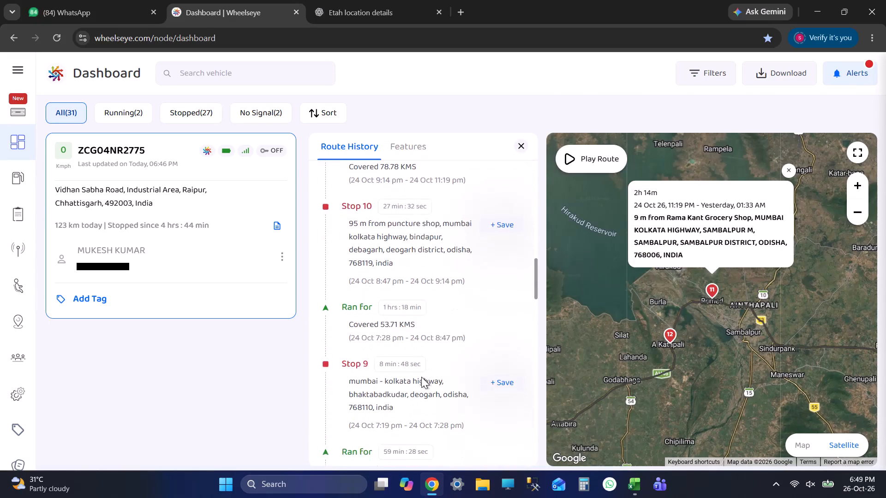
{"action": "scroll", "coordinate": [421, 377], "scroll_direction": "down", "scroll_amount": 2}
{"action": "left_click", "coordinate": [414, 400]}
{"action": "scroll", "coordinate": [432, 381], "scroll_direction": "down", "scroll_amount": 4}
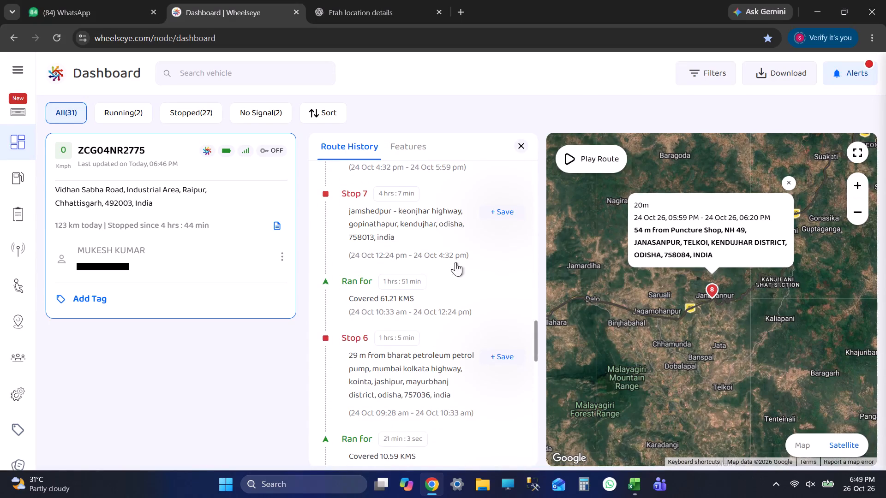
{"action": "left_click", "coordinate": [455, 246]}
{"action": "scroll", "coordinate": [770, 340], "scroll_direction": "down", "scroll_amount": 4}
{"action": "scroll", "coordinate": [376, 378], "scroll_direction": "down", "scroll_amount": 1}
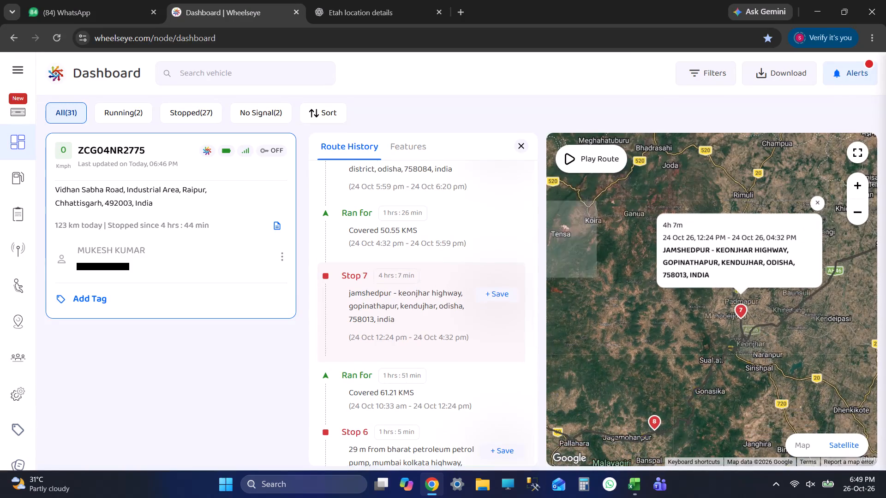
Examine Stops 6 to 1 of the route history on the map, from Jashipur back to the starting point near Chandua.
{"action": "scroll", "coordinate": [376, 378], "scroll_direction": "down", "scroll_amount": 2}
{"action": "left_click", "coordinate": [401, 306]}
{"action": "scroll", "coordinate": [418, 340], "scroll_direction": "down", "scroll_amount": 2}
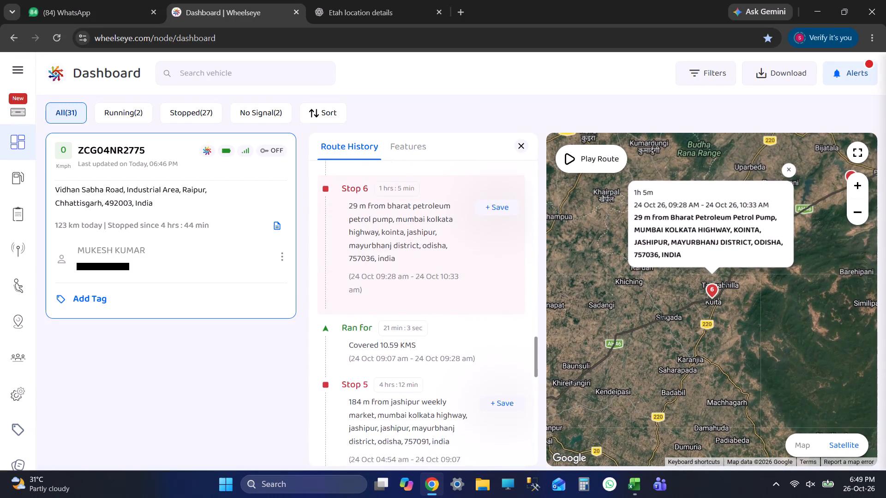
{"action": "left_click", "coordinate": [415, 350]}
{"action": "scroll", "coordinate": [415, 350], "scroll_direction": "down", "scroll_amount": 3}
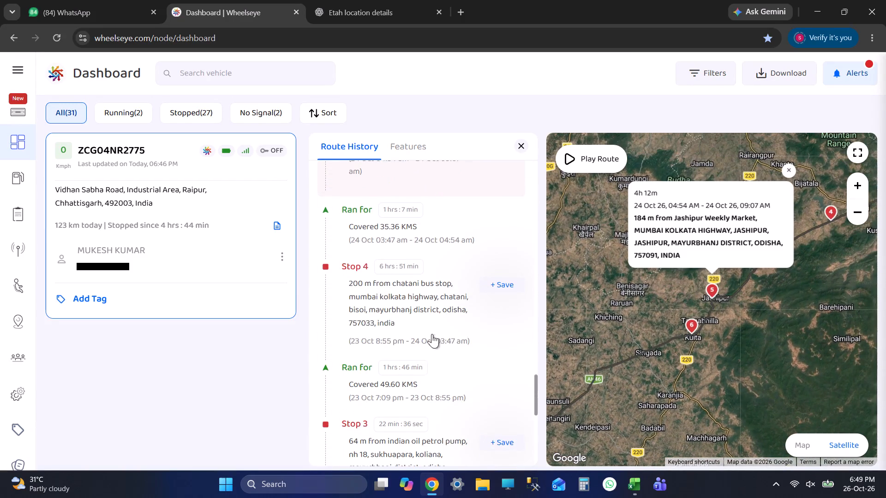
{"action": "left_click", "coordinate": [437, 308]}
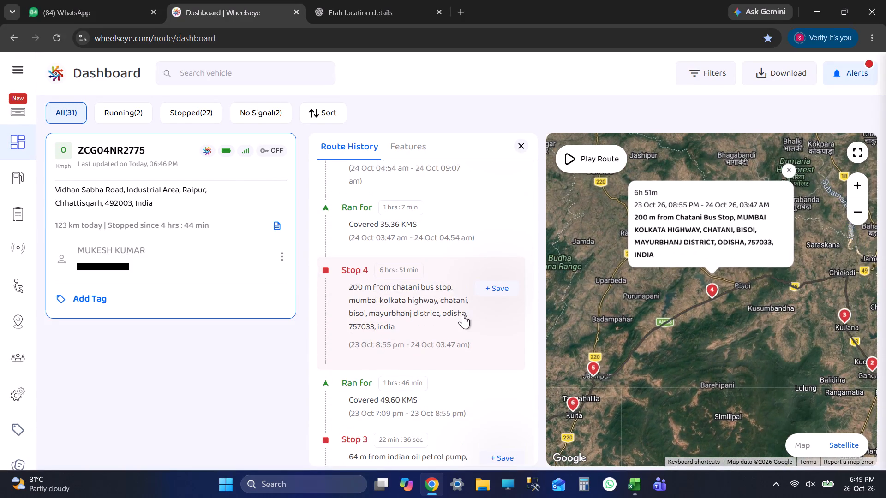
{"action": "scroll", "coordinate": [433, 307], "scroll_direction": "up", "scroll_amount": 1}
{"action": "scroll", "coordinate": [424, 305], "scroll_direction": "down", "scroll_amount": 2}
{"action": "scroll", "coordinate": [424, 305], "scroll_direction": "up", "scroll_amount": 1}
{"action": "scroll", "coordinate": [424, 305], "scroll_direction": "down", "scroll_amount": 1}
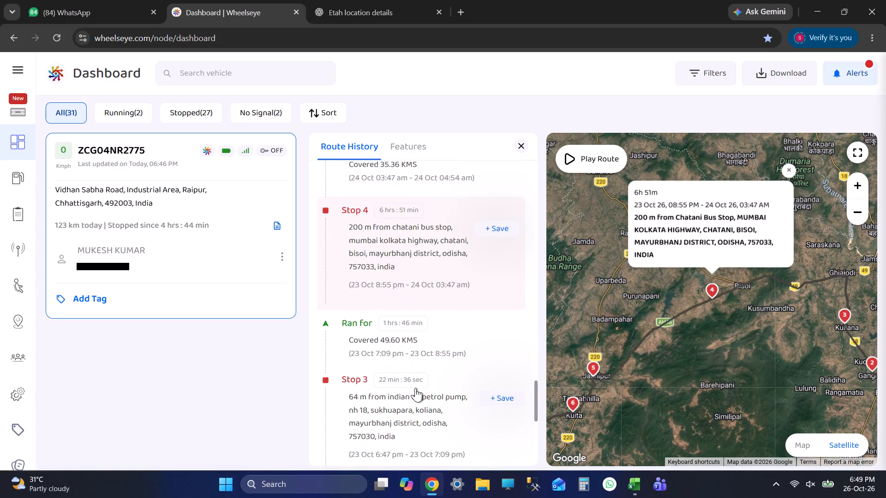
{"action": "left_click", "coordinate": [415, 388]}
{"action": "scroll", "coordinate": [428, 378], "scroll_direction": "down", "scroll_amount": 4}
{"action": "left_click", "coordinate": [425, 210]}
{"action": "scroll", "coordinate": [419, 308], "scroll_direction": "up", "scroll_amount": 1}
{"action": "scroll", "coordinate": [419, 310], "scroll_direction": "down", "scroll_amount": 4}
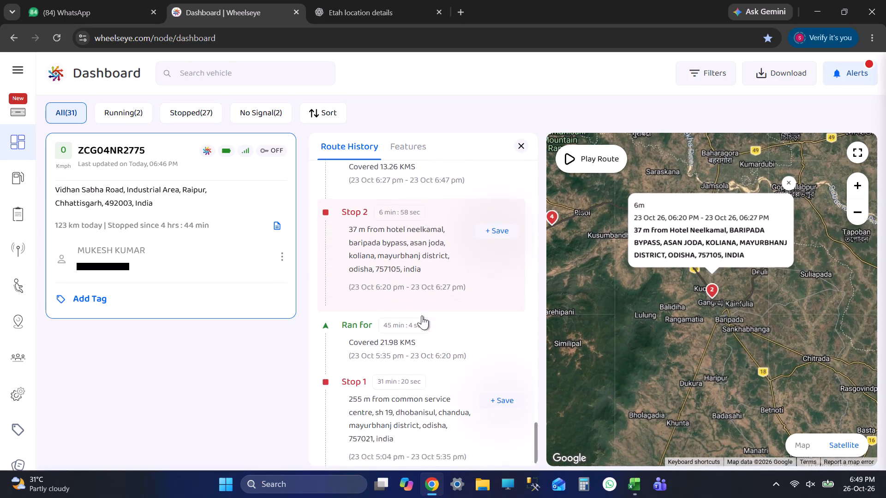
{"action": "scroll", "coordinate": [422, 315], "scroll_direction": "down", "scroll_amount": 3}
{"action": "left_click", "coordinate": [419, 408]}
Return to the 24.10.2026 TO 25.10.2026 workbook and select the starting-to-ending-point cell on the BHATAPARA PARTY row.
{"action": "key", "text": "alt+Tab"}
{"action": "key", "text": "Tab"}
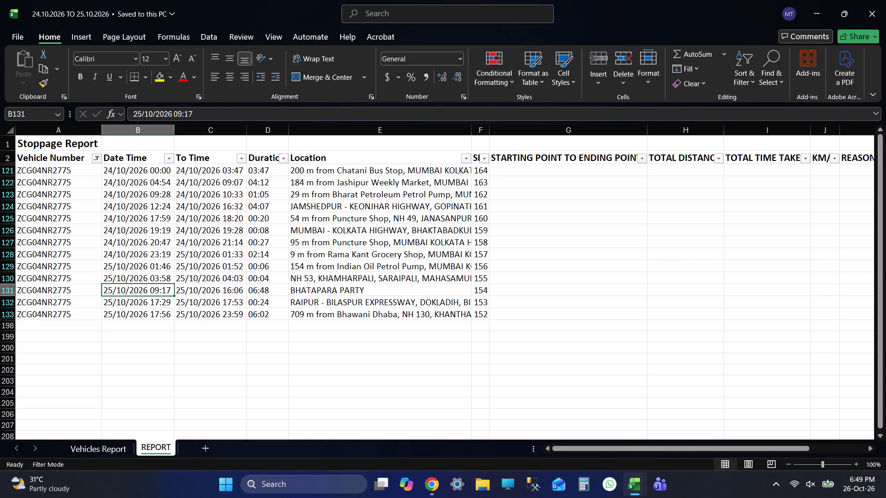
{"action": "key", "text": "Tab"}
{"action": "key", "text": "Tab"}
{"action": "key", "text": "Tab"}
{"action": "key", "text": "Tab"}
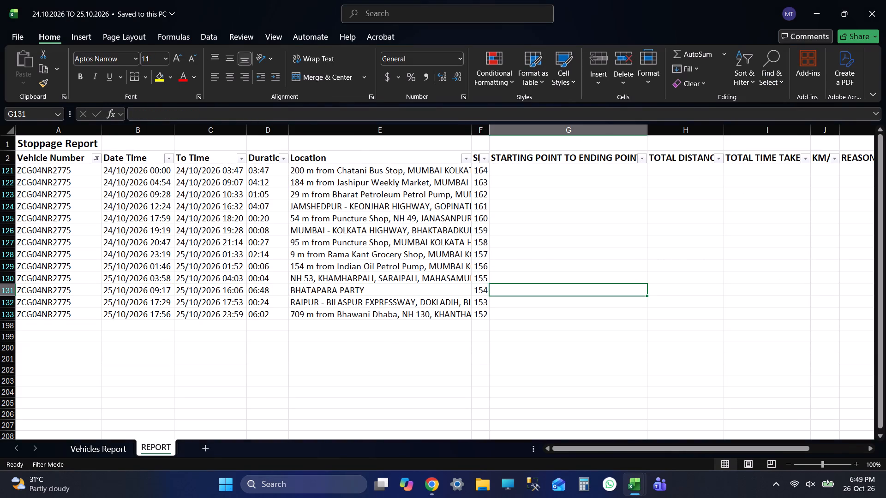
Switch to Wheelseye in Chrome and examine the map around Stop 1 to identify the main town near the loading point.
{"action": "key", "text": "alt+Tab"}
{"action": "scroll", "coordinate": [687, 288], "scroll_direction": "up", "scroll_amount": 3}
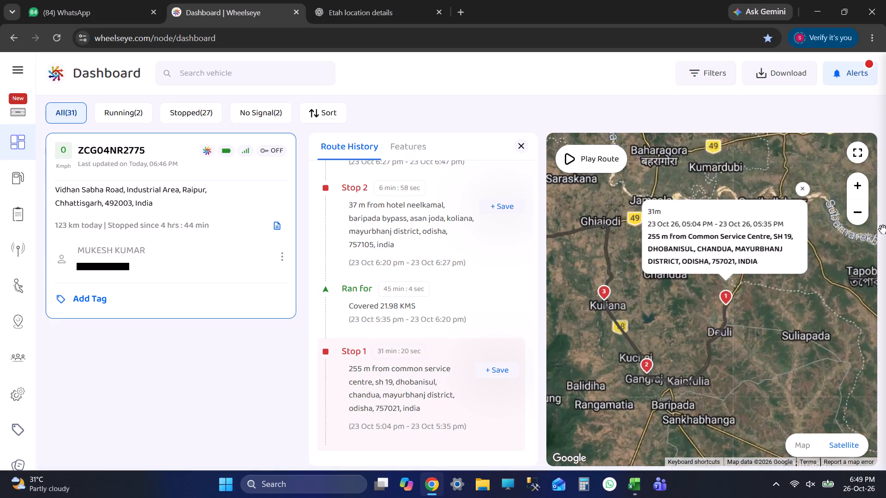
{"action": "left_click", "coordinate": [811, 193]}
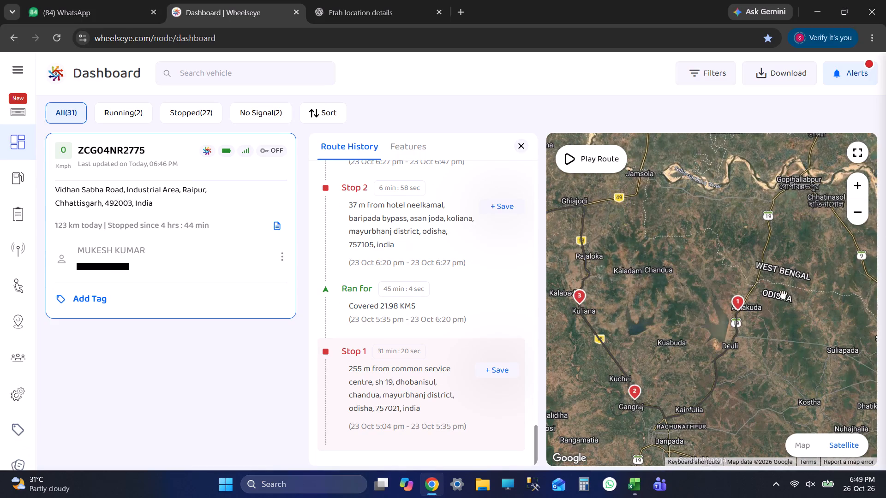
{"action": "scroll", "coordinate": [769, 320], "scroll_direction": "down", "scroll_amount": 3}
{"action": "scroll", "coordinate": [769, 320], "scroll_direction": "up", "scroll_amount": 3}
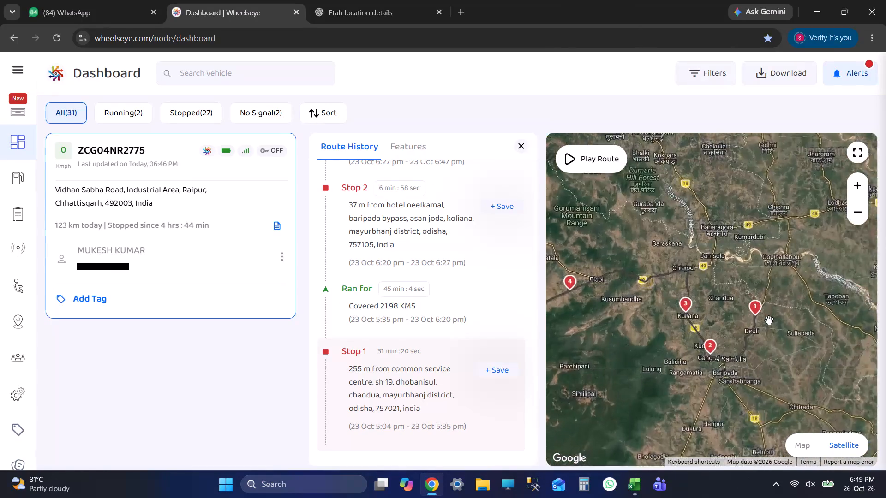
{"action": "scroll", "coordinate": [760, 332], "scroll_direction": "up", "scroll_amount": 4}
{"action": "left_click_drag", "start_coordinate": [765, 319], "coordinate": [814, 302]}
{"action": "scroll", "coordinate": [814, 302], "scroll_direction": "down", "scroll_amount": 3}
{"action": "left_click_drag", "start_coordinate": [784, 303], "coordinate": [787, 355]}
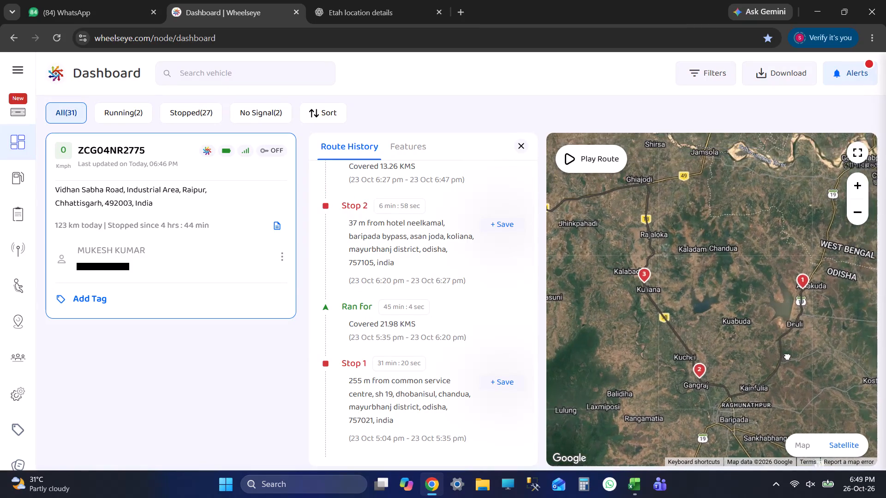
{"action": "left_click_drag", "start_coordinate": [787, 355], "coordinate": [788, 357]}
{"action": "scroll", "coordinate": [790, 357], "scroll_direction": "down", "scroll_amount": 2}
{"action": "left_click_drag", "start_coordinate": [788, 403], "coordinate": [763, 374]}
Back in the Excel workbook, start the BHATAPARA PARTY row's starting-to-ending-point entry with "BARIPADA BAMBOO LOADING TO".
{"action": "key", "text": "alt+Tab"}
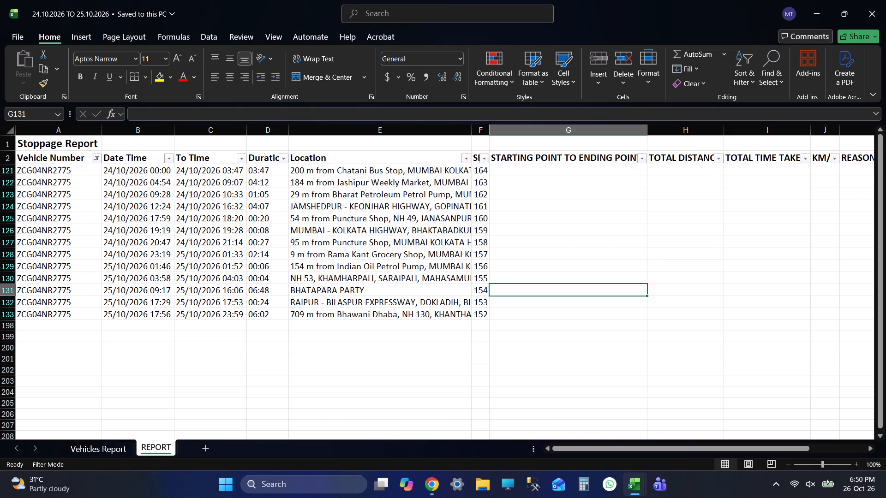
{"action": "key", "text": "p"}
{"action": "key", "text": "BackSpace"}
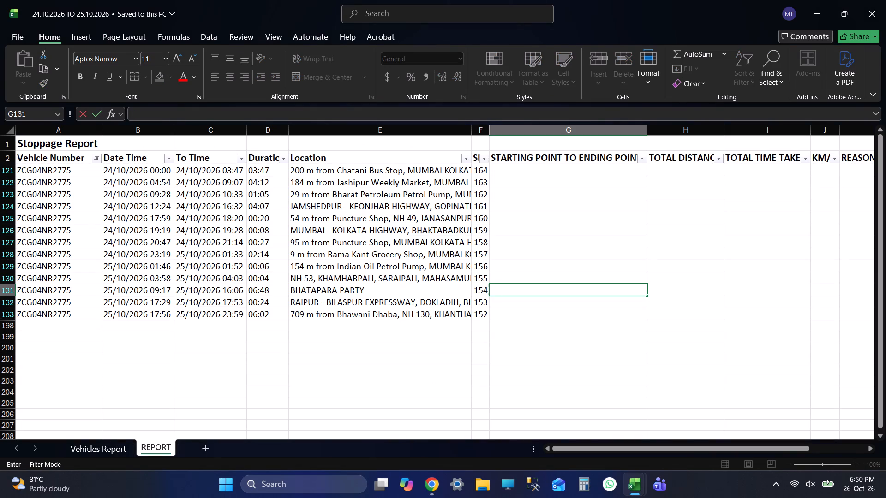
{"action": "type", "text": "BARIP"}
{"action": "type", "text": "ADA"}
{"action": "key", "text": "space"}
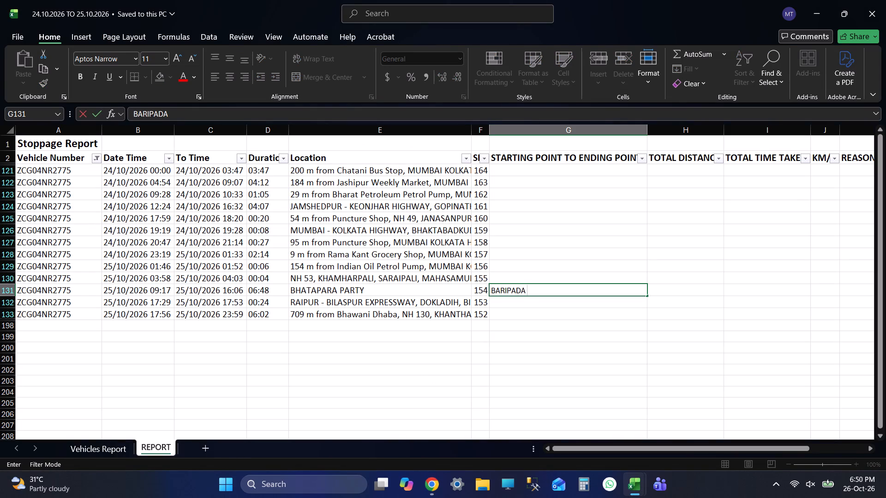
{"action": "type", "text": "BAMBOO"}
{"action": "key", "text": "space"}
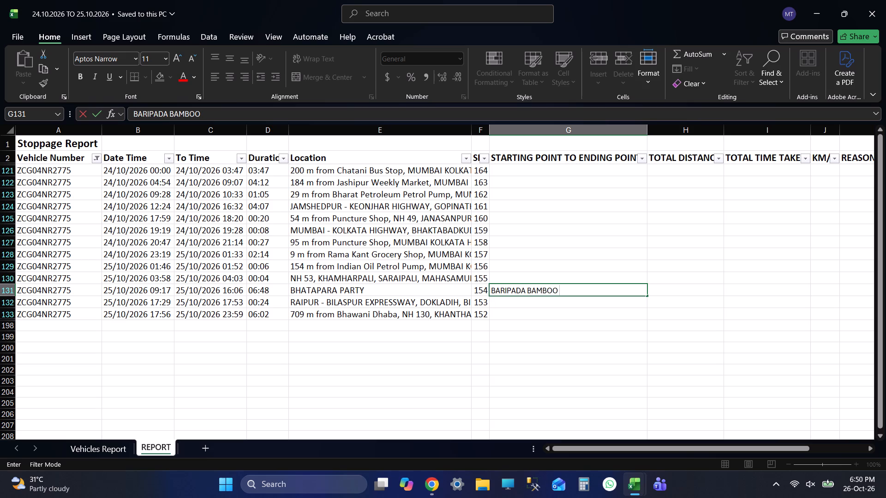
{"action": "type", "text": "LOADING TO"}
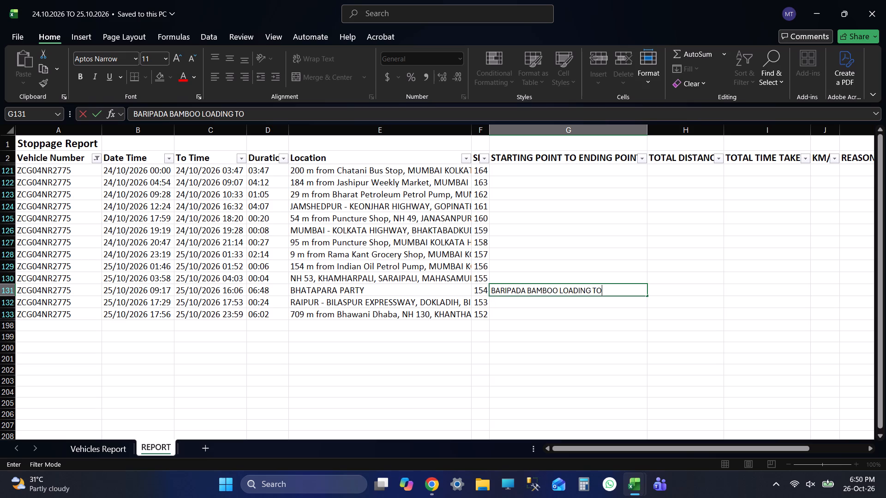
{"action": "key", "text": "space"}
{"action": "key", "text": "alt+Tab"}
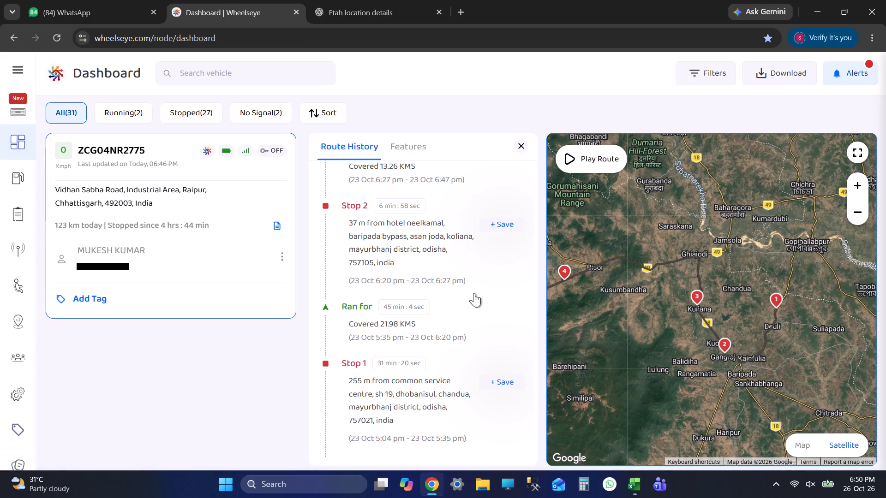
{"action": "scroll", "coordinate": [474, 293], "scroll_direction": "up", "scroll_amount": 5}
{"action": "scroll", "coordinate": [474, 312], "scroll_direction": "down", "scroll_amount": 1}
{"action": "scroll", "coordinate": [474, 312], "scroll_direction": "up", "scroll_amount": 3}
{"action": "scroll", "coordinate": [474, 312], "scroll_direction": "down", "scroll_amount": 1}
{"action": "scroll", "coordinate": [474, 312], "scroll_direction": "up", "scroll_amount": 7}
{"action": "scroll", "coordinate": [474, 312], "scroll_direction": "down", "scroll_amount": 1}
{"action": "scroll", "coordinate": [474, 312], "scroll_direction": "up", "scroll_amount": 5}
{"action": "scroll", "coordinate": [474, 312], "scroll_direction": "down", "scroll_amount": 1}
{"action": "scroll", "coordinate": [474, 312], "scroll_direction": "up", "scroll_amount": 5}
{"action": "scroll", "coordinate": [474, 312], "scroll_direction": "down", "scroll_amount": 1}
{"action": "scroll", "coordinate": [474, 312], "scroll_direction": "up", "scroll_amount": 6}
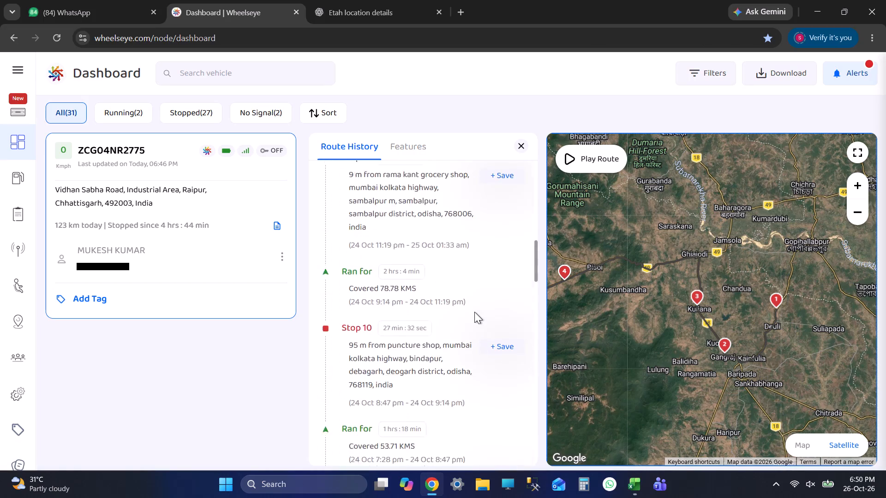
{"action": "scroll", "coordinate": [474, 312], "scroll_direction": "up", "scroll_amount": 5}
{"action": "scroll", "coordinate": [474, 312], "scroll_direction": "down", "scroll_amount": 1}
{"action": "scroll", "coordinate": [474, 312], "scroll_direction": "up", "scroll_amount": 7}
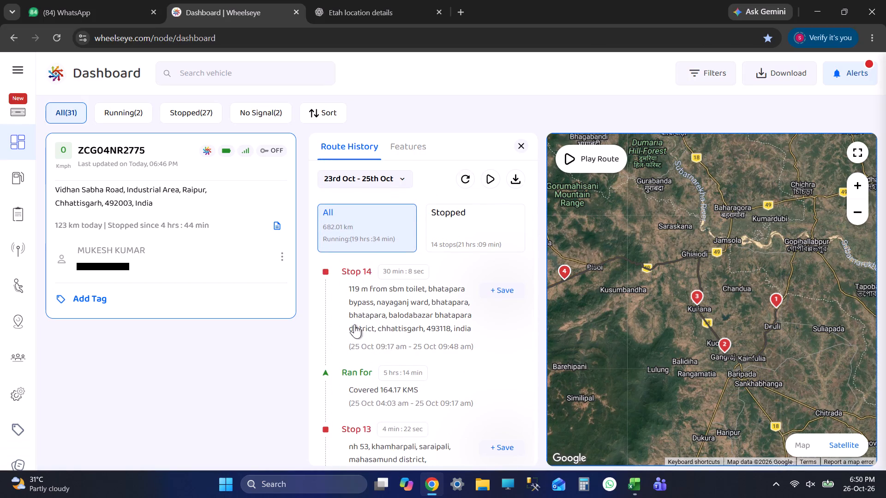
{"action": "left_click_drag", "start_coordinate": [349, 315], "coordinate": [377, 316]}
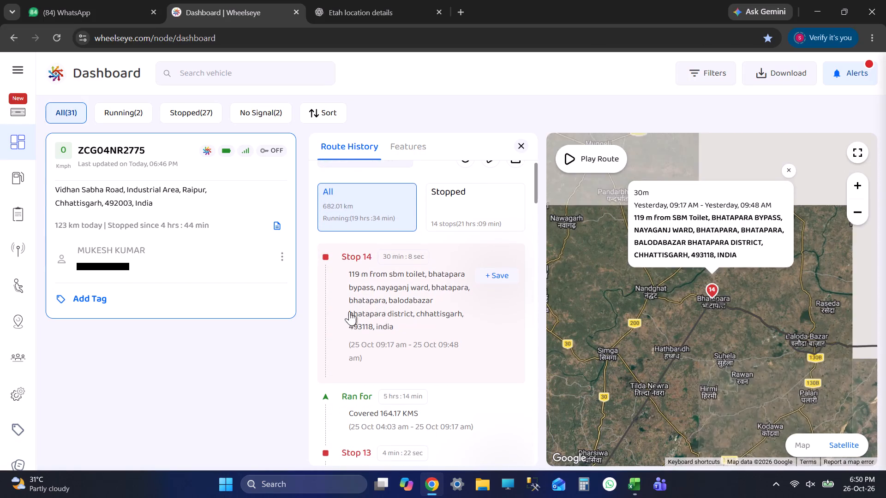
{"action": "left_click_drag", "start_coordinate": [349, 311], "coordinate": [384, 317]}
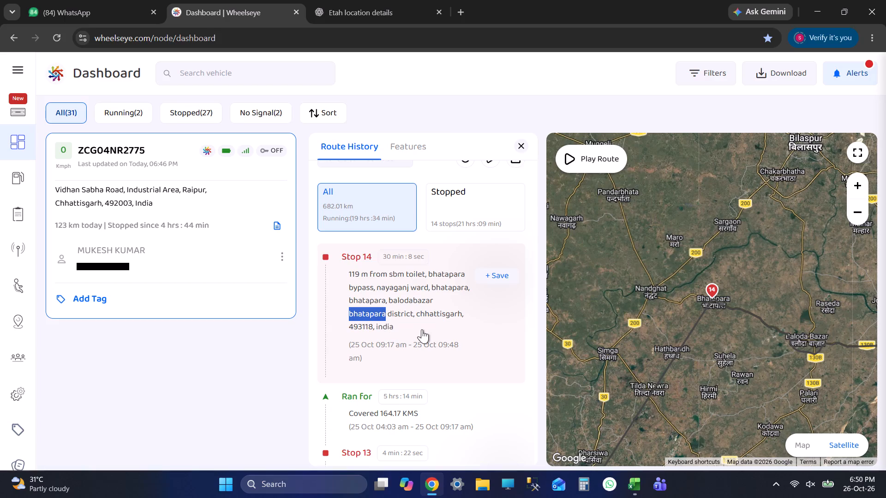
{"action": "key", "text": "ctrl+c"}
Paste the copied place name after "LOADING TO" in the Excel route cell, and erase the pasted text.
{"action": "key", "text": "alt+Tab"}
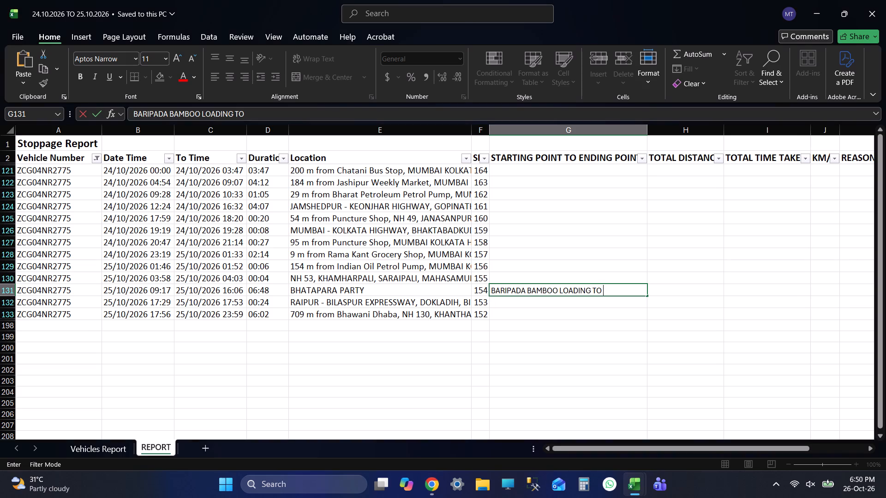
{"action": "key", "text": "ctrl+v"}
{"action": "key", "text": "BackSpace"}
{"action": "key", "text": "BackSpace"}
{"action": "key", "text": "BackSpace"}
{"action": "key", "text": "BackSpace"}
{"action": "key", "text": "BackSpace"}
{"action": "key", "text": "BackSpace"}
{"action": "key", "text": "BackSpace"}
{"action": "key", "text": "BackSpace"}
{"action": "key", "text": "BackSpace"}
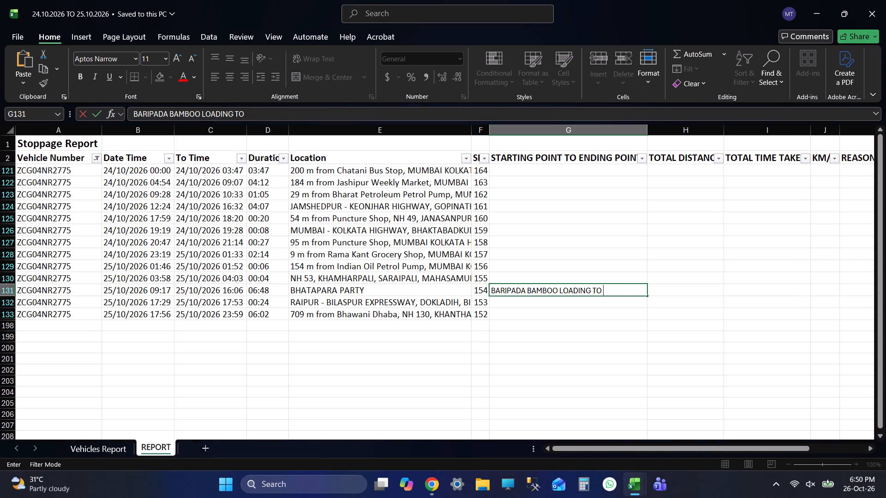
Complete the route cell with "BHATAPARA UNL." in capitals and move on to the row's total distance cell.
{"action": "type", "text": "bha"}
{"action": "key", "text": "BackSpace"}
{"action": "key", "text": "BackSpace"}
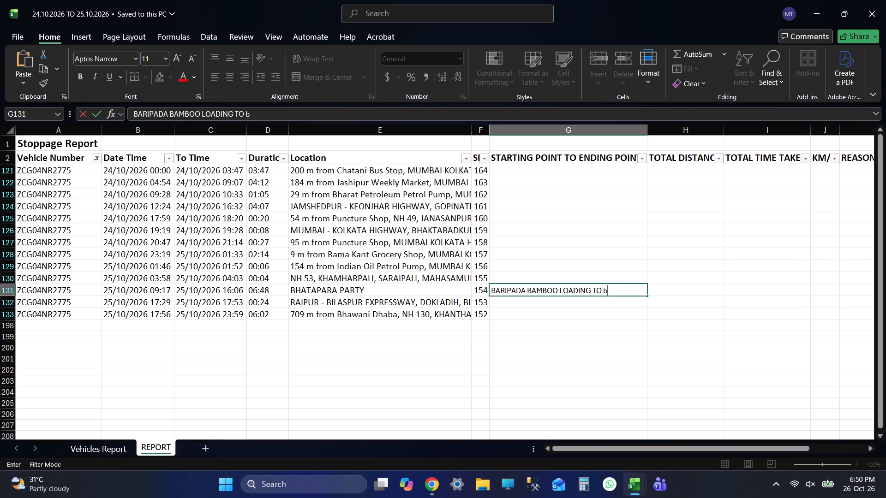
{"action": "key", "text": "BackSpace"}
{"action": "type", "text": "BHATA"}
{"action": "type", "text": "PARA"}
{"action": "key", "text": "space"}
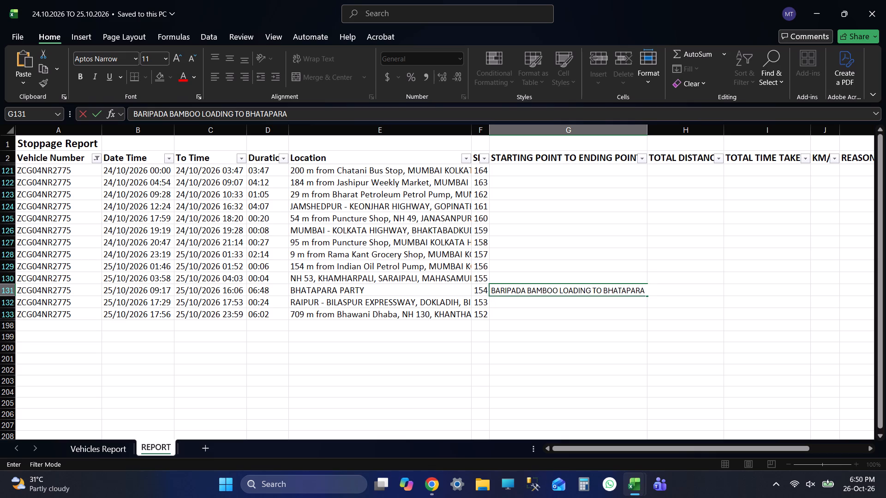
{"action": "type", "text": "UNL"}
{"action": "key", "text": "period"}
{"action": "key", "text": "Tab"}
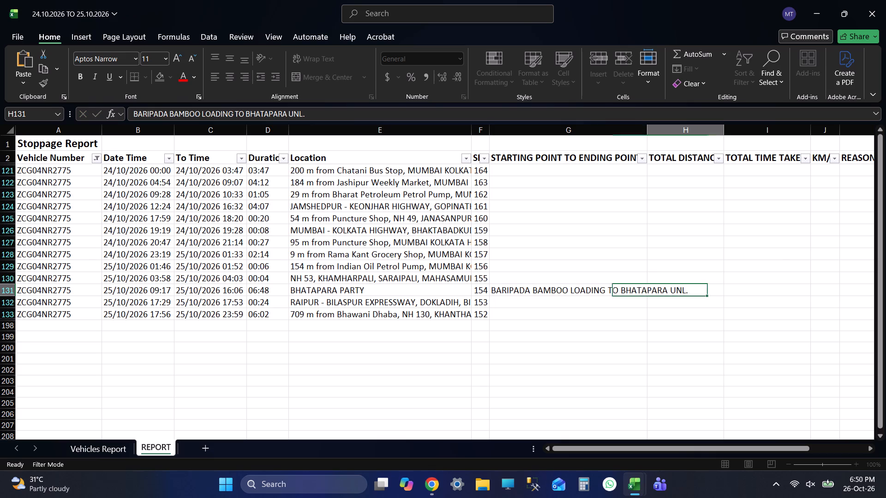
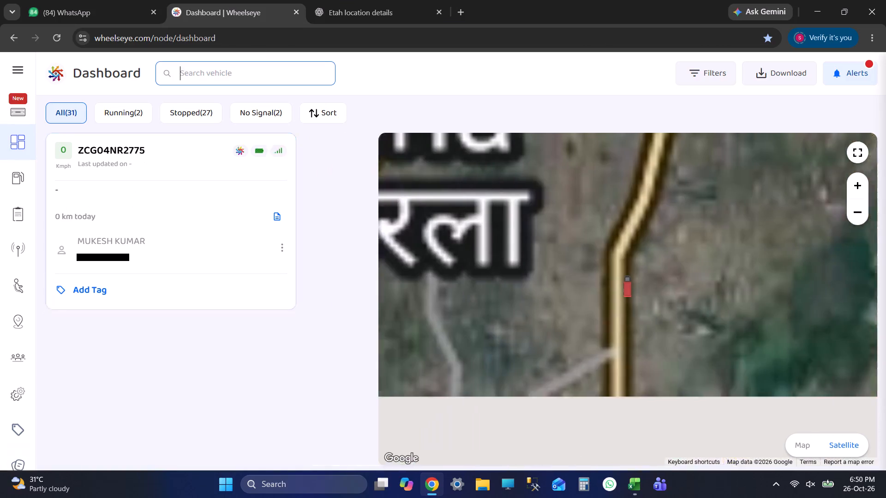
{"action": "left_click", "coordinate": [107, 200]}
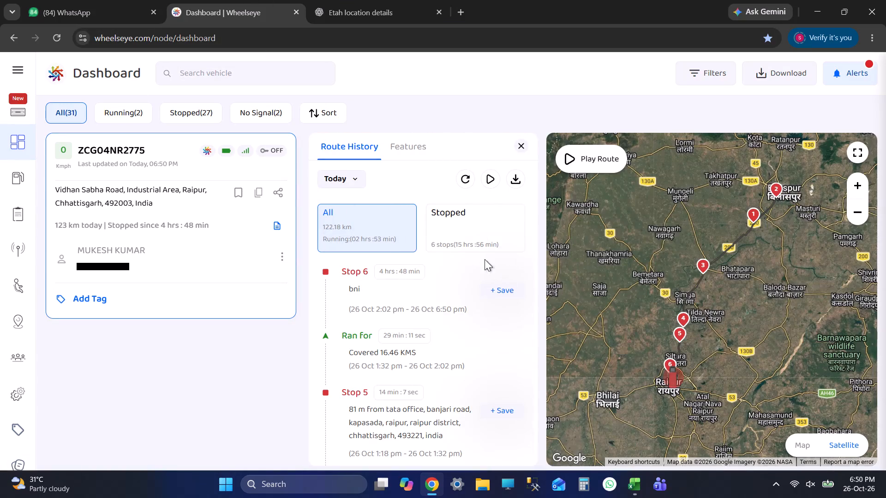
{"action": "left_click", "coordinate": [345, 175]}
{"action": "left_click", "coordinate": [373, 298]}
{"action": "key", "text": "alt+Tab"}
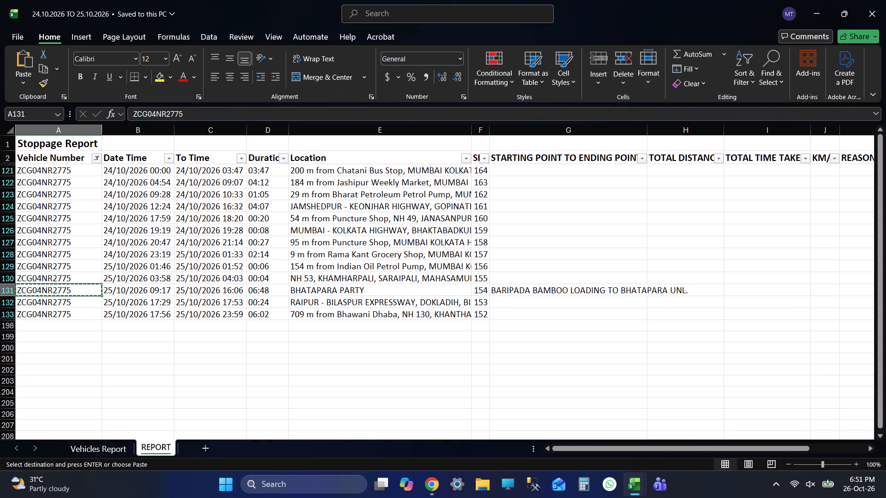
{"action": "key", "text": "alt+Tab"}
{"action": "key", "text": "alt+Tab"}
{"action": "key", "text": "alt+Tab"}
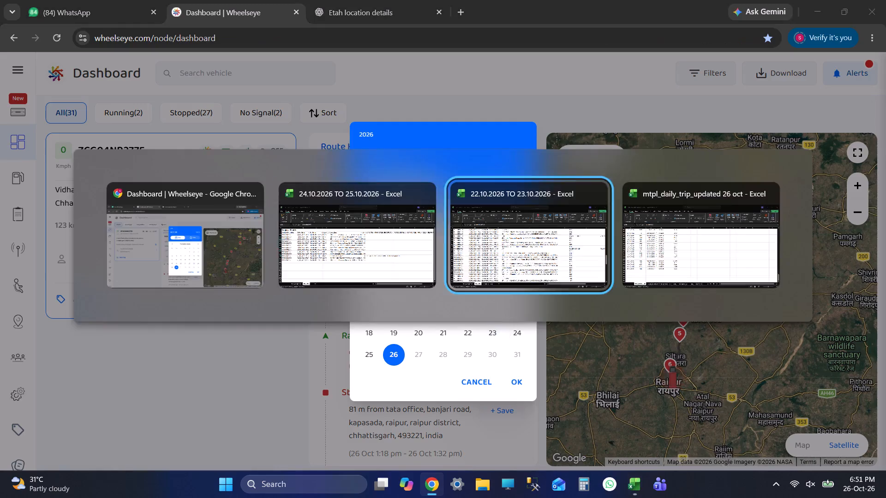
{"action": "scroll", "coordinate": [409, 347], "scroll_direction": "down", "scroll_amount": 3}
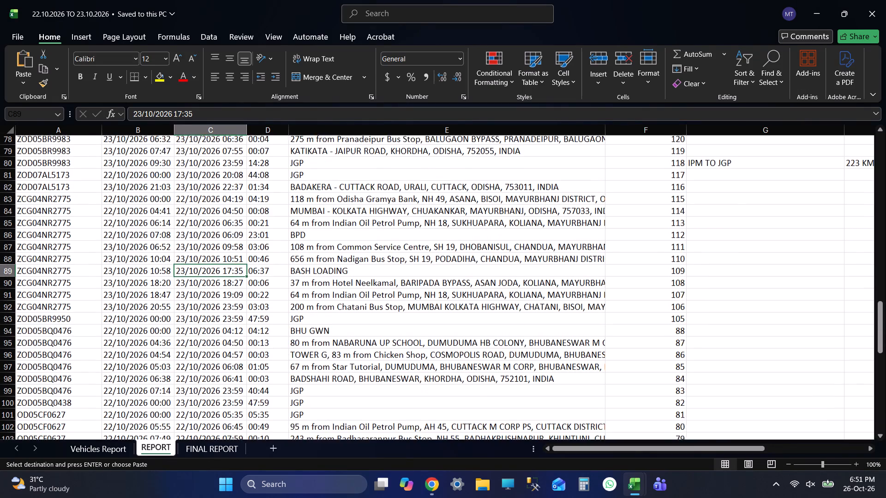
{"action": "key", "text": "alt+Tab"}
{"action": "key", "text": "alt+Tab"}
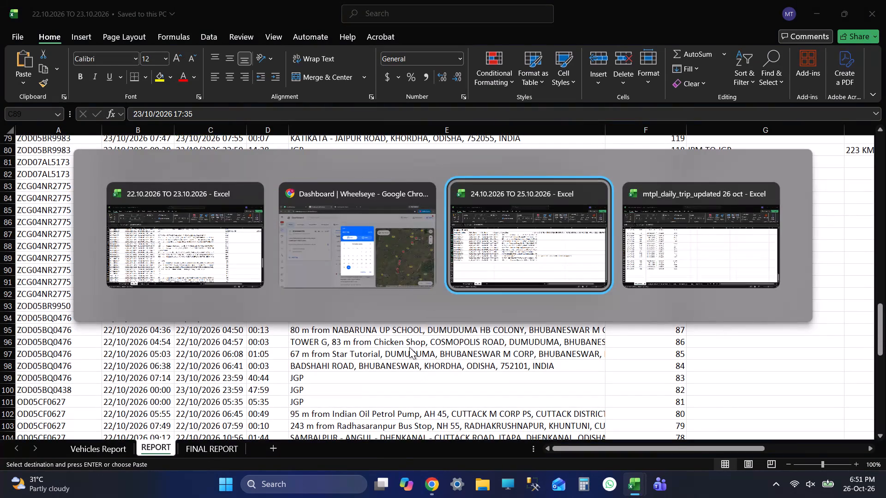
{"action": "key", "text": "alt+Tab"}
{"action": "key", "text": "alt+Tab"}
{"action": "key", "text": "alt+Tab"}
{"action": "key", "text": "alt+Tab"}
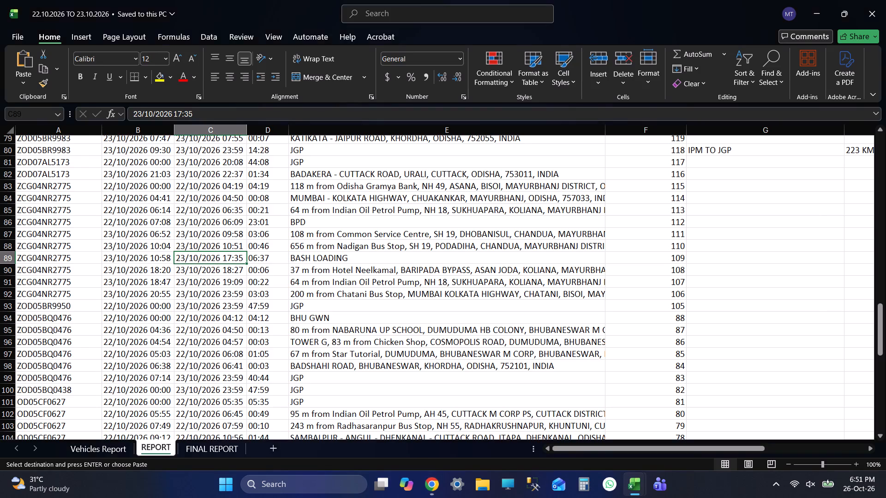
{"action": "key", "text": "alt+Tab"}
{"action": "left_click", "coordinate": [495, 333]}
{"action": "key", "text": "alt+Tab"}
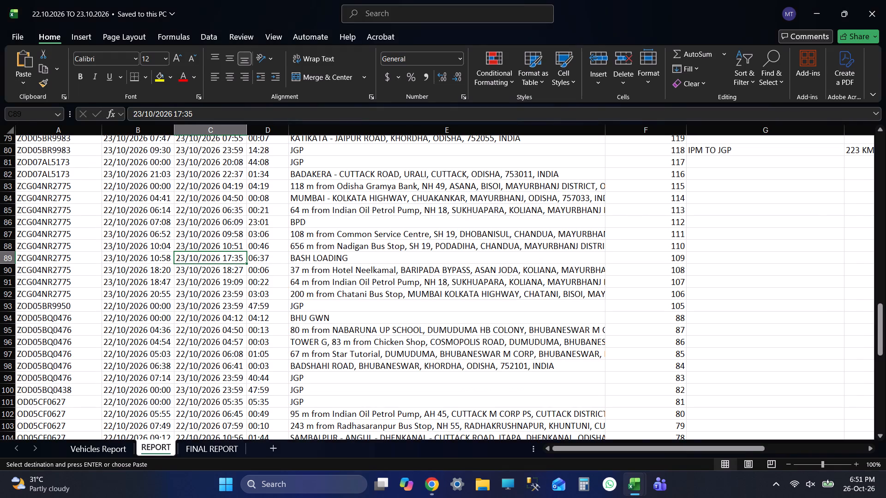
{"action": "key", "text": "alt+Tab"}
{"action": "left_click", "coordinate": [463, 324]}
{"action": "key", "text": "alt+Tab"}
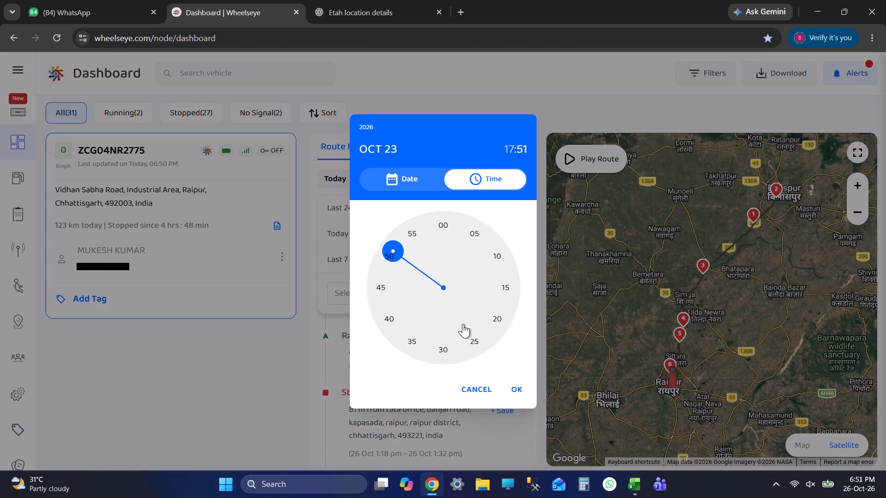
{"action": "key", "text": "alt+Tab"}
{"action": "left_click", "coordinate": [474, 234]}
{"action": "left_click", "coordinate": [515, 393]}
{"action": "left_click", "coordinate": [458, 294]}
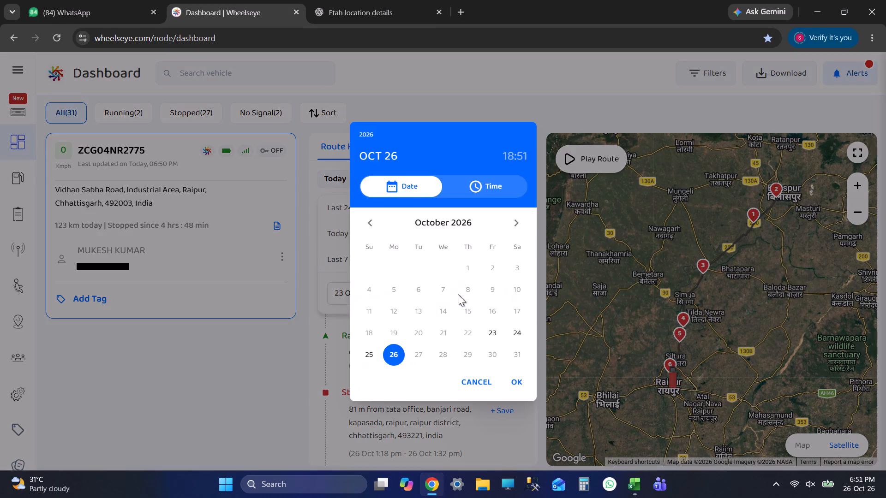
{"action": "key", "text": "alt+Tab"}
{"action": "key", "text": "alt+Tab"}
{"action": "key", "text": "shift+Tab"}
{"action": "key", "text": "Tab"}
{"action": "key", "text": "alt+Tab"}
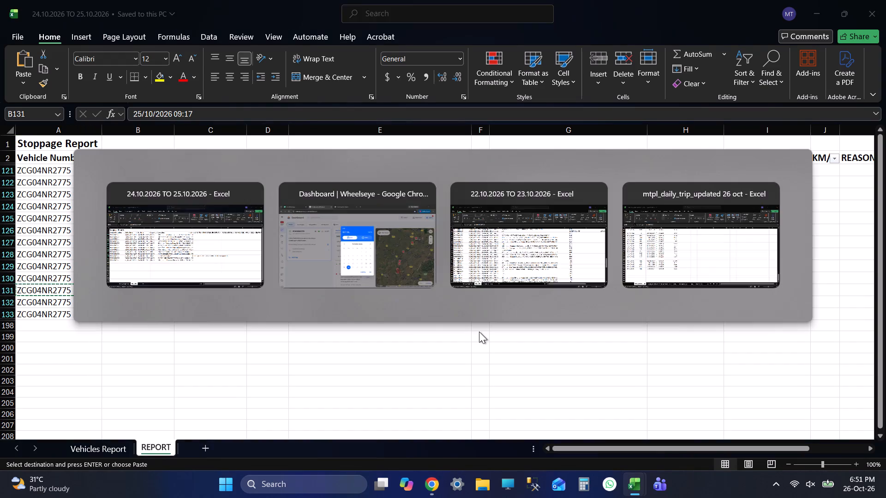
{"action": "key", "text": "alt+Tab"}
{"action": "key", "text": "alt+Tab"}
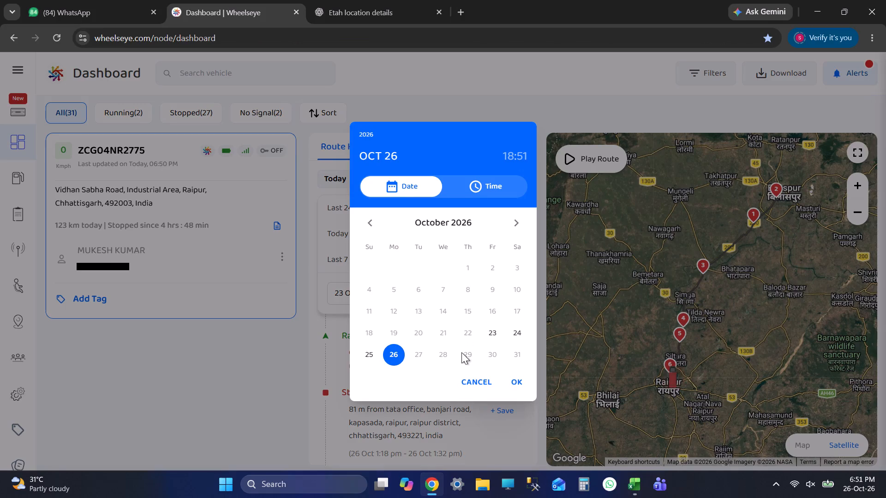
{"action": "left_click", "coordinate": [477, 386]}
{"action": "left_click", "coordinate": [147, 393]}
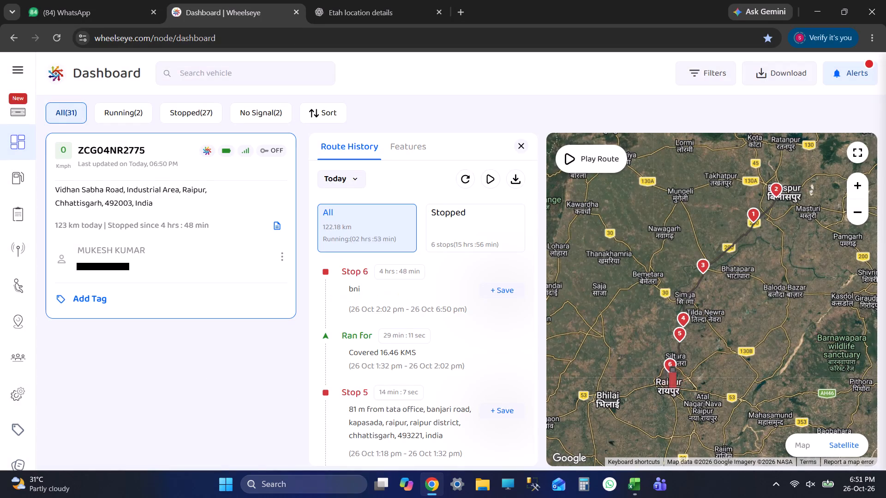
{"action": "scroll", "coordinate": [405, 314], "scroll_direction": "down", "scroll_amount": 5}
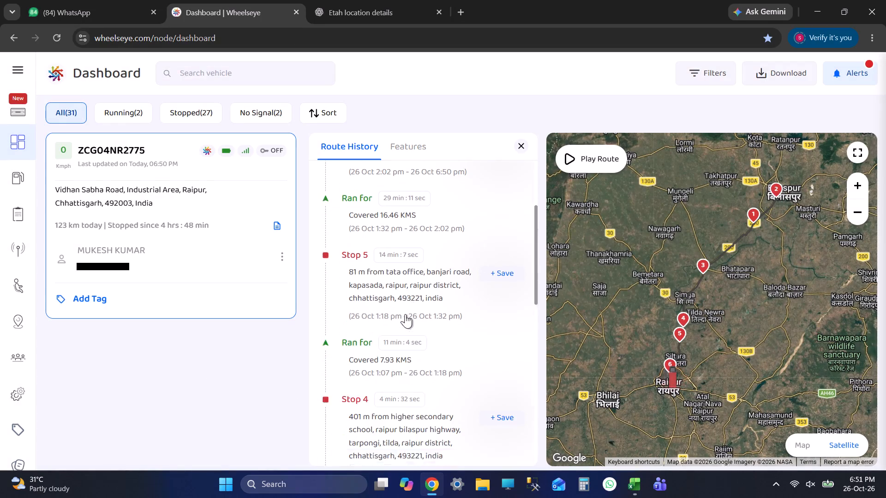
{"action": "scroll", "coordinate": [405, 314], "scroll_direction": "down", "scroll_amount": 6}
{"action": "scroll", "coordinate": [405, 315], "scroll_direction": "up", "scroll_amount": 16}
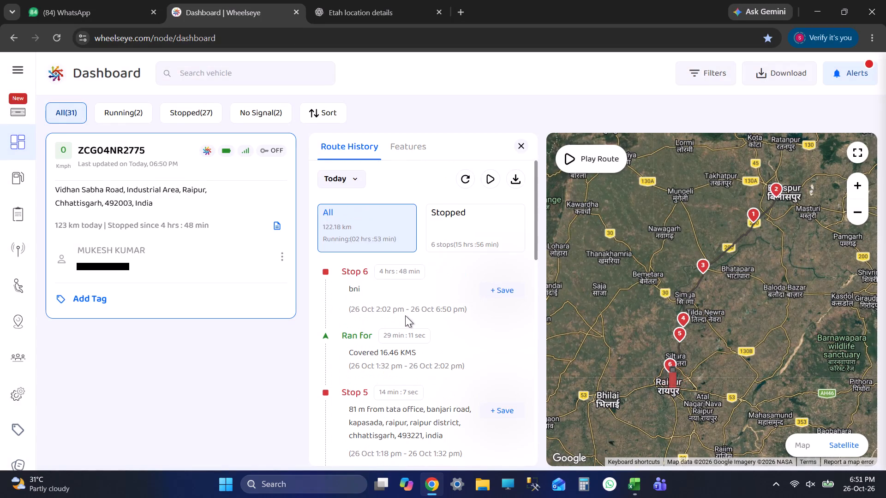
{"action": "scroll", "coordinate": [405, 315], "scroll_direction": "up", "scroll_amount": 5}
{"action": "left_click", "coordinate": [354, 178]}
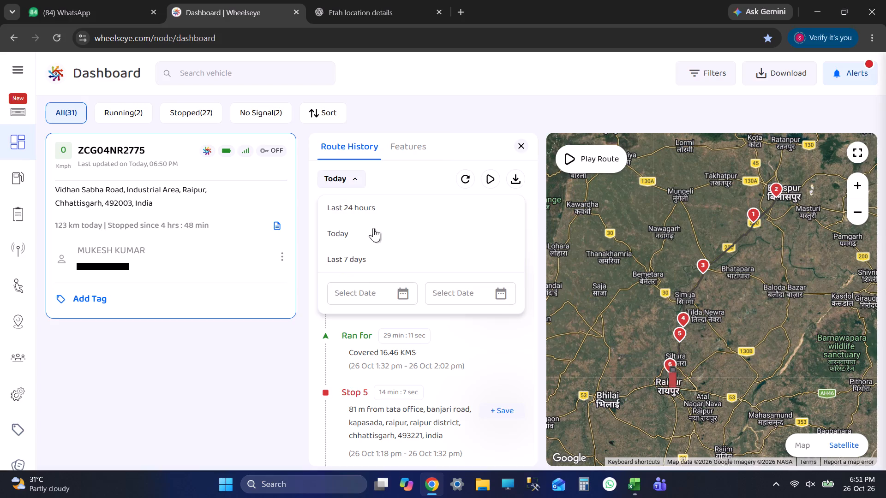
{"action": "left_click", "coordinate": [373, 287]}
{"action": "key", "text": "alt+Tab"}
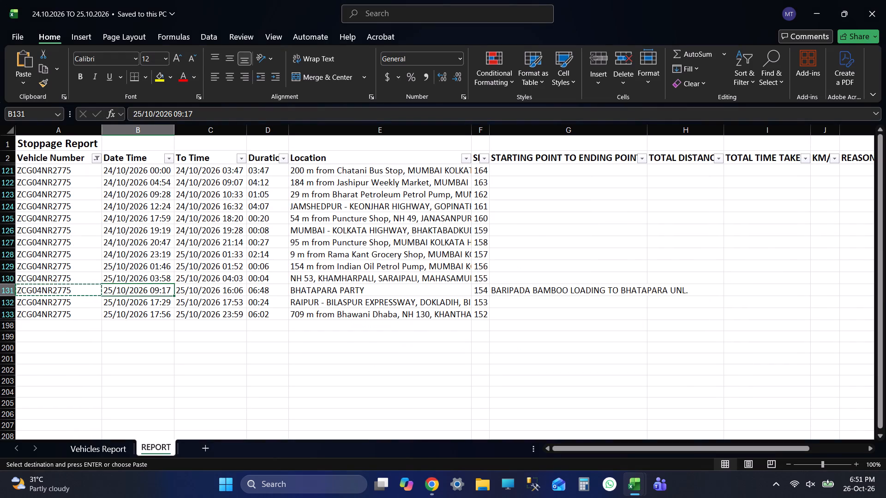
{"action": "key", "text": "alt+Tab"}
{"action": "key", "text": "alt+Tab"}
{"action": "key", "text": "alt+Tab"}
{"action": "key", "text": "alt+Tab"}
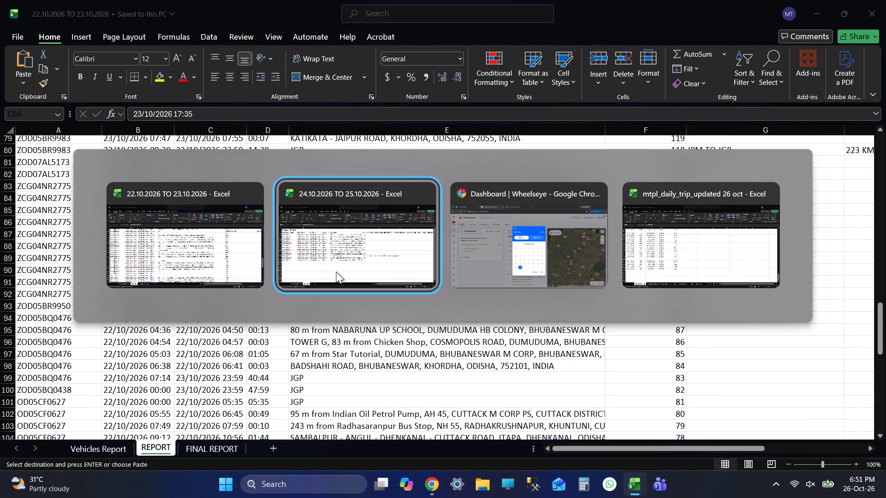
{"action": "key", "text": "alt+Tab"}
{"action": "key", "text": "alt+Tab"}
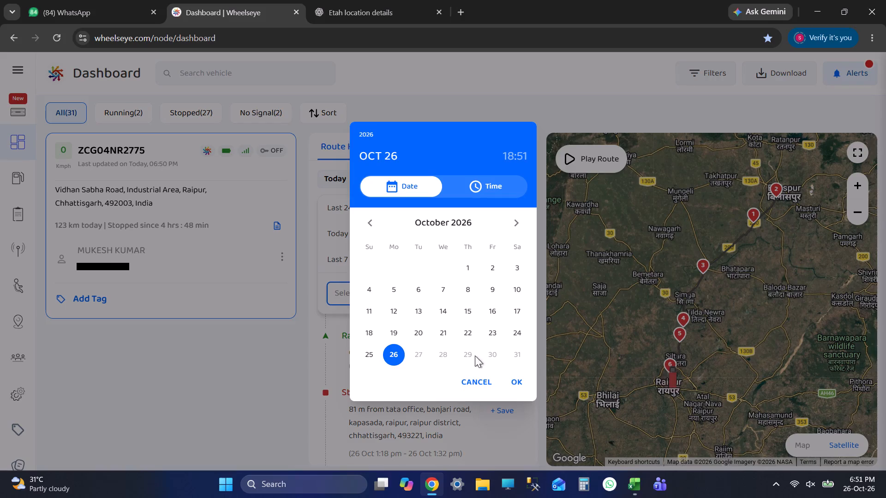
{"action": "left_click", "coordinate": [488, 332]}
{"action": "key", "text": "alt+Tab"}
{"action": "key", "text": "alt+Tab"}
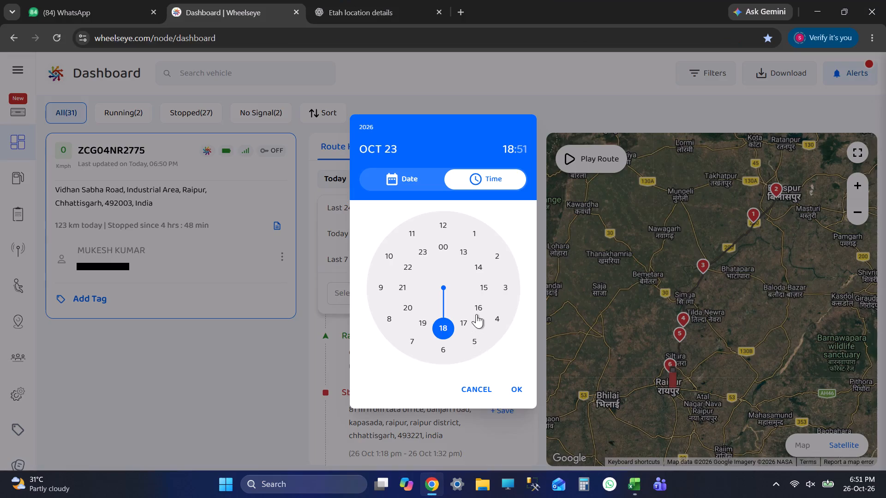
{"action": "left_click", "coordinate": [467, 320]}
{"action": "key", "text": "alt+Tab"}
{"action": "key", "text": "alt+Tab"}
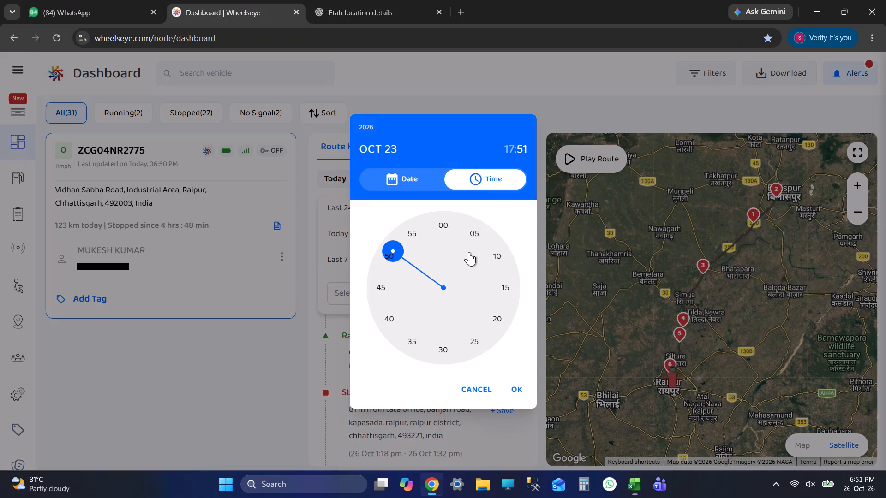
{"action": "left_click", "coordinate": [467, 225]}
{"action": "left_click", "coordinate": [524, 385]}
Set the route history range's end to 25 October, 09:51, checking the BHATAPARA PARTY row's arrival time in the 24.10.2026 TO 25.10.2026 workbook.
{"action": "left_click", "coordinate": [479, 290]}
{"action": "key", "text": "alt+Tab"}
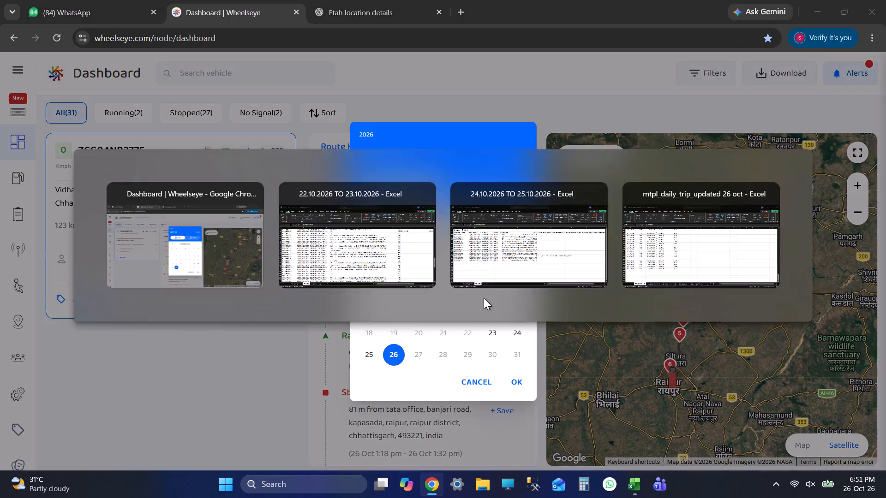
{"action": "key", "text": "alt+Tab"}
{"action": "key", "text": "shift+Tab"}
{"action": "key", "text": "Tab"}
{"action": "key", "text": "alt+Tab"}
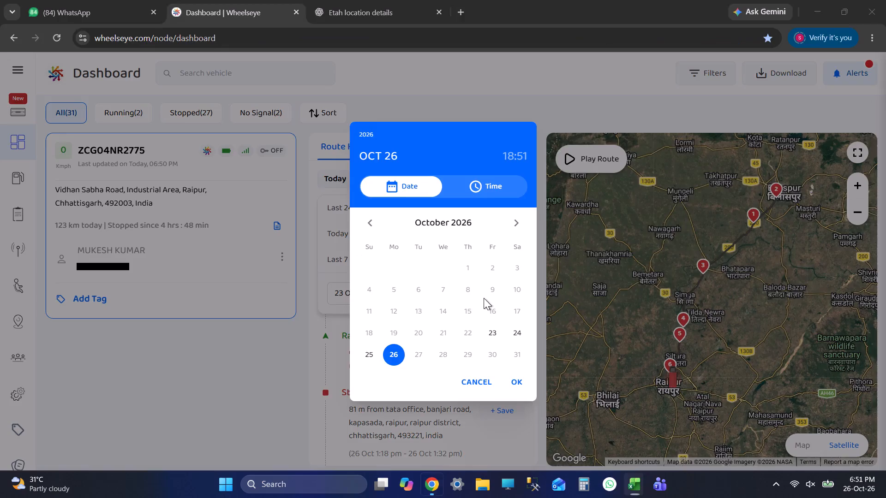
{"action": "key", "text": "alt+Tab"}
{"action": "key", "text": "alt+Tab"}
{"action": "left_click", "coordinate": [364, 355]}
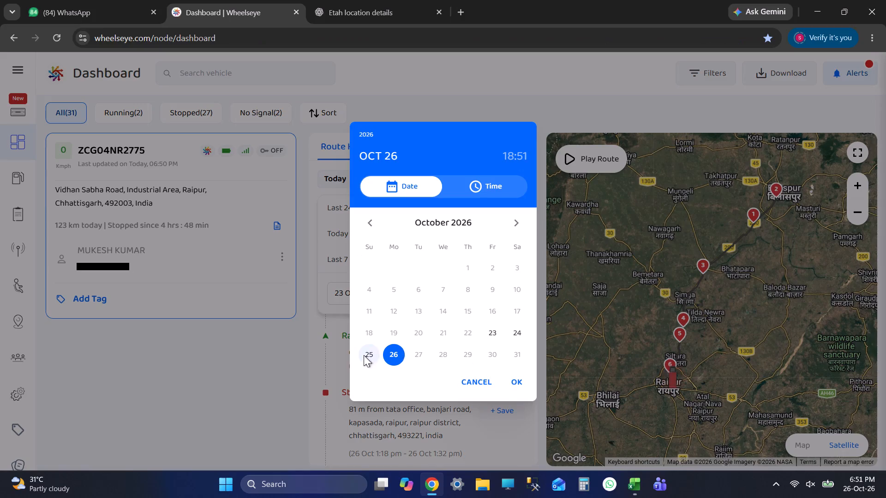
{"action": "key", "text": "alt+Tab"}
{"action": "key", "text": "alt+Tab"}
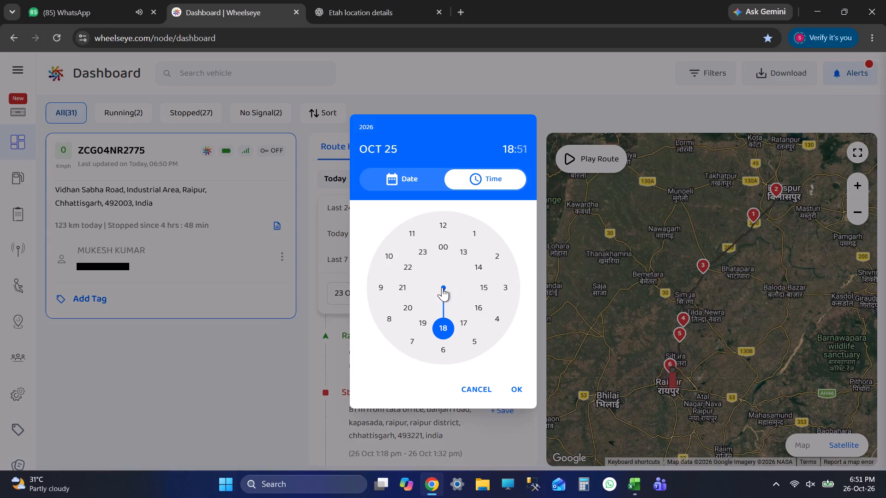
{"action": "key", "text": "alt+Tab"}
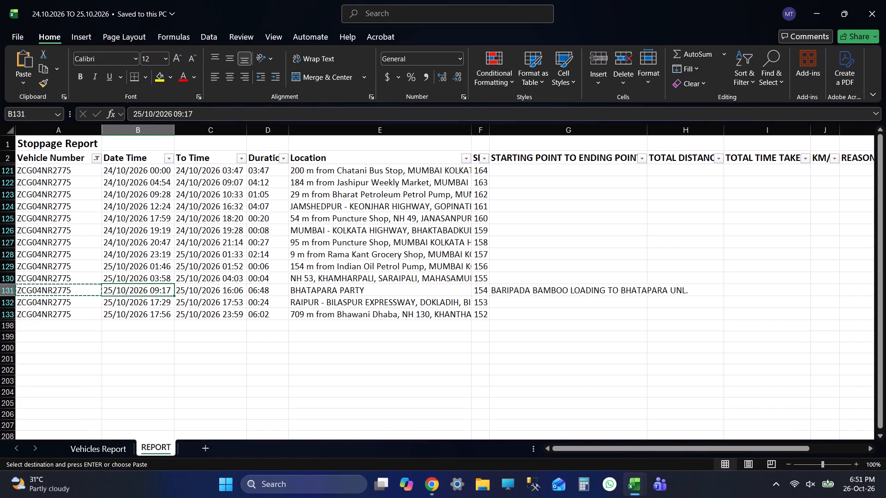
{"action": "key", "text": "alt+Tab"}
{"action": "left_click", "coordinate": [389, 288]}
{"action": "key", "text": "alt+Tab"}
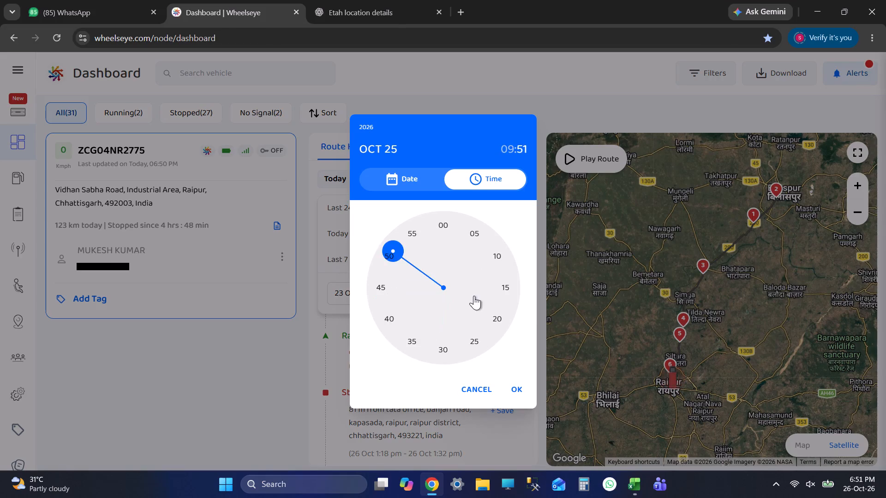
{"action": "key", "text": "alt+Tab"}
{"action": "left_click", "coordinate": [522, 385]}
Locate Stop 14 near Bhatapara on the route history map.
{"action": "left_click", "coordinate": [442, 294]}
{"action": "scroll", "coordinate": [780, 296], "scroll_direction": "up", "scroll_amount": 4}
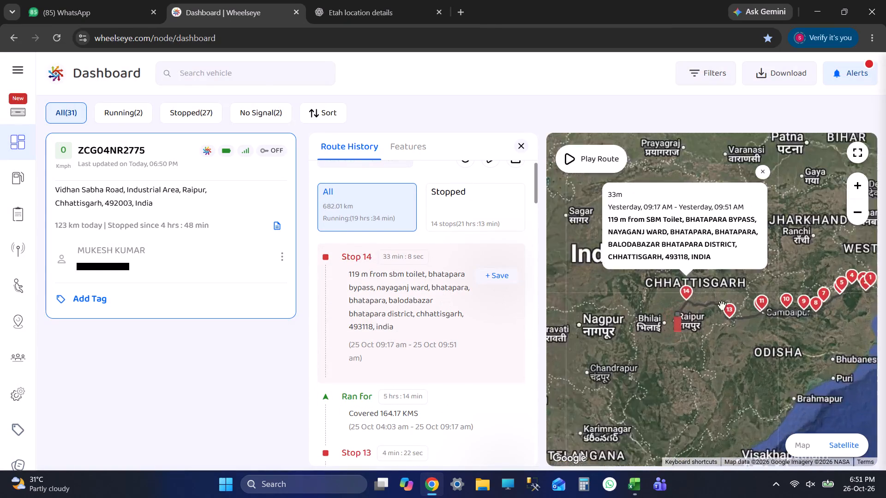
{"action": "scroll", "coordinate": [722, 305], "scroll_direction": "up", "scroll_amount": 10}
Examine Stop 1's location near Dhobanisul and the surrounding route on the map.
{"action": "scroll", "coordinate": [462, 360], "scroll_direction": "down", "scroll_amount": 15}
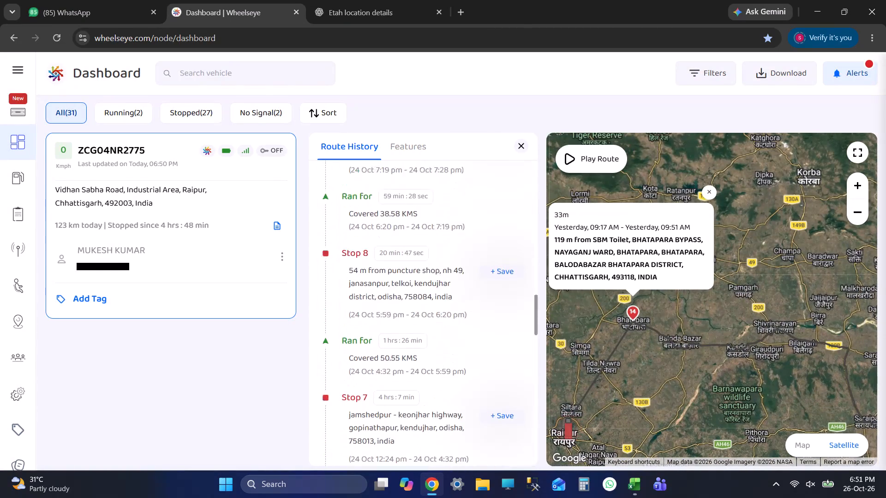
{"action": "scroll", "coordinate": [441, 371], "scroll_direction": "down", "scroll_amount": 3}
{"action": "scroll", "coordinate": [441, 371], "scroll_direction": "up", "scroll_amount": 1}
{"action": "scroll", "coordinate": [441, 371], "scroll_direction": "down", "scroll_amount": 19}
{"action": "scroll", "coordinate": [445, 399], "scroll_direction": "up", "scroll_amount": 1}
{"action": "scroll", "coordinate": [445, 402], "scroll_direction": "down", "scroll_amount": 1}
{"action": "scroll", "coordinate": [445, 404], "scroll_direction": "up", "scroll_amount": 1}
{"action": "scroll", "coordinate": [445, 405], "scroll_direction": "down", "scroll_amount": 2}
{"action": "left_click", "coordinate": [443, 406]}
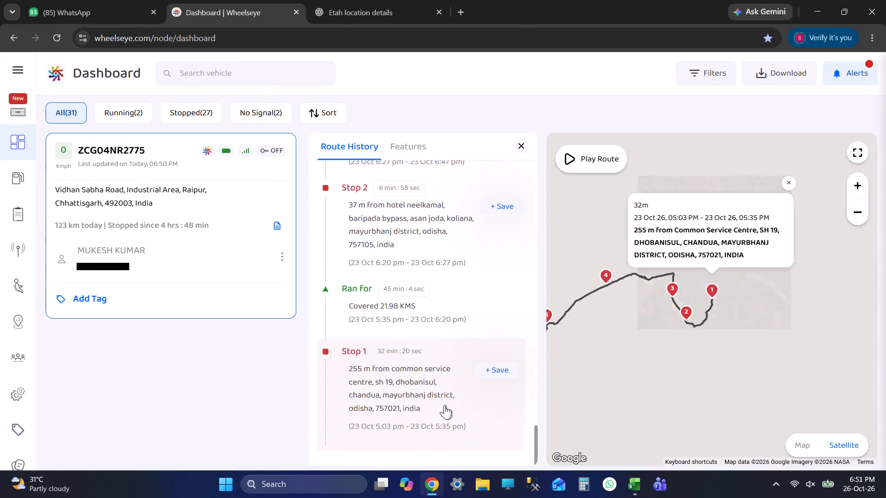
{"action": "scroll", "coordinate": [708, 283], "scroll_direction": "up", "scroll_amount": 20}
{"action": "scroll", "coordinate": [708, 283], "scroll_direction": "up", "scroll_amount": 2}
{"action": "scroll", "coordinate": [718, 324], "scroll_direction": "down", "scroll_amount": 1}
{"action": "scroll", "coordinate": [718, 324], "scroll_direction": "up", "scroll_amount": 3}
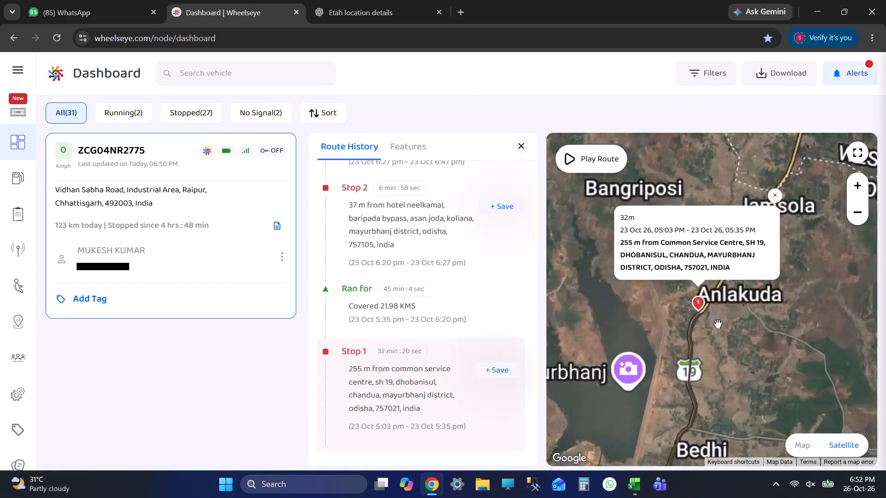
{"action": "scroll", "coordinate": [718, 324], "scroll_direction": "up", "scroll_amount": 13}
{"action": "scroll", "coordinate": [670, 307], "scroll_direction": "down", "scroll_amount": 7}
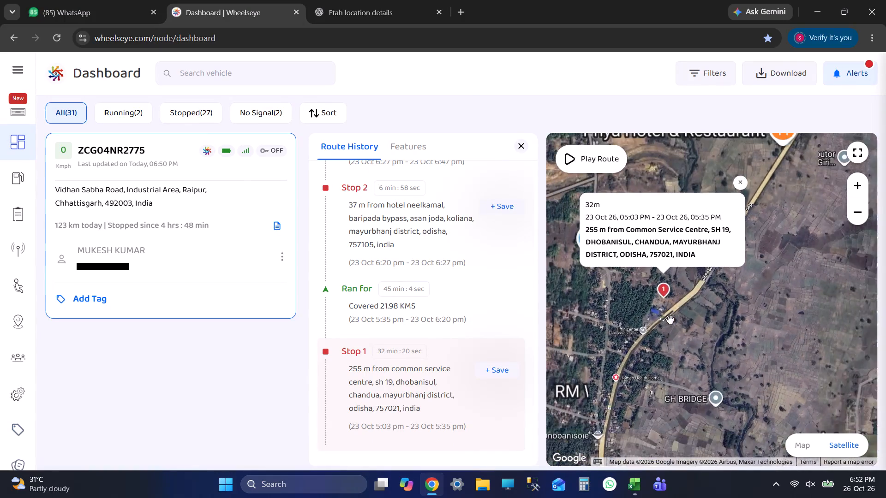
{"action": "scroll", "coordinate": [670, 320], "scroll_direction": "down", "scroll_amount": 20}
{"action": "scroll", "coordinate": [670, 320], "scroll_direction": "down", "scroll_amount": 6}
{"action": "scroll", "coordinate": [668, 336], "scroll_direction": "up", "scroll_amount": 1}
{"action": "scroll", "coordinate": [668, 336], "scroll_direction": "down", "scroll_amount": 3}
{"action": "scroll", "coordinate": [668, 336], "scroll_direction": "up", "scroll_amount": 1}
{"action": "scroll", "coordinate": [668, 336], "scroll_direction": "down", "scroll_amount": 6}
{"action": "scroll", "coordinate": [595, 348], "scroll_direction": "down", "scroll_amount": 3}
{"action": "left_click_drag", "start_coordinate": [643, 357], "coordinate": [657, 361]}
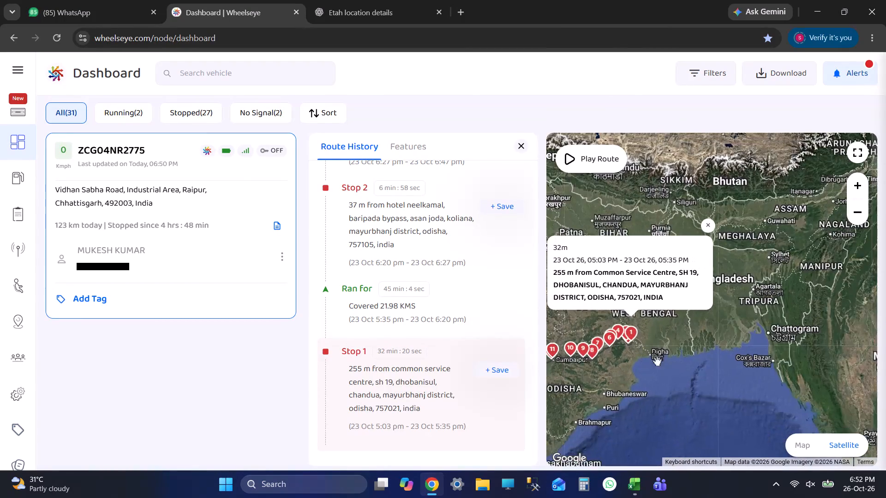
{"action": "left_click_drag", "start_coordinate": [657, 361], "coordinate": [739, 385]}
{"action": "scroll", "coordinate": [405, 310], "scroll_direction": "up", "scroll_amount": 7}
{"action": "scroll", "coordinate": [402, 310], "scroll_direction": "down", "scroll_amount": 1}
{"action": "scroll", "coordinate": [402, 310], "scroll_direction": "up", "scroll_amount": 9}
{"action": "scroll", "coordinate": [402, 310], "scroll_direction": "down", "scroll_amount": 1}
{"action": "scroll", "coordinate": [402, 310], "scroll_direction": "up", "scroll_amount": 5}
{"action": "scroll", "coordinate": [402, 310], "scroll_direction": "down", "scroll_amount": 1}
{"action": "scroll", "coordinate": [402, 310], "scroll_direction": "up", "scroll_amount": 20}
{"action": "scroll", "coordinate": [402, 310], "scroll_direction": "up", "scroll_amount": 3}
{"action": "scroll", "coordinate": [402, 310], "scroll_direction": "down", "scroll_amount": 1}
{"action": "scroll", "coordinate": [402, 310], "scroll_direction": "up", "scroll_amount": 2}
In the 24.10.2026 TO 25.10.2026 workbook, enter 685 KM as the BHATAPARA PARTY row's total distance and save.
{"action": "key", "text": "alt+Tab"}
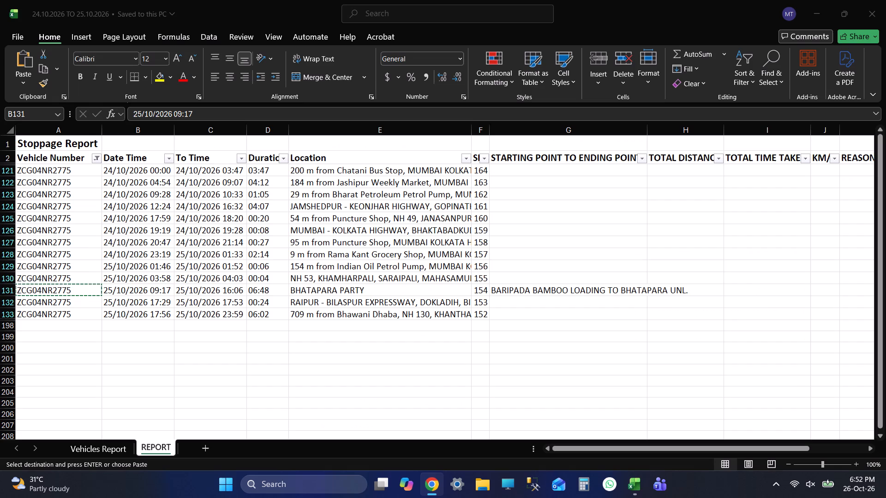
{"action": "key", "text": "Tab"}
{"action": "key", "text": "Tab"}
{"action": "key", "text": "Tab"}
{"action": "key", "text": "Tab"}
{"action": "key", "text": "Tab"}
{"action": "key", "text": "Tab"}
{"action": "key", "text": "Tab"}
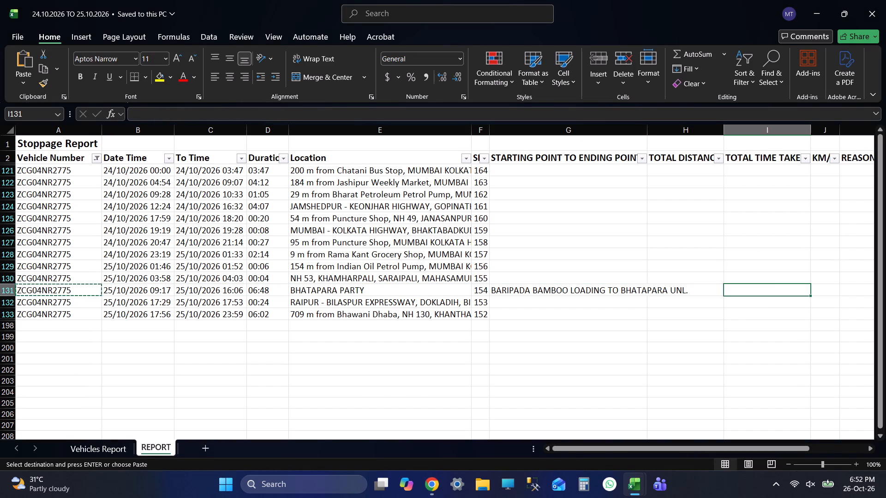
{"action": "key", "text": "shift+Tab"}
{"action": "key", "text": "alt+Tab"}
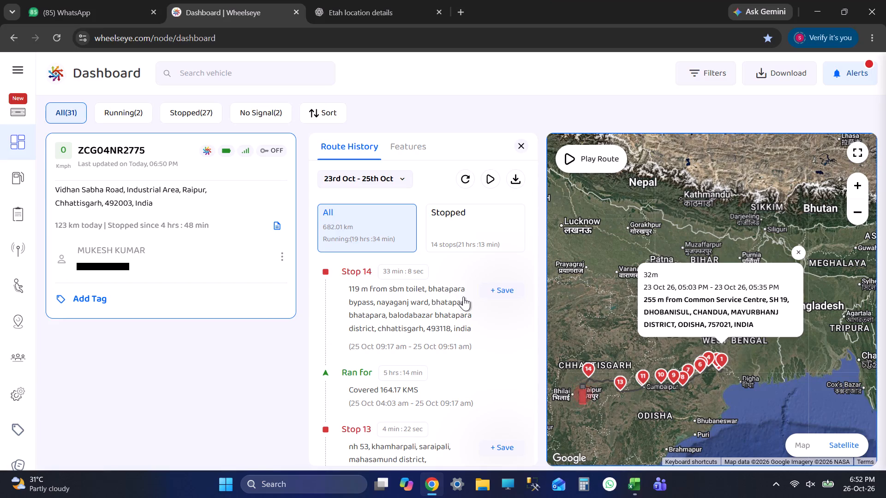
{"action": "key", "text": "alt+Tab"}
{"action": "type", "text": "685"}
{"action": "key", "text": "space"}
{"action": "type", "text": "KM"}
{"action": "key", "text": "Tab"}
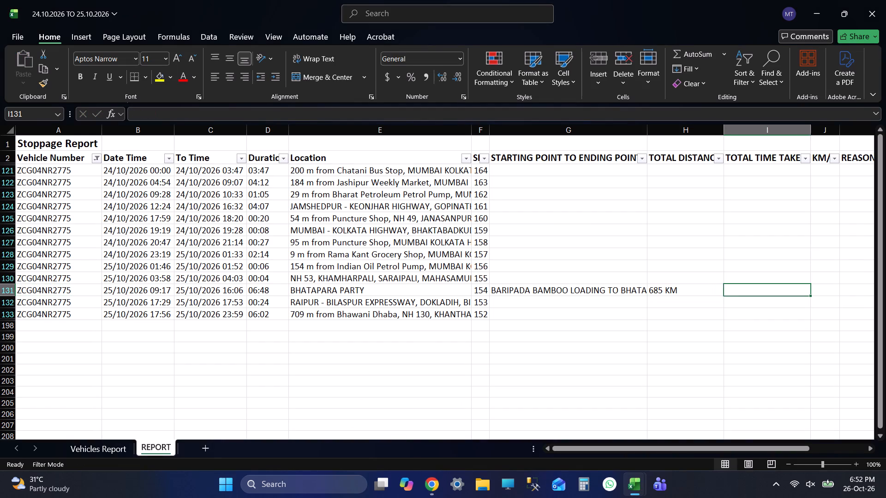
{"action": "key", "text": "ctrl+s"}
{"action": "key", "text": "ctrl+s"}
{"action": "key", "text": "alt+Tab"}
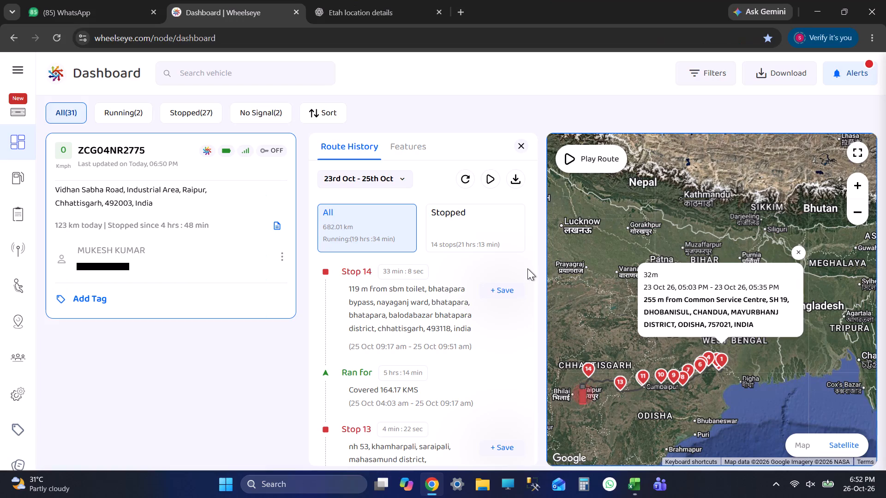
{"action": "scroll", "coordinate": [490, 334], "scroll_direction": "down", "scroll_amount": 7}
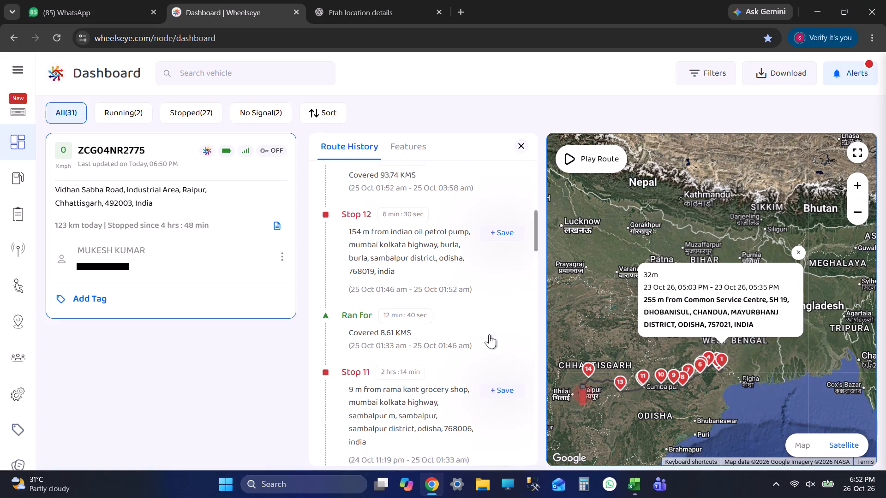
{"action": "left_click_drag", "start_coordinate": [537, 229], "coordinate": [531, 436]}
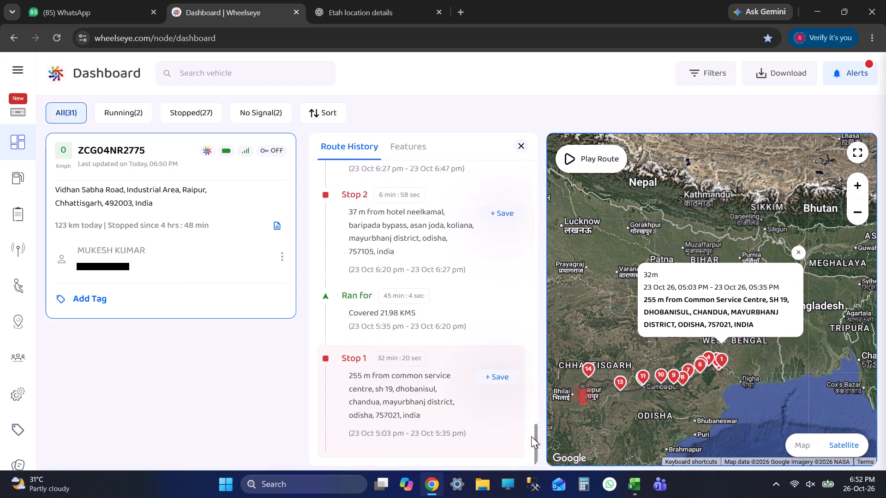
{"action": "left_click_drag", "start_coordinate": [531, 436], "coordinate": [520, 95]}
{"action": "left_click", "coordinate": [395, 0]}
{"action": "key", "text": "alt+Tab"}
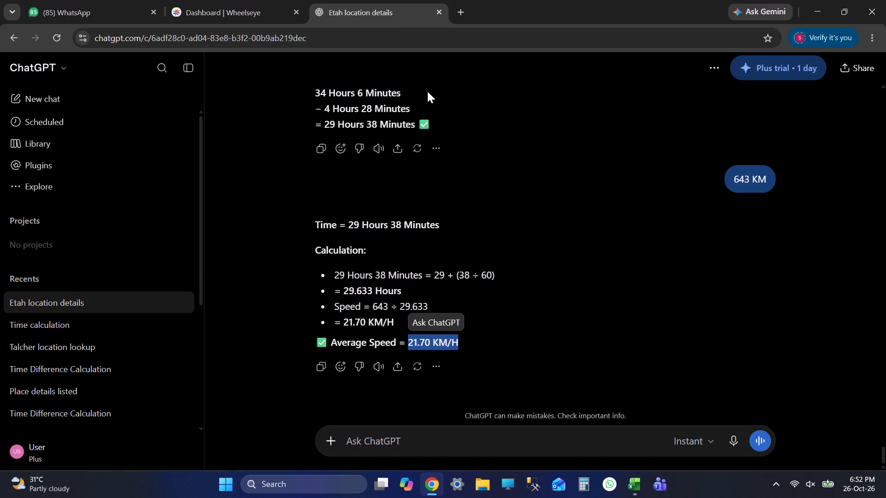
{"action": "key", "text": "alt+Tab"}
{"action": "key", "text": "alt+Tab"}
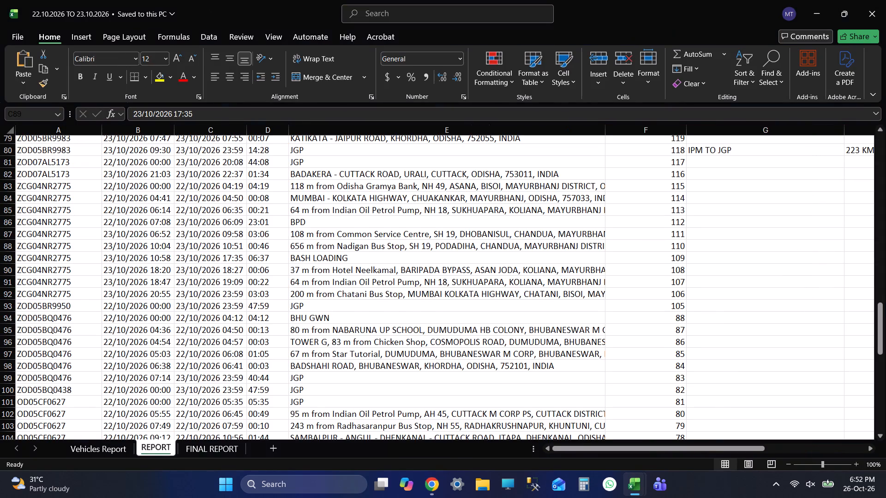
{"action": "key", "text": "ctrl+c"}
{"action": "key", "text": "alt+Tab"}
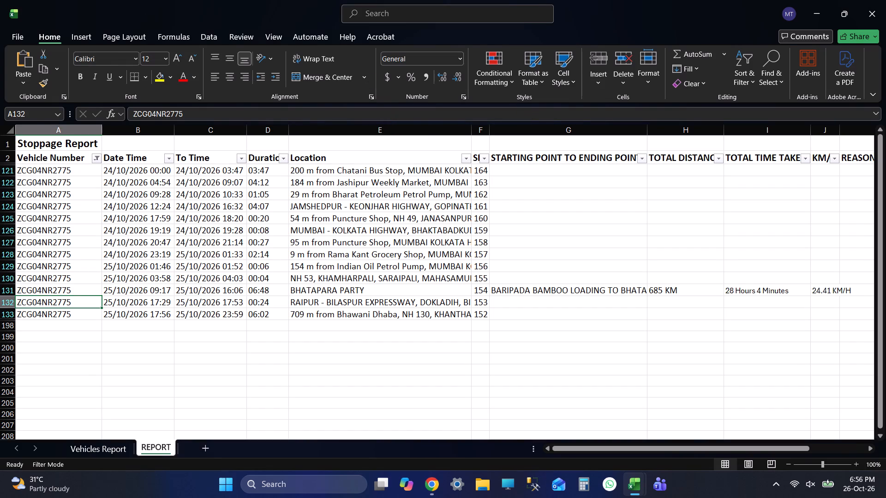
{"action": "left_click", "coordinate": [534, 318]}
{"action": "key", "text": "ctrl+s"}
{"action": "key", "text": "Tab"}
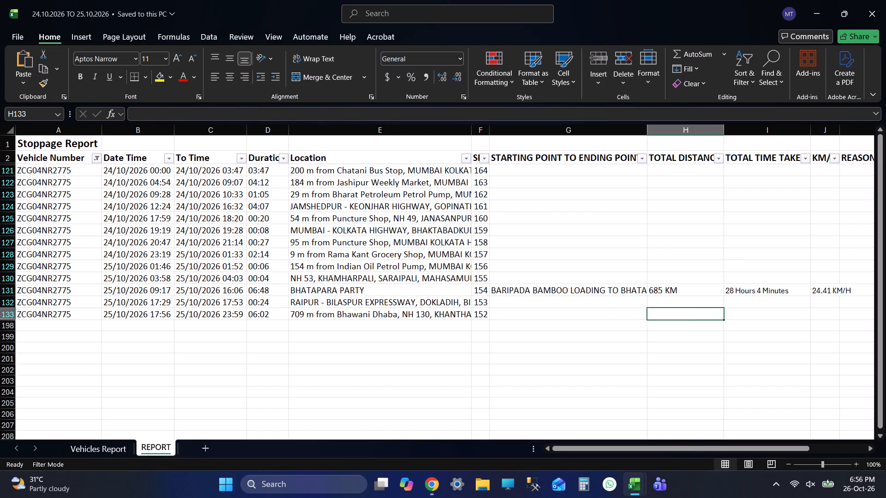
{"action": "key", "text": "Tab"}
{"action": "key", "text": "Tab"}
{"action": "key", "text": "Tab"}
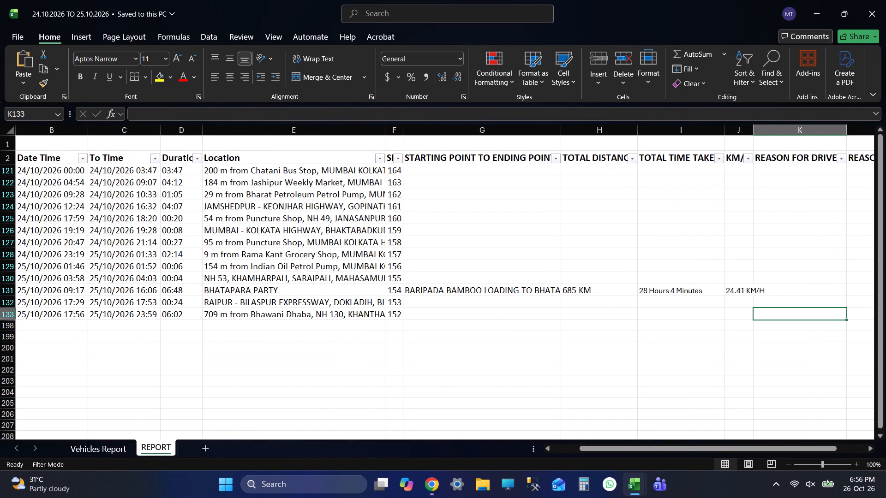
{"action": "type", "text": "TO"}
{"action": "key", "text": "space"}
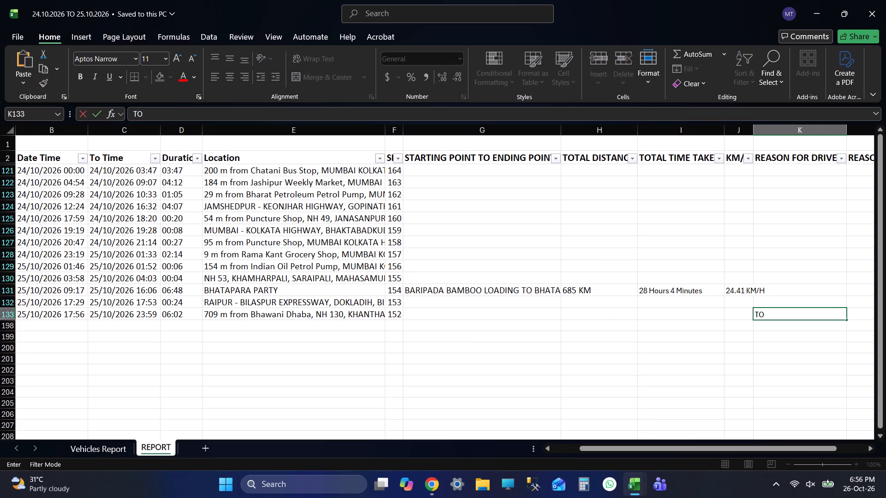
{"action": "type", "text": "BILASHPUR TO RAIPUR"}
{"action": "key", "text": "shift+Tab"}
{"action": "key", "text": "shift+Tab"}
{"action": "key", "text": "shift+Tab"}
{"action": "key", "text": "shift+Tab"}
{"action": "key", "text": "shift+Tab"}
{"action": "key", "text": "shift+Tab"}
{"action": "key", "text": "shift+Tab"}
{"action": "key", "text": "shift+Tab"}
{"action": "key", "text": "shift+Tab"}
{"action": "key", "text": "shift+Tab"}
{"action": "key", "text": "shift+Tab"}
{"action": "key", "text": "shift+Tab"}
{"action": "key", "text": "shift+Tab"}
{"action": "key", "text": "shift+Tab"}
{"action": "key", "text": "shift+Tab"}
{"action": "key", "text": "shift+Tab"}
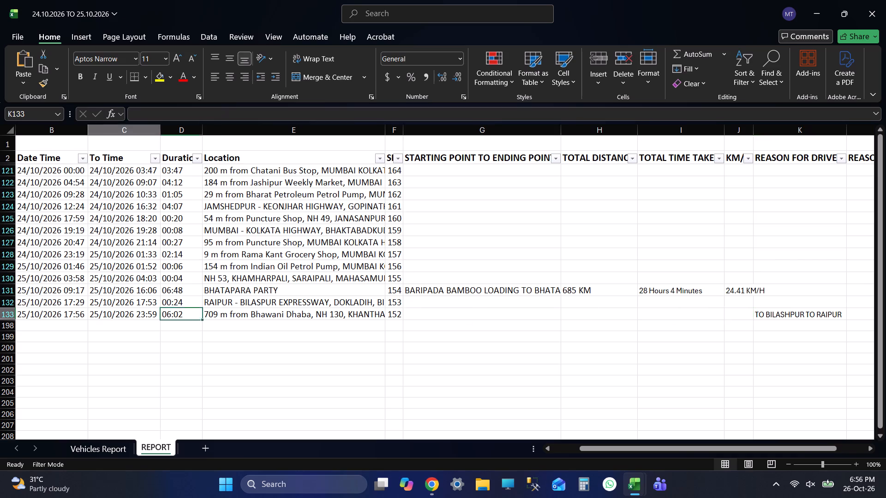
{"action": "key", "text": "ctrl+s"}
{"action": "scroll", "coordinate": [204, 235], "scroll_direction": "up", "scroll_amount": 5}
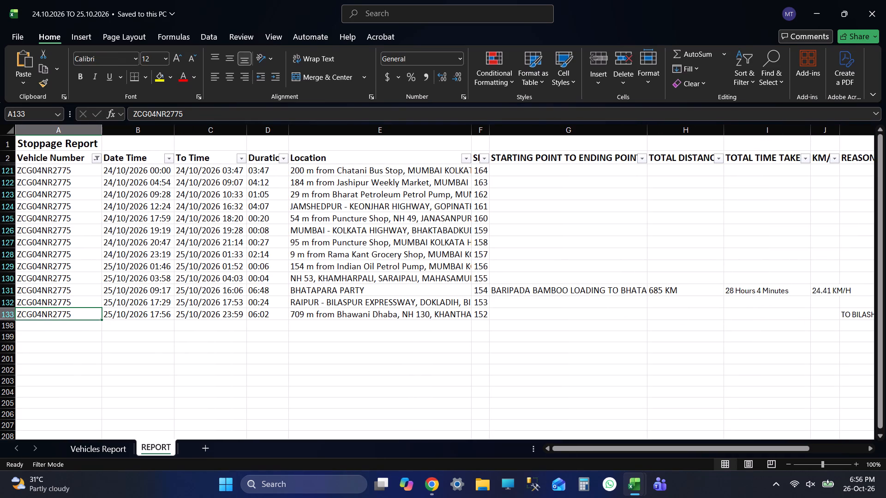
{"action": "left_click", "coordinate": [93, 155]}
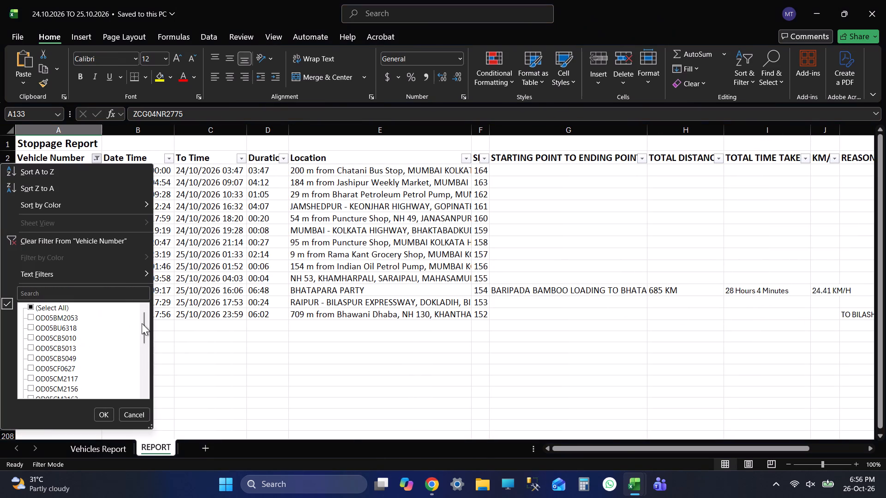
{"action": "left_click_drag", "start_coordinate": [142, 323], "coordinate": [145, 357]}
{"action": "left_click", "coordinate": [72, 329]}
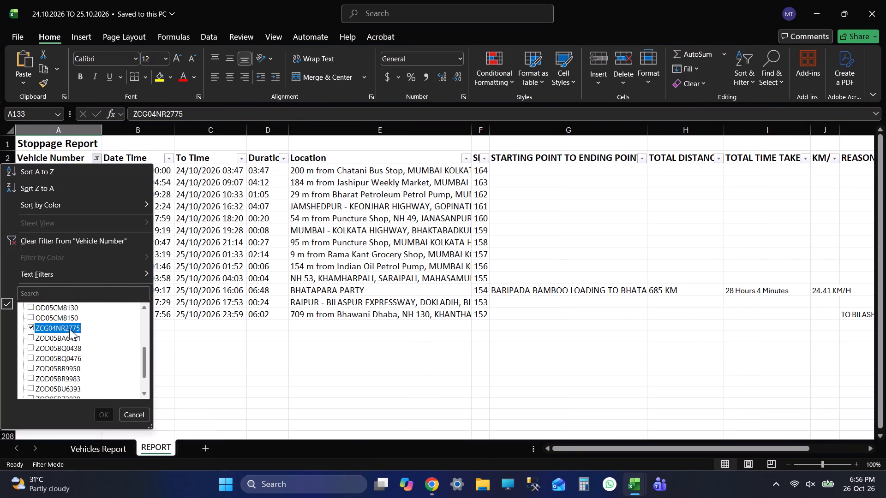
{"action": "left_click", "coordinate": [62, 333]}
{"action": "left_click", "coordinate": [102, 410]}
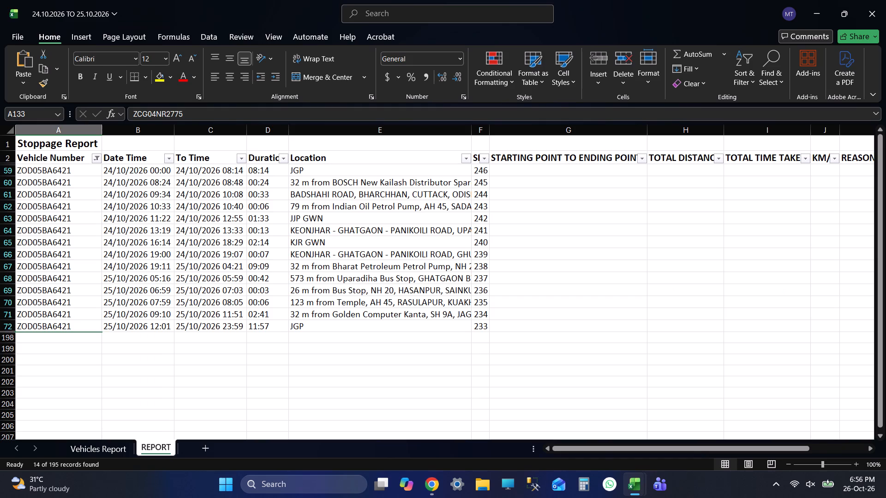
{"action": "left_click", "coordinate": [433, 176]}
{"action": "key", "text": "ctrl+s"}
{"action": "key", "text": "ctrl+s"}
{"action": "left_click", "coordinate": [397, 235]}
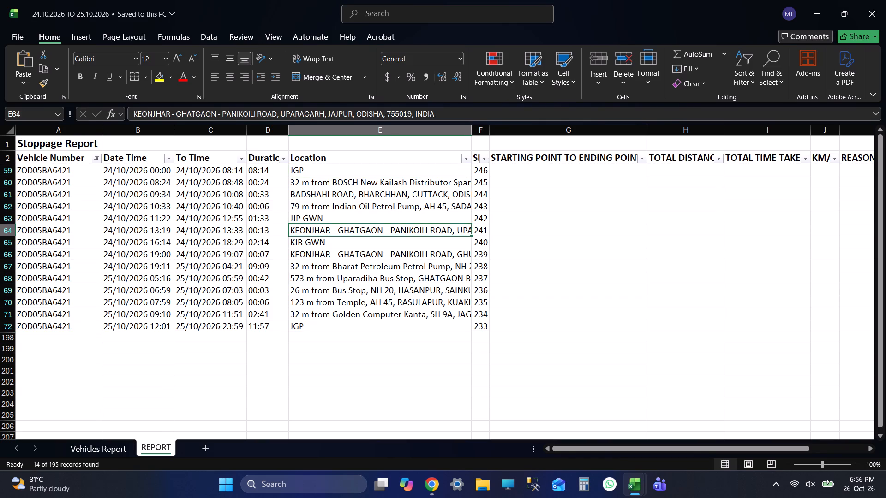
{"action": "key", "text": "ctrl+s"}
{"action": "left_click", "coordinate": [365, 244]}
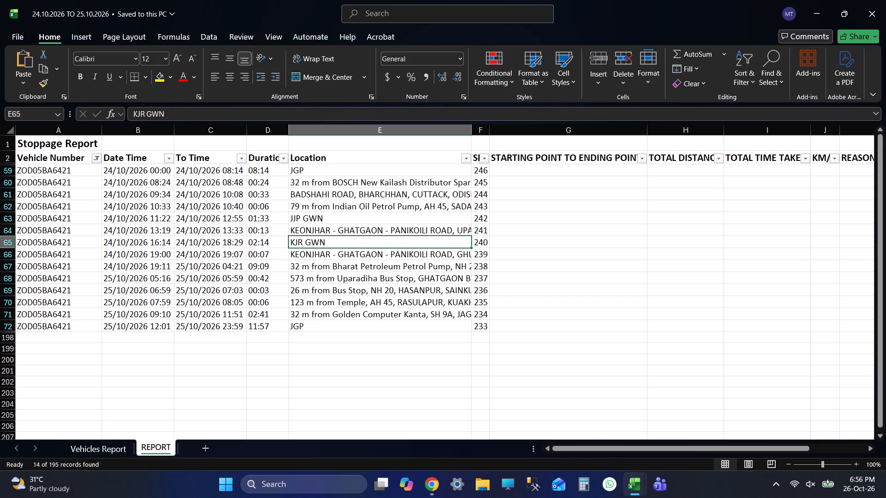
{"action": "left_click", "coordinate": [317, 325]}
{"action": "key", "text": "Tab"}
{"action": "key", "text": "Tab"}
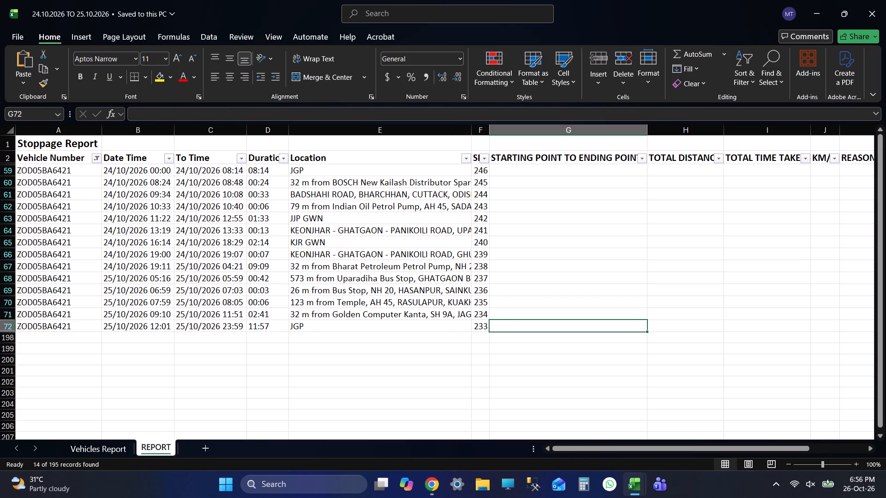
{"action": "type", "text": "JGP TO KJR T"}
{"action": "type", "text": "O JGP"}
{"action": "key", "text": "Tab"}
{"action": "key", "text": "ctrl+s"}
{"action": "key", "text": "ctrl+s"}
{"action": "key", "text": "ctrl+s"}
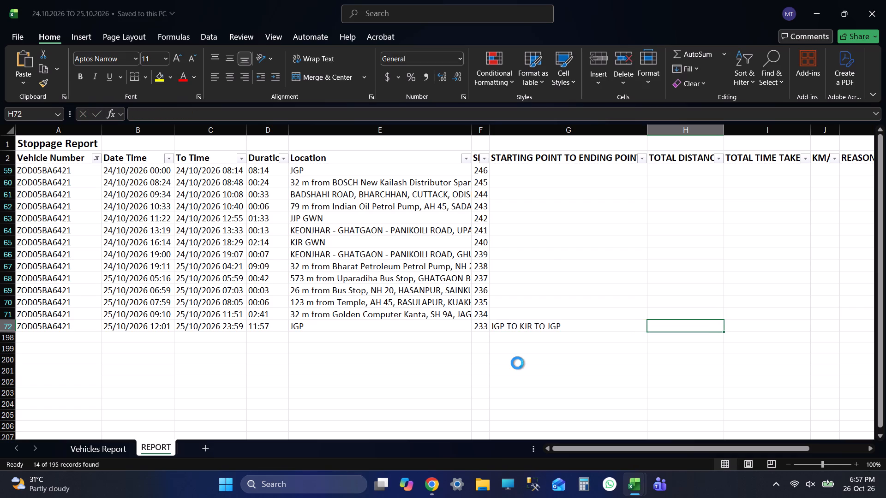
{"action": "key", "text": "ctrl+s"}
{"action": "key", "text": "ctrl+s"}
{"action": "key", "text": "ctrl+s"}
{"action": "key", "text": "ctrl+s"}
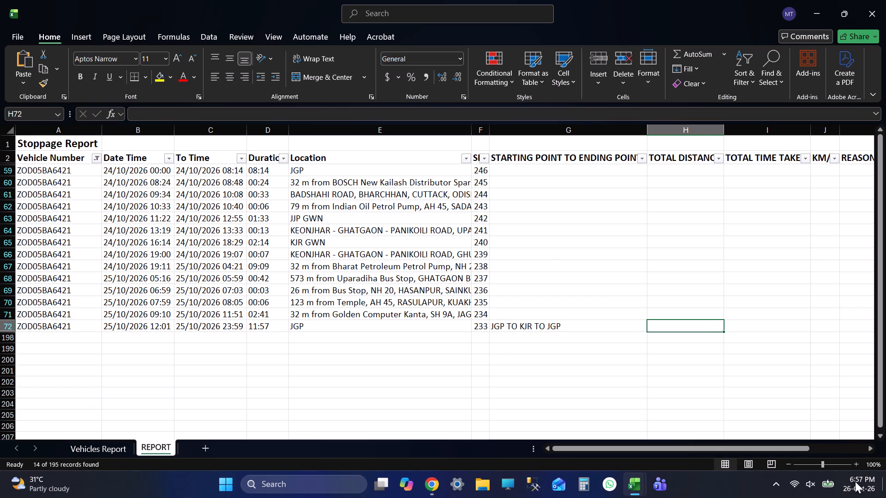
{"action": "key", "text": "alt+Tab"}
{"action": "key", "text": "alt+Tab"}
{"action": "key", "text": "alt+Tab"}
{"action": "key", "text": "alt+Tab"}
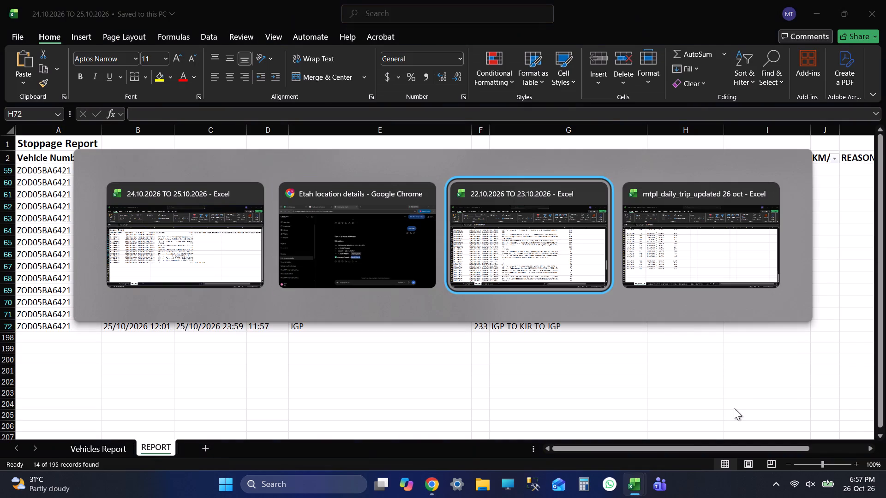
{"action": "key", "text": "alt+Tab"}
{"action": "key", "text": "alt+Tab"}
{"action": "key", "text": "alt+Tab"}
{"action": "left_click", "coordinate": [232, 0]}
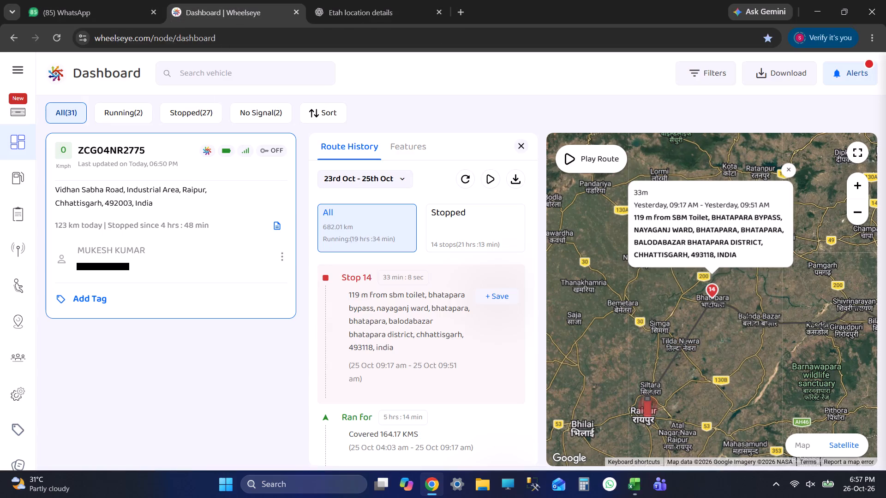
{"action": "left_click", "coordinate": [213, 73]}
{"action": "key", "text": "alt+Tab"}
{"action": "key", "text": "alt+Tab"}
{"action": "type", "text": "6421"}
{"action": "key", "text": "Return"}
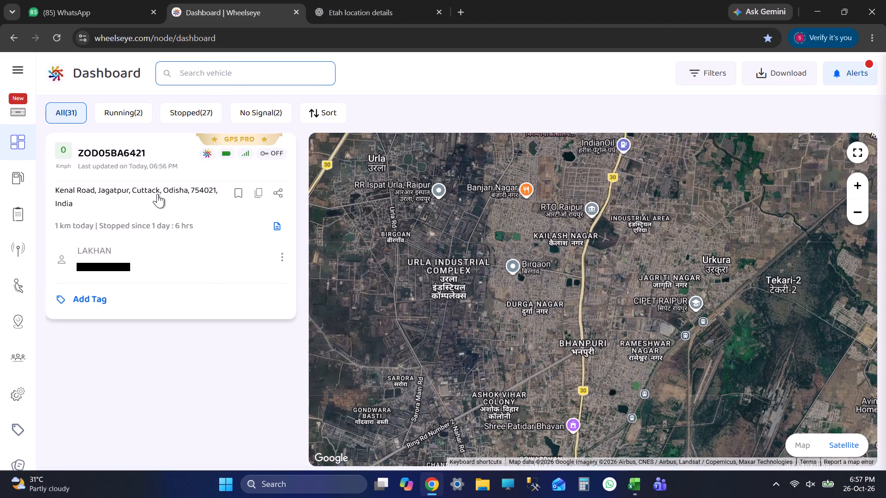
{"action": "left_click", "coordinate": [157, 194]}
{"action": "left_click", "coordinate": [342, 177]}
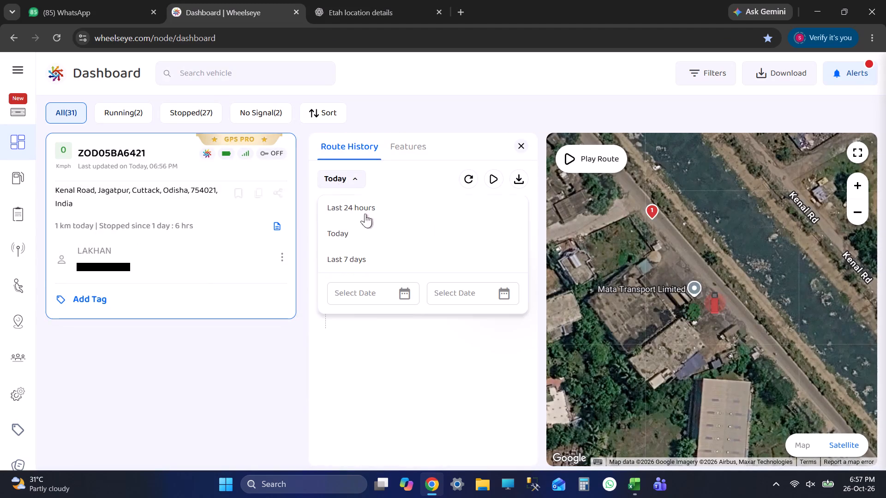
{"action": "left_click", "coordinate": [367, 297]}
{"action": "key", "text": "alt+Tab"}
{"action": "left_click", "coordinate": [201, 166]}
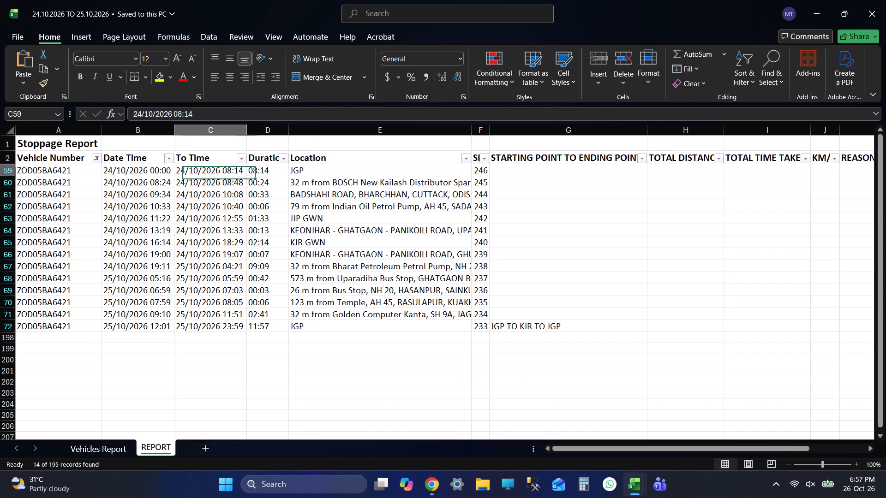
{"action": "key", "text": "alt+Tab"}
{"action": "left_click", "coordinate": [516, 333]}
{"action": "key", "text": "alt+Tab"}
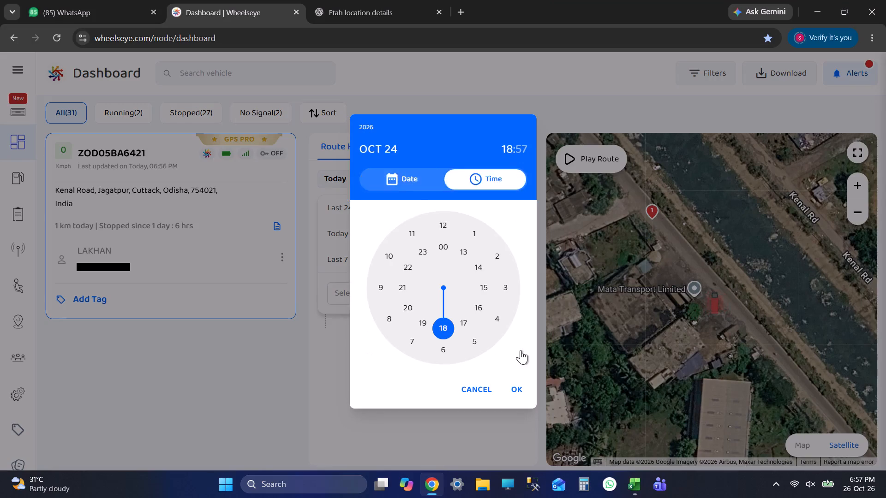
{"action": "key", "text": "alt+Tab"}
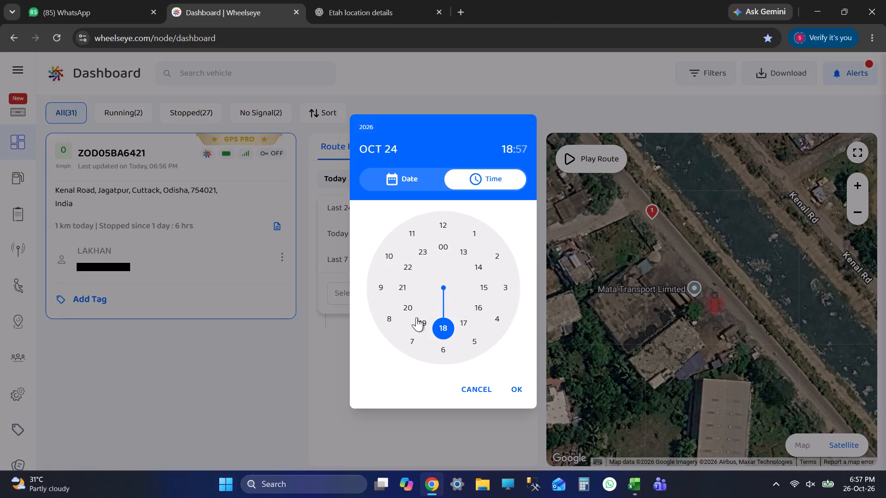
{"action": "left_click", "coordinate": [391, 319]}
{"action": "key", "text": "alt+Tab"}
{"action": "key", "text": "alt+Tab"}
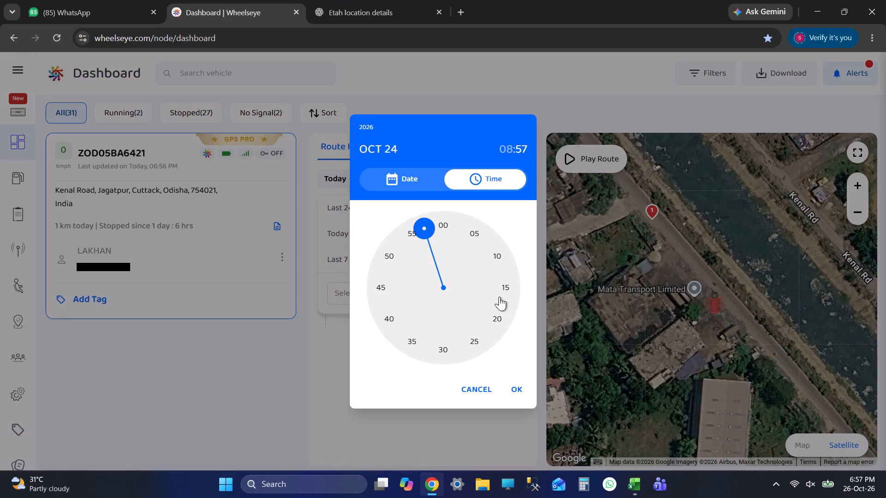
{"action": "left_click", "coordinate": [452, 221]}
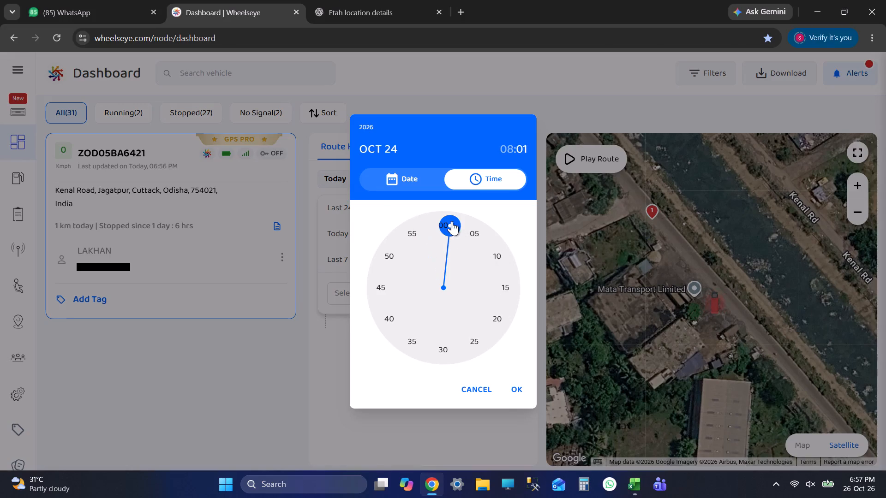
{"action": "key", "text": "alt+Tab"}
{"action": "key", "text": "alt+Tab"}
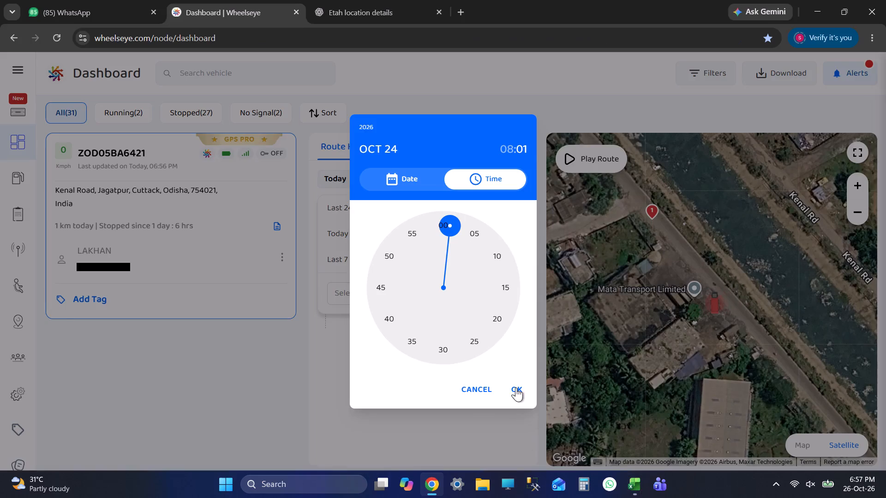
{"action": "left_click", "coordinate": [515, 386]}
Set the range's end to 25 Oct 2026 at 12:57, after the last JGP arrival in the report, and load the route.
{"action": "left_click", "coordinate": [461, 286]}
{"action": "key", "text": "alt+Tab"}
{"action": "left_click", "coordinate": [337, 325]}
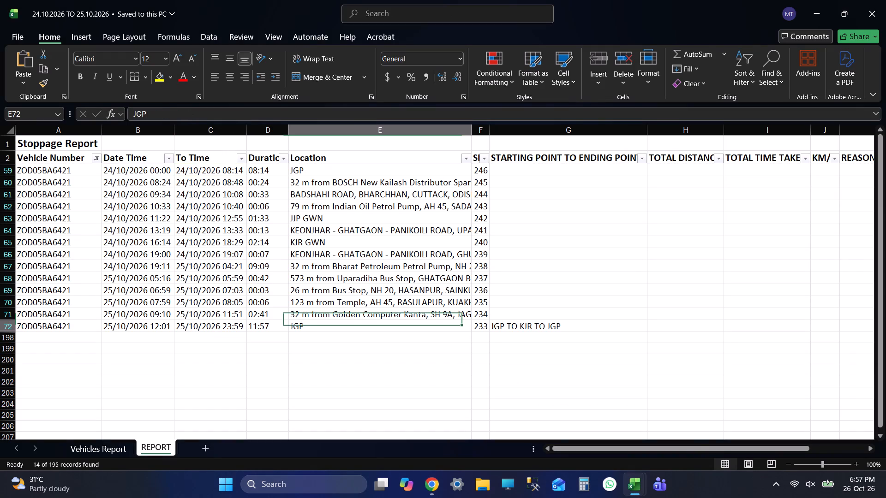
{"action": "key", "text": "shift+Tab"}
{"action": "key", "text": "shift+Tab"}
{"action": "key", "text": "shift+Tab"}
{"action": "key", "text": "alt+Tab"}
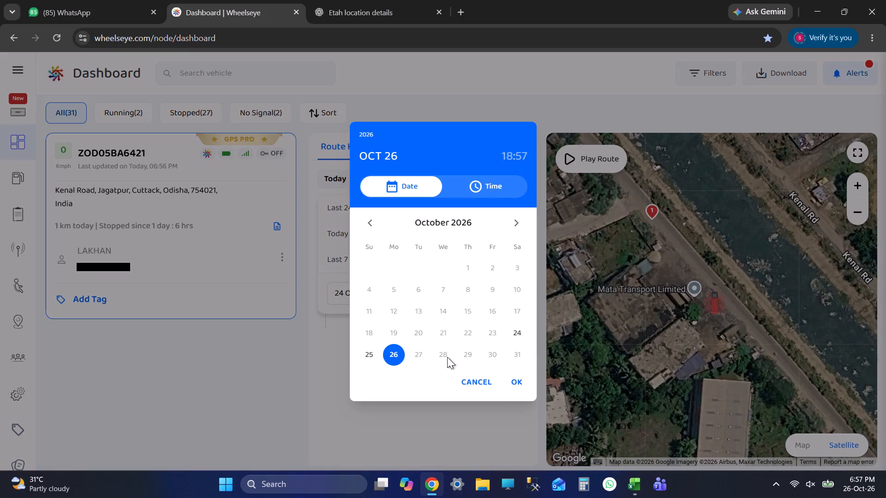
{"action": "left_click", "coordinate": [368, 356]}
{"action": "key", "text": "alt+Tab"}
{"action": "key", "text": "alt+Tab"}
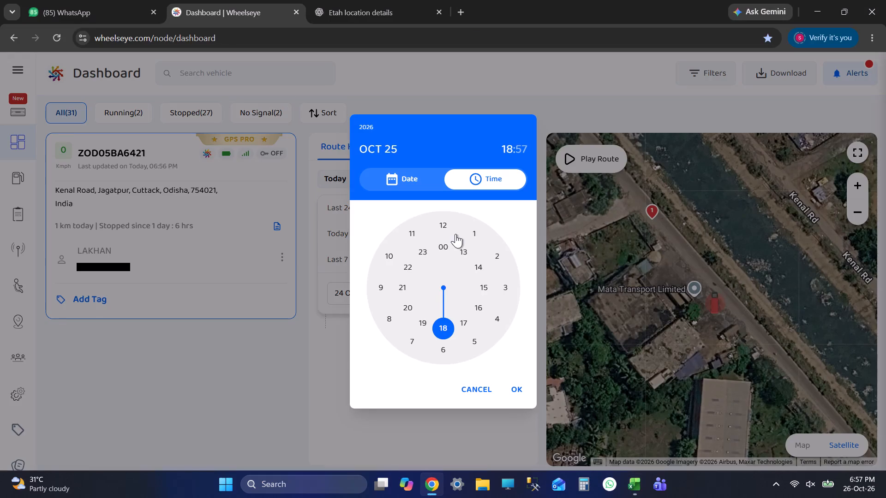
{"action": "left_click", "coordinate": [435, 225]}
{"action": "key", "text": "alt+Tab"}
{"action": "key", "text": "alt+Tab"}
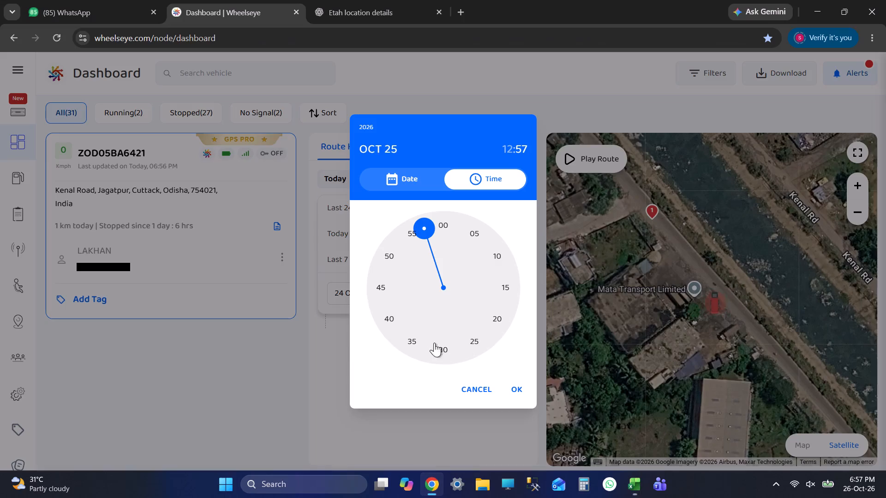
{"action": "left_click", "coordinate": [518, 390]}
Examine the trip's end at Stop 14 and its start at Stop 1, both JGP, on the map.
{"action": "left_click", "coordinate": [415, 292]}
{"action": "scroll", "coordinate": [442, 326], "scroll_direction": "down", "scroll_amount": 8}
{"action": "scroll", "coordinate": [437, 364], "scroll_direction": "up", "scroll_amount": 1}
{"action": "scroll", "coordinate": [437, 364], "scroll_direction": "down", "scroll_amount": 9}
{"action": "scroll", "coordinate": [437, 364], "scroll_direction": "up", "scroll_amount": 1}
{"action": "scroll", "coordinate": [437, 364], "scroll_direction": "down", "scroll_amount": 1}
{"action": "scroll", "coordinate": [437, 364], "scroll_direction": "up", "scroll_amount": 1}
{"action": "scroll", "coordinate": [437, 364], "scroll_direction": "down", "scroll_amount": 2}
{"action": "scroll", "coordinate": [437, 364], "scroll_direction": "up", "scroll_amount": 1}
{"action": "scroll", "coordinate": [437, 364], "scroll_direction": "down", "scroll_amount": 3}
{"action": "scroll", "coordinate": [437, 364], "scroll_direction": "up", "scroll_amount": 1}
{"action": "scroll", "coordinate": [437, 364], "scroll_direction": "down", "scroll_amount": 1}
{"action": "scroll", "coordinate": [437, 364], "scroll_direction": "up", "scroll_amount": 1}
{"action": "scroll", "coordinate": [437, 364], "scroll_direction": "down", "scroll_amount": 8}
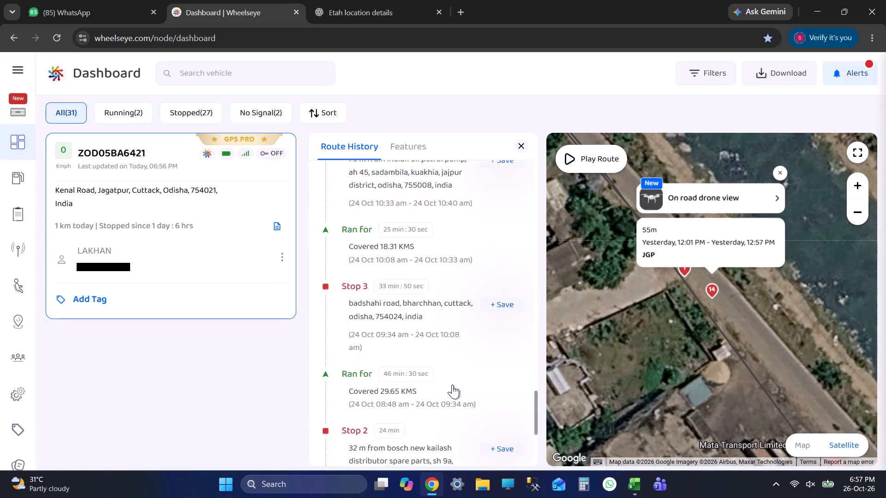
{"action": "scroll", "coordinate": [452, 385], "scroll_direction": "down", "scroll_amount": 3}
{"action": "scroll", "coordinate": [452, 385], "scroll_direction": "up", "scroll_amount": 1}
{"action": "scroll", "coordinate": [452, 385], "scroll_direction": "down", "scroll_amount": 3}
{"action": "scroll", "coordinate": [452, 385], "scroll_direction": "up", "scroll_amount": 1}
{"action": "scroll", "coordinate": [452, 385], "scroll_direction": "down", "scroll_amount": 2}
{"action": "left_click", "coordinate": [405, 407]}
{"action": "scroll", "coordinate": [419, 398], "scroll_direction": "down", "scroll_amount": 6}
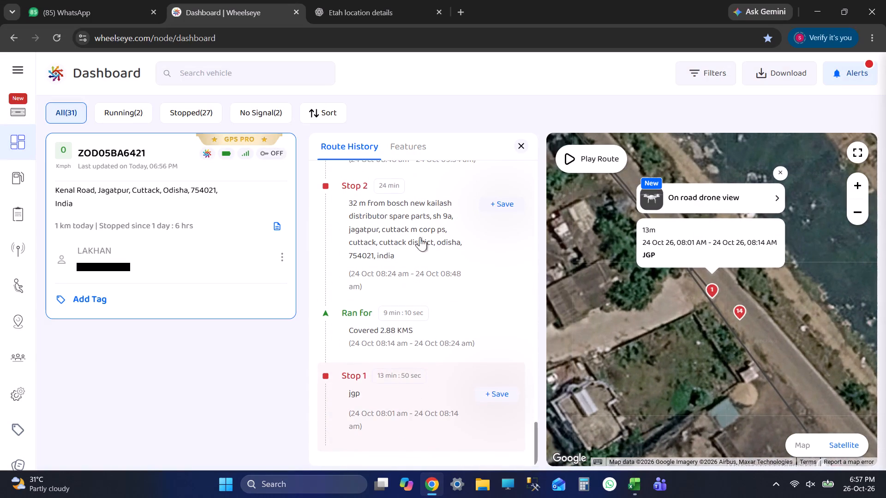
Examine the outbound stops on the map in order, from Stop 2 near Jagatpur up to Stop 7 at KJR GWN.
{"action": "left_click", "coordinate": [420, 237]}
{"action": "scroll", "coordinate": [469, 331], "scroll_direction": "up", "scroll_amount": 3}
{"action": "left_click", "coordinate": [434, 317]}
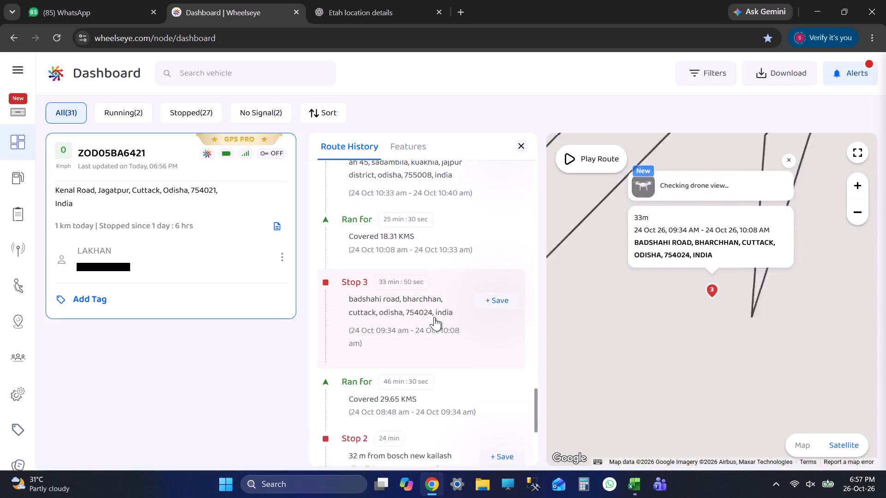
{"action": "scroll", "coordinate": [434, 317], "scroll_direction": "up", "scroll_amount": 2}
{"action": "left_click", "coordinate": [434, 317]}
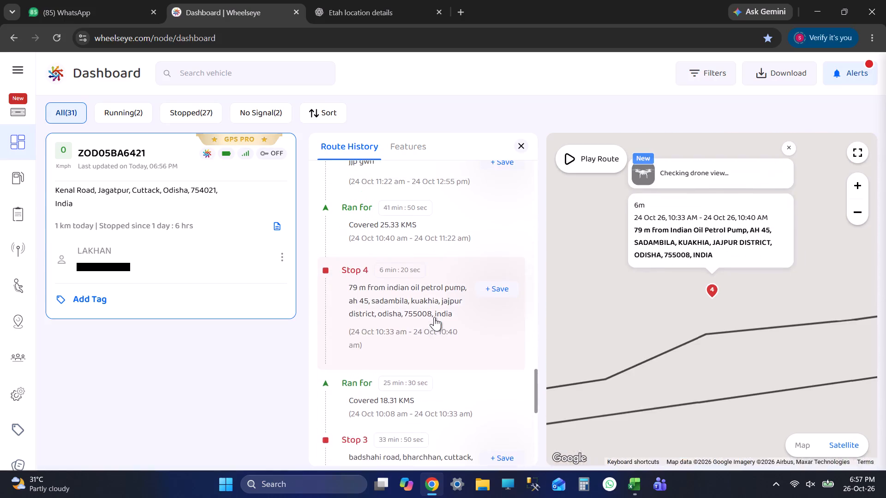
{"action": "scroll", "coordinate": [434, 317], "scroll_direction": "up", "scroll_amount": 2}
{"action": "left_click", "coordinate": [434, 317]}
{"action": "scroll", "coordinate": [434, 317], "scroll_direction": "up", "scroll_amount": 1}
{"action": "scroll", "coordinate": [434, 317], "scroll_direction": "down", "scroll_amount": 1}
{"action": "scroll", "coordinate": [440, 281], "scroll_direction": "up", "scroll_amount": 2}
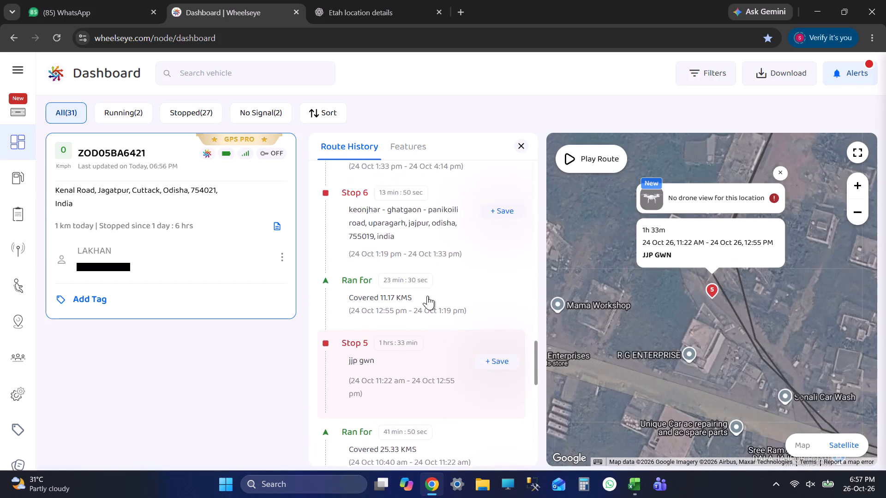
{"action": "left_click", "coordinate": [425, 303]}
{"action": "scroll", "coordinate": [424, 316], "scroll_direction": "up", "scroll_amount": 3}
{"action": "left_click", "coordinate": [420, 352]}
Examine Stop 8 and the Stop 9 location by the Bharat Petroleum pump on the map.
{"action": "scroll", "coordinate": [420, 352], "scroll_direction": "up", "scroll_amount": 3}
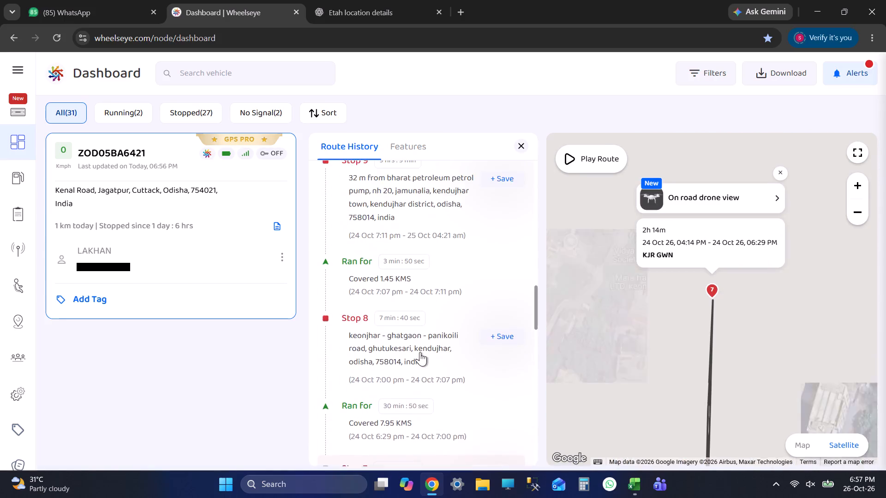
{"action": "left_click", "coordinate": [420, 352]}
{"action": "scroll", "coordinate": [420, 352], "scroll_direction": "up", "scroll_amount": 4}
{"action": "left_click", "coordinate": [420, 352]}
{"action": "scroll", "coordinate": [755, 336], "scroll_direction": "down", "scroll_amount": 2}
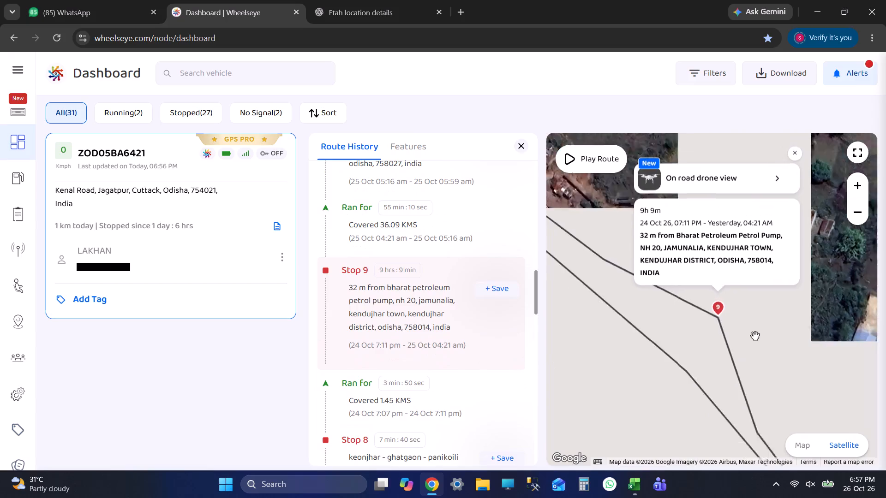
{"action": "scroll", "coordinate": [755, 336], "scroll_direction": "down", "scroll_amount": 9}
Examine the return stops on the map from Stop 10 at Ghatgaon through Stop 14 at JGP.
{"action": "scroll", "coordinate": [388, 365], "scroll_direction": "up", "scroll_amount": 3}
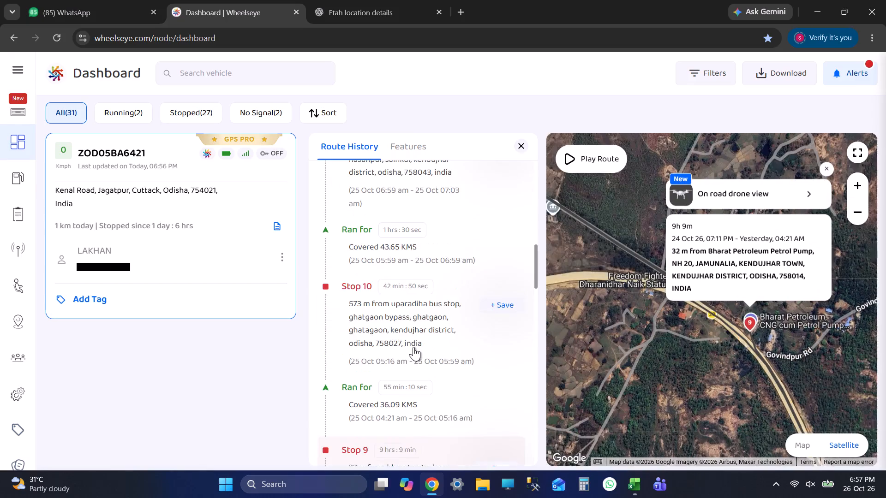
{"action": "left_click", "coordinate": [413, 347]}
{"action": "scroll", "coordinate": [413, 347], "scroll_direction": "up", "scroll_amount": 3}
{"action": "left_click", "coordinate": [413, 347]}
{"action": "scroll", "coordinate": [413, 347], "scroll_direction": "up", "scroll_amount": 3}
{"action": "left_click", "coordinate": [413, 347]}
{"action": "scroll", "coordinate": [413, 347], "scroll_direction": "up", "scroll_amount": 3}
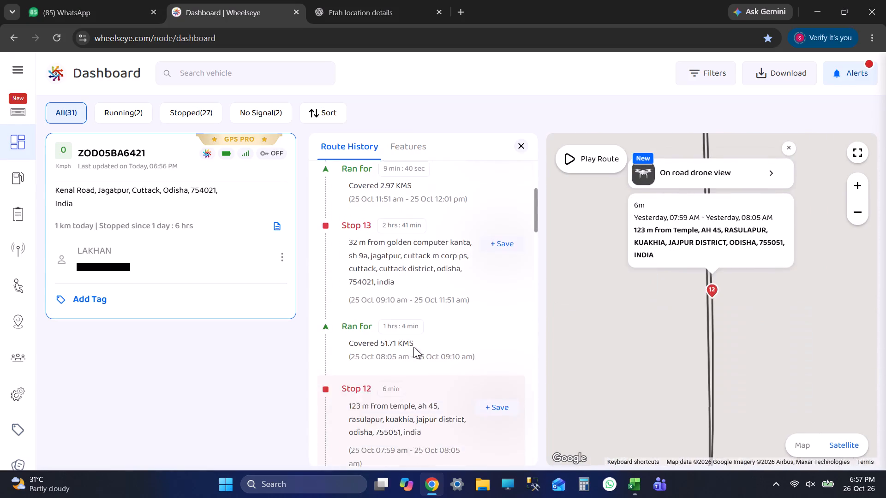
{"action": "left_click", "coordinate": [413, 347]}
{"action": "scroll", "coordinate": [413, 347], "scroll_direction": "up", "scroll_amount": 3}
{"action": "left_click", "coordinate": [426, 315]}
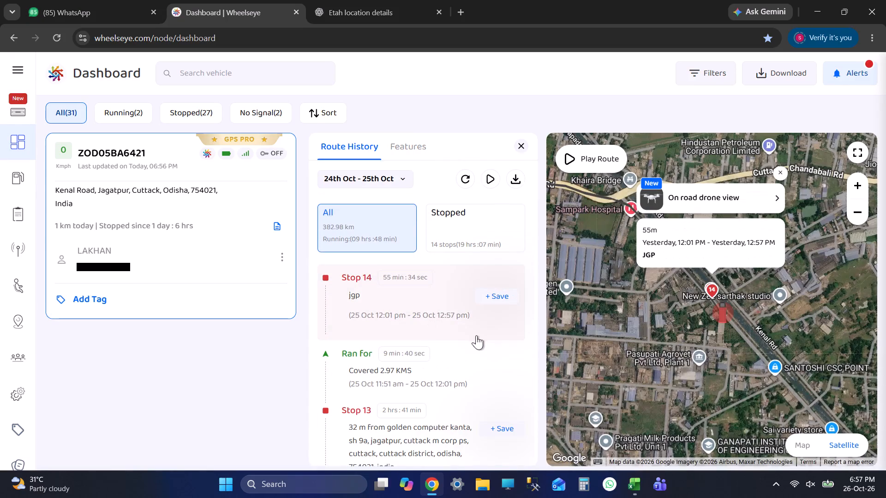
Recheck Stop 13 near Golden Computer Kanta and its surroundings on the map, followed by Stops 12 and 11.
{"action": "scroll", "coordinate": [472, 362], "scroll_direction": "down", "scroll_amount": 1}
{"action": "left_click", "coordinate": [434, 364]}
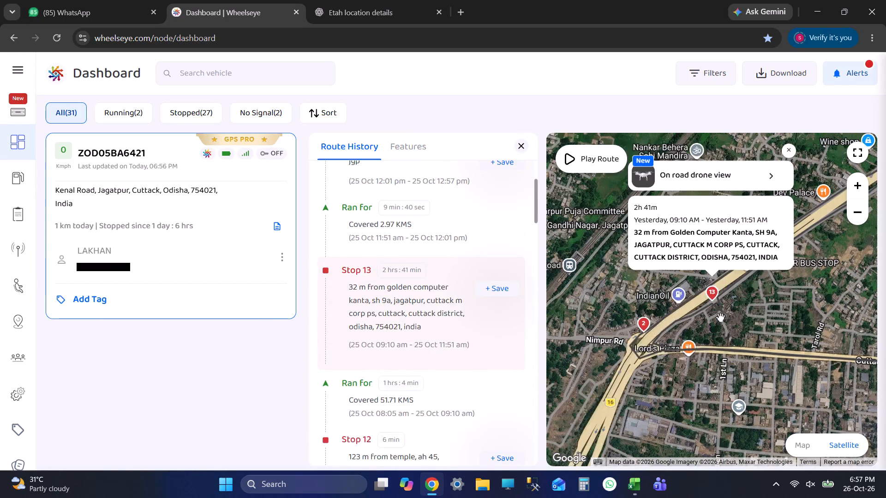
{"action": "scroll", "coordinate": [724, 315], "scroll_direction": "down", "scroll_amount": 7}
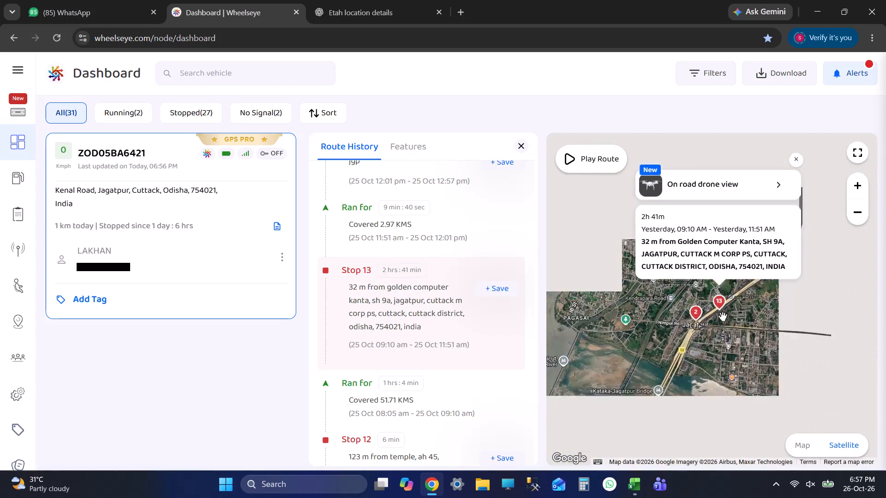
{"action": "scroll", "coordinate": [722, 317], "scroll_direction": "down", "scroll_amount": 2}
{"action": "scroll", "coordinate": [414, 348], "scroll_direction": "down", "scroll_amount": 2}
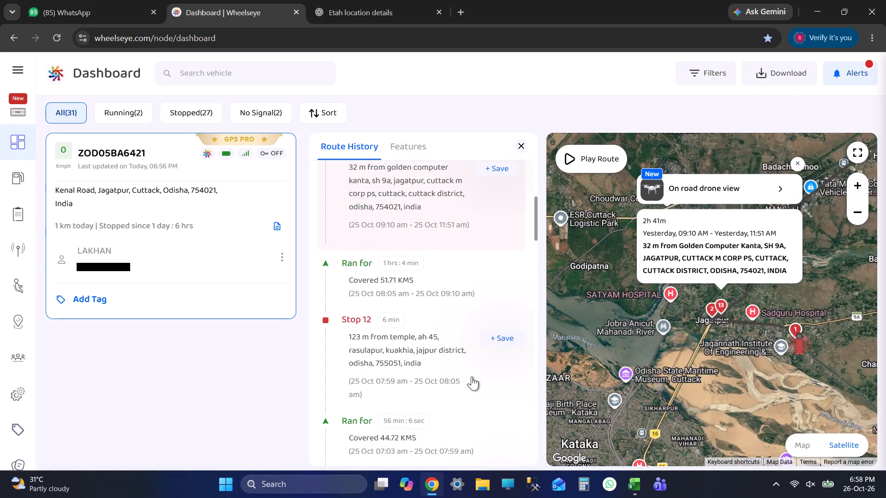
{"action": "left_click", "coordinate": [472, 376]}
{"action": "scroll", "coordinate": [403, 373], "scroll_direction": "down", "scroll_amount": 3}
{"action": "left_click", "coordinate": [408, 275]}
Trace the trip back through Stop 7 at KJR GWN and Stop 5 at JJP GWN to Stop 1 at JGP on the map.
{"action": "scroll", "coordinate": [427, 315], "scroll_direction": "down", "scroll_amount": 1}
{"action": "scroll", "coordinate": [427, 321], "scroll_direction": "up", "scroll_amount": 1}
{"action": "scroll", "coordinate": [428, 323], "scroll_direction": "down", "scroll_amount": 1}
{"action": "scroll", "coordinate": [450, 428], "scroll_direction": "down", "scroll_amount": 4}
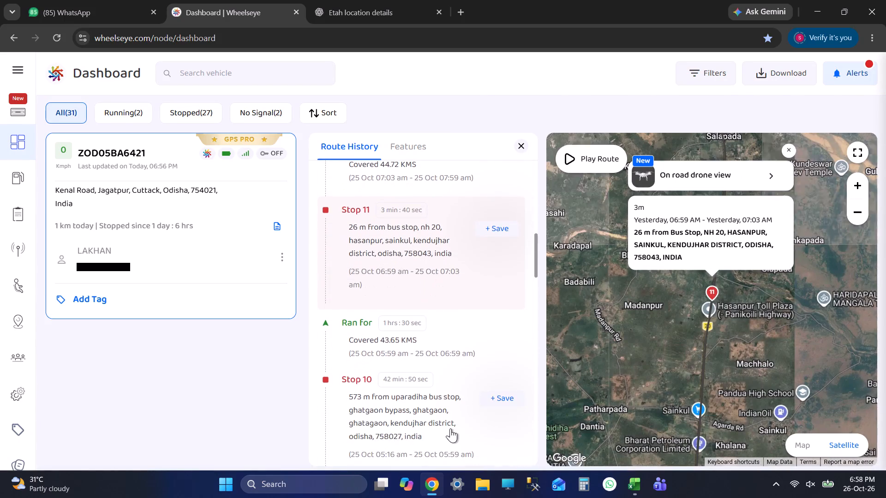
{"action": "scroll", "coordinate": [462, 365], "scroll_direction": "down", "scroll_amount": 5}
{"action": "left_click", "coordinate": [441, 342]}
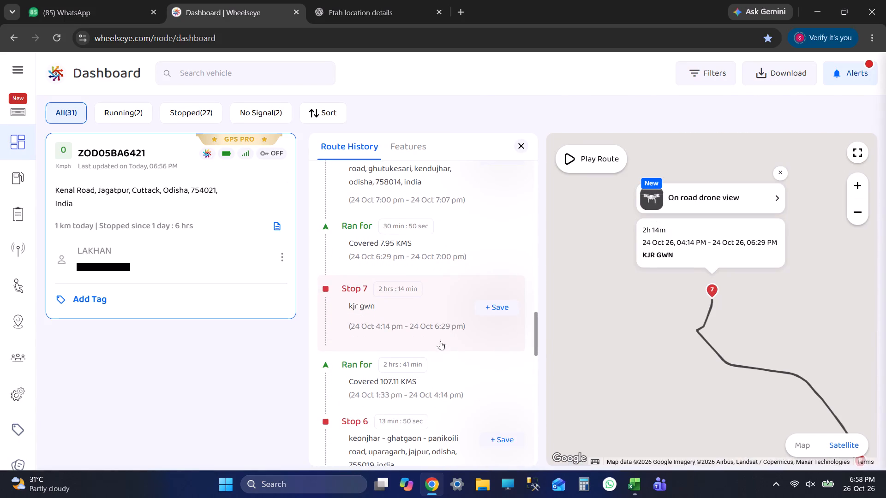
{"action": "scroll", "coordinate": [460, 332], "scroll_direction": "up", "scroll_amount": 1}
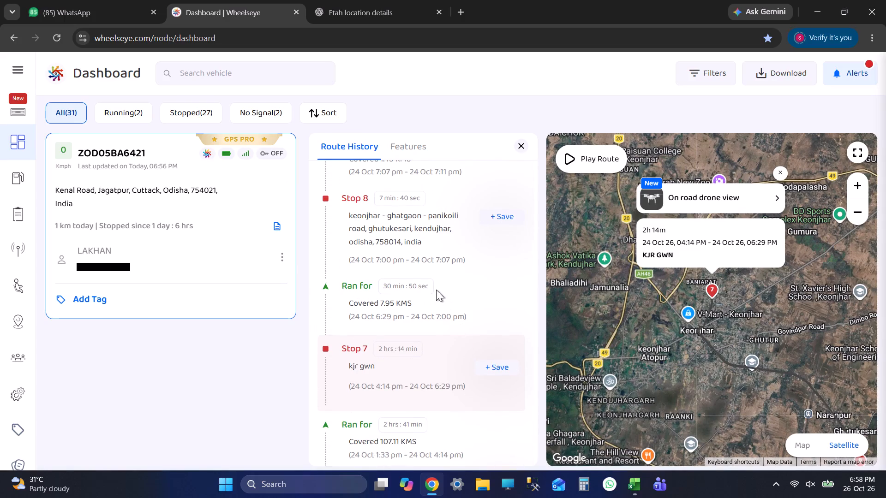
{"action": "scroll", "coordinate": [435, 287], "scroll_direction": "down", "scroll_amount": 6}
{"action": "left_click", "coordinate": [432, 288]}
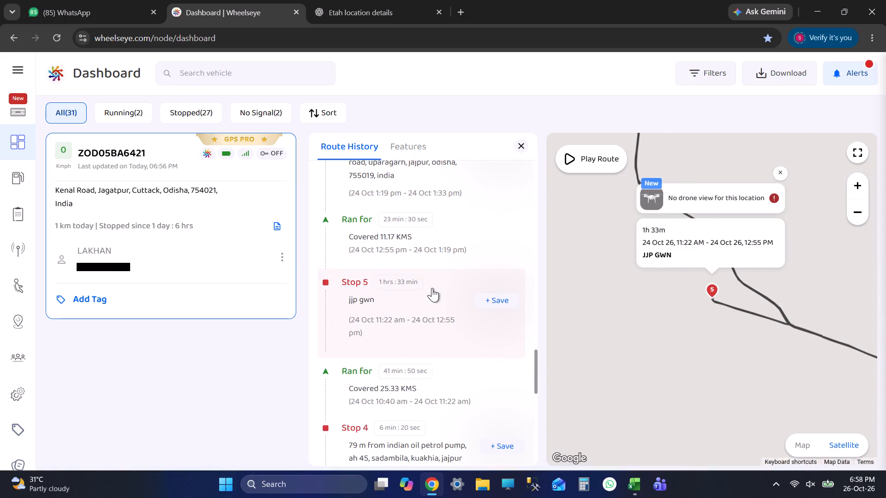
{"action": "scroll", "coordinate": [435, 287], "scroll_direction": "down", "scroll_amount": 6}
{"action": "scroll", "coordinate": [435, 287], "scroll_direction": "up", "scroll_amount": 1}
{"action": "scroll", "coordinate": [435, 287], "scroll_direction": "down", "scroll_amount": 11}
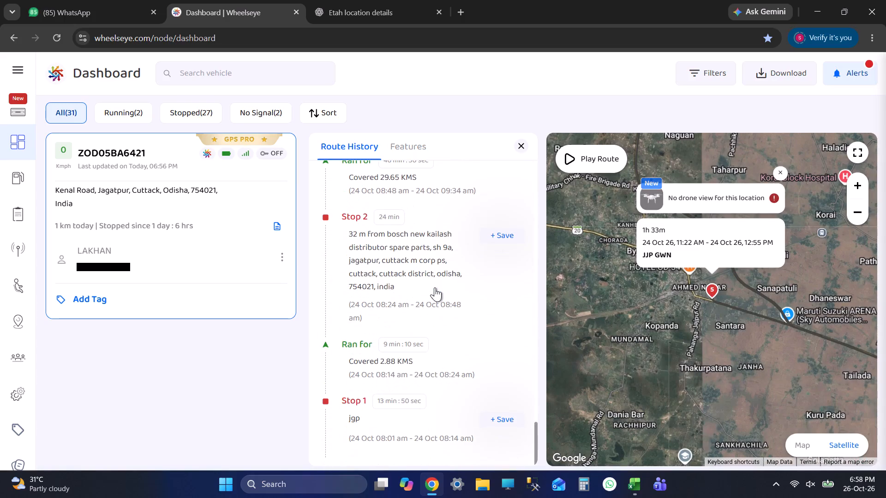
{"action": "scroll", "coordinate": [435, 287], "scroll_direction": "down", "scroll_amount": 3}
{"action": "left_click", "coordinate": [433, 415]}
{"action": "scroll", "coordinate": [443, 409], "scroll_direction": "down", "scroll_amount": 2}
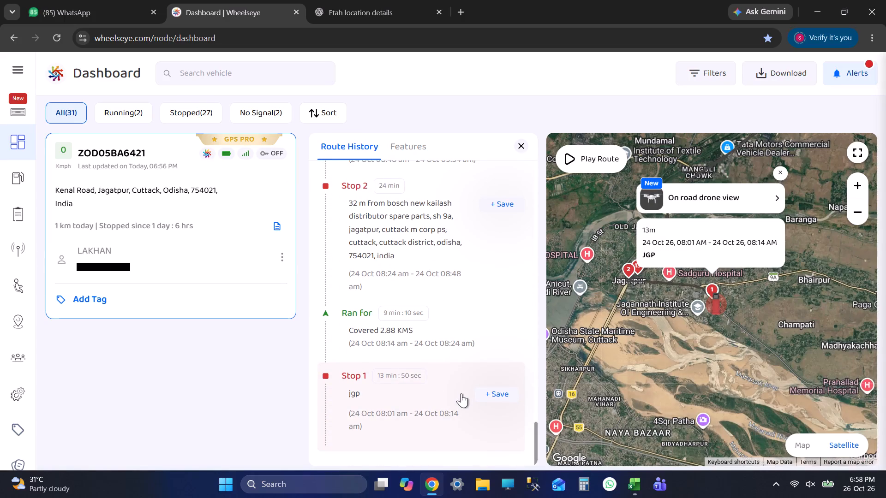
Examine the outbound stops on the map again, from Stop 2 near Jagatpur to Stop 7 at KJR GWN.
{"action": "left_click", "coordinate": [436, 251]}
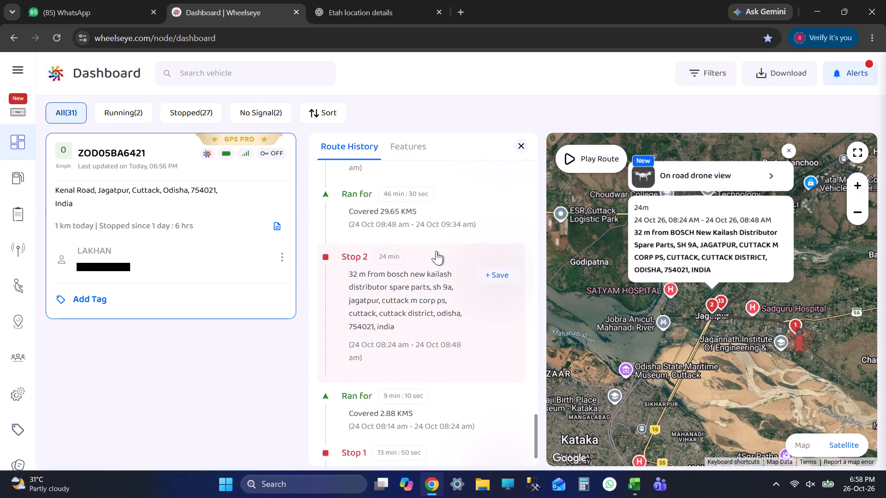
{"action": "scroll", "coordinate": [471, 312], "scroll_direction": "up", "scroll_amount": 3}
{"action": "left_click", "coordinate": [459, 319]}
{"action": "scroll", "coordinate": [459, 319], "scroll_direction": "up", "scroll_amount": 4}
{"action": "left_click", "coordinate": [459, 319]}
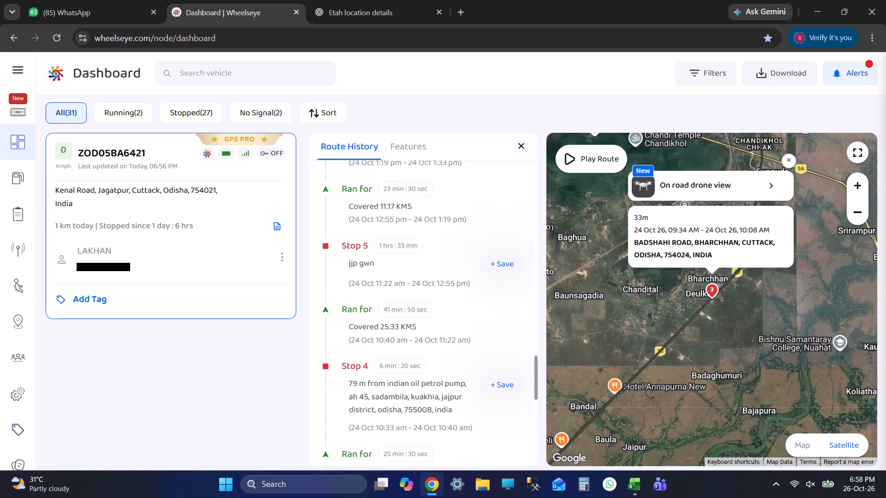
{"action": "left_click", "coordinate": [444, 380]}
{"action": "scroll", "coordinate": [444, 380], "scroll_direction": "up", "scroll_amount": 4}
{"action": "left_click", "coordinate": [344, 422]}
{"action": "scroll", "coordinate": [407, 381], "scroll_direction": "up", "scroll_amount": 3}
{"action": "left_click", "coordinate": [415, 328]}
{"action": "scroll", "coordinate": [415, 328], "scroll_direction": "up", "scroll_amount": 4}
{"action": "left_click", "coordinate": [381, 378]}
{"action": "left_click", "coordinate": [377, 403]}
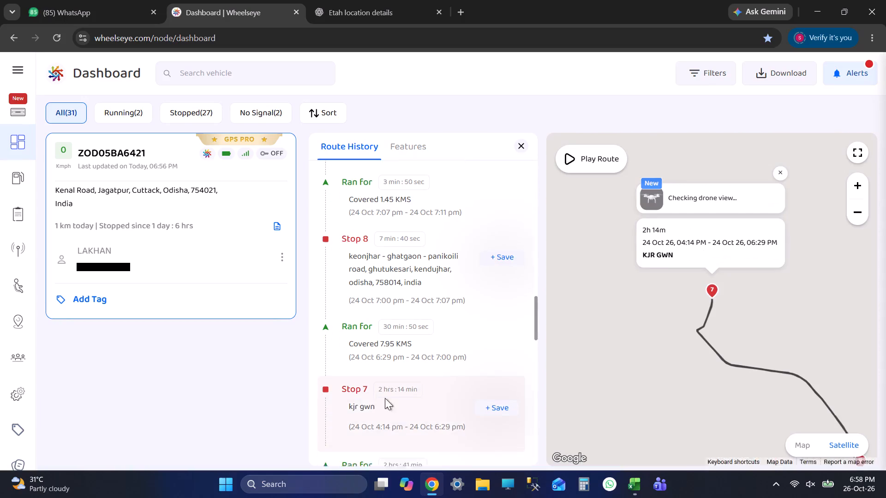
Examine the return stops on the map from Stop 9 near the Bharat Petroleum pump through Stop 14 at JGP.
{"action": "scroll", "coordinate": [403, 391], "scroll_direction": "up", "scroll_amount": 2}
{"action": "left_click", "coordinate": [420, 308]}
{"action": "scroll", "coordinate": [443, 336], "scroll_direction": "up", "scroll_amount": 4}
{"action": "left_click", "coordinate": [390, 377]}
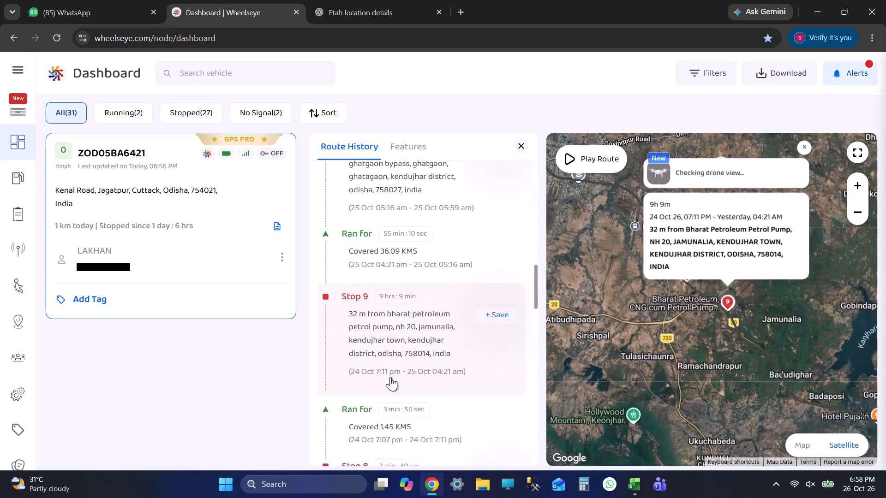
{"action": "scroll", "coordinate": [413, 350], "scroll_direction": "up", "scroll_amount": 4}
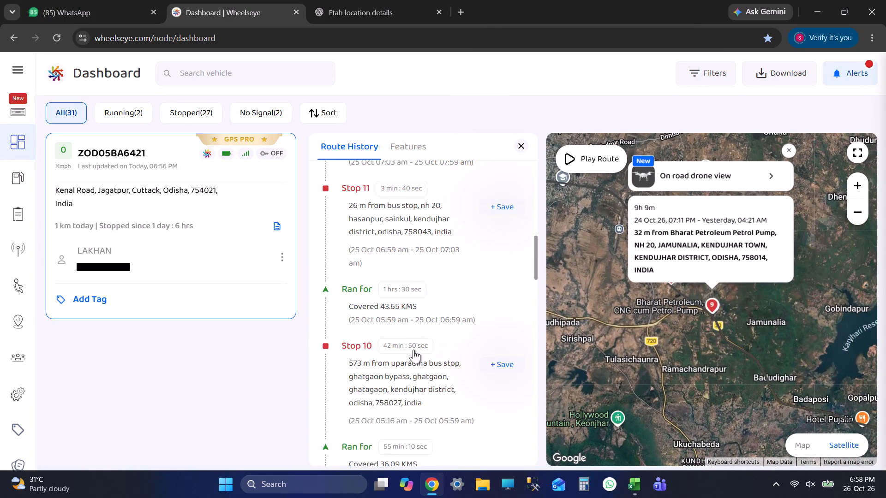
{"action": "left_click", "coordinate": [425, 376]}
{"action": "scroll", "coordinate": [425, 376], "scroll_direction": "up", "scroll_amount": 3}
{"action": "left_click", "coordinate": [426, 333]}
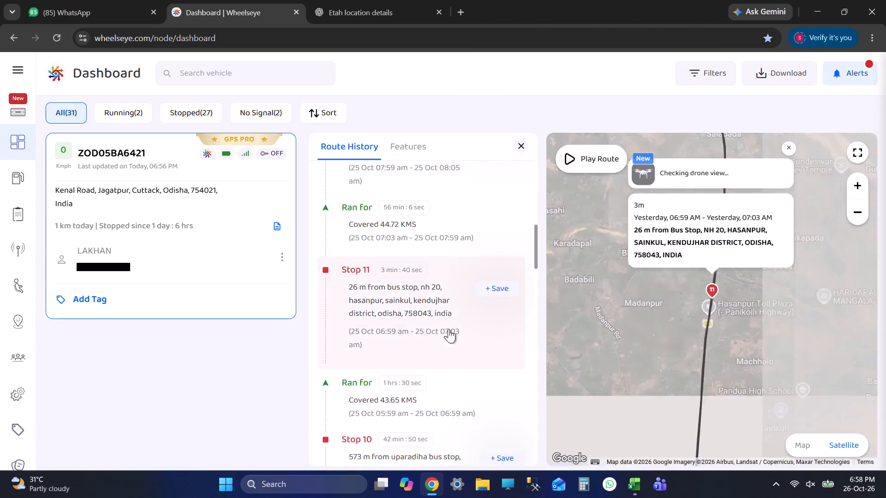
{"action": "scroll", "coordinate": [453, 327], "scroll_direction": "up", "scroll_amount": 4}
{"action": "left_click", "coordinate": [432, 385]}
{"action": "scroll", "coordinate": [455, 338], "scroll_direction": "up", "scroll_amount": 2}
{"action": "left_click", "coordinate": [410, 233]}
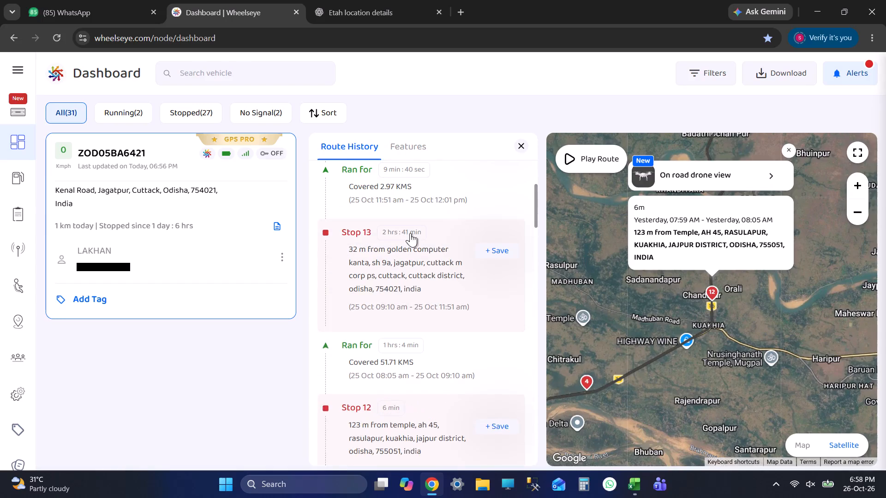
{"action": "scroll", "coordinate": [692, 271], "scroll_direction": "up", "scroll_amount": 1}
{"action": "scroll", "coordinate": [704, 275], "scroll_direction": "down", "scroll_amount": 1}
{"action": "scroll", "coordinate": [713, 283], "scroll_direction": "up", "scroll_amount": 20}
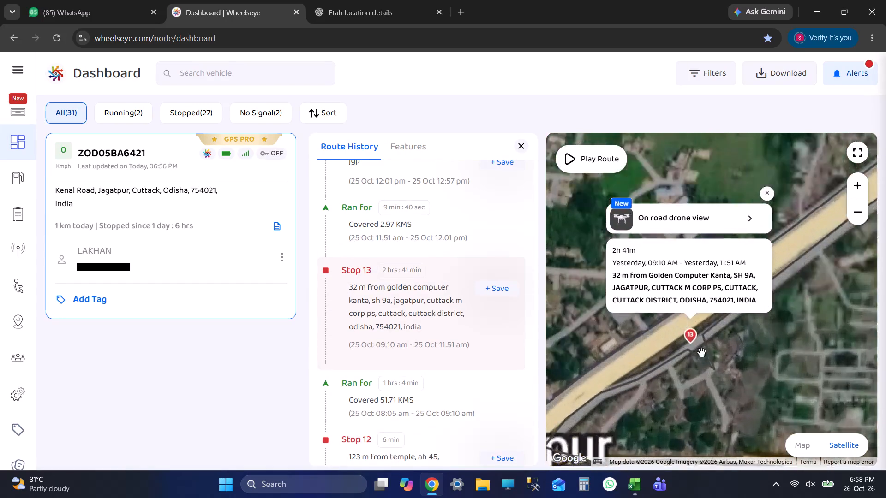
{"action": "scroll", "coordinate": [407, 320], "scroll_direction": "up", "scroll_amount": 4}
{"action": "left_click", "coordinate": [405, 313]}
In the Excel stoppage report, enter 384 KM as the total distance for the JGP TO KJR TO JGP trip and save.
{"action": "key", "text": "alt+Tab"}
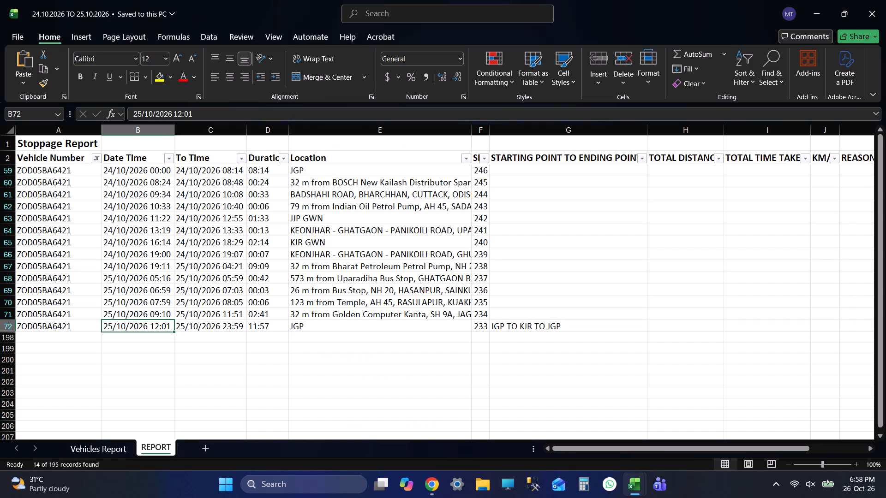
{"action": "key", "text": "Tab"}
{"action": "key", "text": "Tab"}
{"action": "key", "text": "Tab"}
{"action": "key", "text": "Tab"}
{"action": "key", "text": "Tab"}
{"action": "key", "text": "Tab"}
{"action": "key", "text": "alt+Tab"}
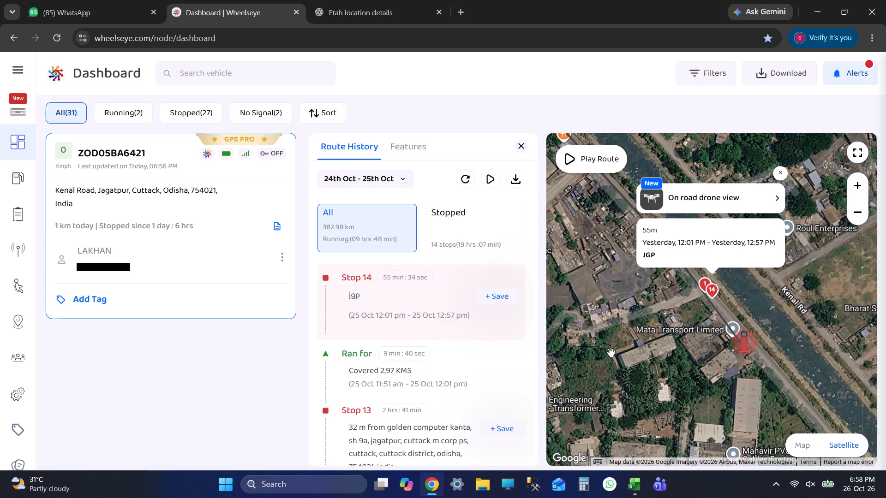
{"action": "key", "text": "alt+Tab"}
{"action": "type", "text": "384 KM"}
{"action": "key", "text": "Tab"}
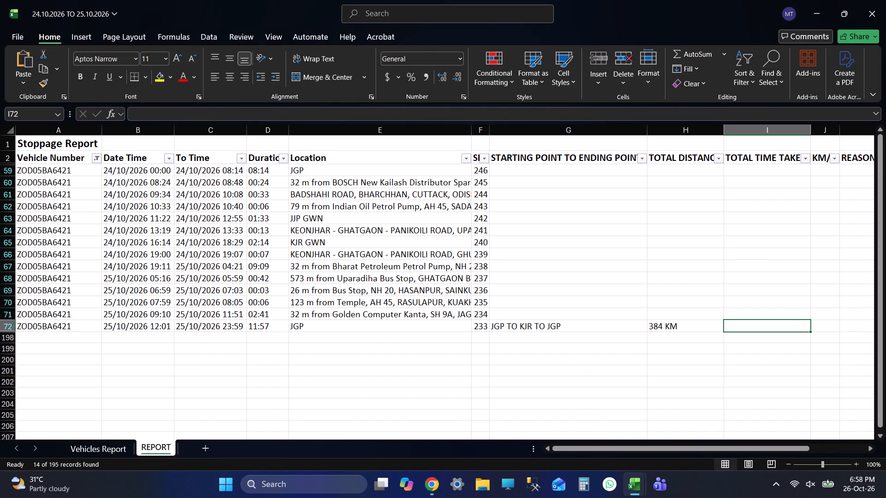
{"action": "key", "text": "ctrl+s"}
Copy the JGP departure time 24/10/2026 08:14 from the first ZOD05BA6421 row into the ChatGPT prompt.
{"action": "left_click", "coordinate": [338, 167]}
{"action": "key", "text": "shift+Tab"}
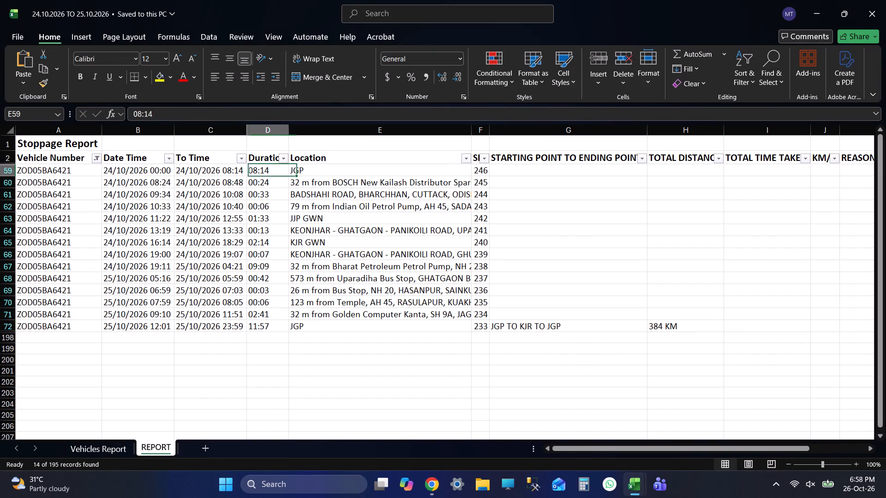
{"action": "key", "text": "shift+Tab"}
{"action": "key", "text": "ctrl+c"}
{"action": "key", "text": "alt+Tab"}
{"action": "left_click", "coordinate": [348, 11]}
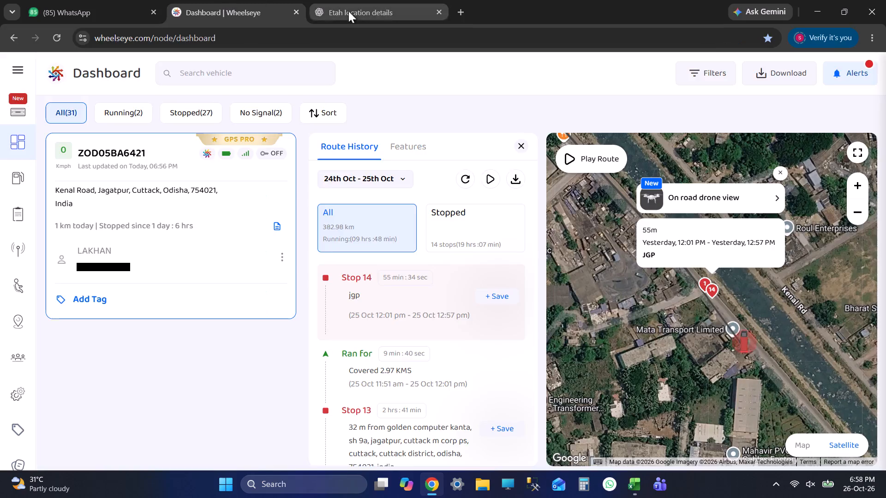
{"action": "left_click", "coordinate": [384, 439]}
{"action": "key", "text": "ctrl+v"}
{"action": "key", "text": "alt+Tab"}
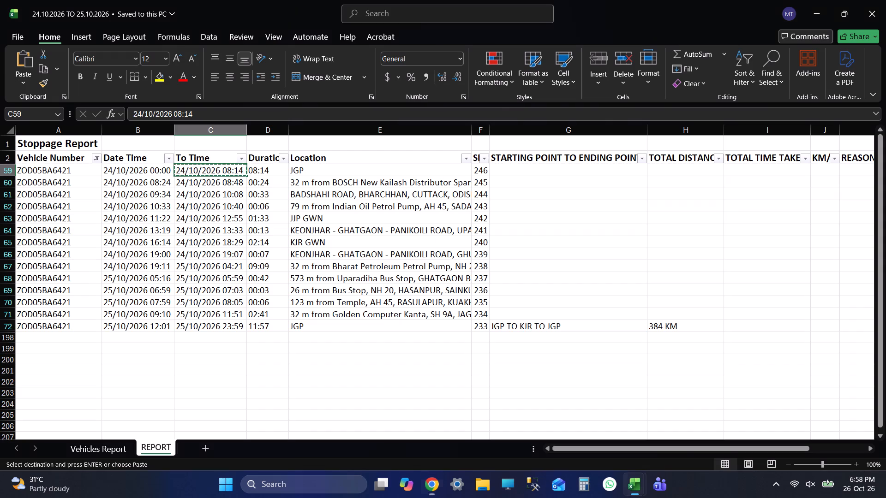
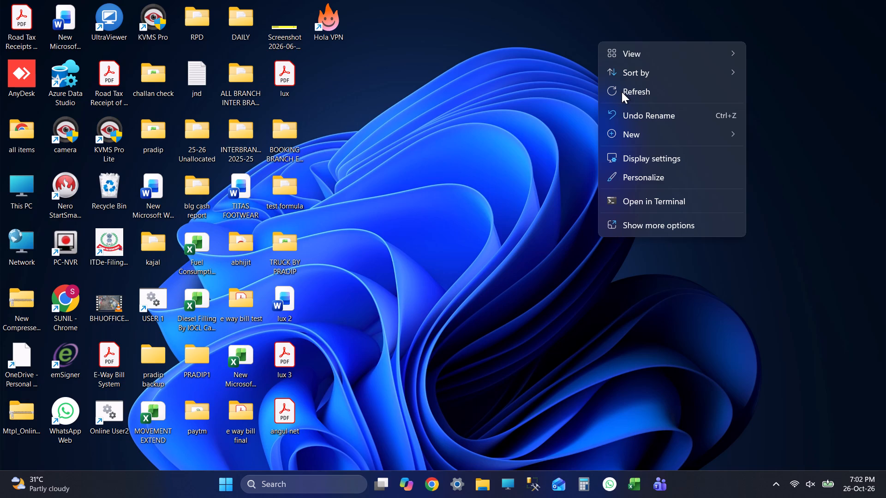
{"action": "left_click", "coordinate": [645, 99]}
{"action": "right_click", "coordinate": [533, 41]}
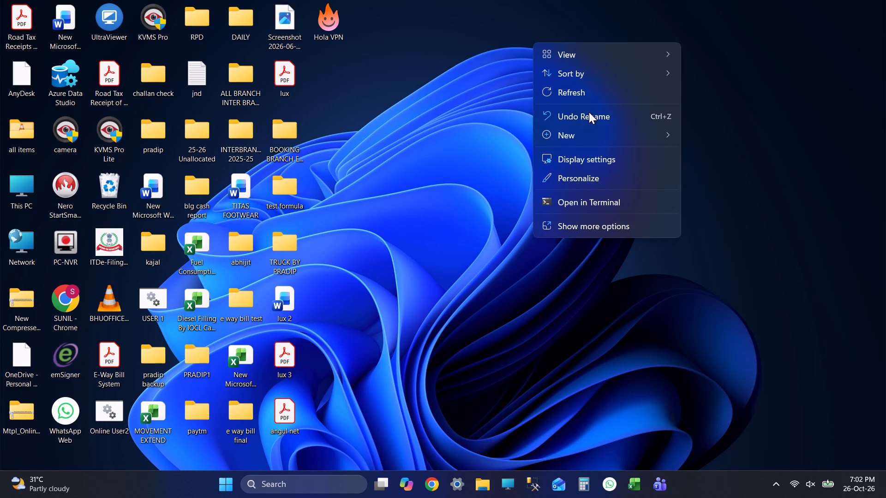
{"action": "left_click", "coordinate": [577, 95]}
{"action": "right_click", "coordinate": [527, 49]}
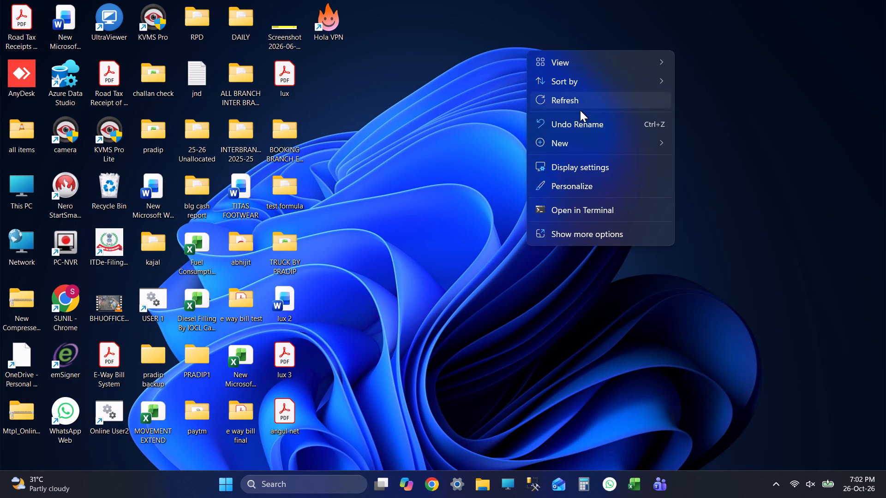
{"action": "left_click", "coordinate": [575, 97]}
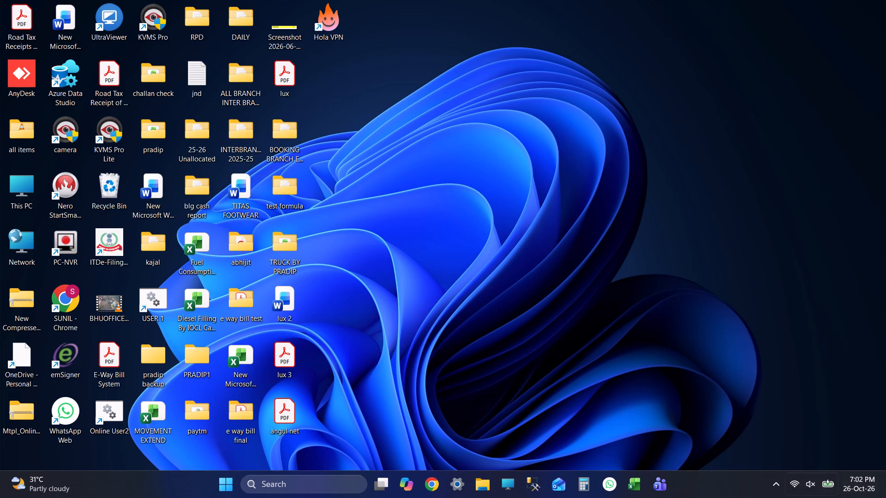
Lower the screen brightness to about a quarter of its range and return to the desktop.
{"action": "left_click", "coordinate": [830, 477]}
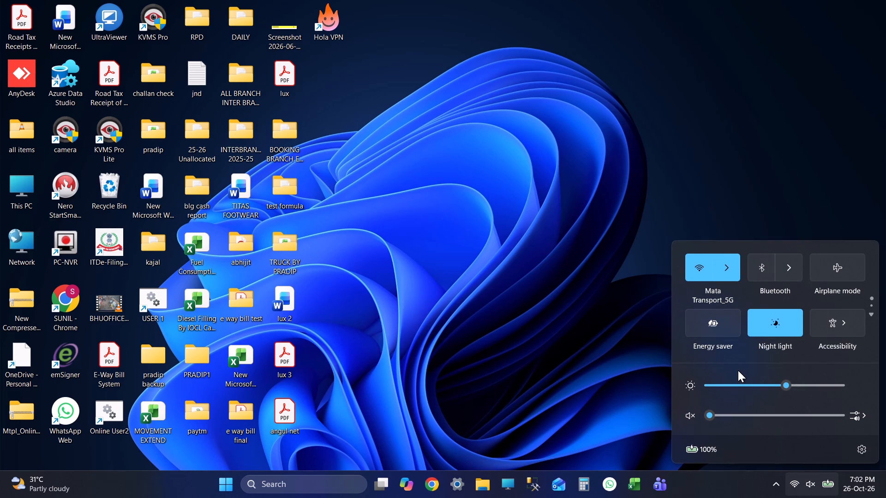
{"action": "left_click", "coordinate": [737, 381]}
{"action": "right_click", "coordinate": [453, 107]}
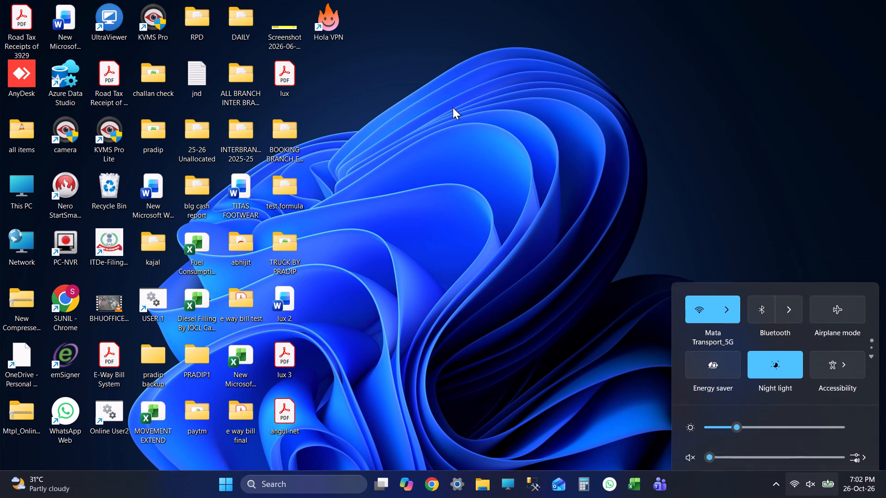
{"action": "left_click", "coordinate": [502, 154]}
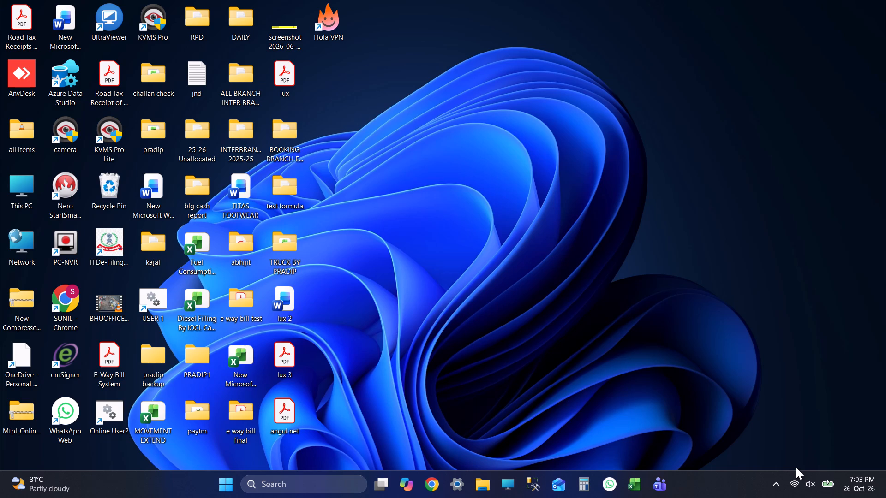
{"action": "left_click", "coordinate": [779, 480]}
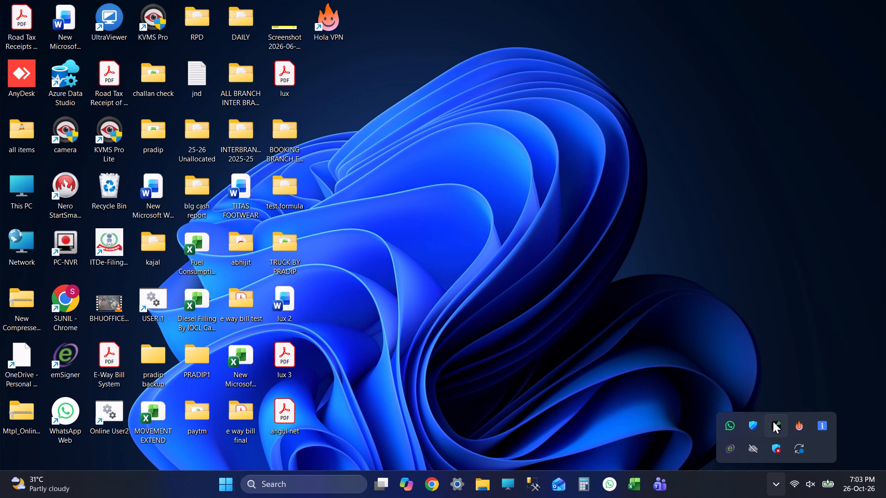